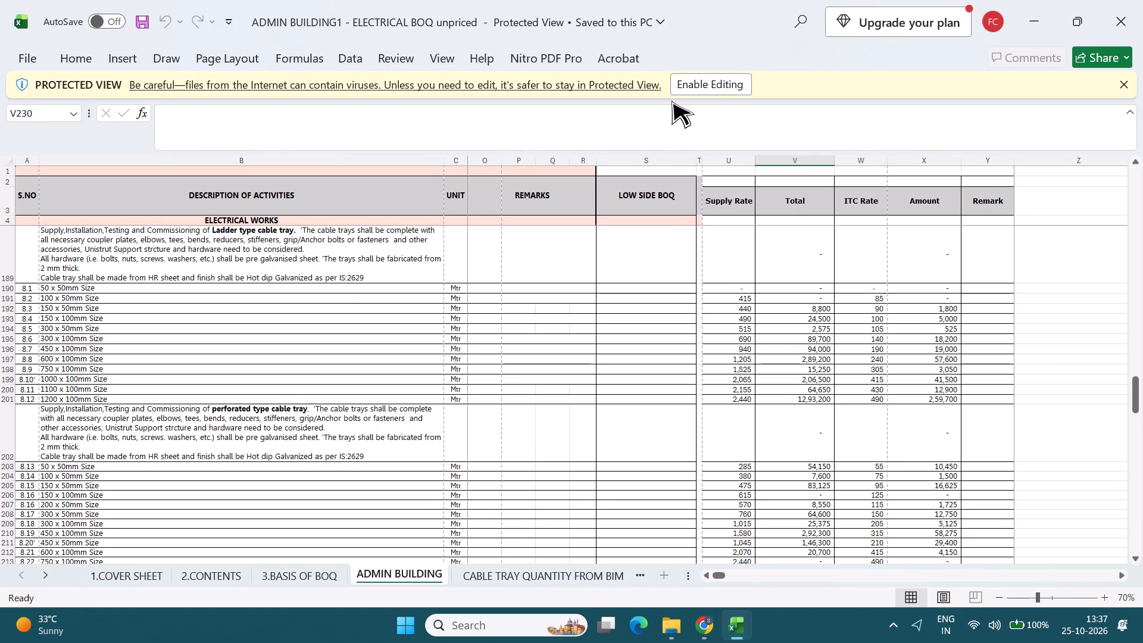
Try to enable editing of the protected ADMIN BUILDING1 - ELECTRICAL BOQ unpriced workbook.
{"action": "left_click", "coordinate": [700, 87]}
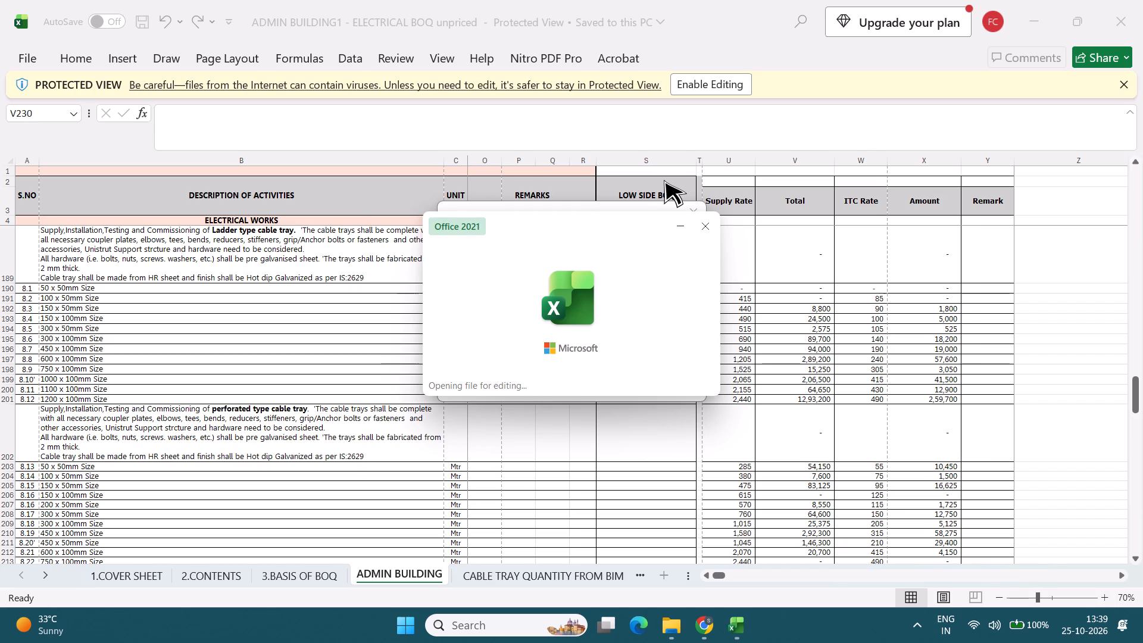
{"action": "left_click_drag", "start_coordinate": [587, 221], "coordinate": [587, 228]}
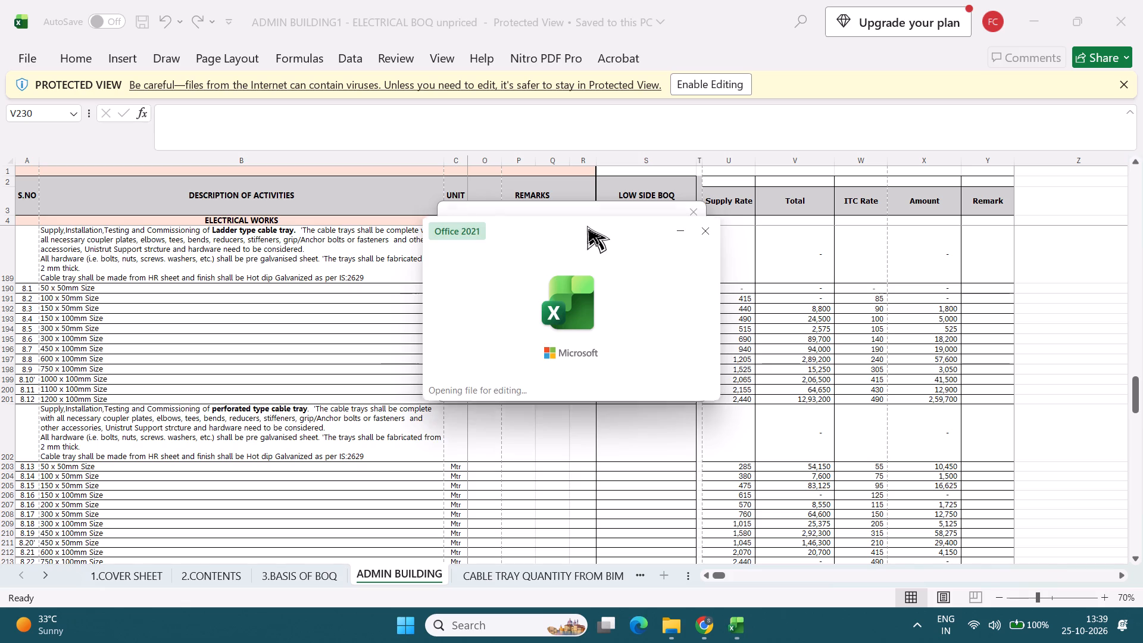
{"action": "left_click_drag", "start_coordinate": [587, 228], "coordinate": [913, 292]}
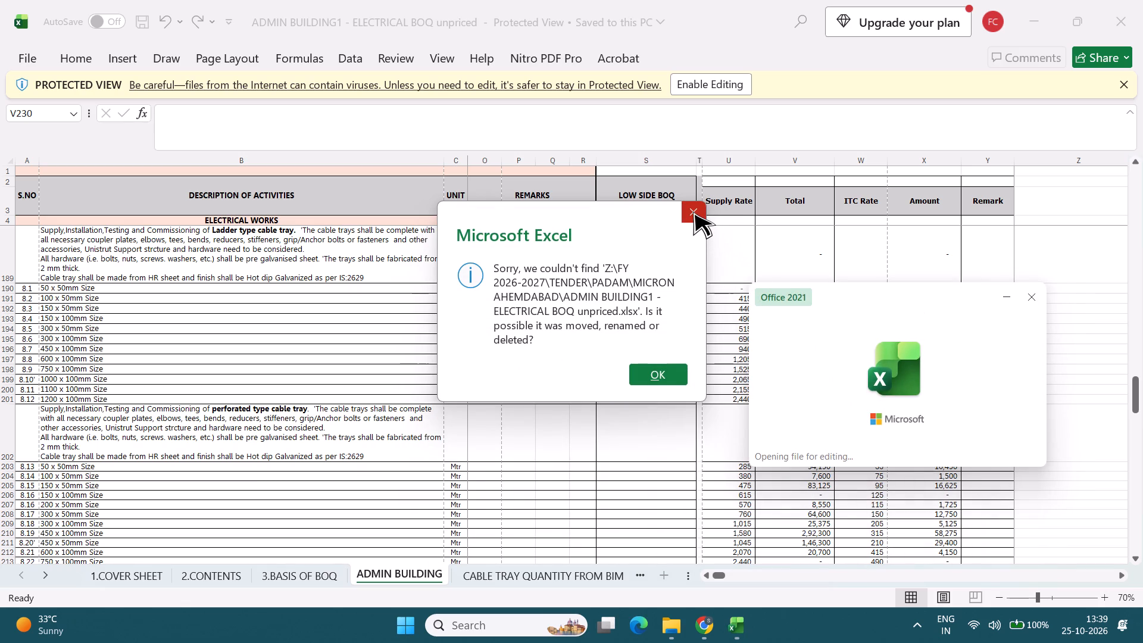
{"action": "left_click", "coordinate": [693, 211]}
Examine the supply rates, ITC rates and amounts of the cable tray, raceway and junction box items on the ADMIN BUILDING sheet.
{"action": "scroll", "coordinate": [421, 424], "scroll_direction": "down", "scroll_amount": 3}
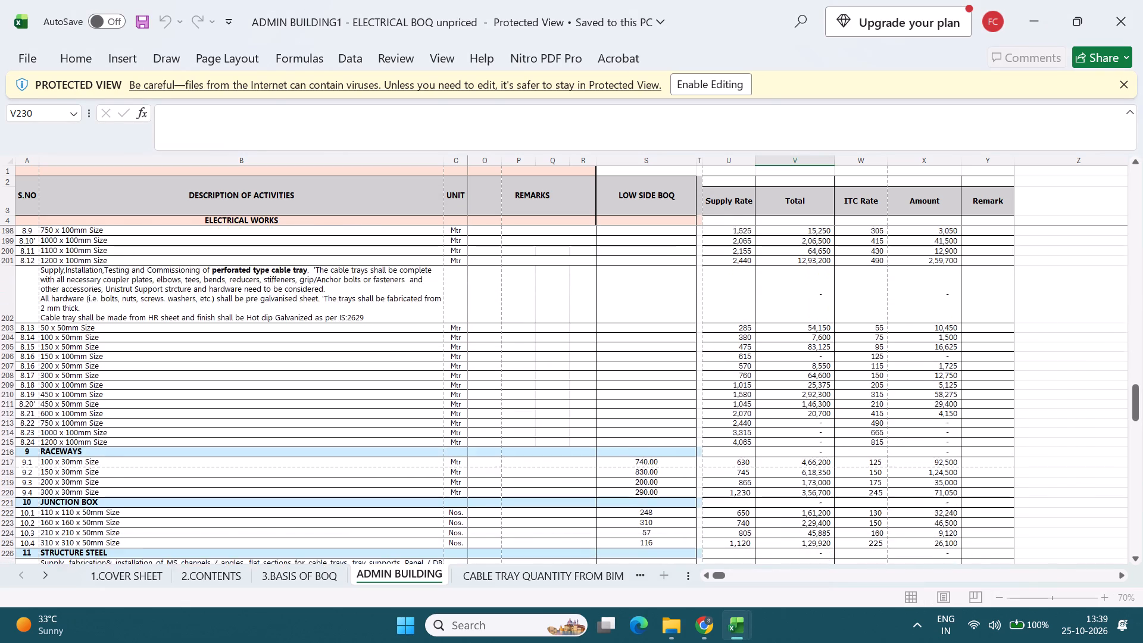
{"action": "scroll", "coordinate": [421, 424], "scroll_direction": "down", "scroll_amount": 1}
{"action": "scroll", "coordinate": [421, 424], "scroll_direction": "up", "scroll_amount": 4}
{"action": "scroll", "coordinate": [421, 424], "scroll_direction": "down", "scroll_amount": 12}
{"action": "scroll", "coordinate": [392, 421], "scroll_direction": "up", "scroll_amount": 5}
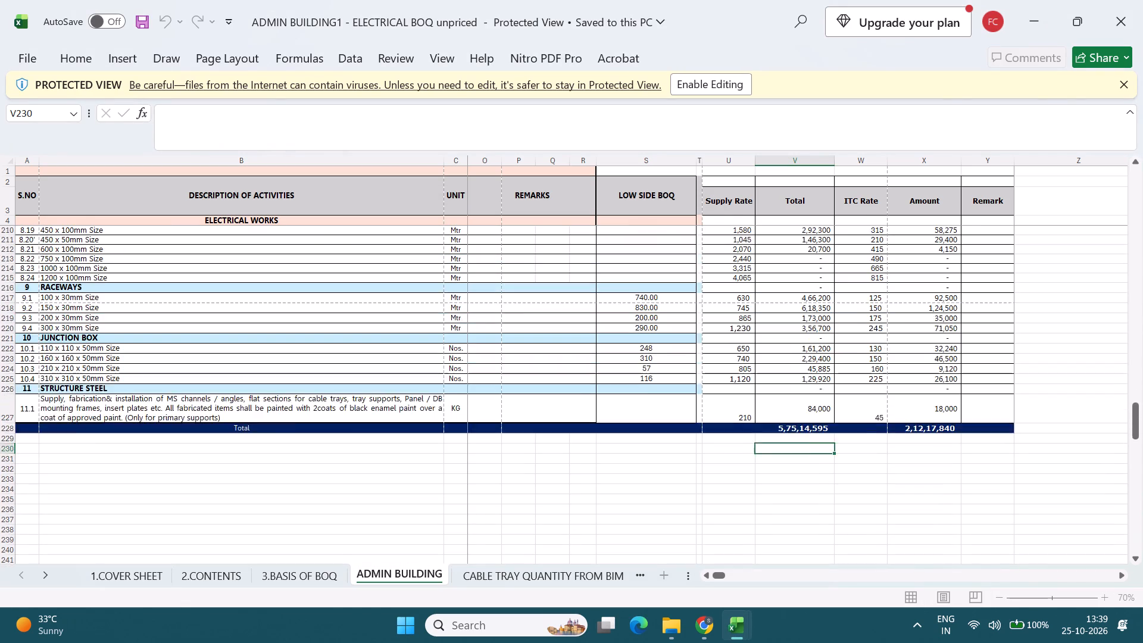
{"action": "scroll", "coordinate": [573, 414], "scroll_direction": "up", "scroll_amount": 5}
{"action": "scroll", "coordinate": [848, 404], "scroll_direction": "up", "scroll_amount": 4}
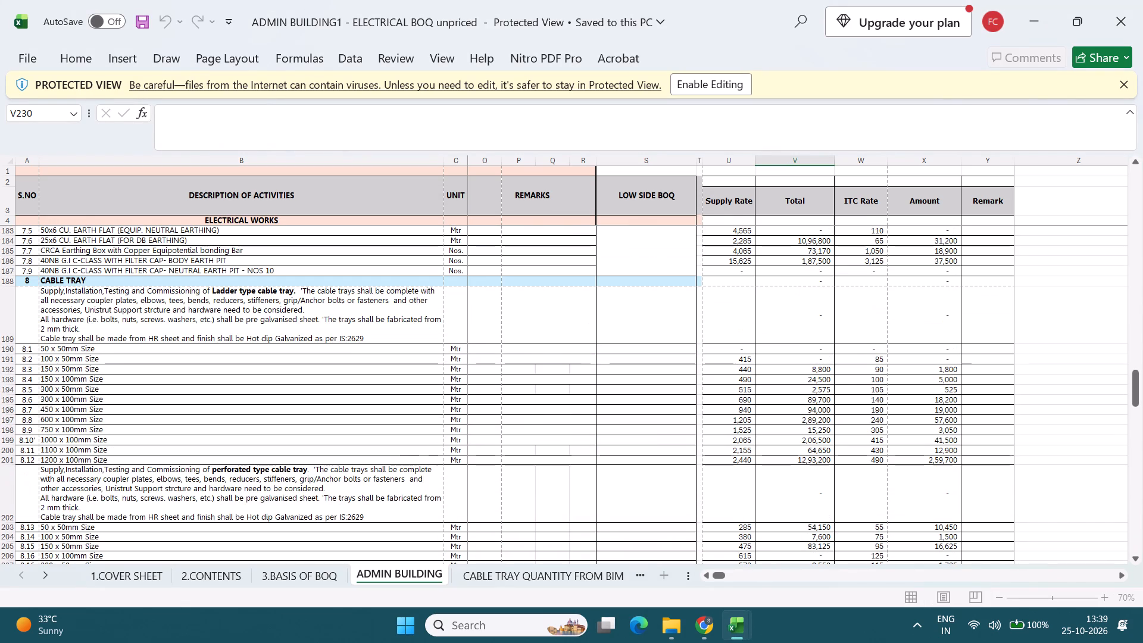
{"action": "left_click", "coordinate": [927, 326]}
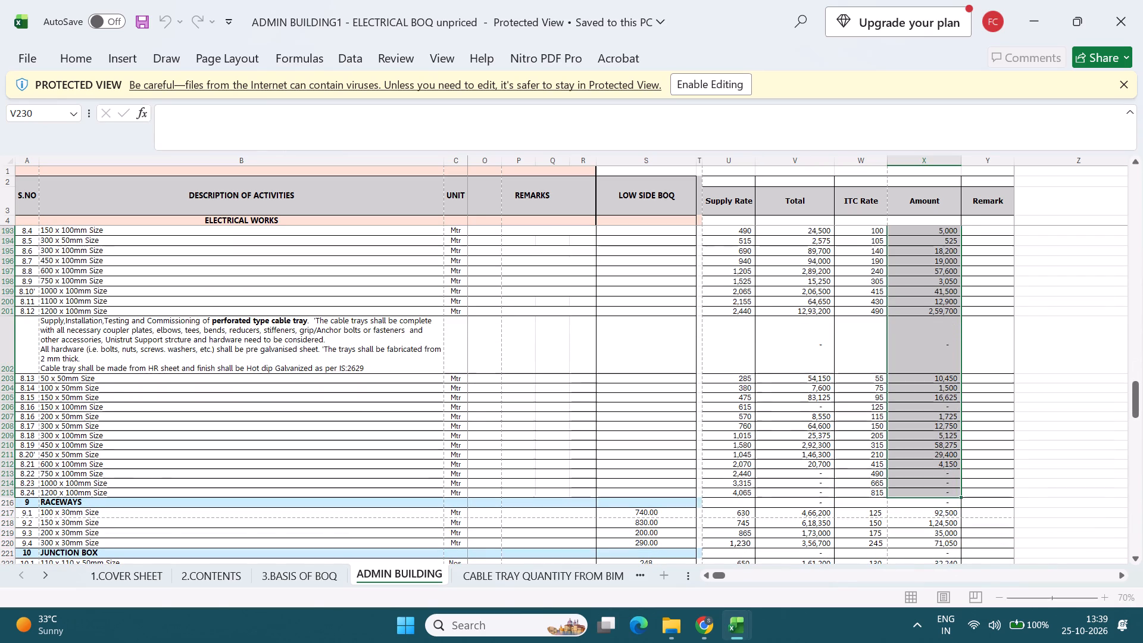
{"action": "left_click", "coordinate": [532, 311]}
{"action": "scroll", "coordinate": [532, 311], "scroll_direction": "up", "scroll_amount": 4}
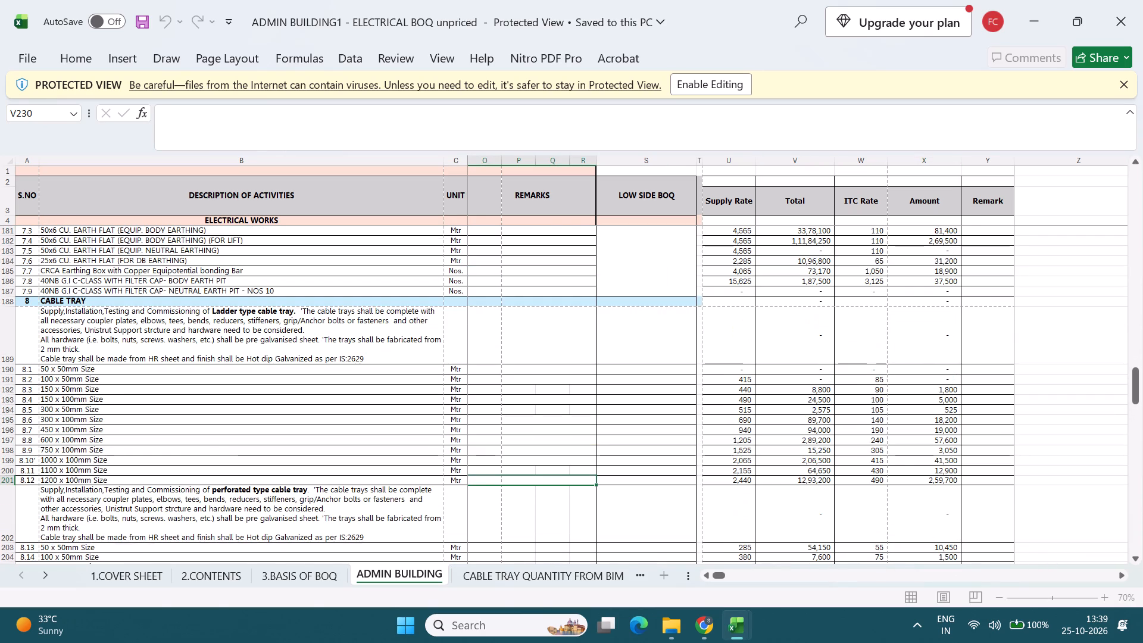
Switch to the Admin Building low side tray workbook, check its Cable Tray sheet's rates, and return to the electrical BOQ.
{"action": "key", "text": "alt+Tab"}
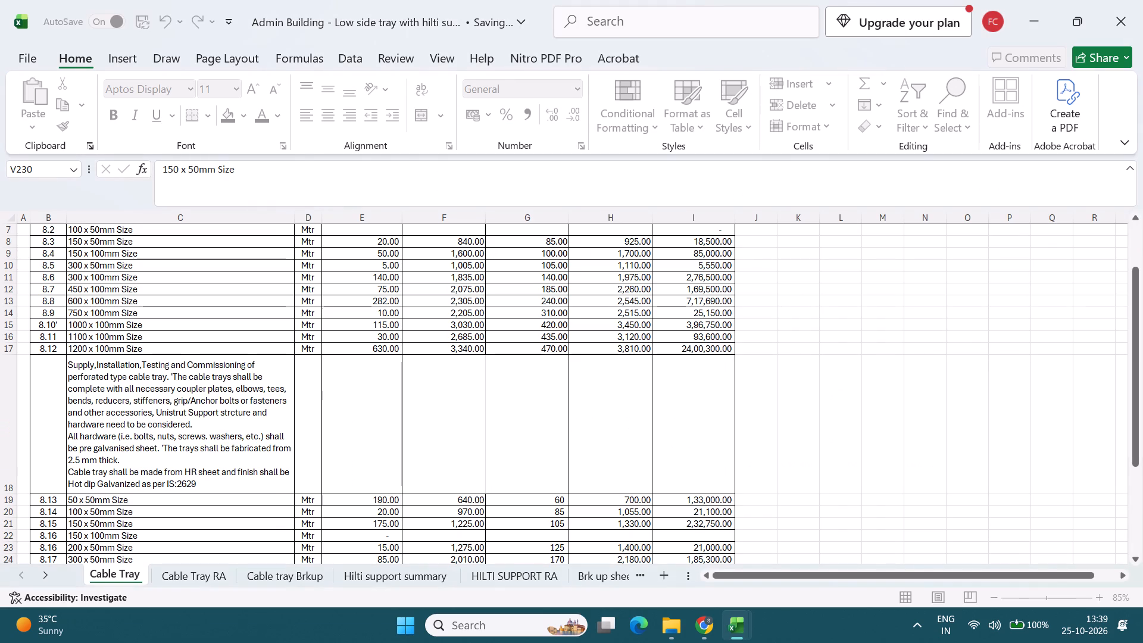
{"action": "scroll", "coordinate": [372, 435], "scroll_direction": "up", "scroll_amount": 6}
{"action": "key", "text": "alt+Tab"}
{"action": "key", "text": "alt+Tab"}
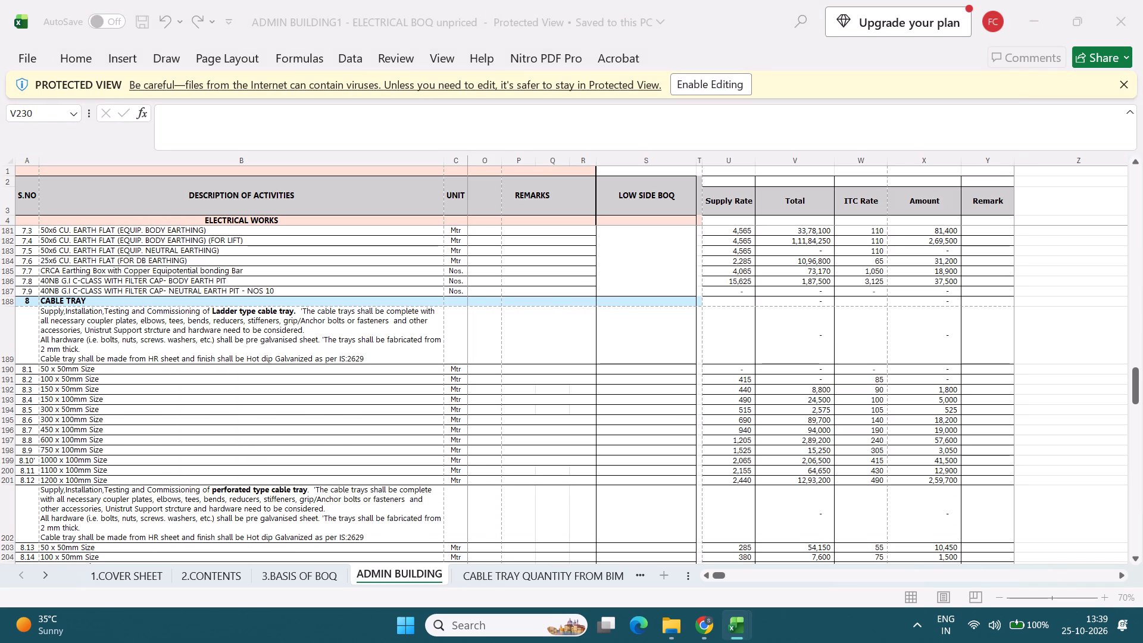
{"action": "scroll", "coordinate": [791, 410], "scroll_direction": "down", "scroll_amount": 4}
{"action": "left_click", "coordinate": [449, 398]}
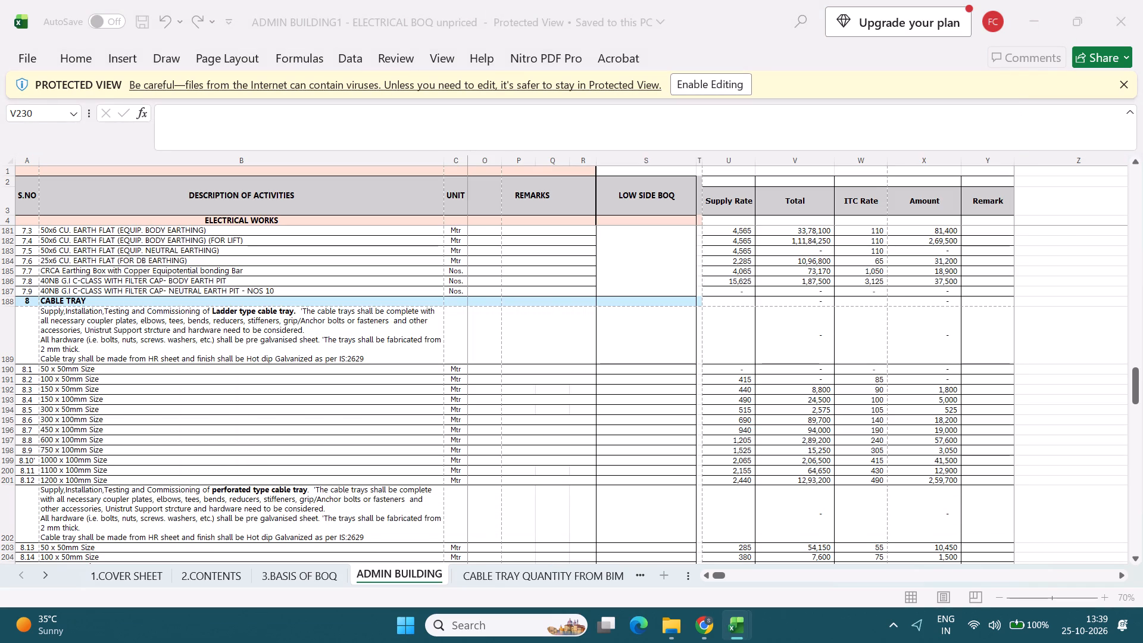
Try again to enable editing of the protected electrical BOQ workbook.
{"action": "left_click", "coordinate": [713, 91]}
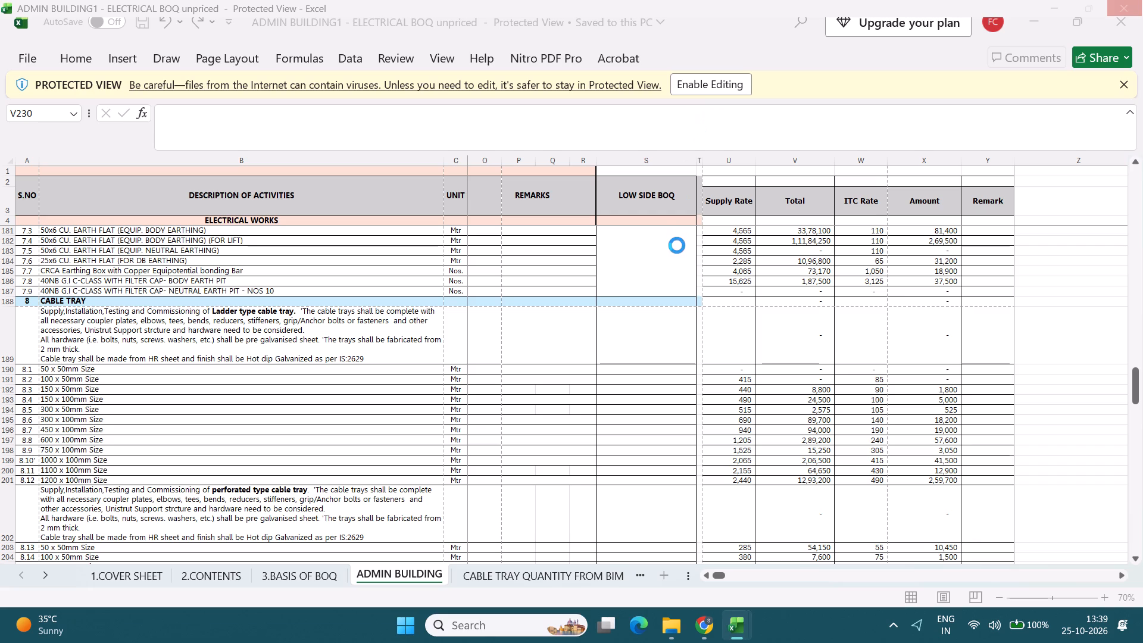
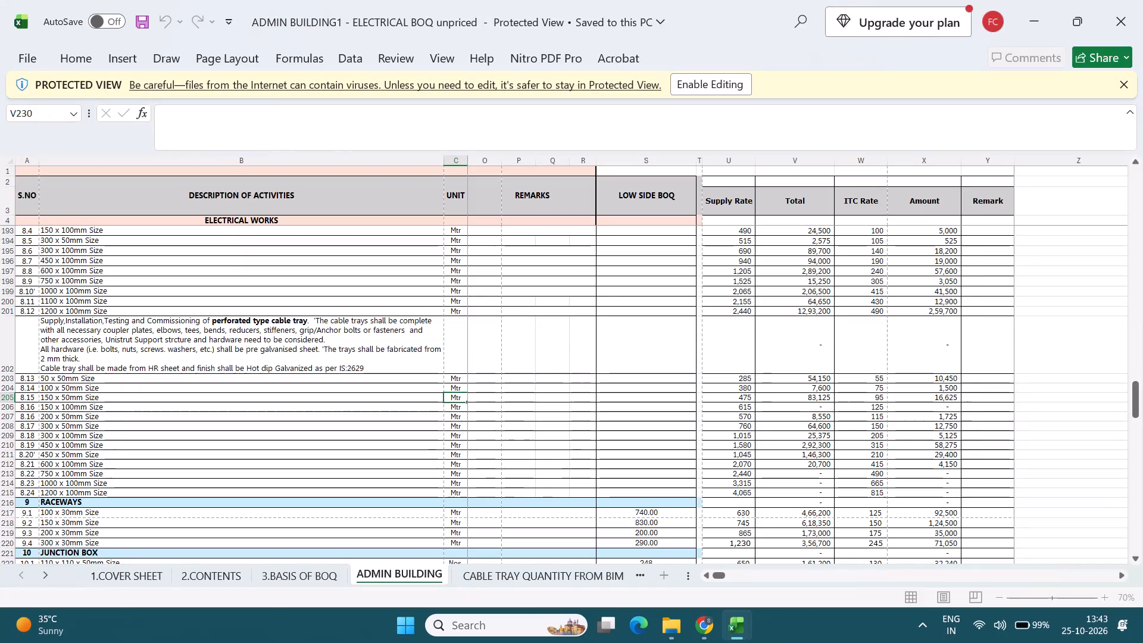
Try once more to enable editing of the protected electrical BOQ workbook.
{"action": "left_click", "coordinate": [710, 77]}
{"action": "left_click", "coordinate": [596, 367]}
{"action": "left_click", "coordinate": [664, 350]}
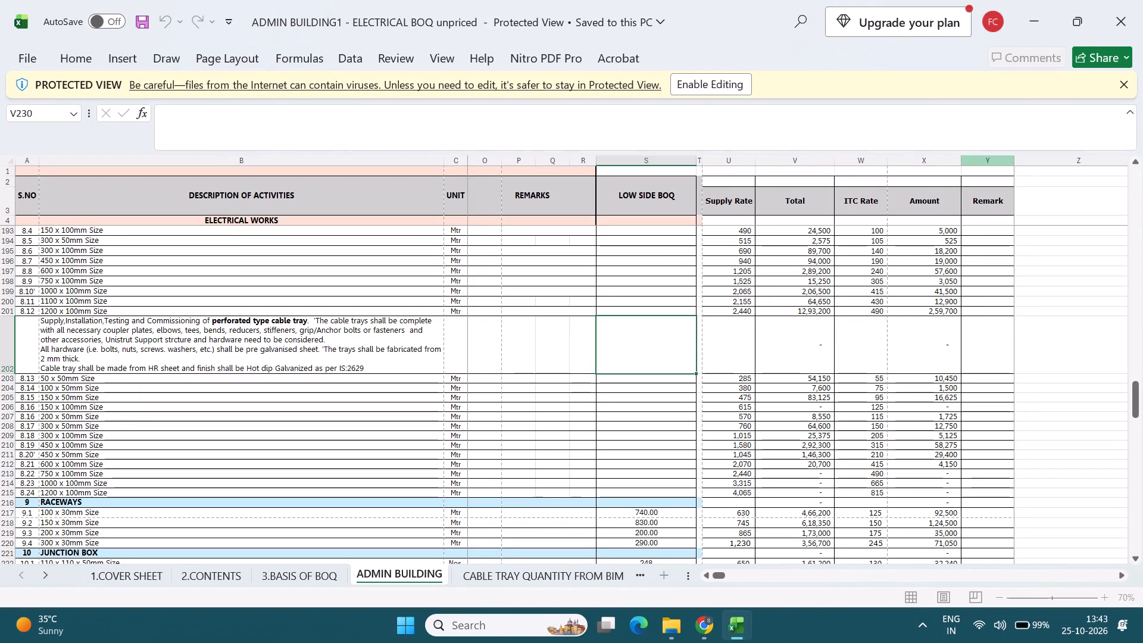
Bring forward the file-opening progress window and move it away from the supply and ITC rate columns.
{"action": "left_click", "coordinate": [729, 626]}
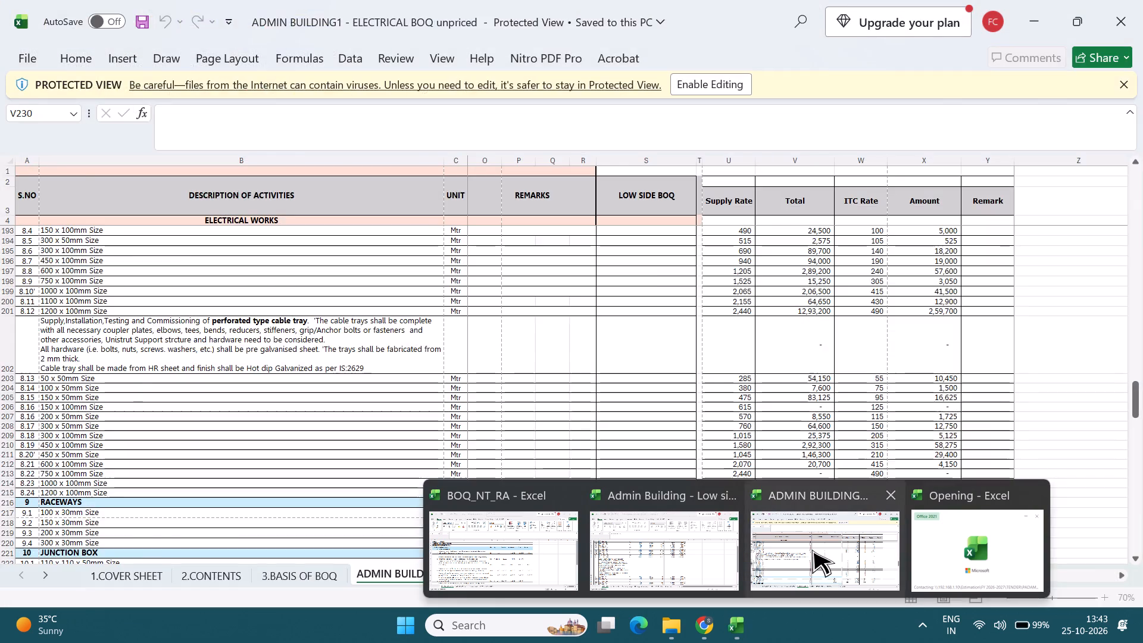
{"action": "left_click", "coordinate": [937, 544]}
{"action": "left_click_drag", "start_coordinate": [894, 303], "coordinate": [820, 320]}
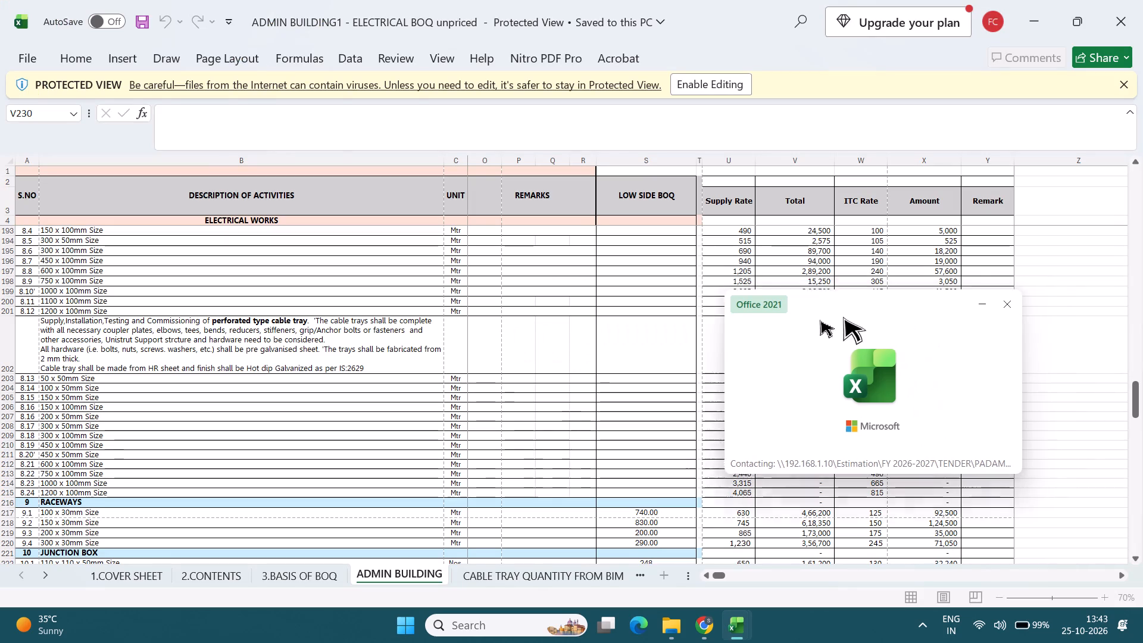
{"action": "left_click_drag", "start_coordinate": [820, 320], "coordinate": [445, 264]}
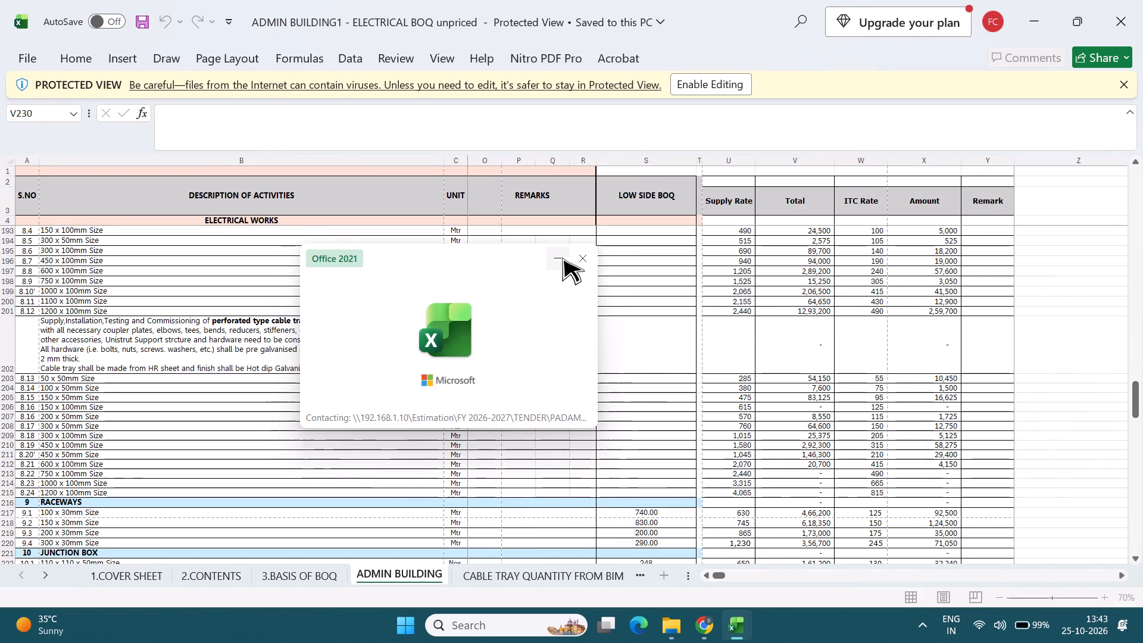
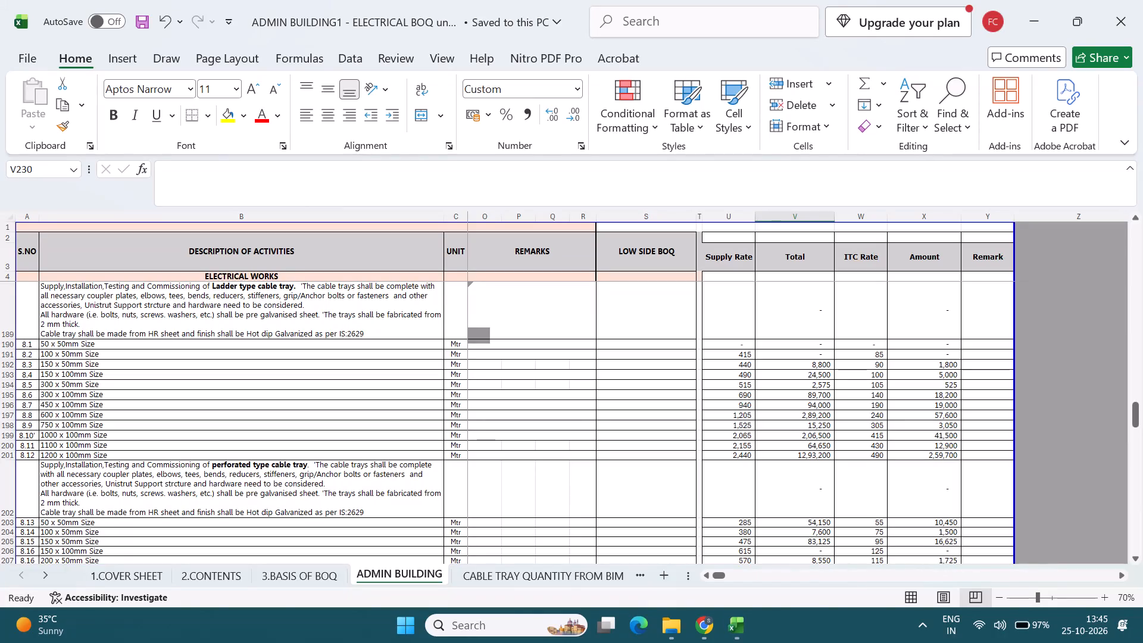
Select the cable tray amounts from item 8.3 through item 8.24 to check their sum, and review the ladder and perforated tray rates.
{"action": "left_click", "coordinate": [706, 464]}
{"action": "left_click", "coordinate": [667, 417]}
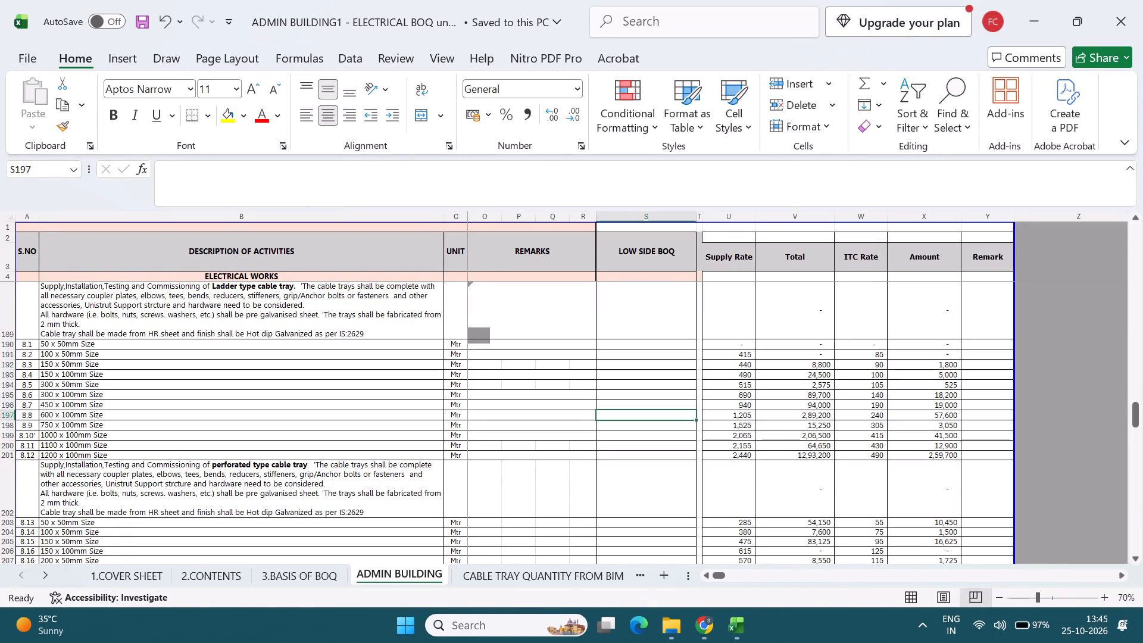
{"action": "scroll", "coordinate": [761, 405], "scroll_direction": "up", "scroll_amount": 3}
{"action": "left_click_drag", "start_coordinate": [927, 451], "coordinate": [922, 538]}
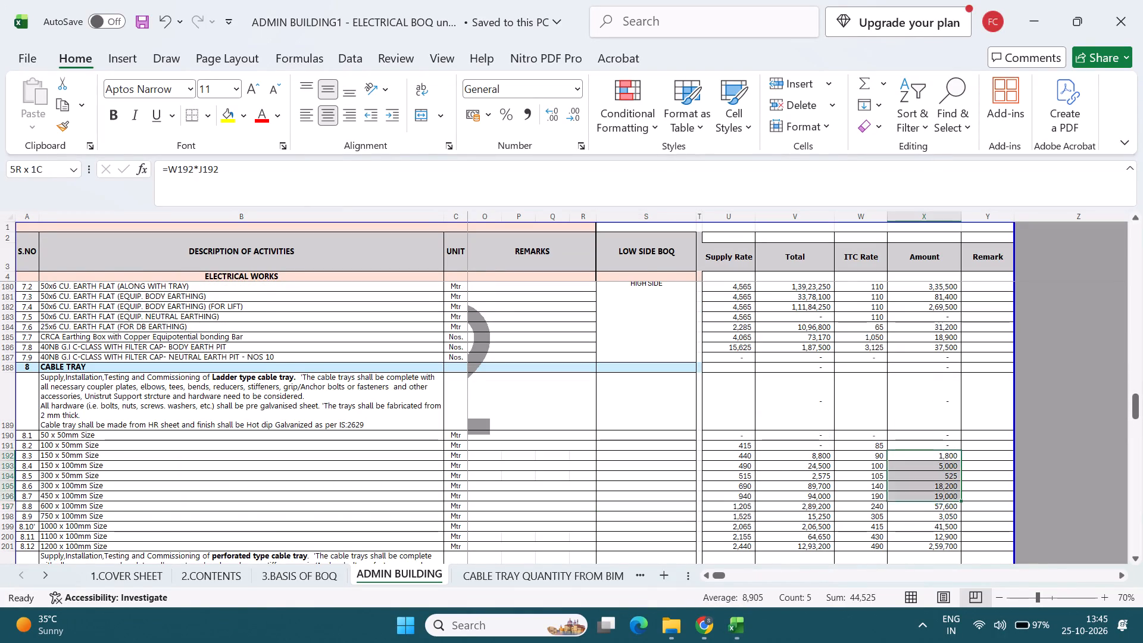
{"action": "left_click_drag", "start_coordinate": [922, 538], "coordinate": [932, 451]}
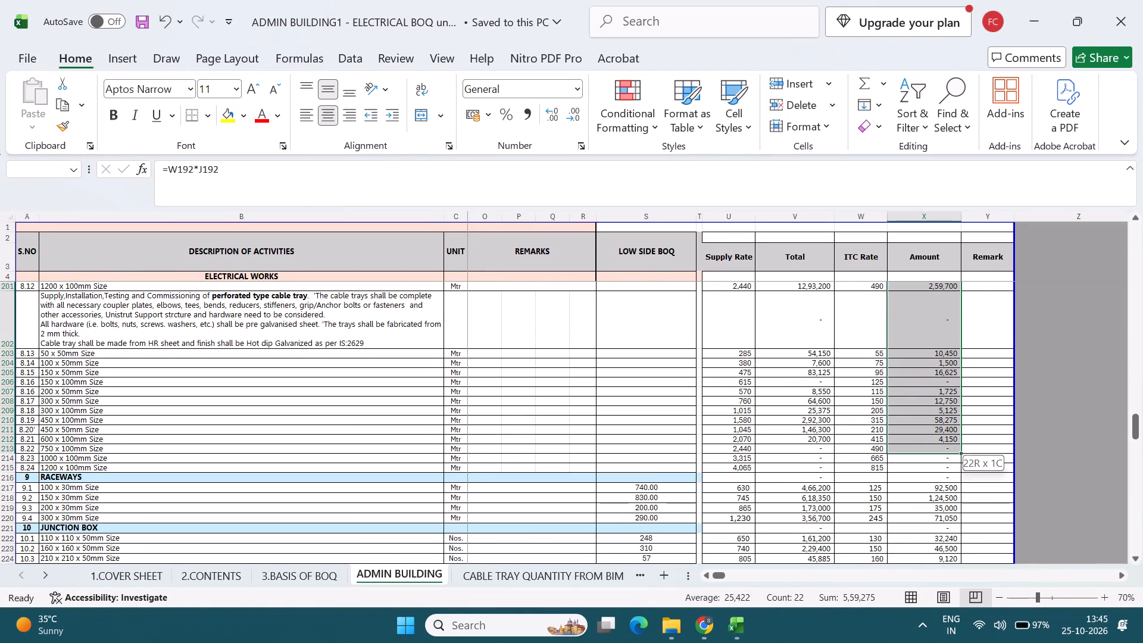
{"action": "left_click_drag", "start_coordinate": [932, 451], "coordinate": [933, 469]}
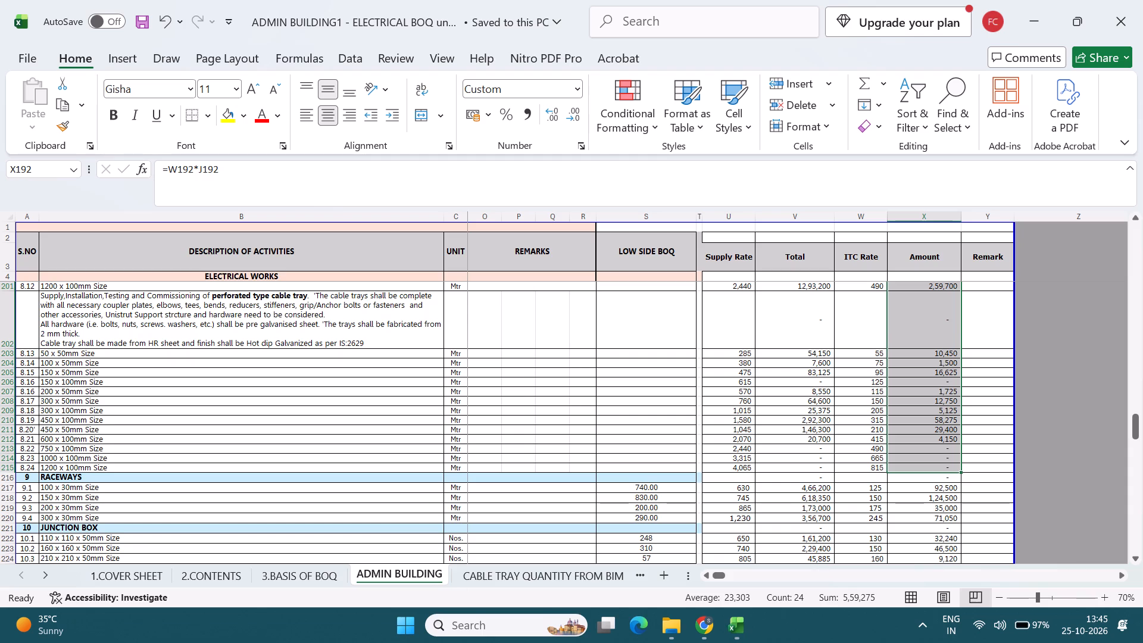
{"action": "scroll", "coordinate": [543, 477], "scroll_direction": "up", "scroll_amount": 8}
{"action": "scroll", "coordinate": [543, 477], "scroll_direction": "down", "scroll_amount": 4}
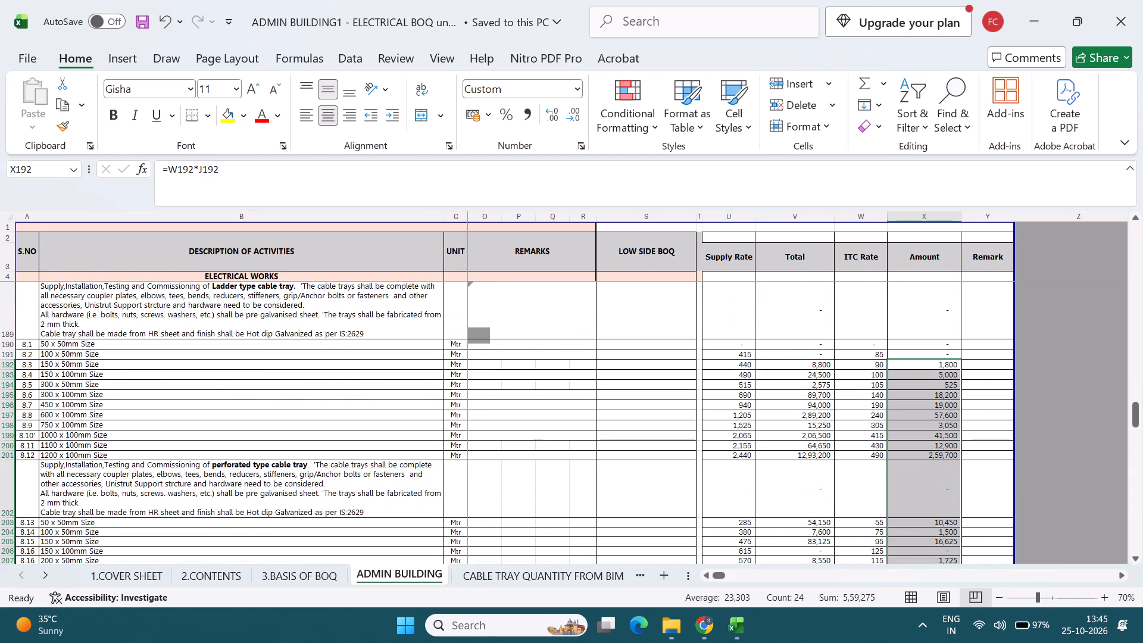
{"action": "scroll", "coordinate": [543, 477], "scroll_direction": "down", "scroll_amount": 4}
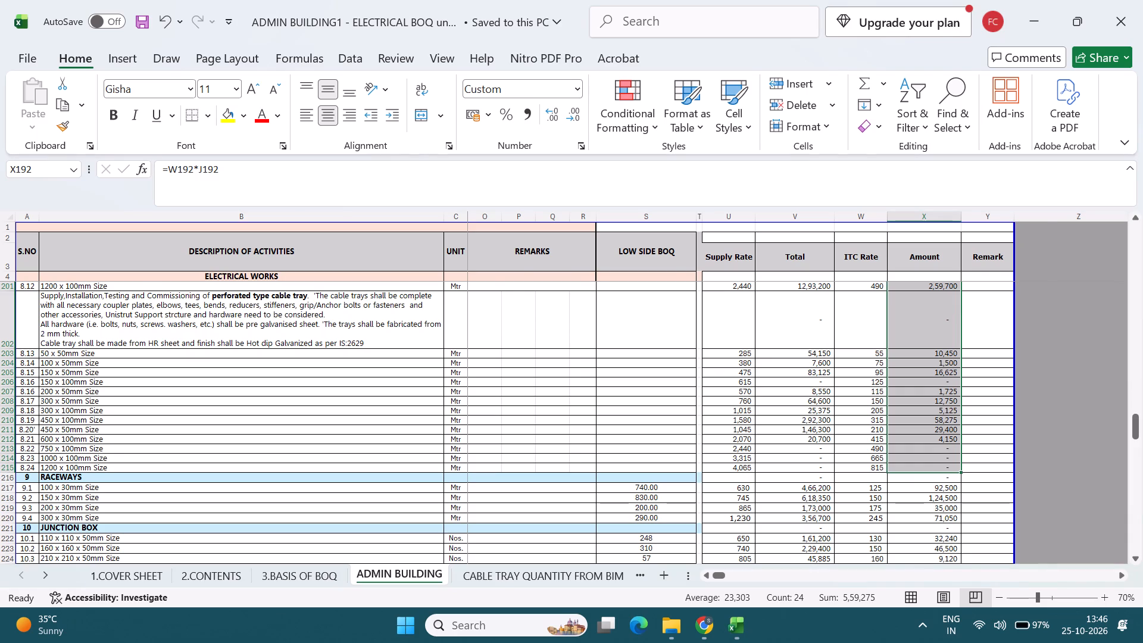
Look through the electrical BOQ's cover, contents and basis sheets, then return to the ADMIN BUILDING sheet.
{"action": "key", "text": "alt+Tab"}
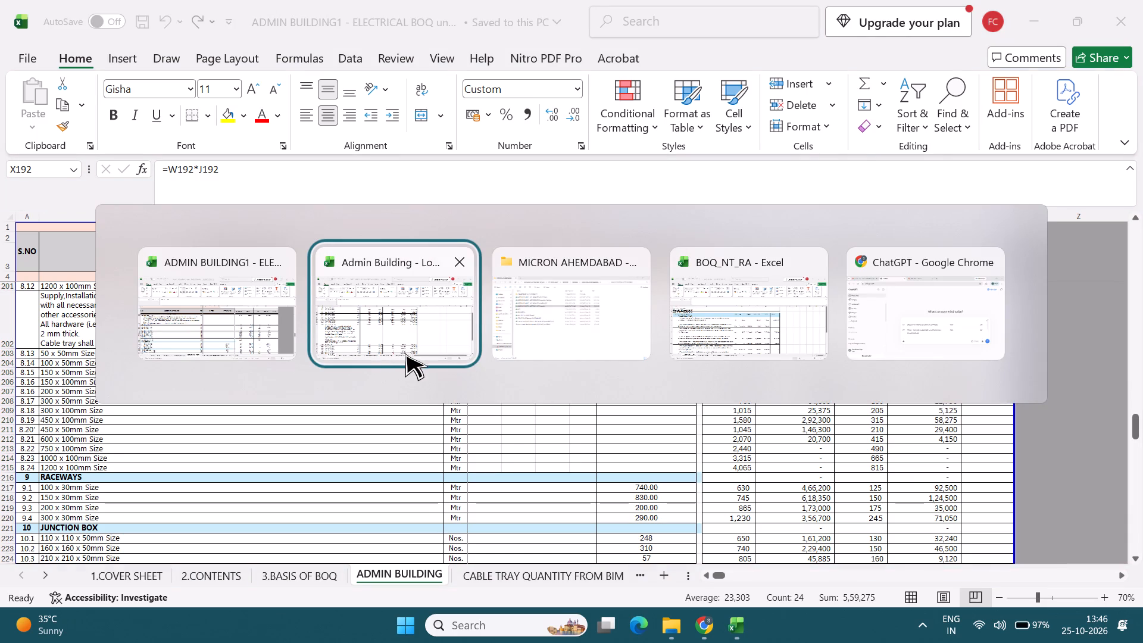
{"action": "left_click", "coordinate": [317, 494], "text": "alt"}
{"action": "left_click", "coordinate": [304, 575]}
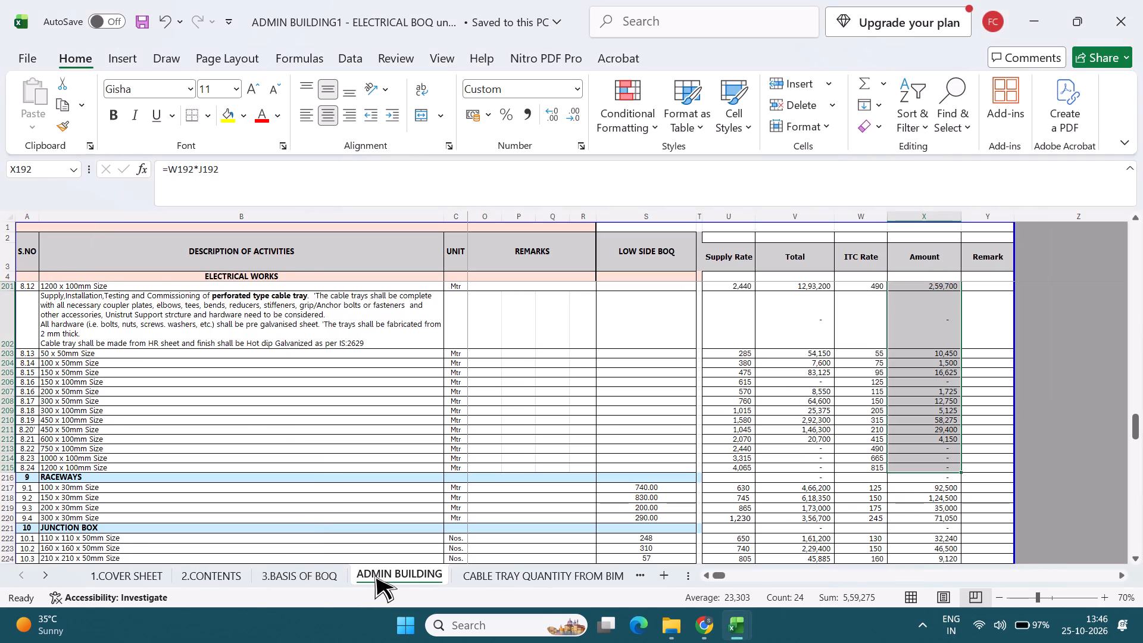
{"action": "left_click", "coordinate": [308, 576]}
{"action": "left_click", "coordinate": [371, 567]}
{"action": "left_click", "coordinate": [210, 570]}
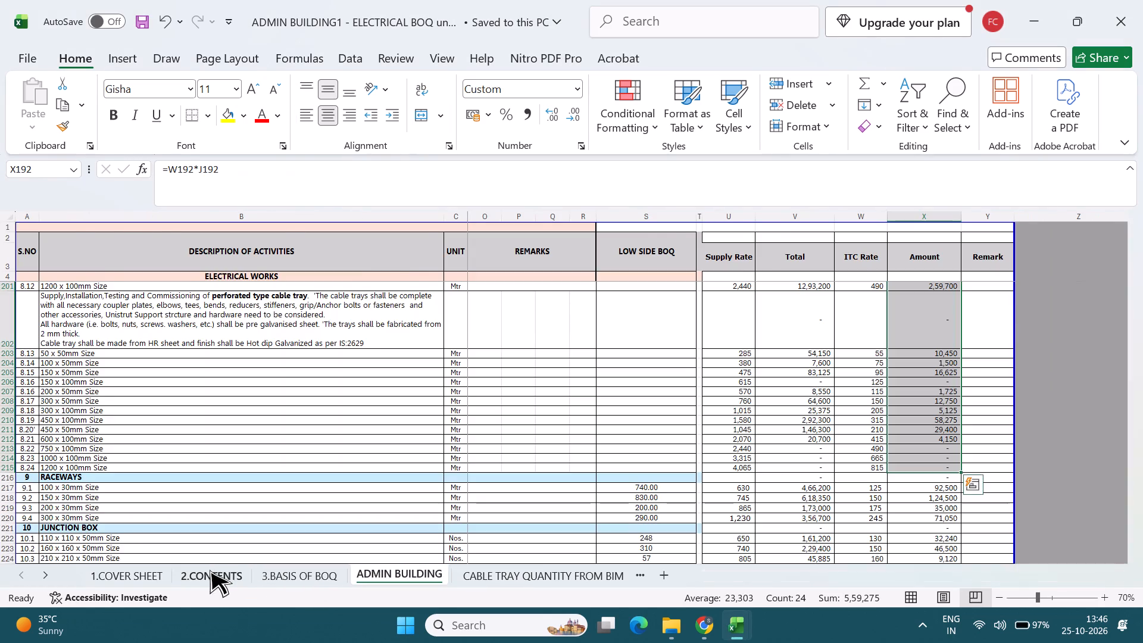
{"action": "left_click", "coordinate": [136, 575]}
{"action": "scroll", "coordinate": [177, 542], "scroll_direction": "down", "scroll_amount": 2}
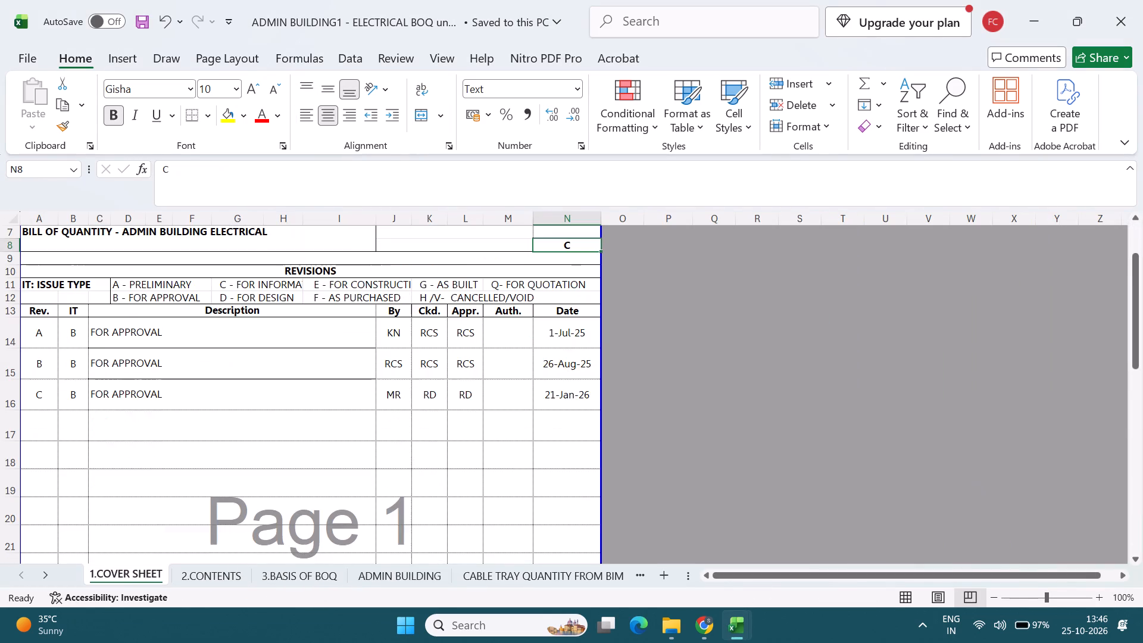
{"action": "scroll", "coordinate": [177, 542], "scroll_direction": "down", "scroll_amount": 1}
{"action": "left_click", "coordinate": [190, 578]}
{"action": "left_click", "coordinate": [279, 573]}
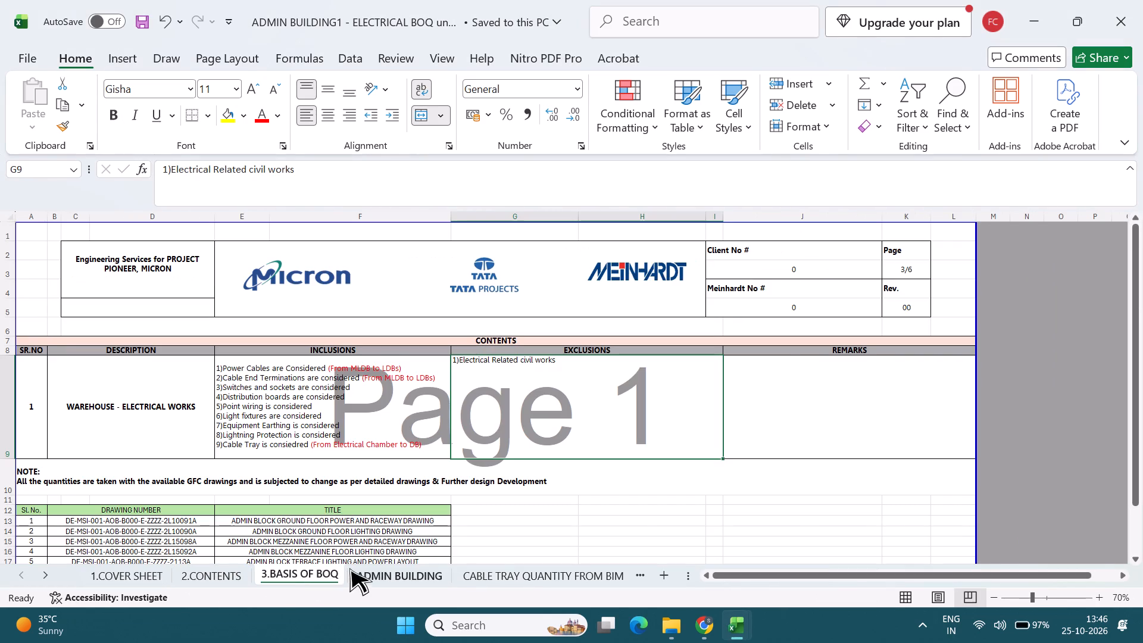
{"action": "left_click", "coordinate": [361, 580]}
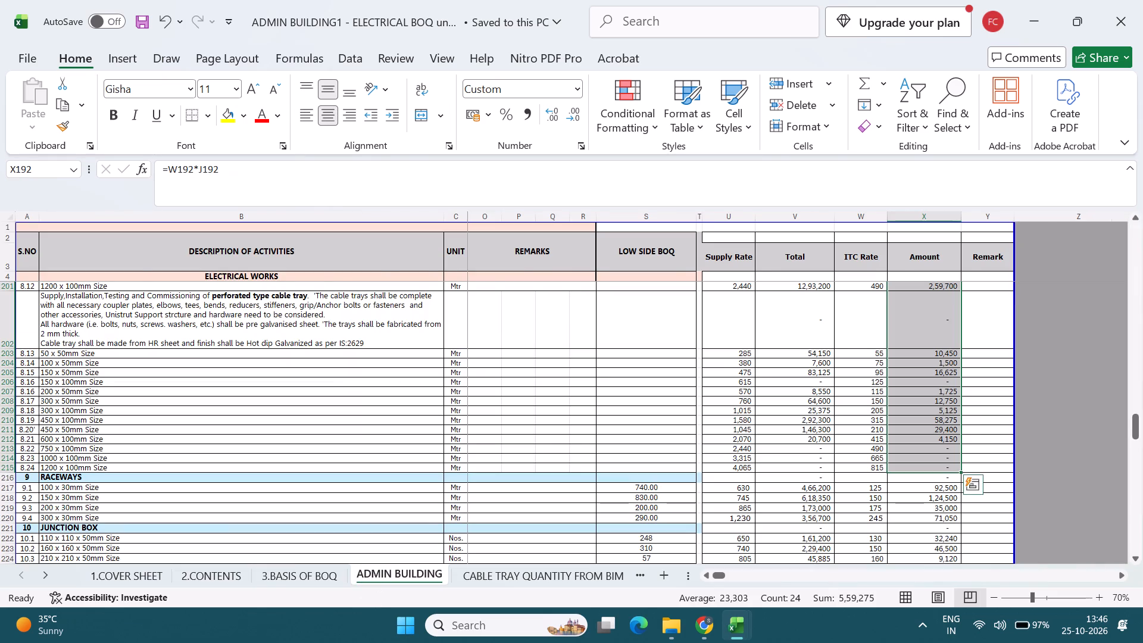
Switch to the low side tray workbook and examine the Cable Tray sheet's quantities, rates, amounts and totals for both tray types.
{"action": "key", "text": "alt+Tab"}
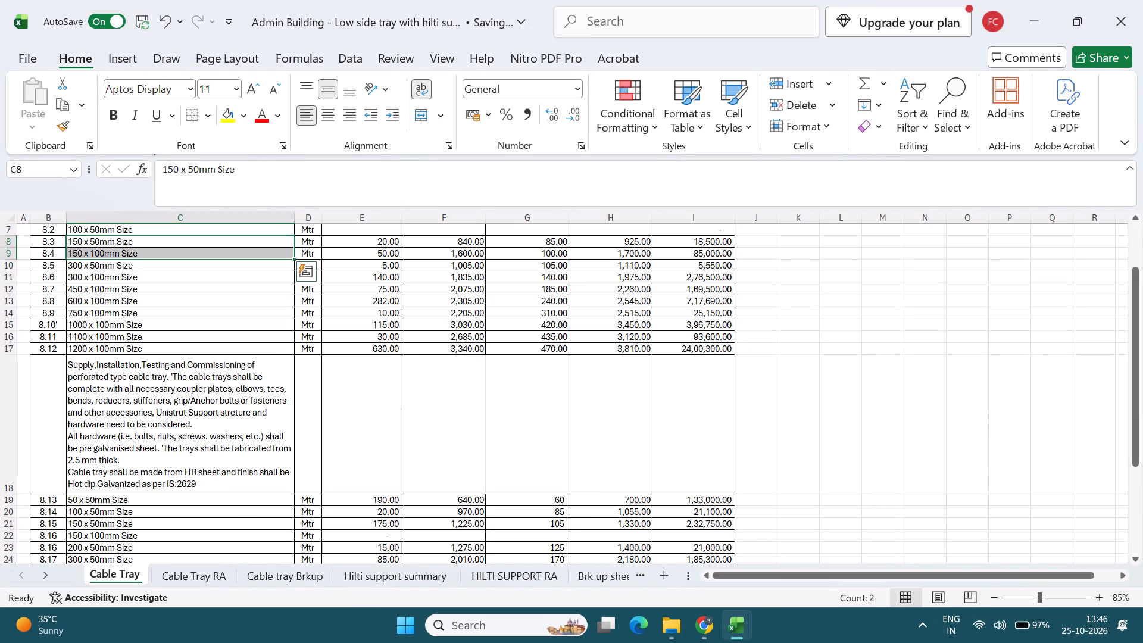
{"action": "left_click", "coordinate": [232, 532]}
{"action": "scroll", "coordinate": [235, 535], "scroll_direction": "up", "scroll_amount": 6}
{"action": "scroll", "coordinate": [235, 536], "scroll_direction": "down", "scroll_amount": 2}
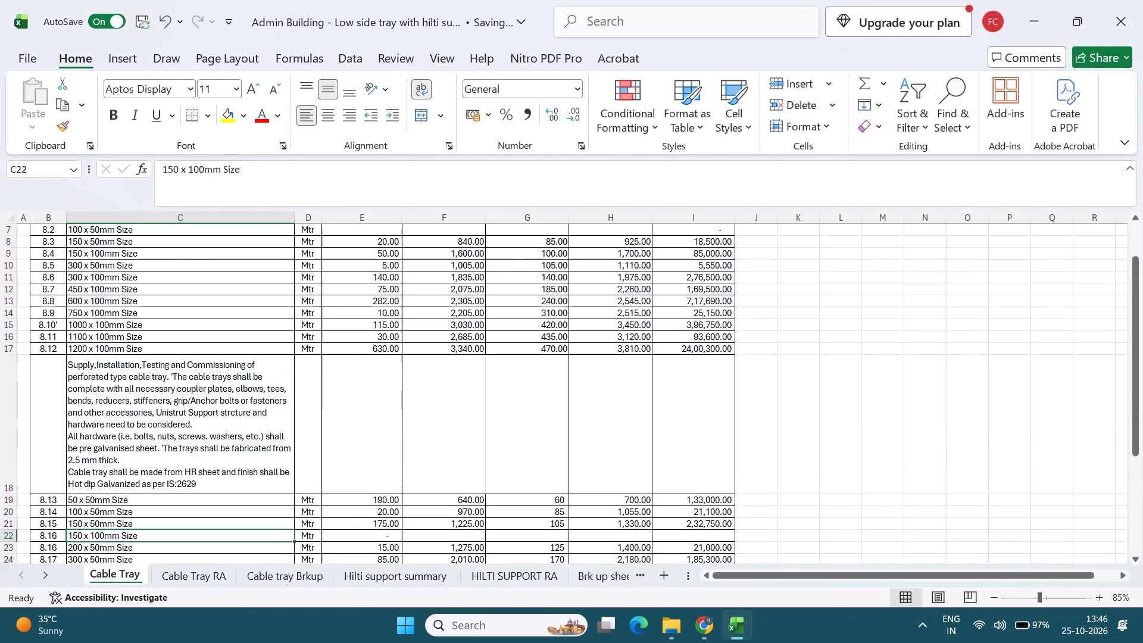
{"action": "scroll", "coordinate": [235, 536], "scroll_direction": "down", "scroll_amount": 5}
{"action": "scroll", "coordinate": [235, 536], "scroll_direction": "up", "scroll_amount": 2}
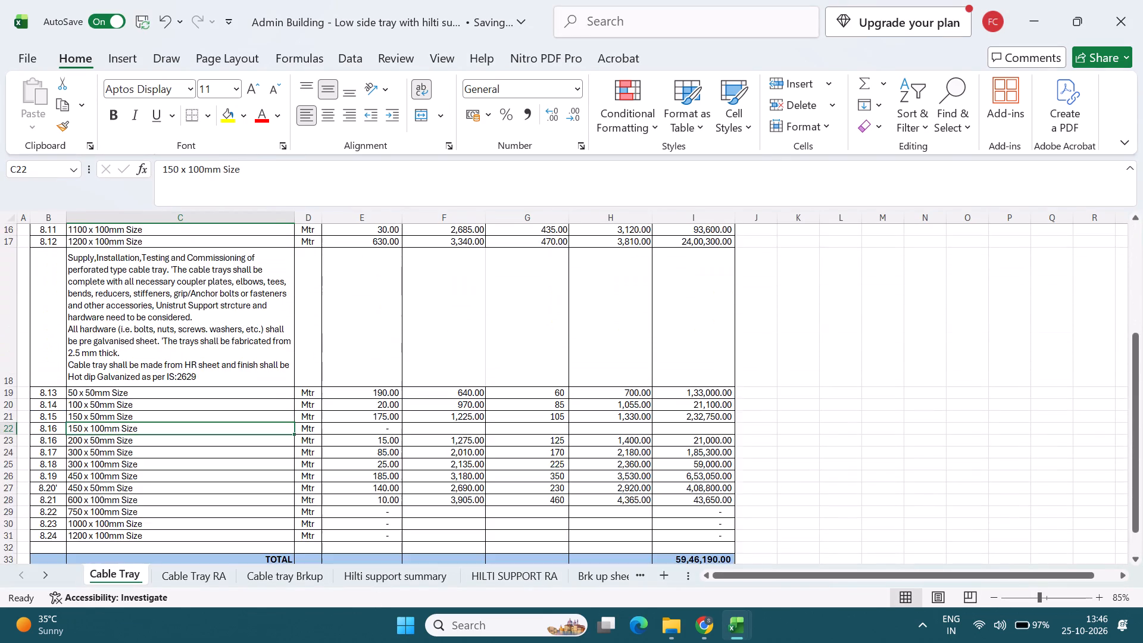
{"action": "scroll", "coordinate": [235, 536], "scroll_direction": "down", "scroll_amount": 2}
{"action": "scroll", "coordinate": [266, 487], "scroll_direction": "up", "scroll_amount": 2}
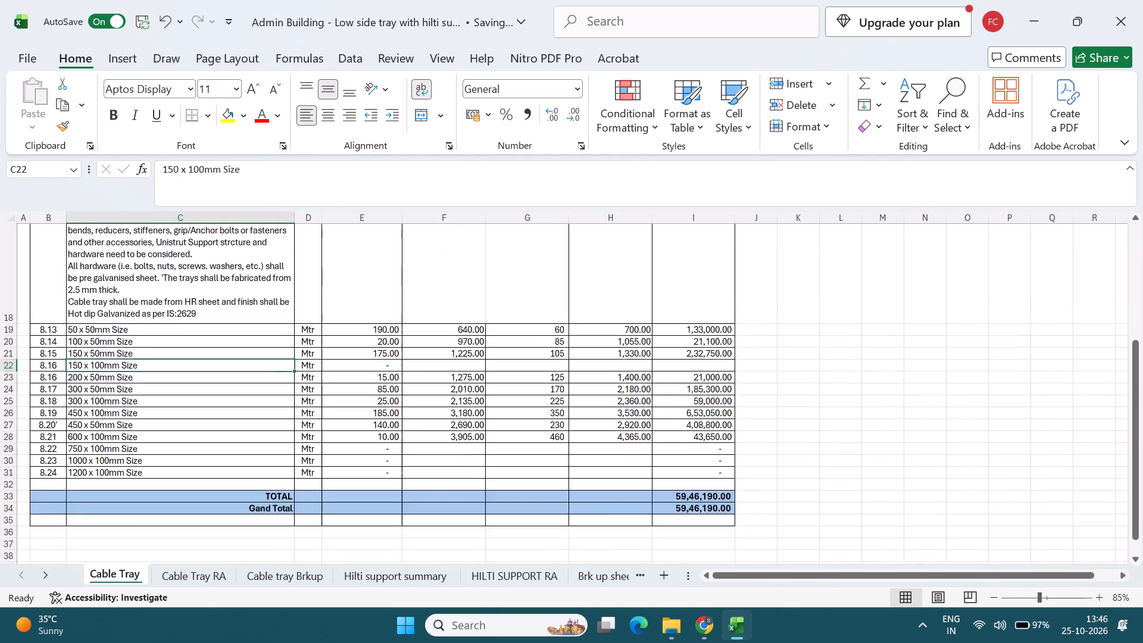
{"action": "scroll", "coordinate": [266, 487], "scroll_direction": "down", "scroll_amount": 1}
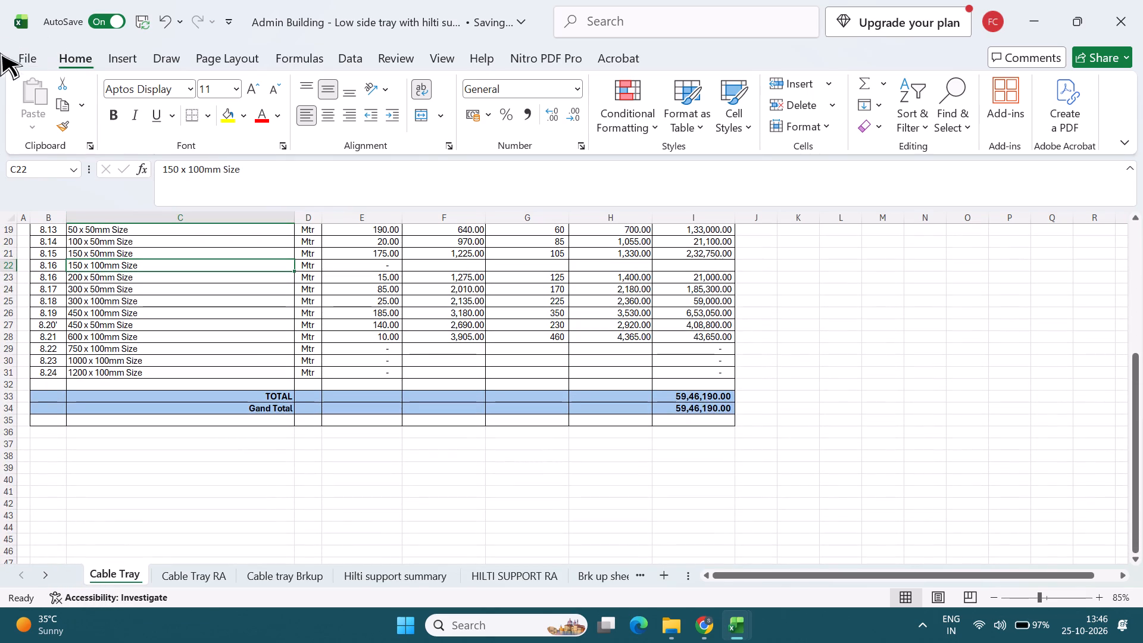
Switch to the BOQ_NT_RA workbook to view its washroom work BOQ.
{"action": "key", "text": "alt+Tab"}
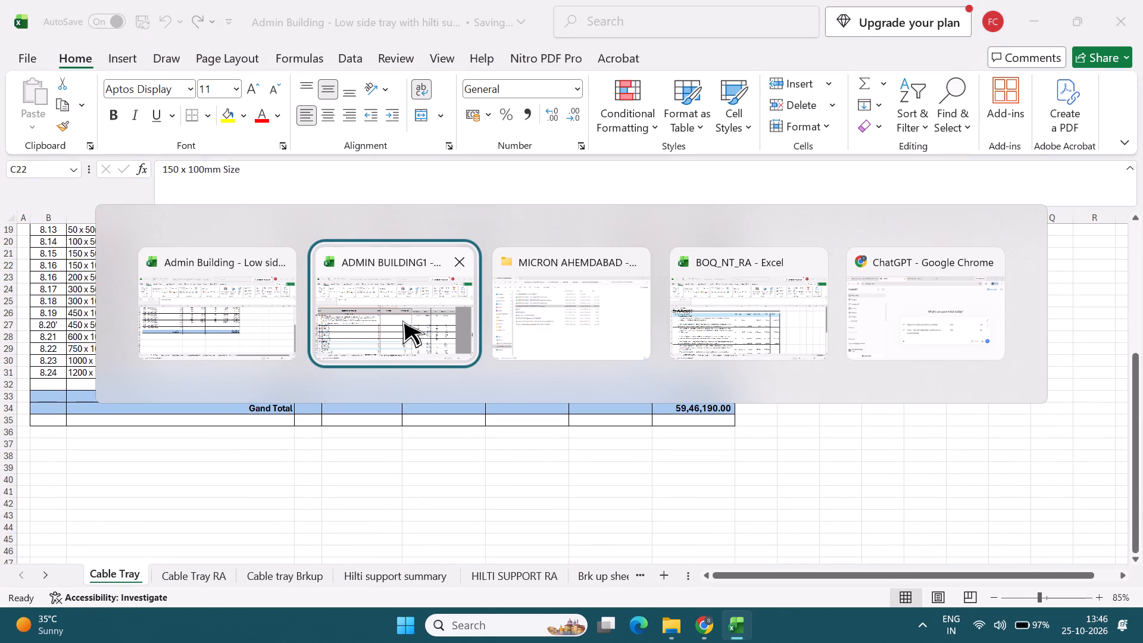
{"action": "left_click", "coordinate": [767, 308], "text": "alt"}
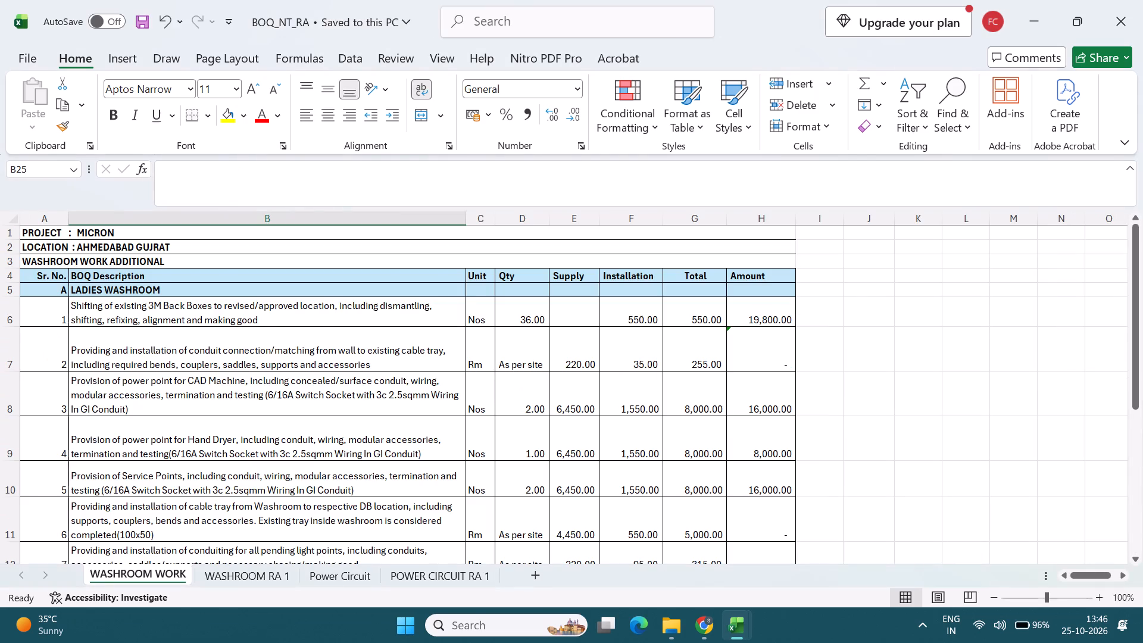
Switch to the MICRON AHEMDABAD folder in File Explorer and try to reach the Estimation (Z:) drive and its TENDER folder.
{"action": "key", "text": "alt+Tab"}
{"action": "left_click", "coordinate": [555, 513], "text": "alt"}
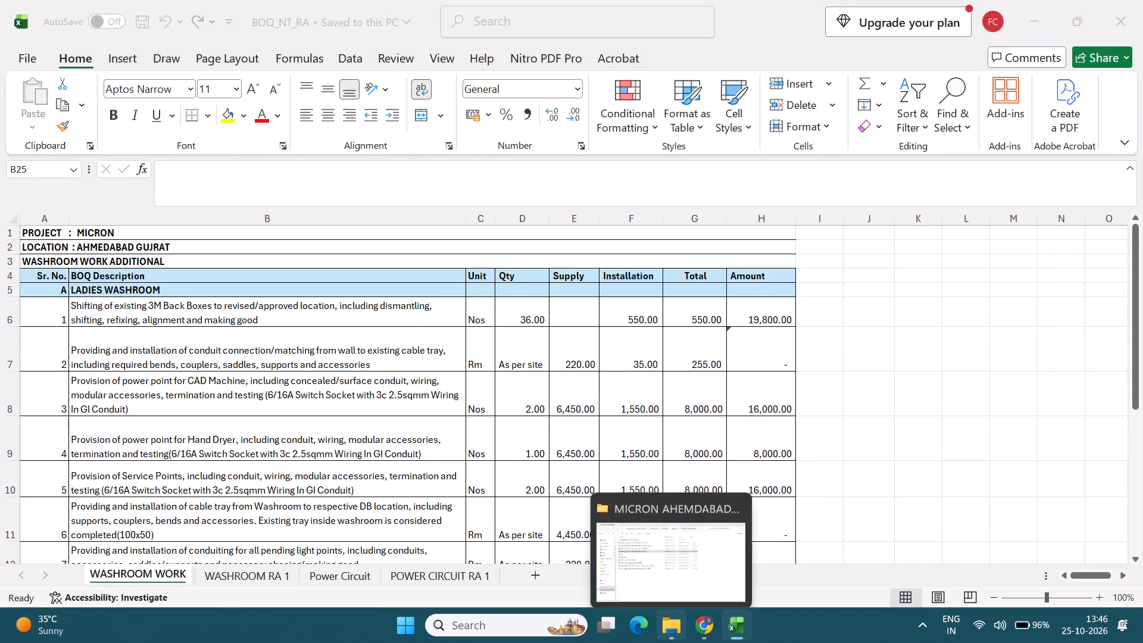
{"action": "left_click", "coordinate": [670, 642]}
{"action": "left_click", "coordinate": [74, 507]}
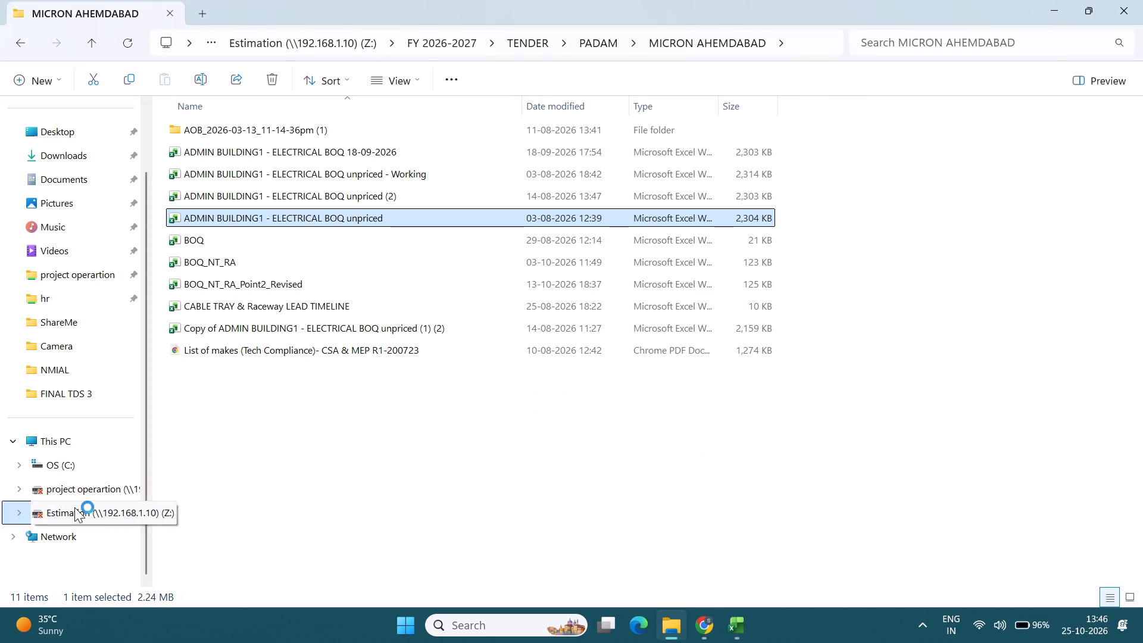
{"action": "left_click", "coordinate": [524, 50]}
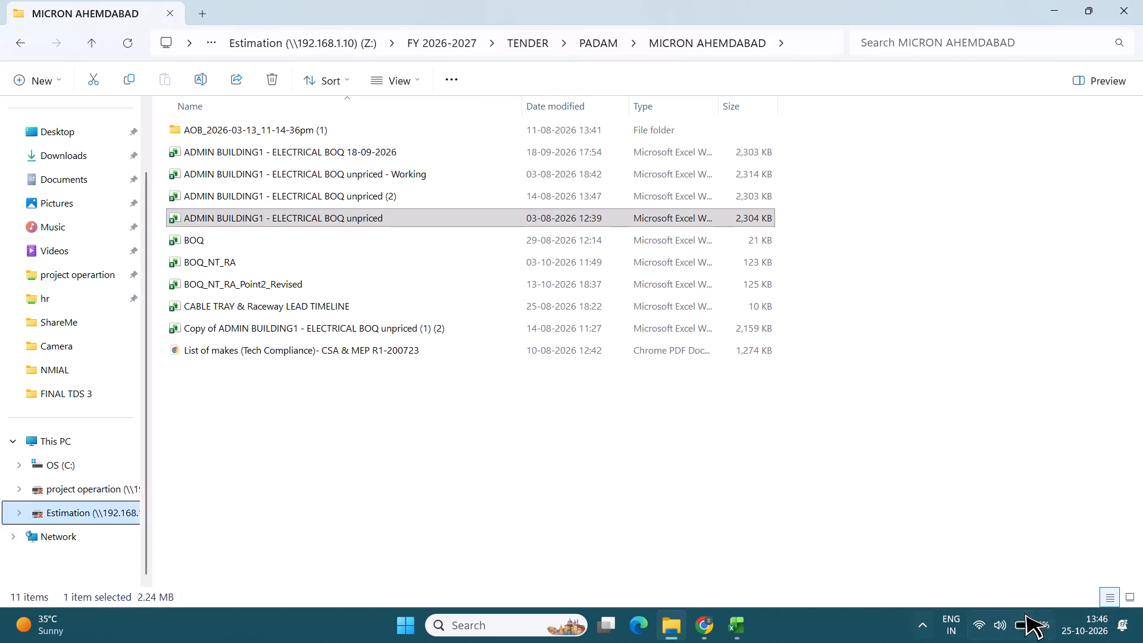
Connect the SEPL VPN.
{"action": "left_click", "coordinate": [1016, 616]}
{"action": "left_click", "coordinate": [1057, 351]}
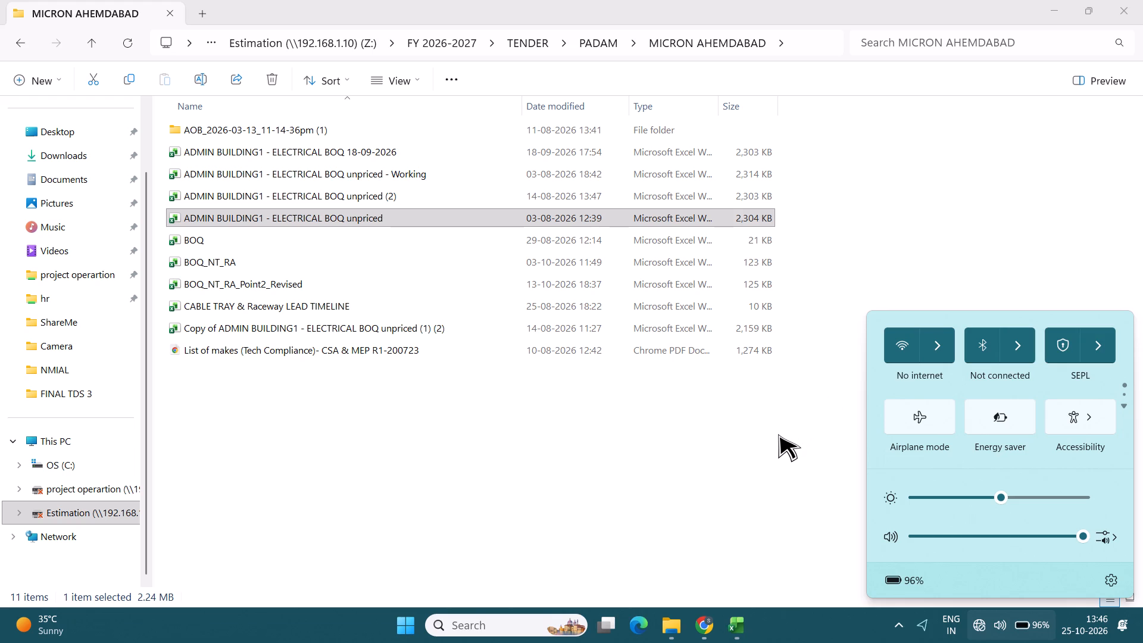
{"action": "left_click", "coordinate": [525, 36]}
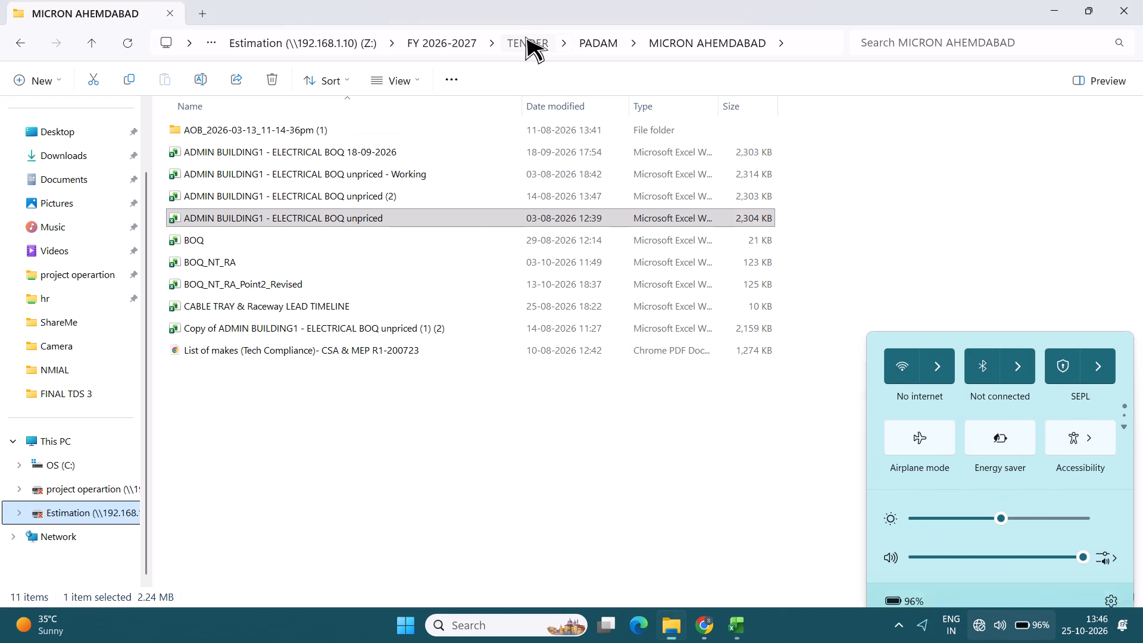
Retry opening the TENDER folder and the project operartion and Estimation (Z:) network drives.
{"action": "left_click", "coordinate": [525, 39]}
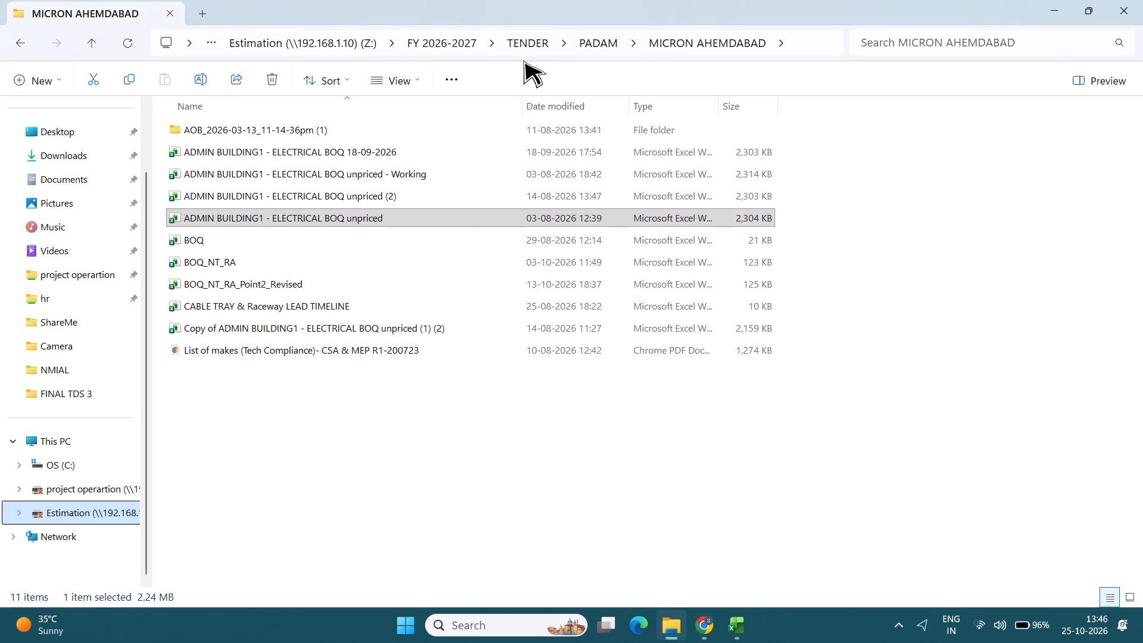
{"action": "left_click", "coordinate": [73, 485]}
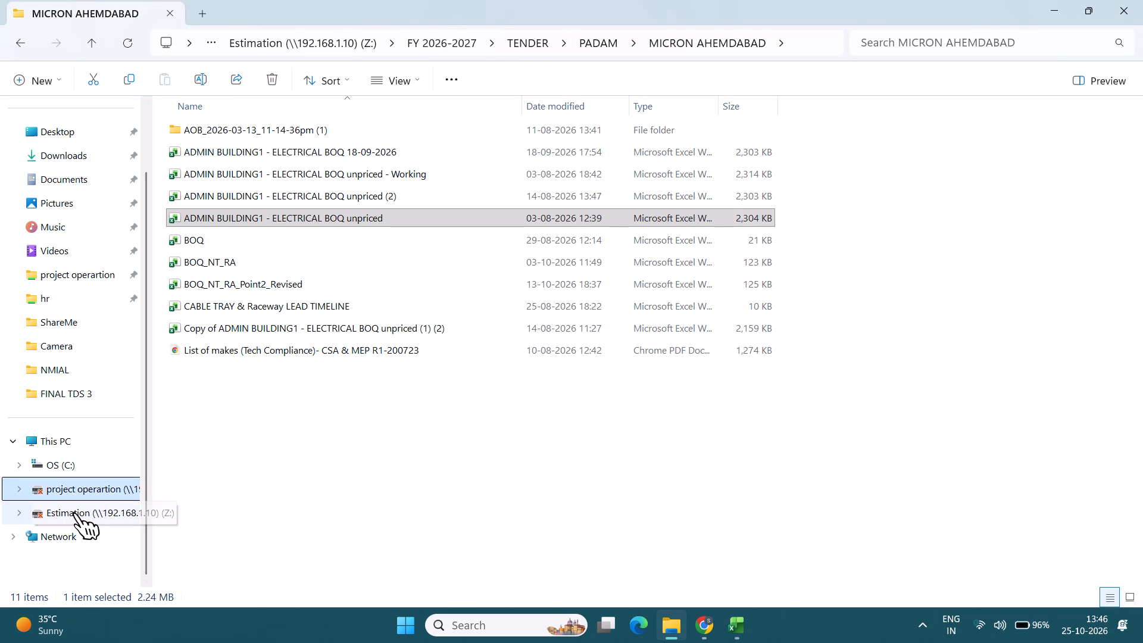
{"action": "left_click", "coordinate": [74, 512]}
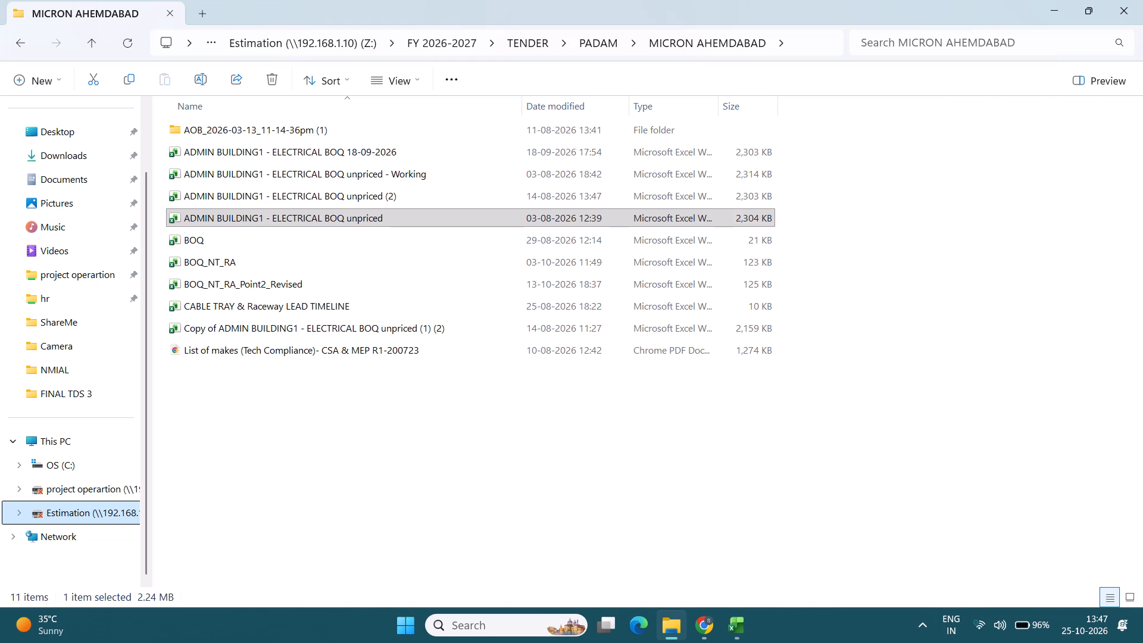
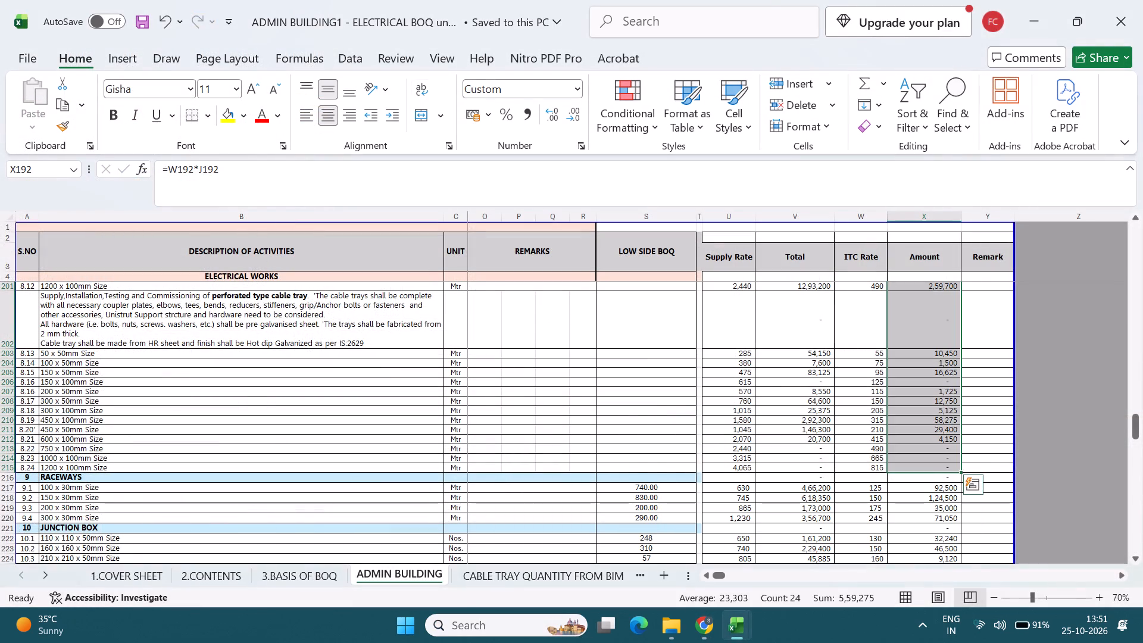
Change the ADMIN BUILDING sheet from page break preview to Normal view.
{"action": "scroll", "coordinate": [588, 442], "scroll_direction": "down", "scroll_amount": 3}
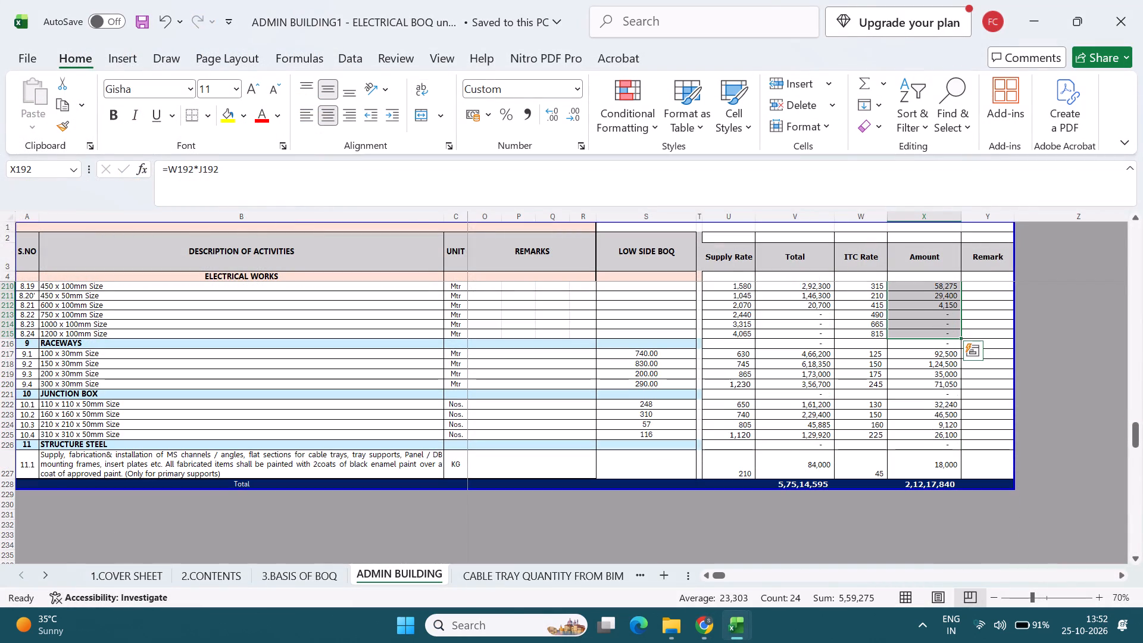
{"action": "scroll", "coordinate": [426, 526], "scroll_direction": "up", "scroll_amount": 4}
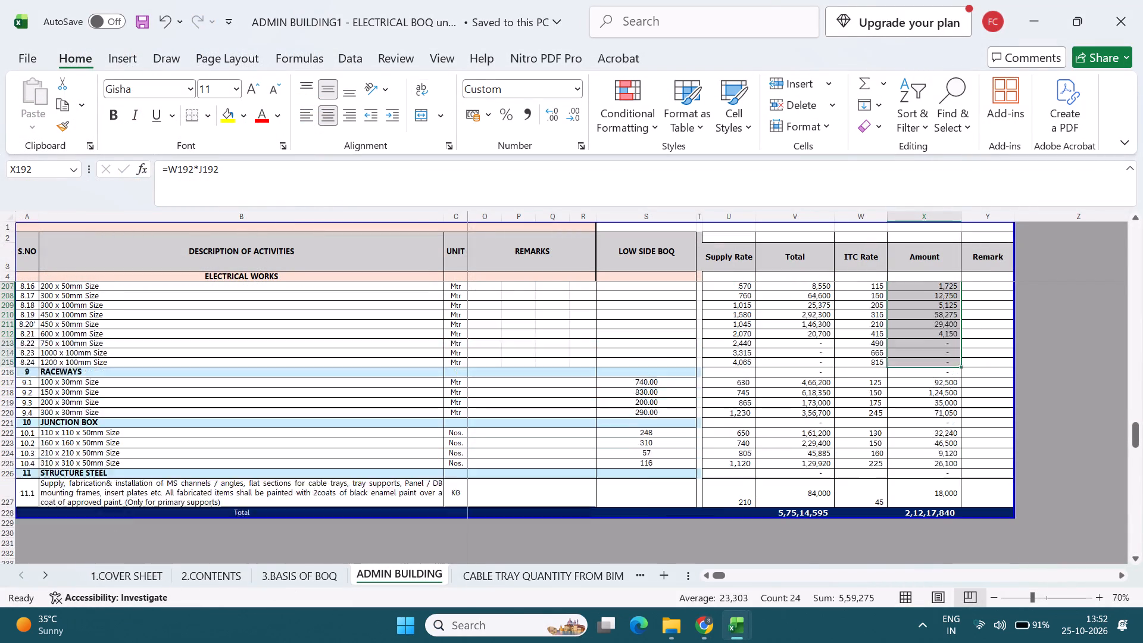
{"action": "scroll", "coordinate": [426, 526], "scroll_direction": "up", "scroll_amount": 1}
{"action": "scroll", "coordinate": [426, 526], "scroll_direction": "down", "scroll_amount": 4}
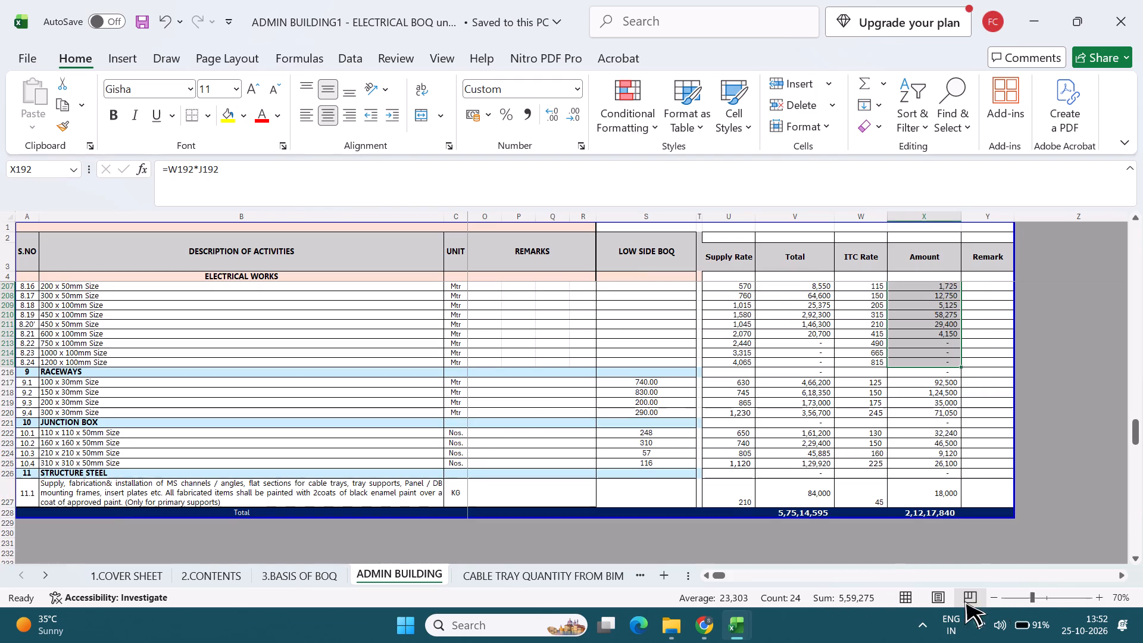
{"action": "left_click", "coordinate": [902, 597]}
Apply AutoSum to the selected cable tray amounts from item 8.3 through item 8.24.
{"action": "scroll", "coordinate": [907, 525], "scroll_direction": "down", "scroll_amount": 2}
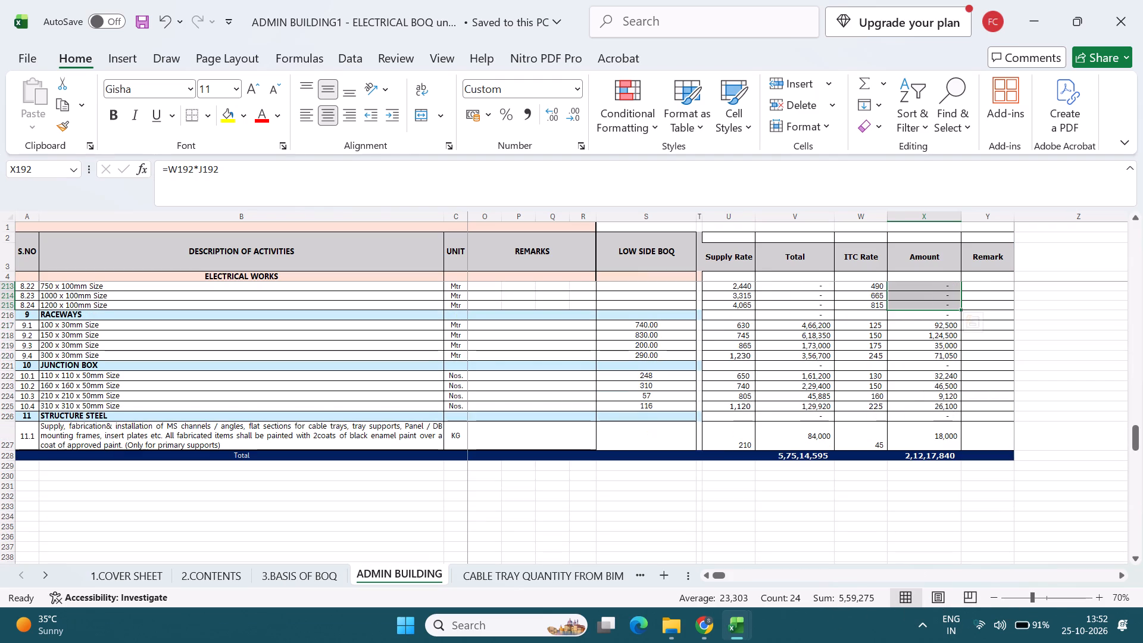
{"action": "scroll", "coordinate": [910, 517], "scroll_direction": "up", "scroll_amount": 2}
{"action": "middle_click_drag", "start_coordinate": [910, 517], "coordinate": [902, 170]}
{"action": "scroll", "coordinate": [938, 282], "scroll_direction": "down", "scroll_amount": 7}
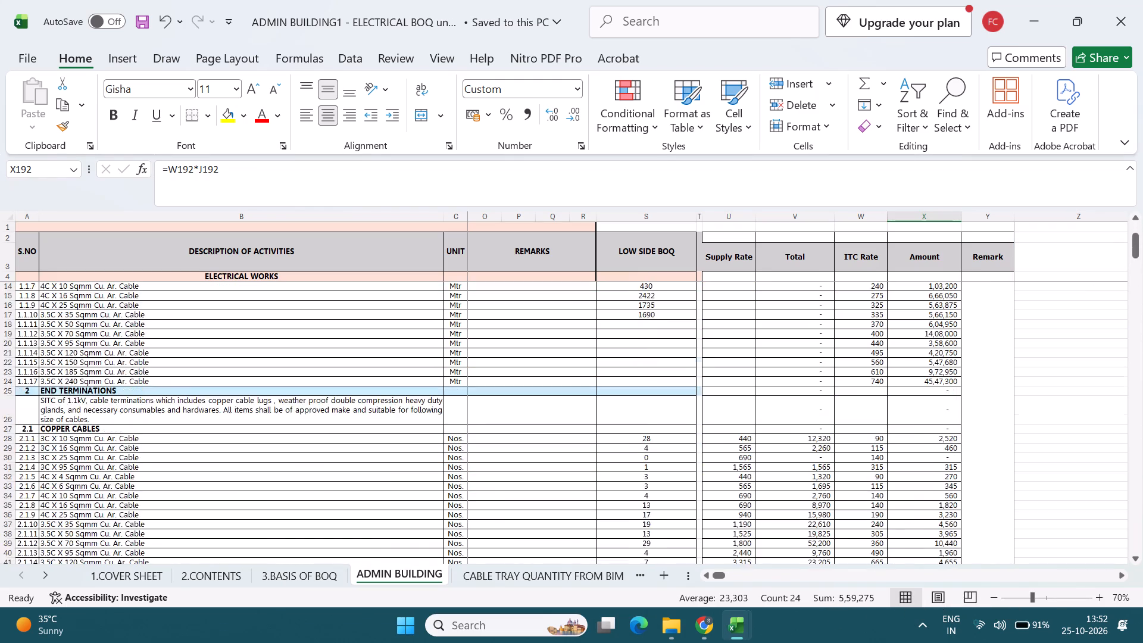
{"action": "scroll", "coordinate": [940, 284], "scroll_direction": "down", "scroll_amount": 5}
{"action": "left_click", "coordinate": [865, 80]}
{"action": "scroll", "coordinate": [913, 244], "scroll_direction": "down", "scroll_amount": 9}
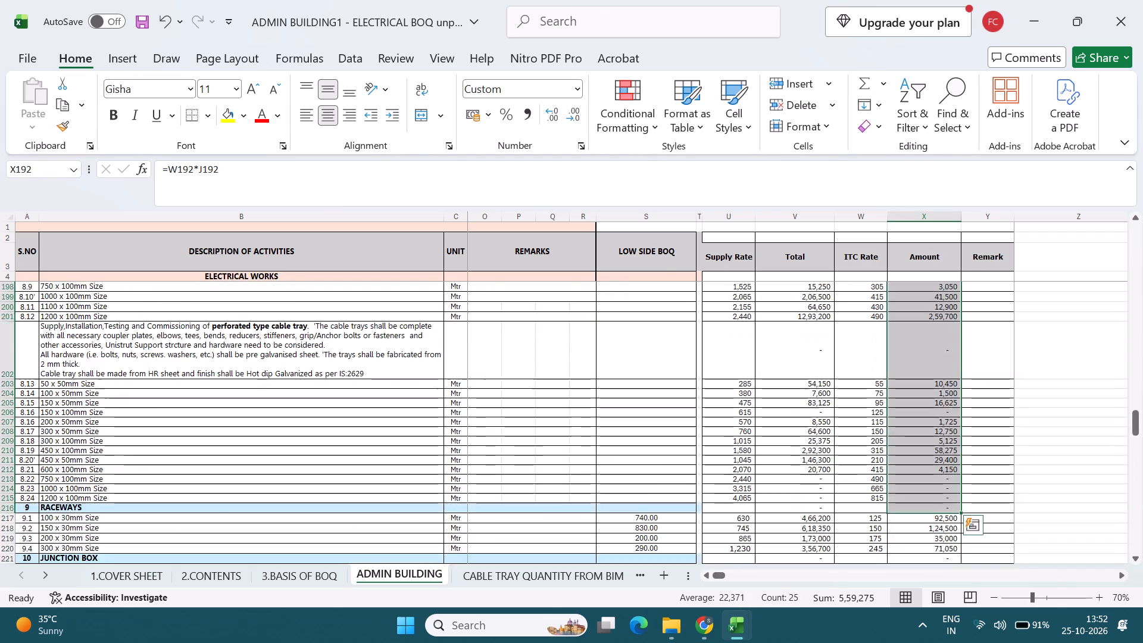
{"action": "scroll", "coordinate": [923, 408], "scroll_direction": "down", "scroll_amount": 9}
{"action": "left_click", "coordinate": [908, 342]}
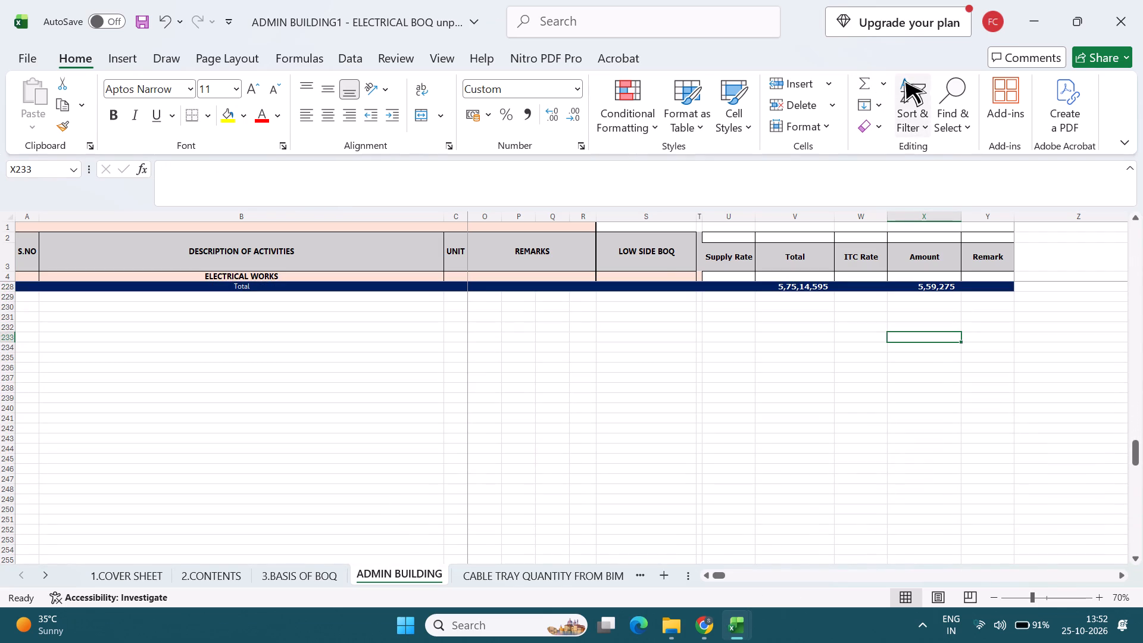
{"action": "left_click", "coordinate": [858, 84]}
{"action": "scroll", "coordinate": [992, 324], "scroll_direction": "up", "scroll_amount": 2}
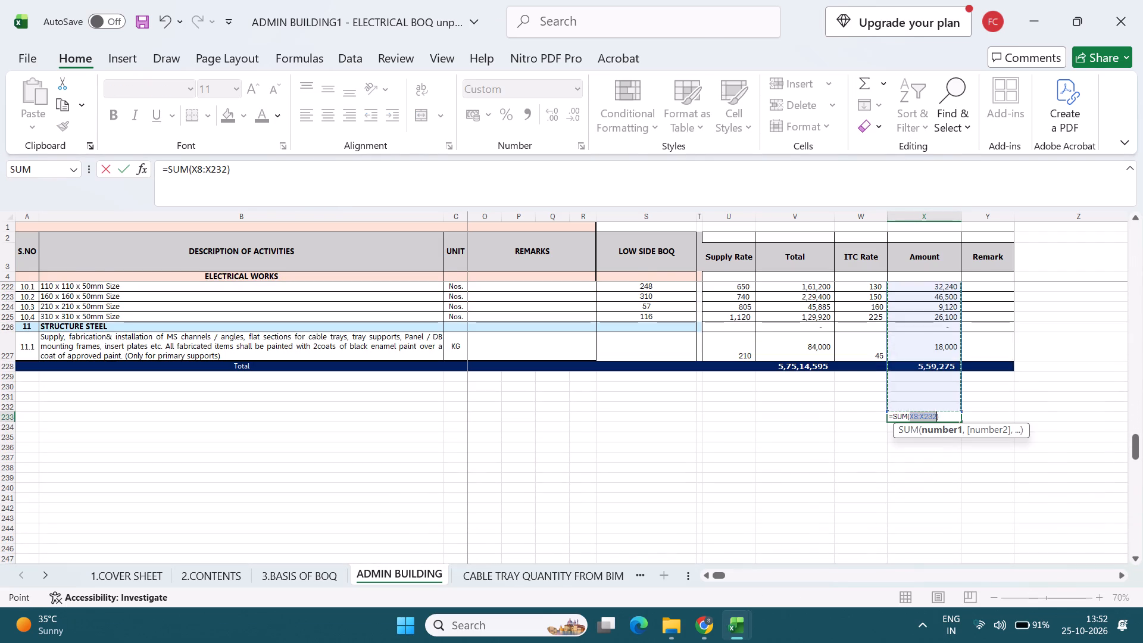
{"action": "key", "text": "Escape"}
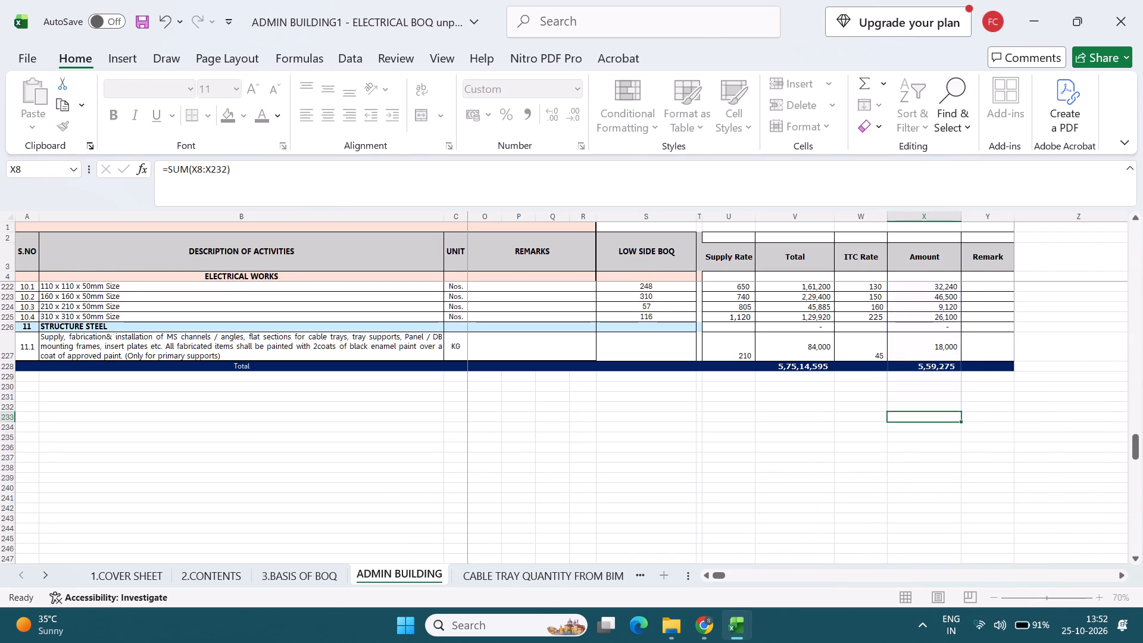
Extend the end of the Amount total's SUM range in X228 down to X227, the structure steel row.
{"action": "double_click", "coordinate": [943, 367]}
{"action": "scroll", "coordinate": [925, 449], "scroll_direction": "up", "scroll_amount": 8}
{"action": "scroll", "coordinate": [920, 475], "scroll_direction": "down", "scroll_amount": 2}
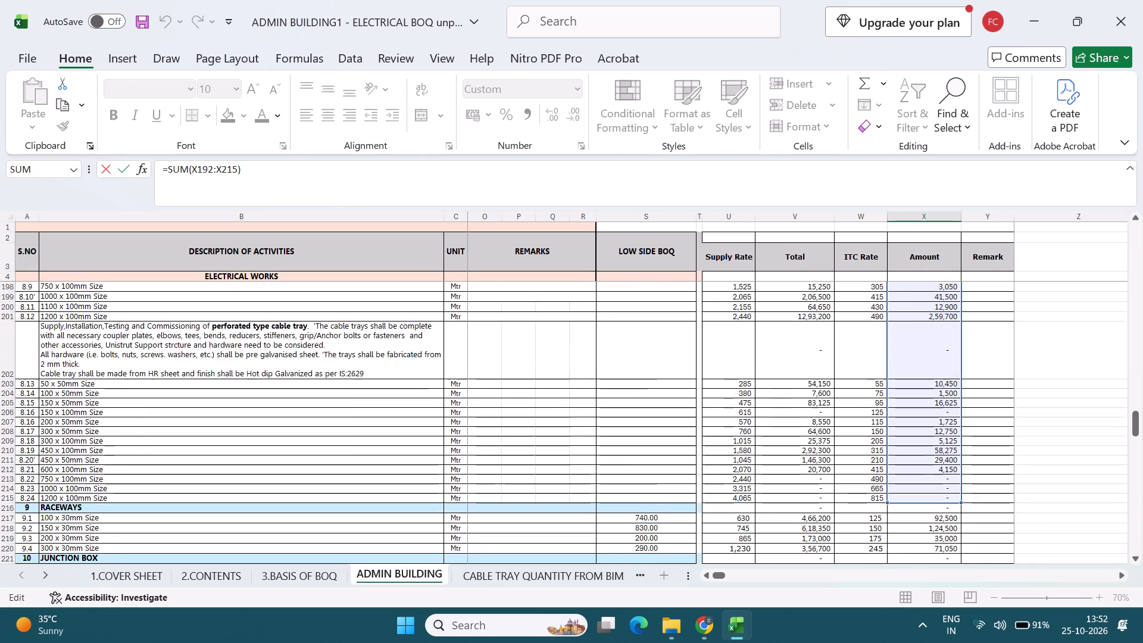
{"action": "scroll", "coordinate": [920, 475], "scroll_direction": "down", "scroll_amount": 1}
{"action": "left_click_drag", "start_coordinate": [960, 367], "coordinate": [963, 438]}
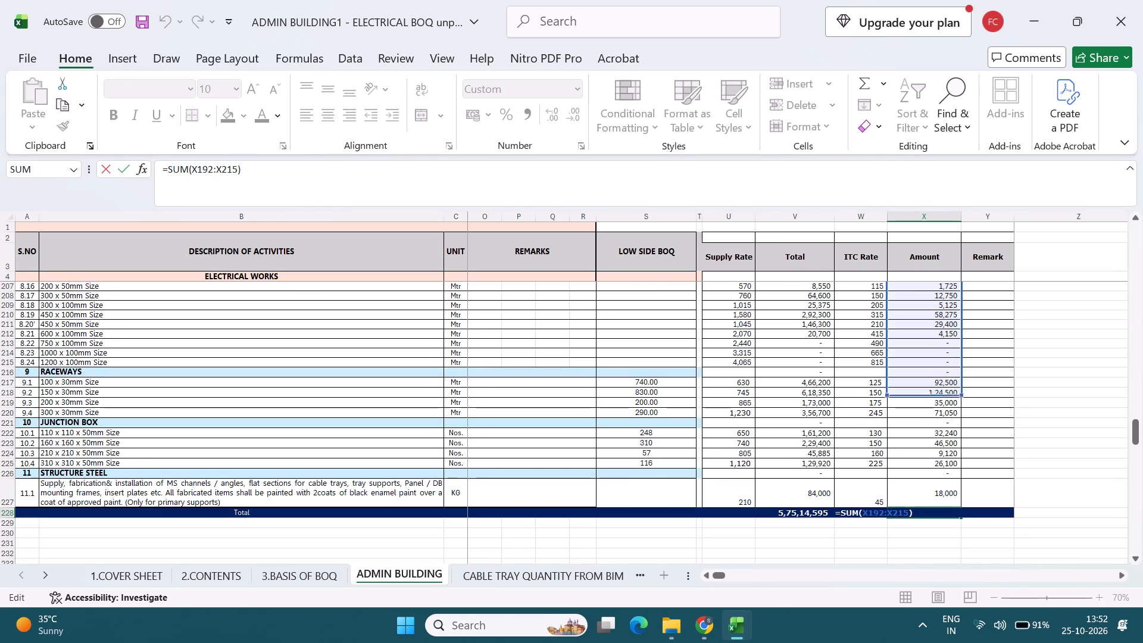
{"action": "left_click_drag", "start_coordinate": [963, 438], "coordinate": [963, 505]}
{"action": "scroll", "coordinate": [954, 472], "scroll_direction": "up", "scroll_amount": 9}
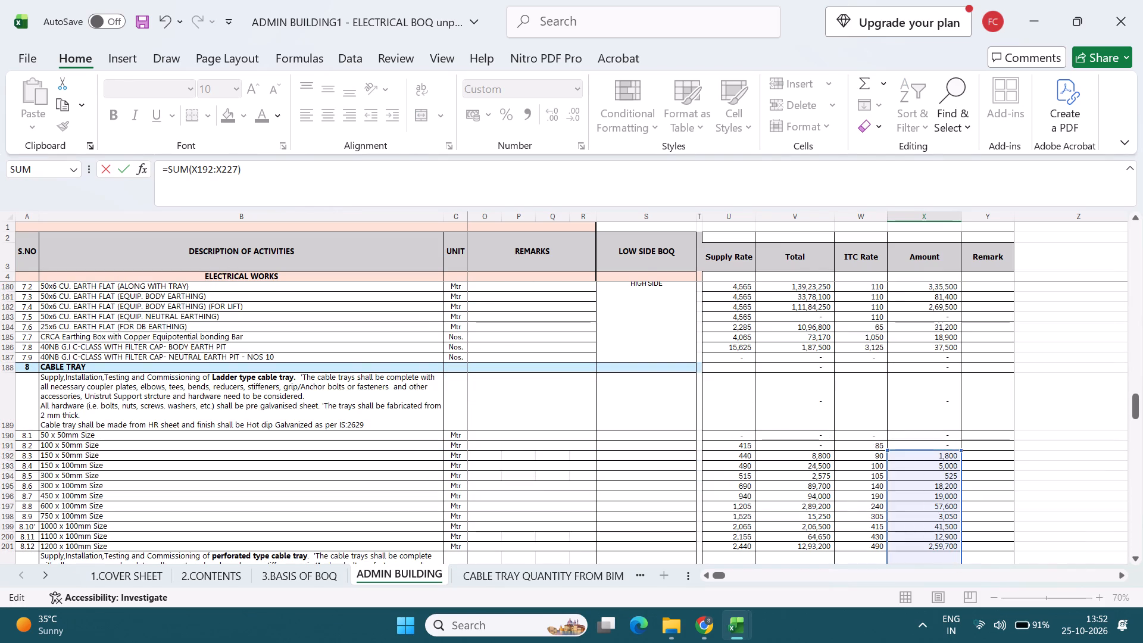
{"action": "left_click", "coordinate": [963, 453]}
Extend the start of the Amount total's range up to the first copper cable row, making the X228 formula =SUM(X8:X227).
{"action": "scroll", "coordinate": [957, 453], "scroll_direction": "up", "scroll_amount": 13}
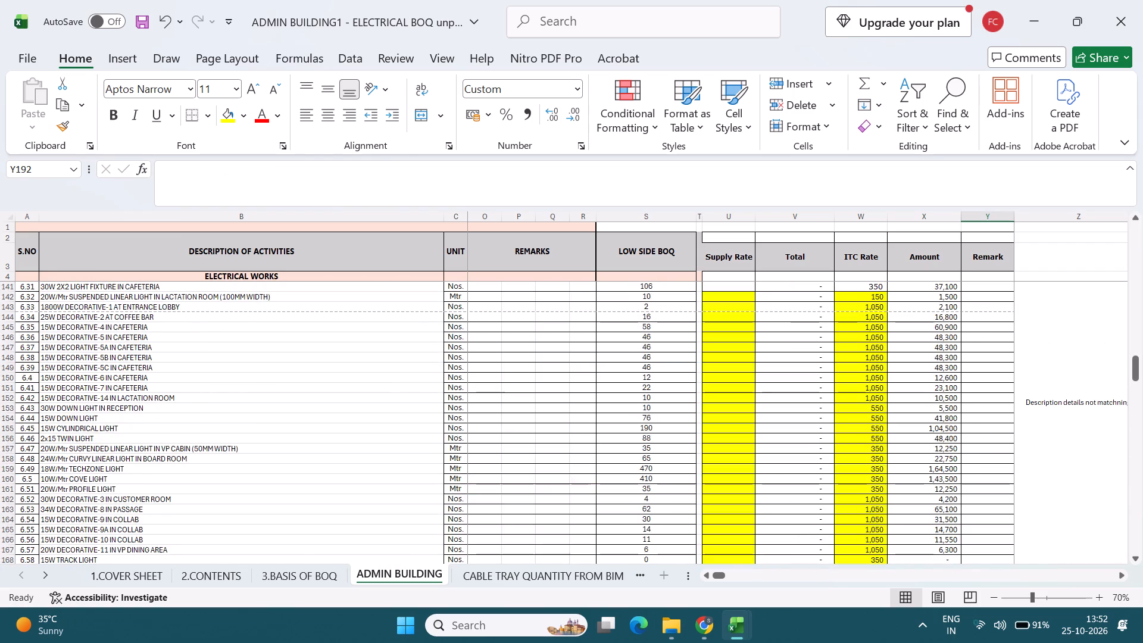
{"action": "scroll", "coordinate": [957, 453], "scroll_direction": "down", "scroll_amount": 20}
{"action": "scroll", "coordinate": [946, 455], "scroll_direction": "down", "scroll_amount": 5}
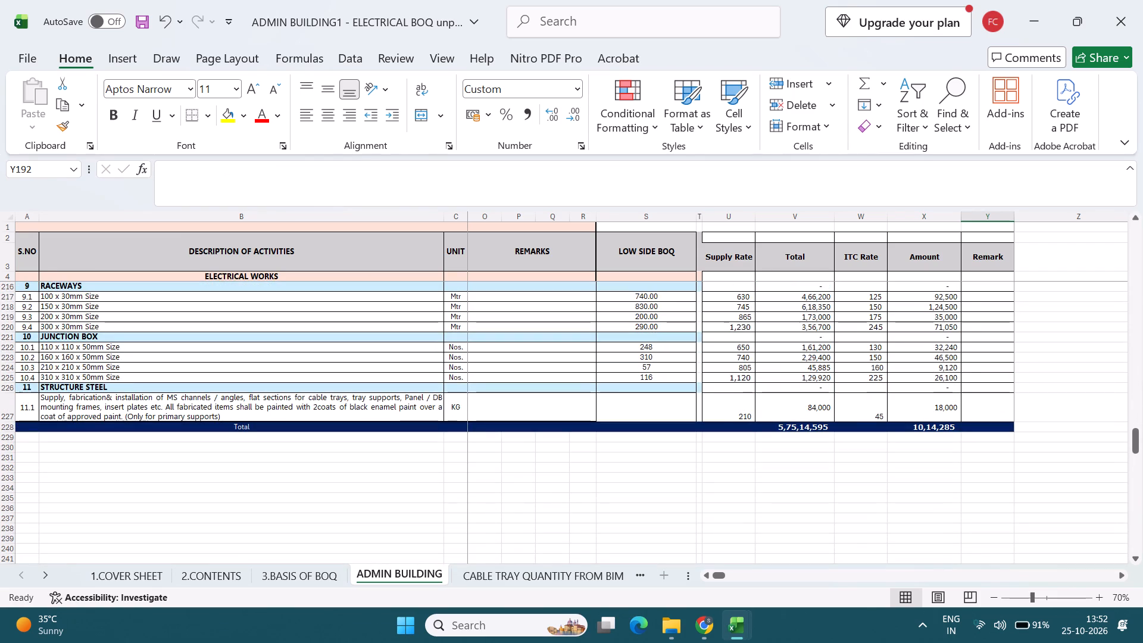
{"action": "double_click", "coordinate": [945, 427]}
{"action": "scroll", "coordinate": [945, 427], "scroll_direction": "up", "scroll_amount": 12}
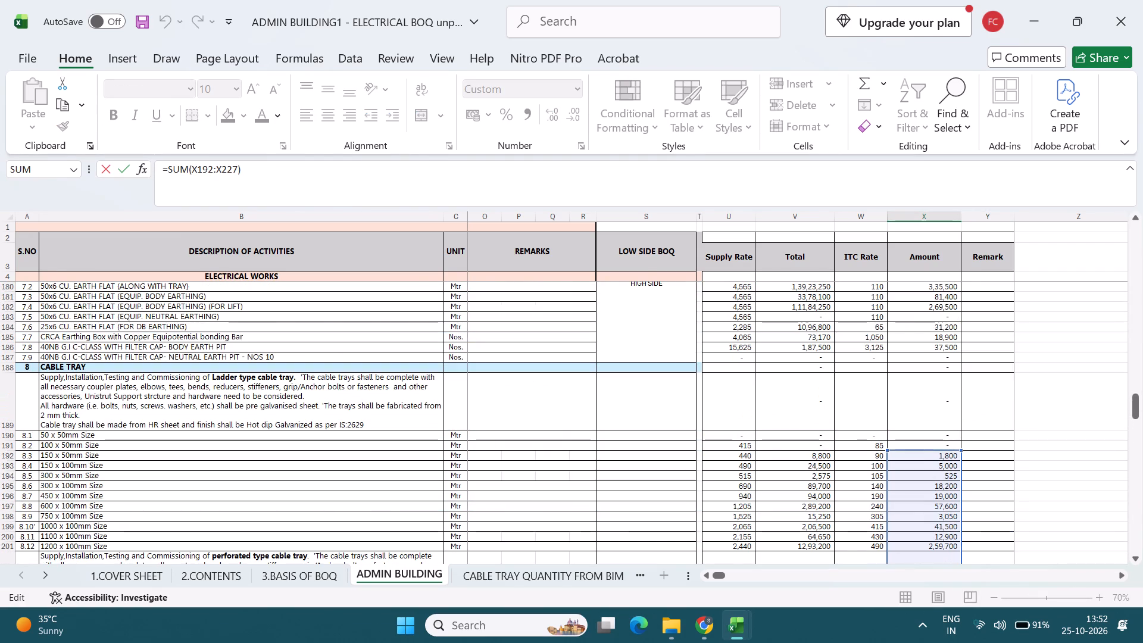
{"action": "left_click_drag", "start_coordinate": [961, 449], "coordinate": [959, 428]}
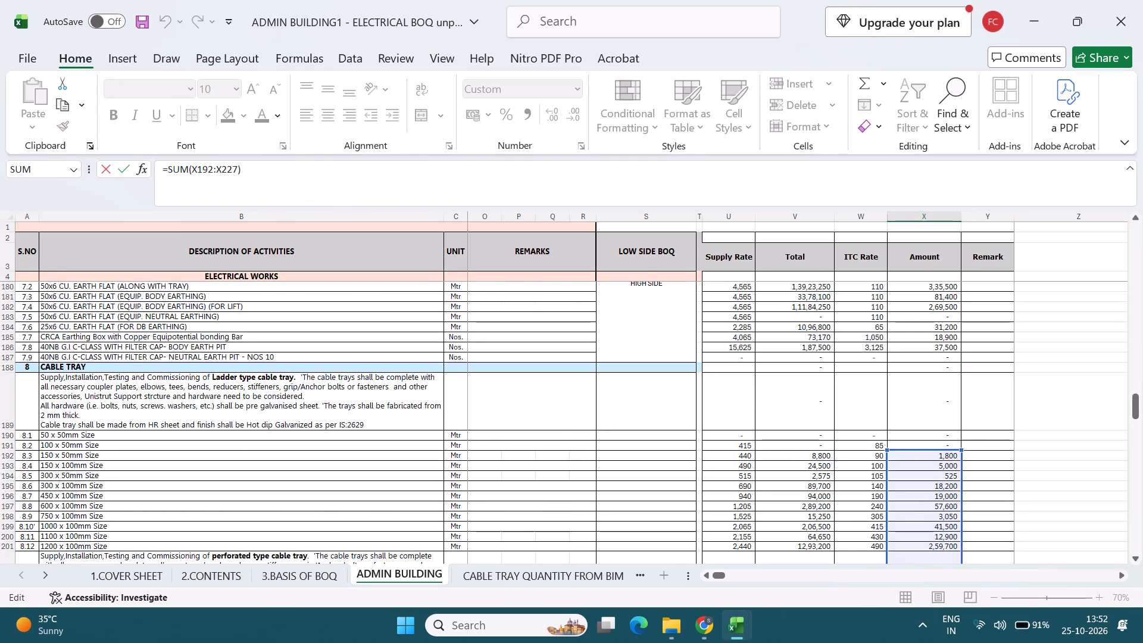
{"action": "left_click_drag", "start_coordinate": [959, 428], "coordinate": [961, 176]}
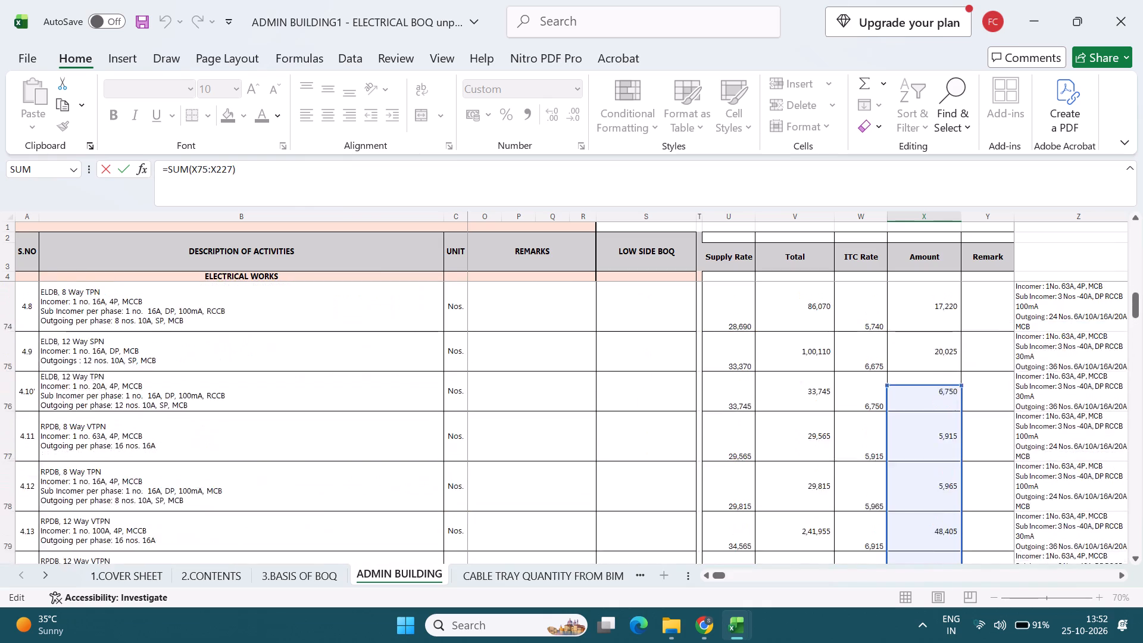
{"action": "left_click_drag", "start_coordinate": [961, 176], "coordinate": [963, 316]}
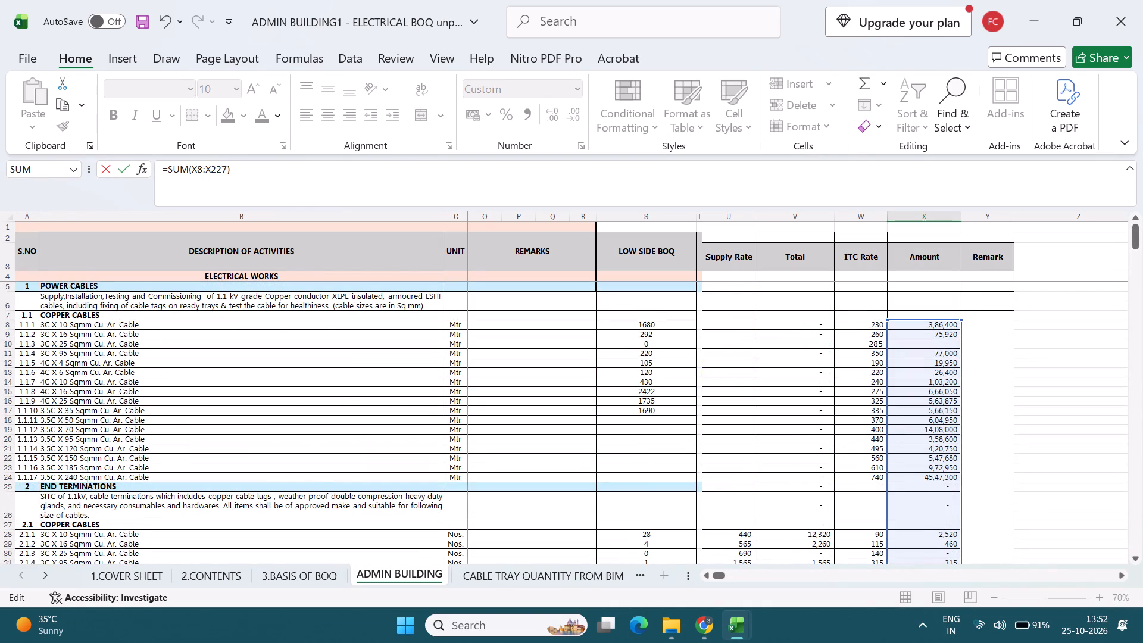
{"action": "key", "text": "Return"}
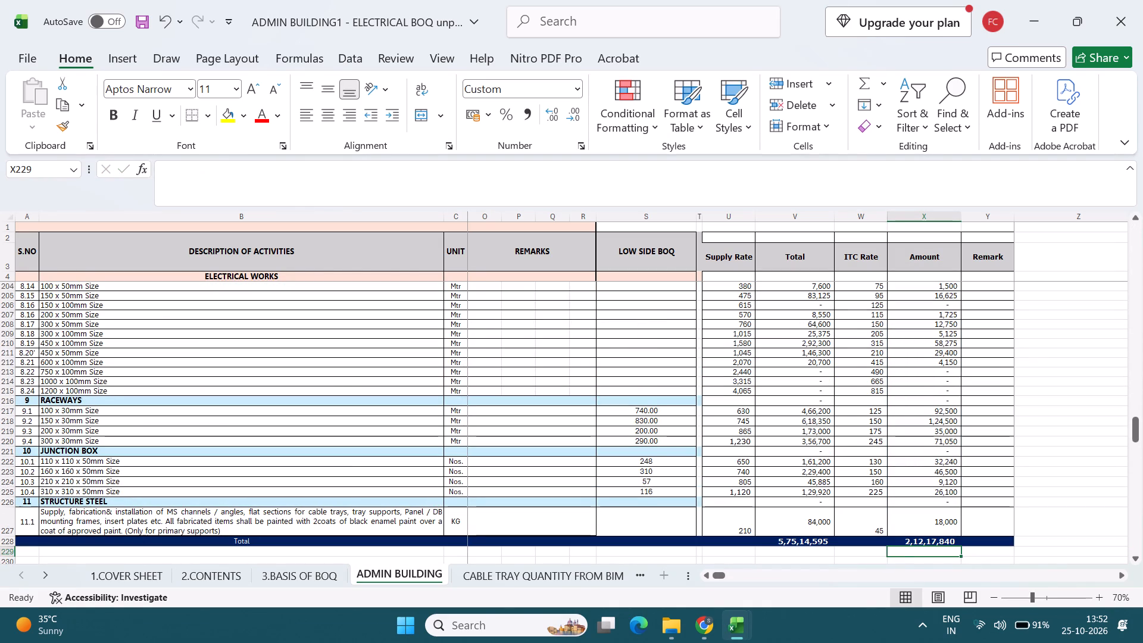
Open the formula of the Total column's sum in V228 and examine which rows its range covers.
{"action": "scroll", "coordinate": [816, 510], "scroll_direction": "down", "scroll_amount": 1}
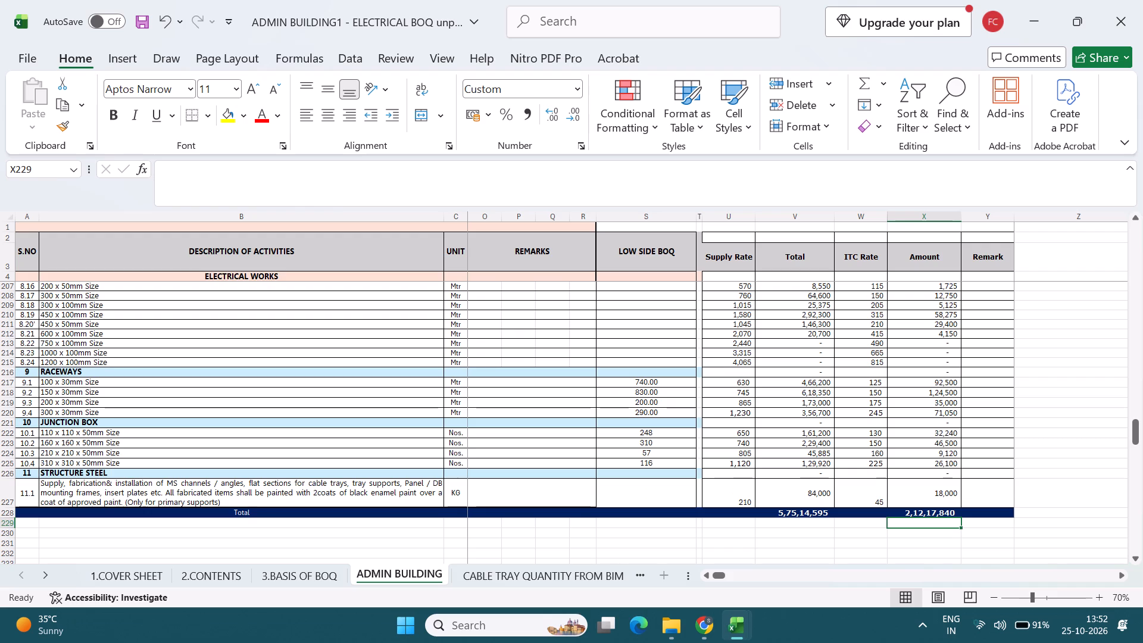
{"action": "double_click", "coordinate": [813, 513]}
{"action": "scroll", "coordinate": [813, 505], "scroll_direction": "up", "scroll_amount": 10}
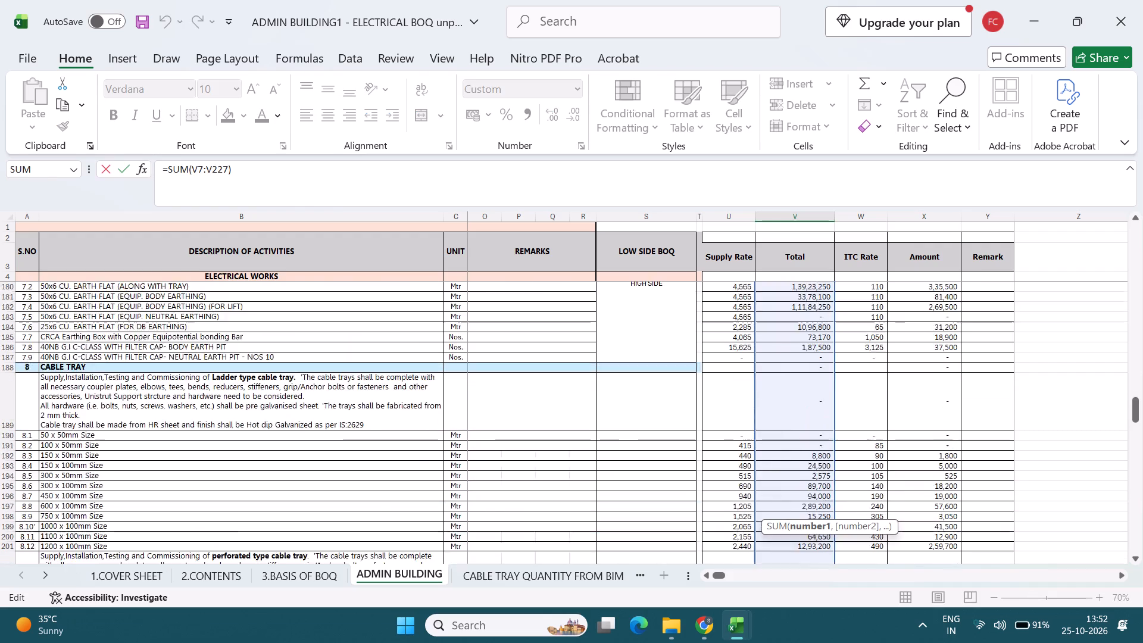
{"action": "scroll", "coordinate": [811, 480], "scroll_direction": "up", "scroll_amount": 20}
{"action": "scroll", "coordinate": [811, 480], "scroll_direction": "up", "scroll_amount": 20}
{"action": "scroll", "coordinate": [811, 480], "scroll_direction": "up", "scroll_amount": 1}
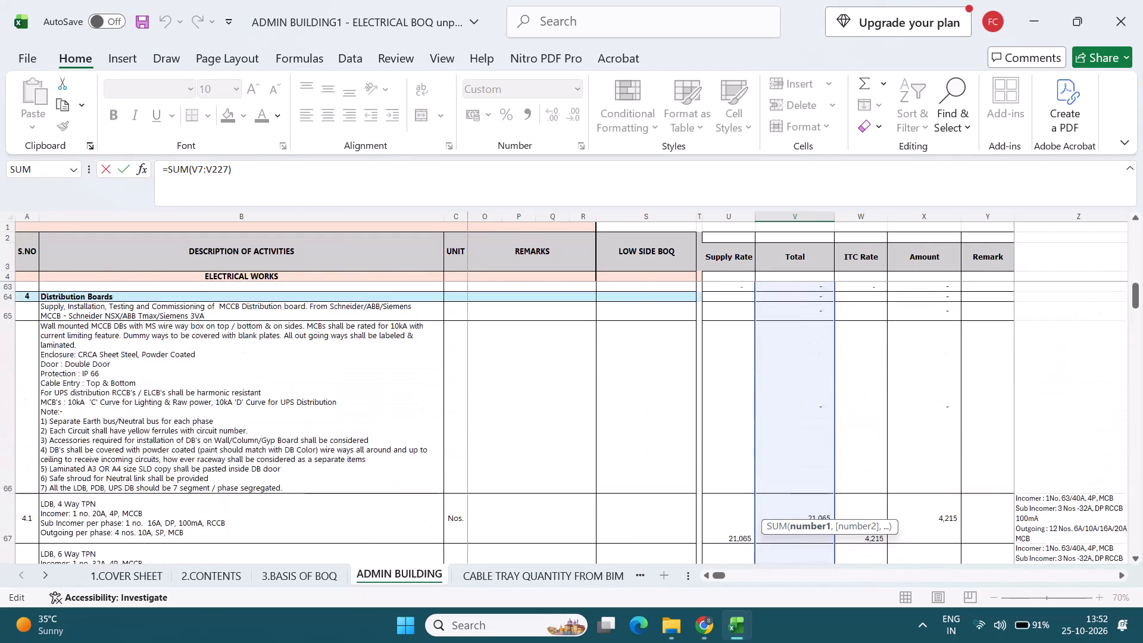
{"action": "middle_click_drag", "start_coordinate": [813, 452], "coordinate": [811, 264]}
{"action": "scroll", "coordinate": [807, 392], "scroll_direction": "down", "scroll_amount": 10}
{"action": "scroll", "coordinate": [802, 460], "scroll_direction": "down", "scroll_amount": 7}
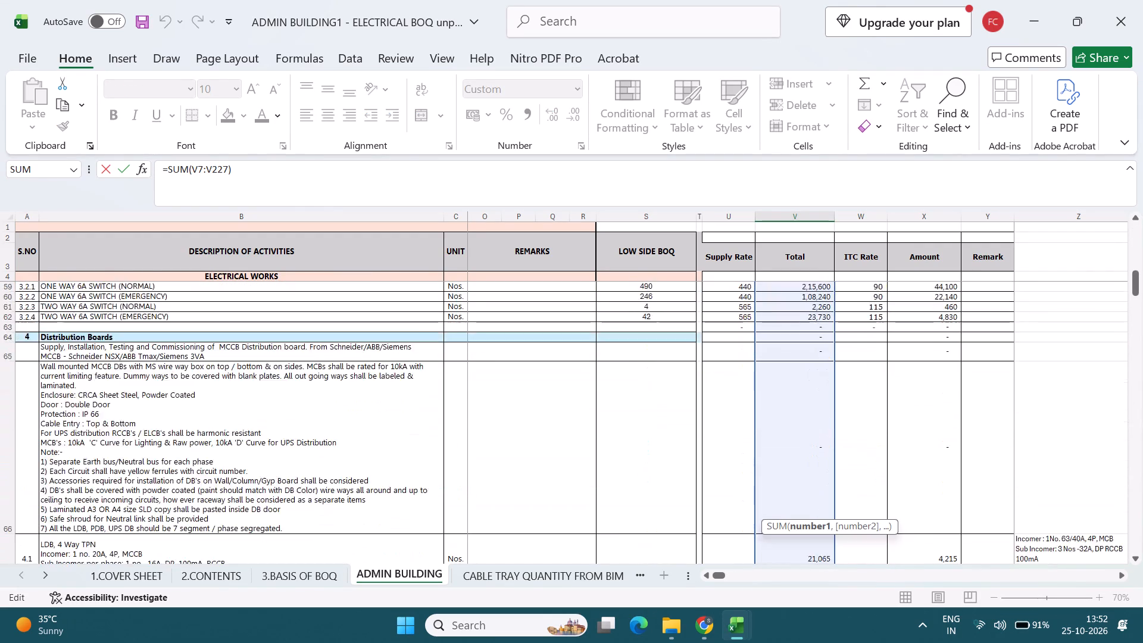
{"action": "scroll", "coordinate": [798, 460], "scroll_direction": "down", "scroll_amount": 20}
{"action": "scroll", "coordinate": [798, 460], "scroll_direction": "down", "scroll_amount": 1}
{"action": "scroll", "coordinate": [798, 460], "scroll_direction": "down", "scroll_amount": 20}
{"action": "scroll", "coordinate": [798, 460], "scroll_direction": "down", "scroll_amount": 1}
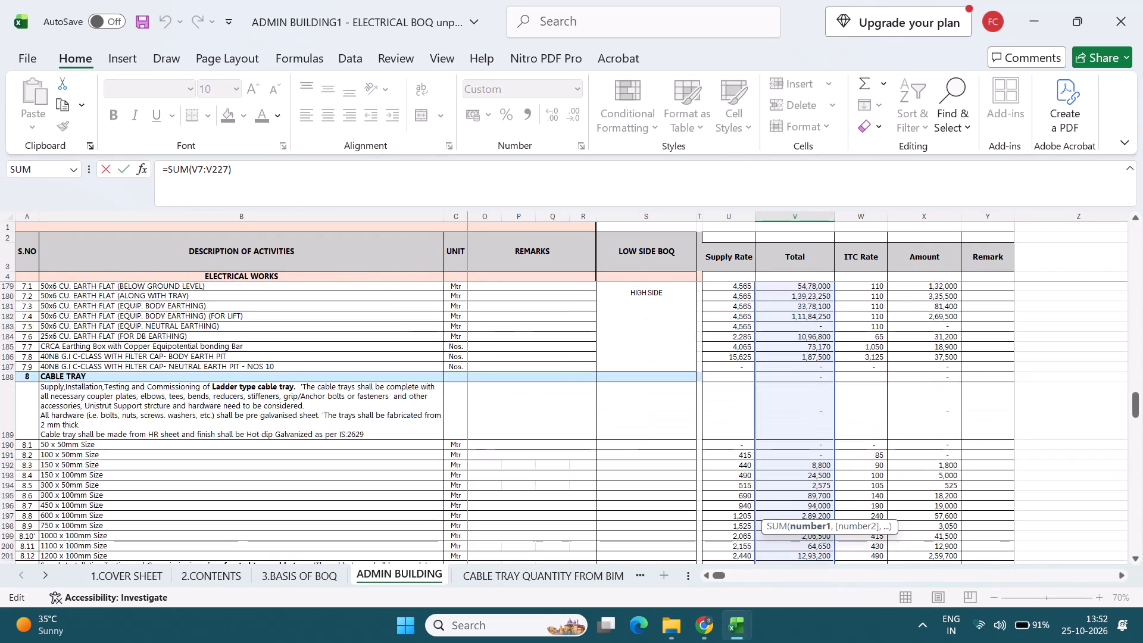
{"action": "scroll", "coordinate": [798, 460], "scroll_direction": "down", "scroll_amount": 12}
{"action": "left_click", "coordinate": [798, 460]}
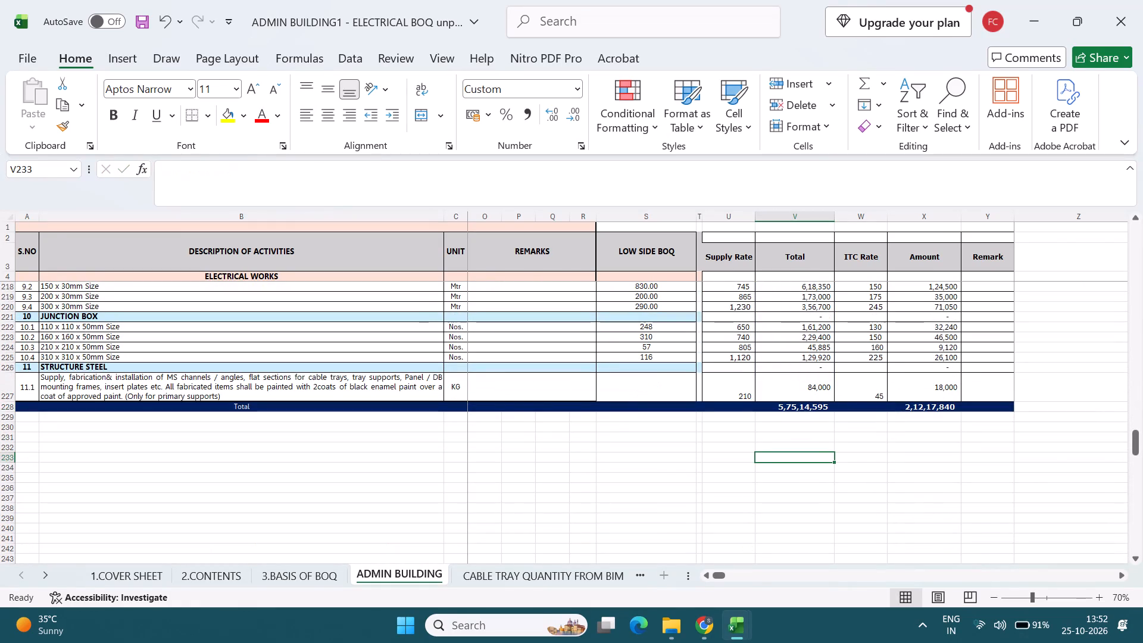
Enter a grand total in X230 that adds the Amount total in X228 and the Total column's sum in V228.
{"action": "left_click", "coordinate": [913, 424]}
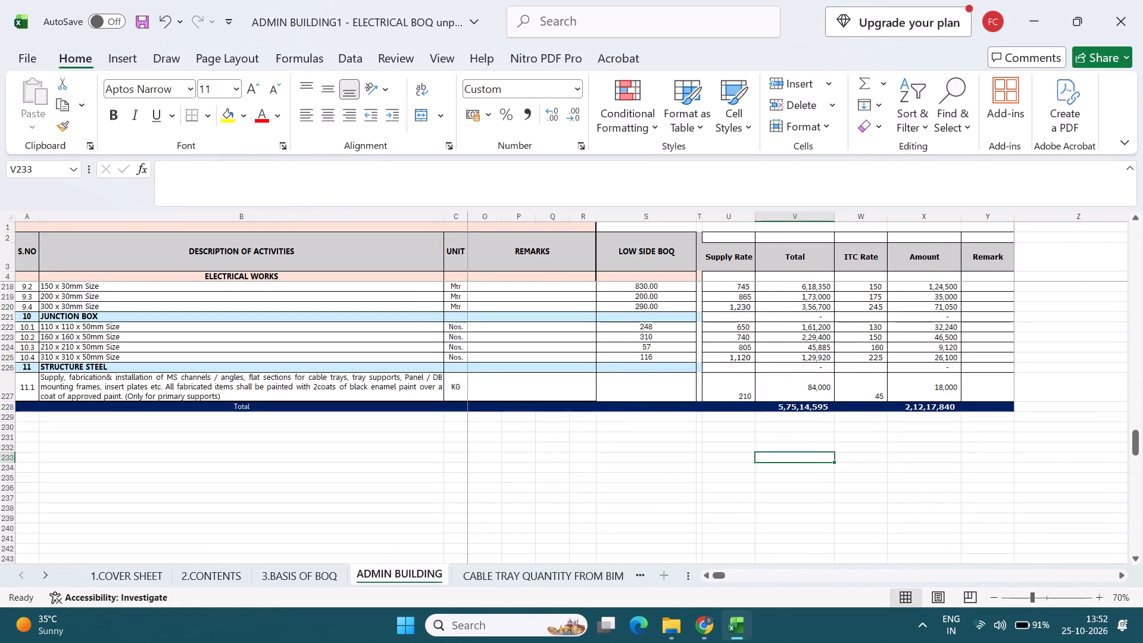
{"action": "key", "text": "equal"}
{"action": "key", "text": "Up"}
{"action": "key", "text": "Up"}
{"action": "key", "text": "plus"}
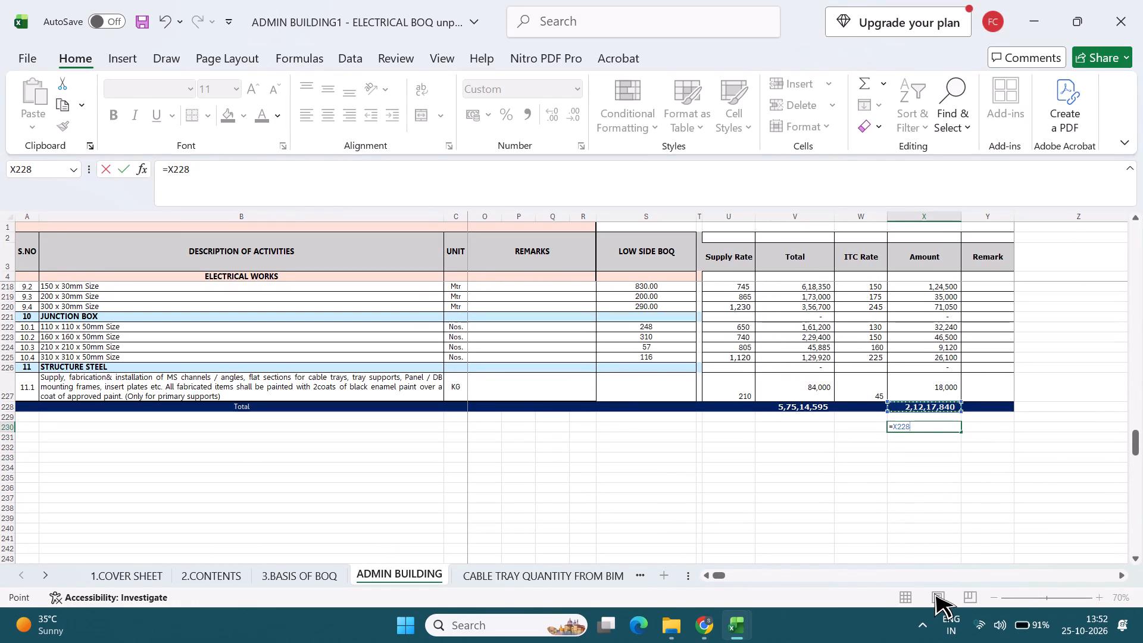
{"action": "key", "text": "Left"}
{"action": "key", "text": "Left"}
{"action": "key", "text": "Up"}
{"action": "key", "text": "Up"}
{"action": "key", "text": "Return"}
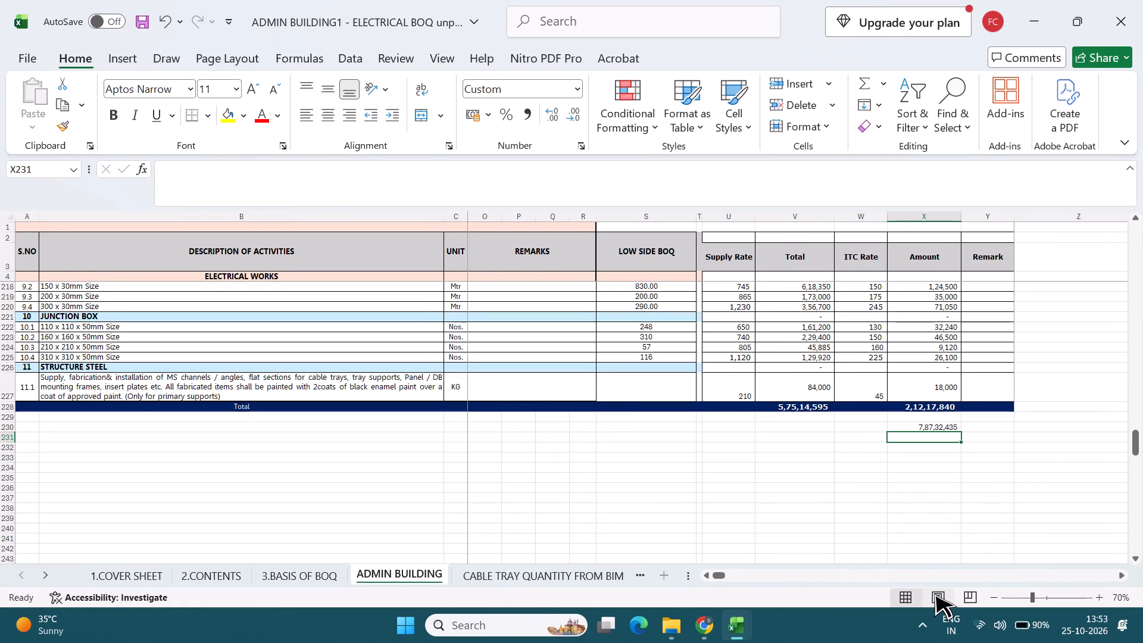
Switch to File Explorer and browse to the top level of the Estimation (Z:) drive.
{"action": "key", "text": "alt+Tab"}
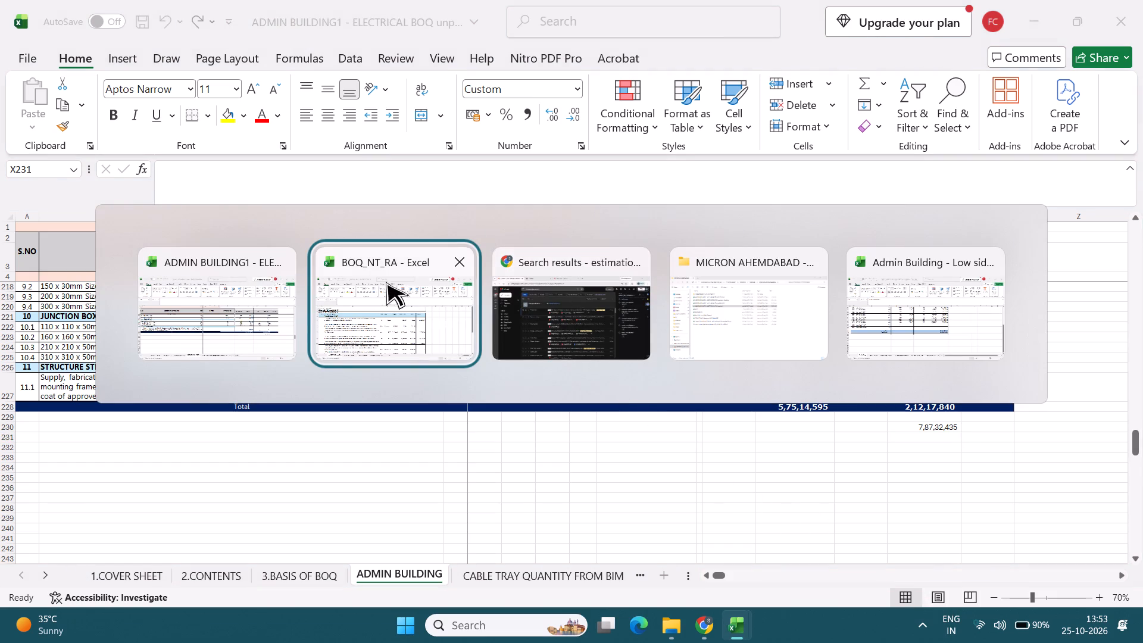
{"action": "left_click", "coordinate": [719, 285], "text": "alt"}
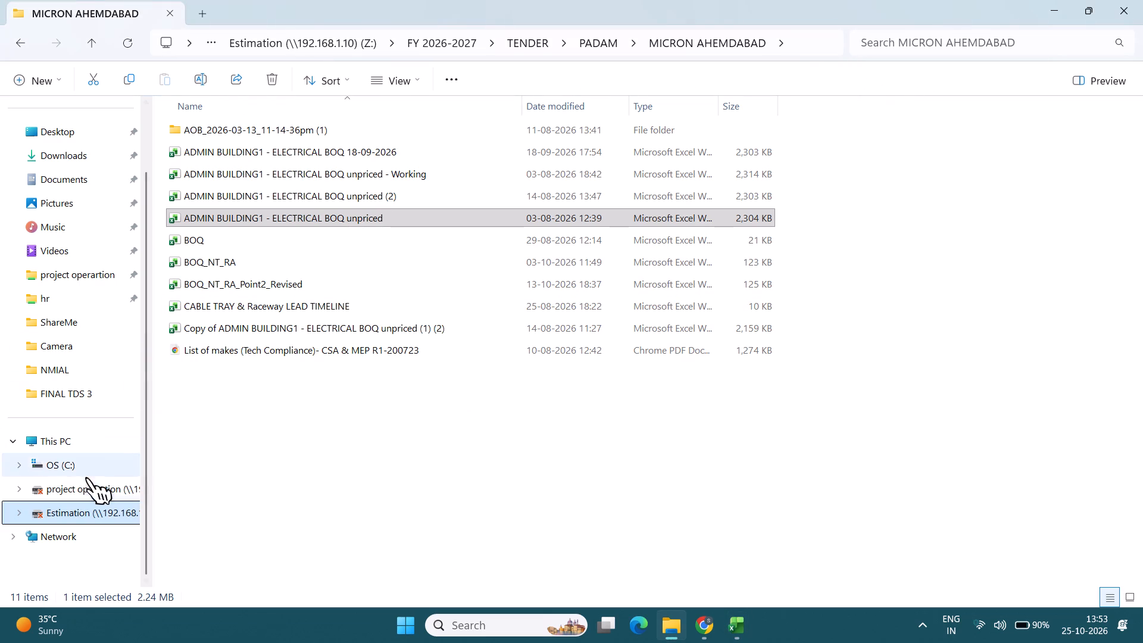
{"action": "left_click", "coordinate": [113, 514]}
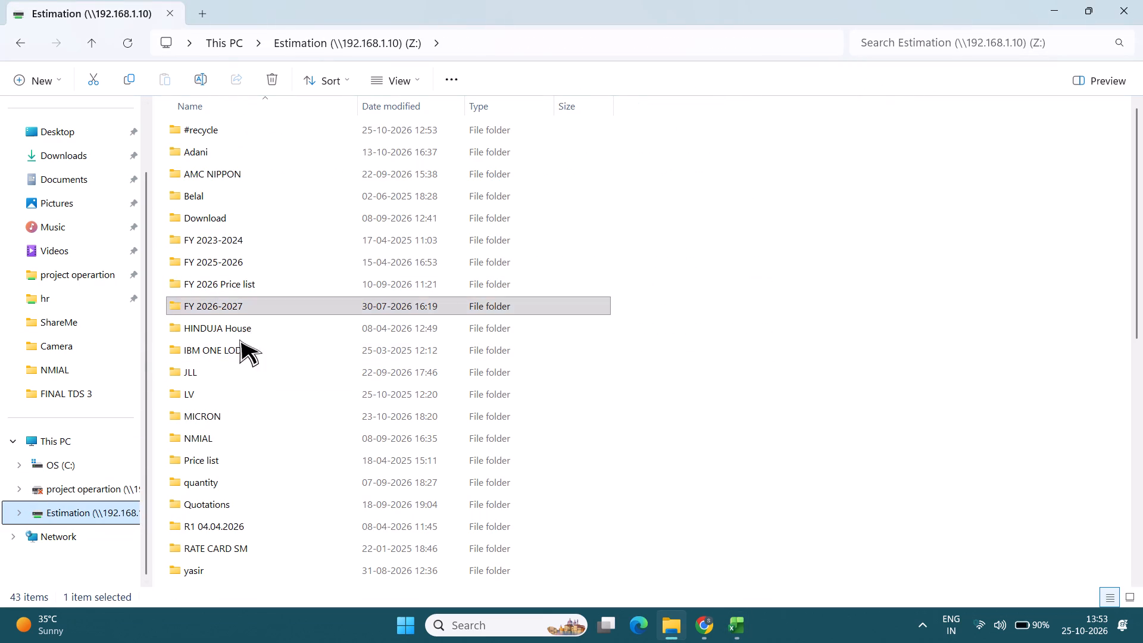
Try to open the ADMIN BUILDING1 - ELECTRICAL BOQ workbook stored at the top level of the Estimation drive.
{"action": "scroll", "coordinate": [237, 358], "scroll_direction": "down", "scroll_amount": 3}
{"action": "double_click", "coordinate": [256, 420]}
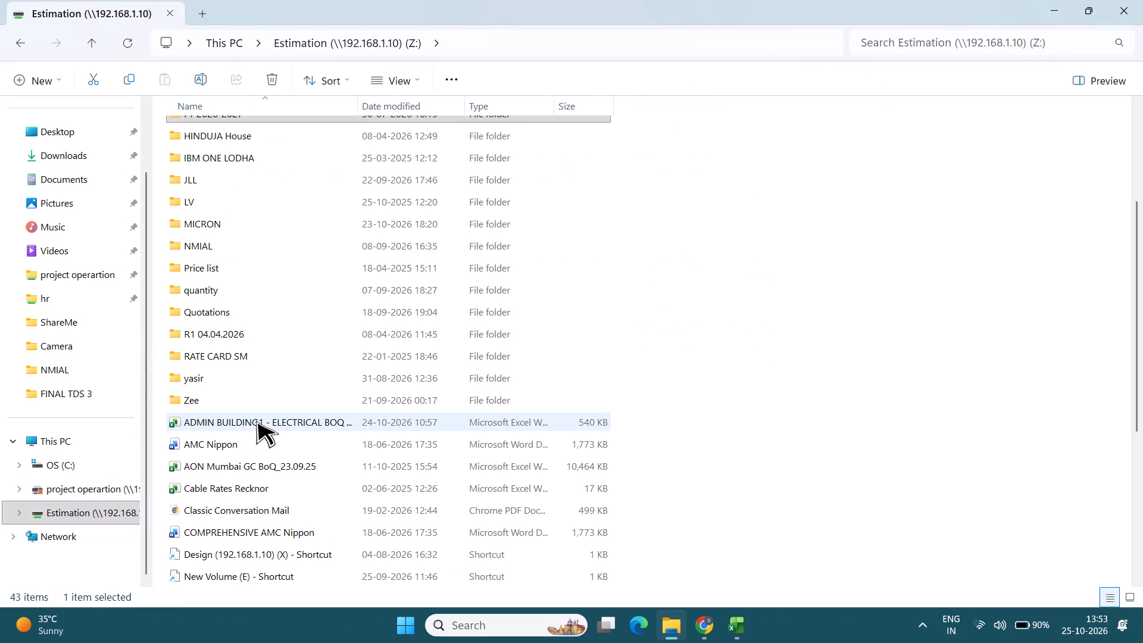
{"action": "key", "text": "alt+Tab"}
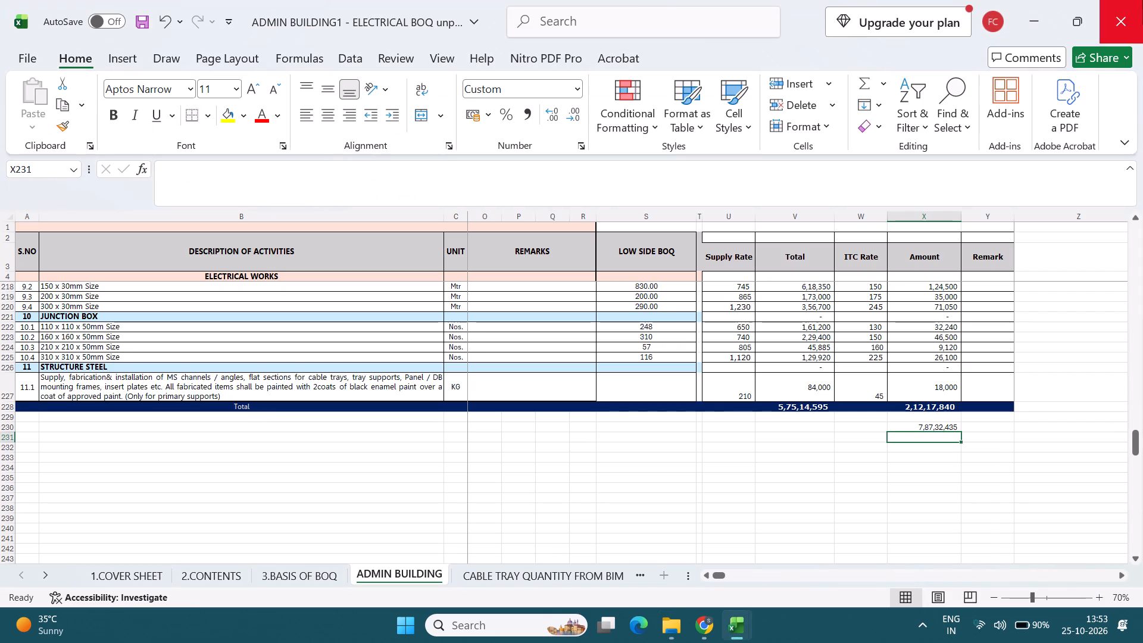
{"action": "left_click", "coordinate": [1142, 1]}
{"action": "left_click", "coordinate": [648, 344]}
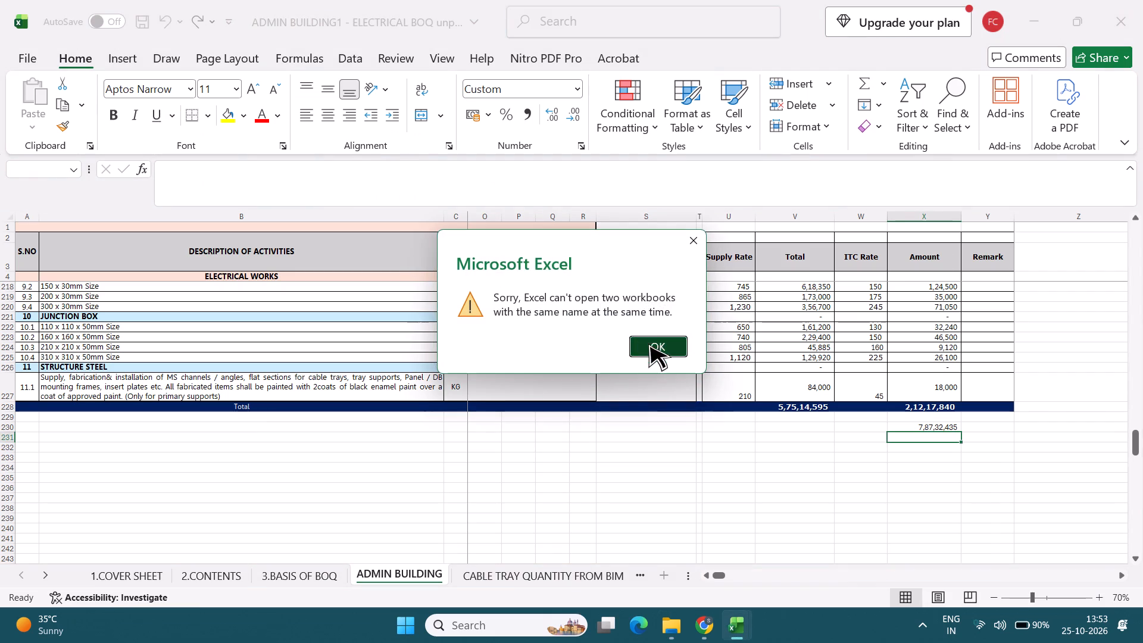
Save the currently open ADMIN BUILDING1 electrical BOQ workbook and close it.
{"action": "left_click", "coordinate": [904, 480]}
{"action": "key", "text": "ctrl+s"}
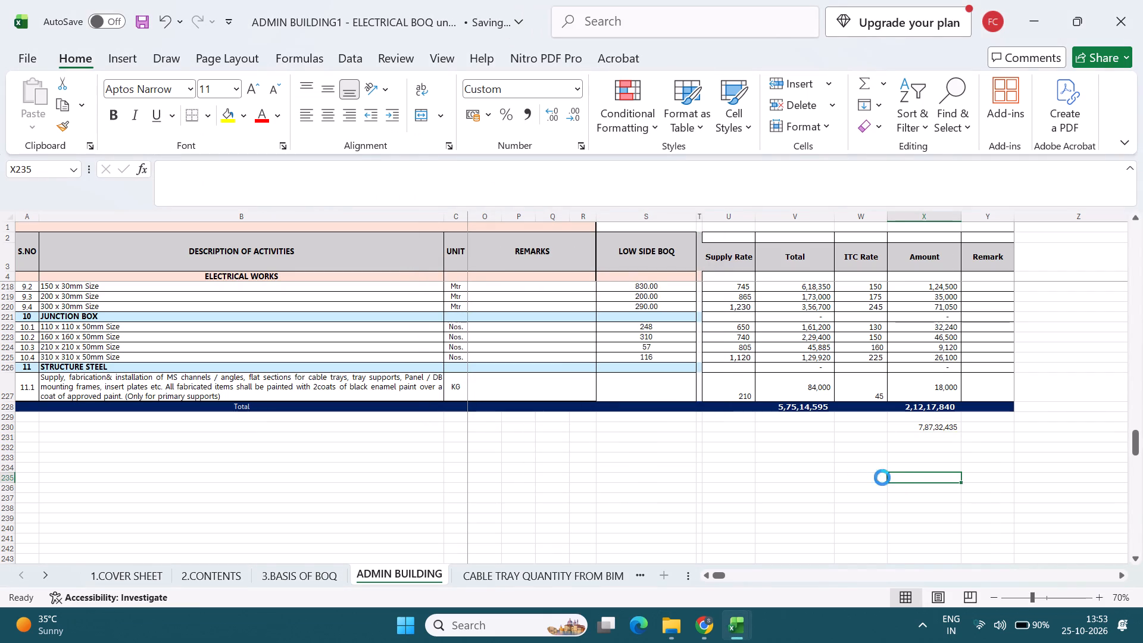
{"action": "left_click", "coordinate": [825, 448]}
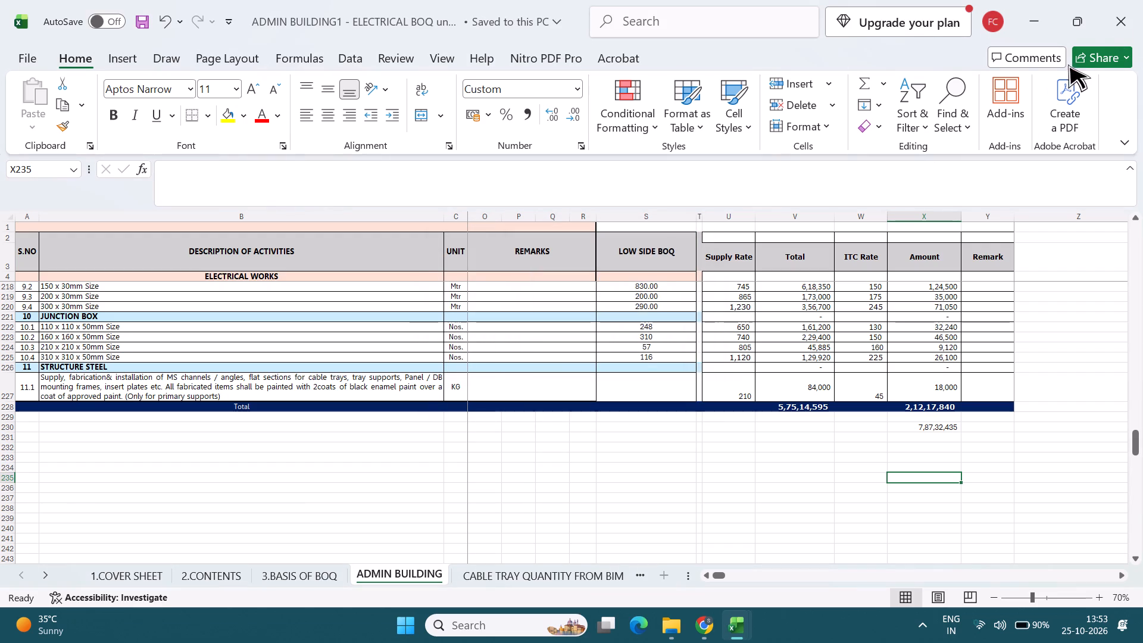
{"action": "left_click", "coordinate": [1136, 21]}
Return to File Explorer and open the ADMIN BUILDING1 - ELECTRICAL BOQ workbook from the Estimation drive.
{"action": "key", "text": "alt+Tab"}
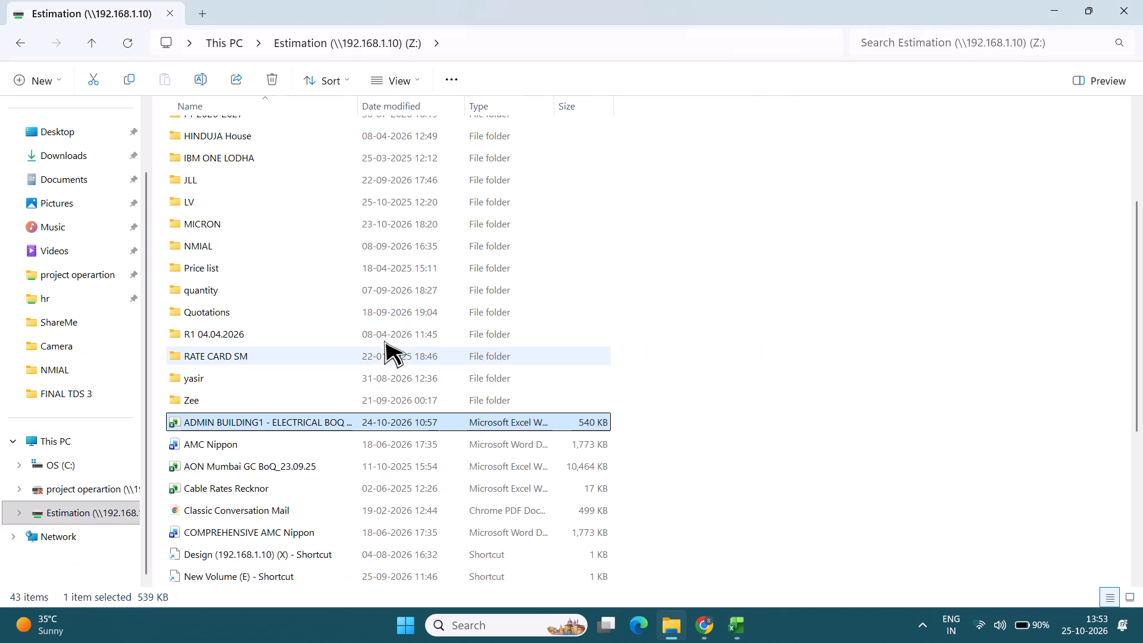
{"action": "double_click", "coordinate": [288, 419]}
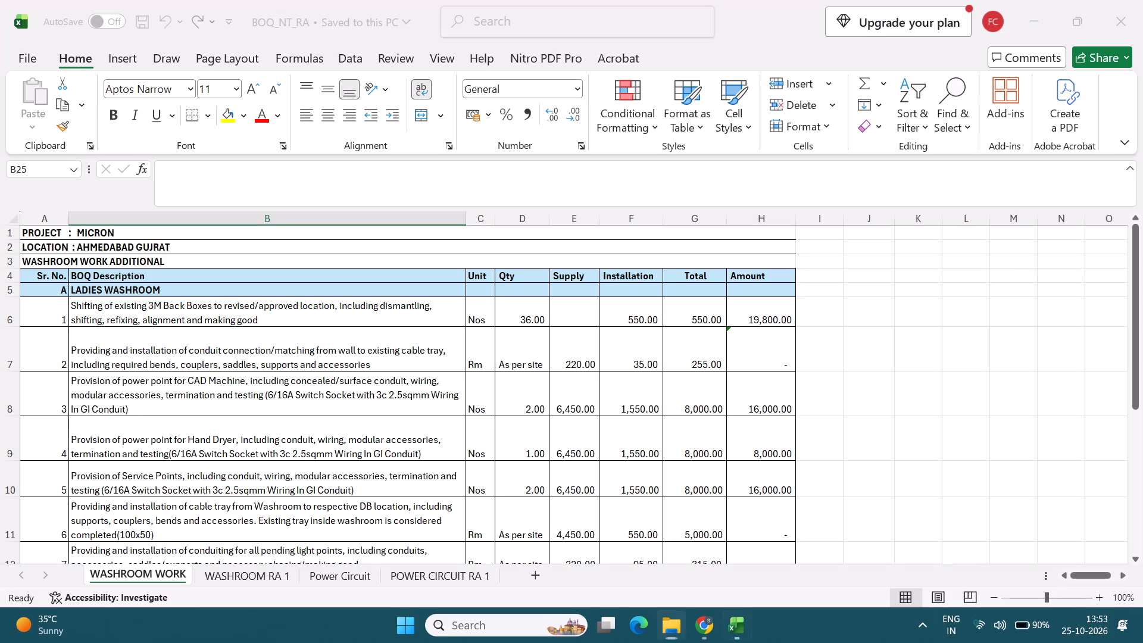
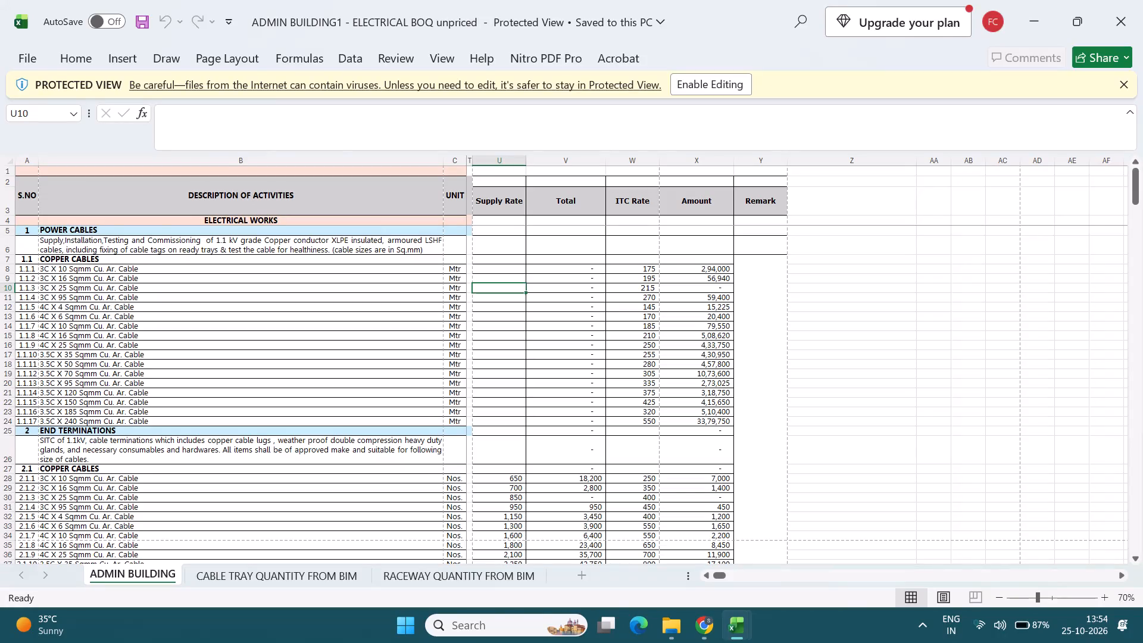
Review the ADMIN BUILDING sheet's rates and select the copper cable end termination amounts for items 2.1.1 to 2.1.11.
{"action": "scroll", "coordinate": [566, 439], "scroll_direction": "up", "scroll_amount": 1}
{"action": "scroll", "coordinate": [552, 394], "scroll_direction": "down", "scroll_amount": 3}
{"action": "left_click_drag", "start_coordinate": [690, 381], "coordinate": [690, 417]}
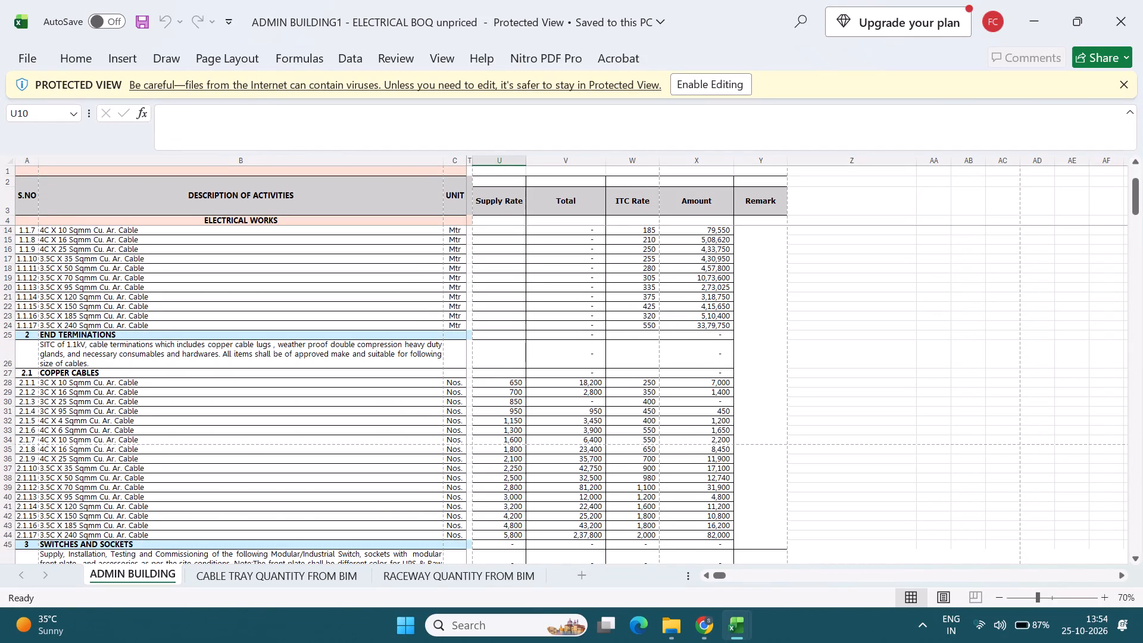
{"action": "left_click_drag", "start_coordinate": [690, 417], "coordinate": [690, 476]}
Enable editing for the protected ADMIN BUILDING1 - ELECTRICAL BOQ unpriced workbook.
{"action": "left_click", "coordinate": [729, 82]}
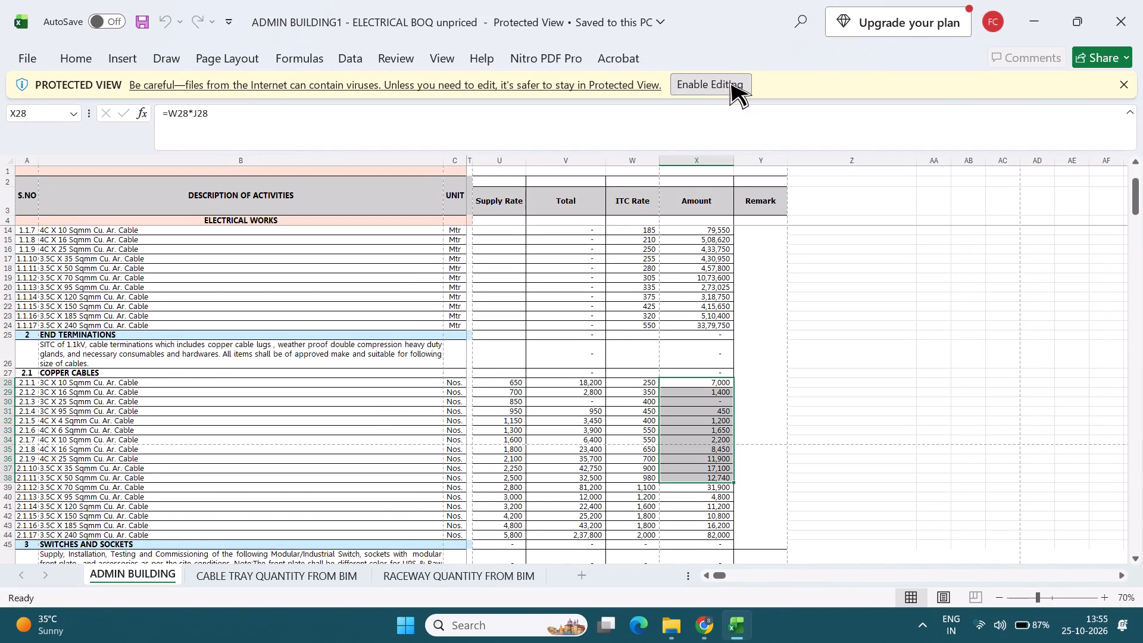
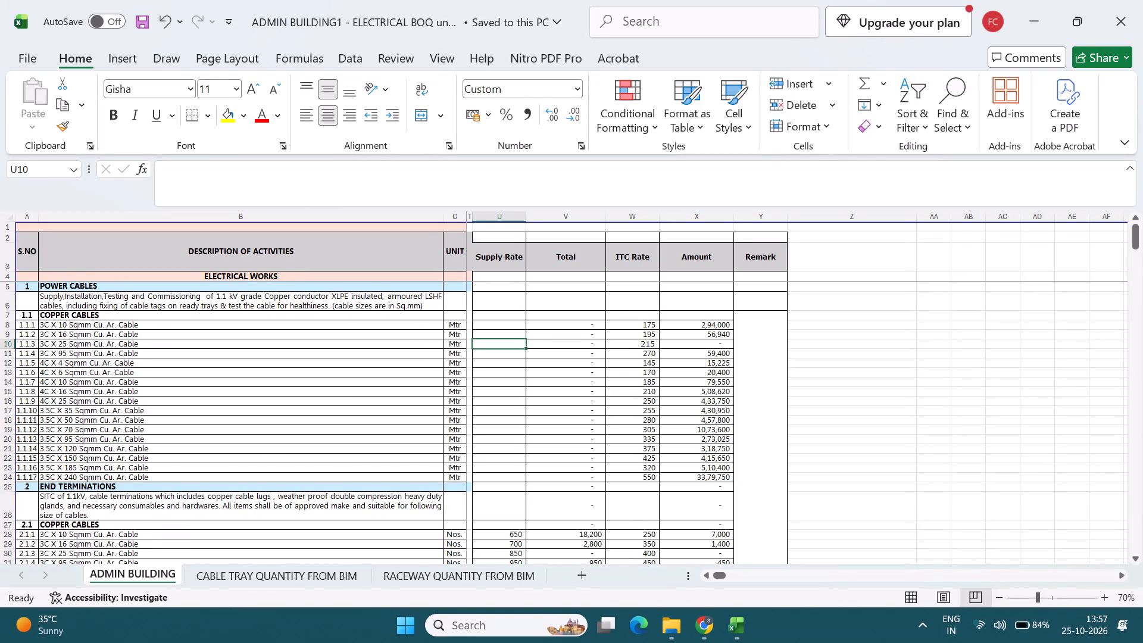
Review the ADMIN BUILDING sheet's supply and ITC rates and amounts from the power cables through to the cable tray section.
{"action": "scroll", "coordinate": [401, 453], "scroll_direction": "down", "scroll_amount": 12}
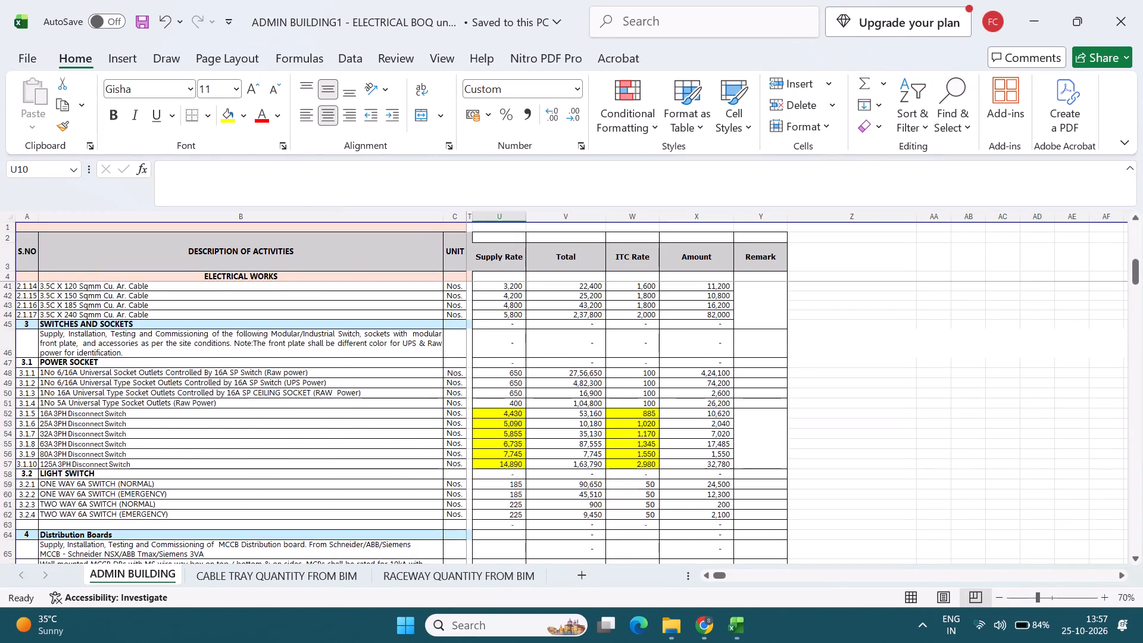
{"action": "scroll", "coordinate": [396, 460], "scroll_direction": "down", "scroll_amount": 8}
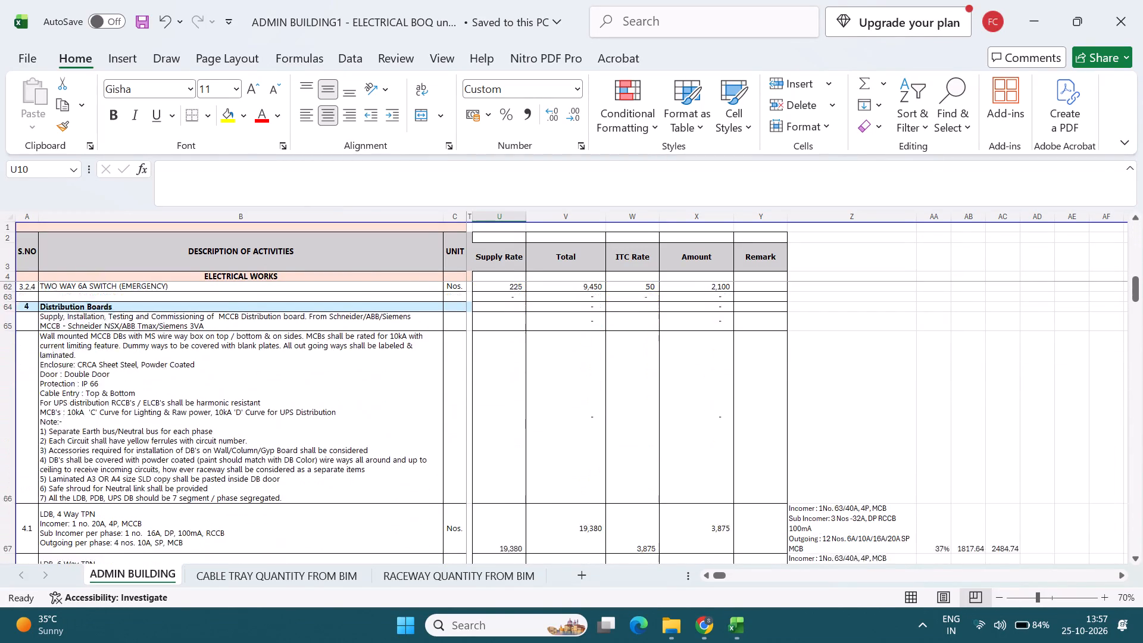
{"action": "scroll", "coordinate": [396, 460], "scroll_direction": "down", "scroll_amount": 6}
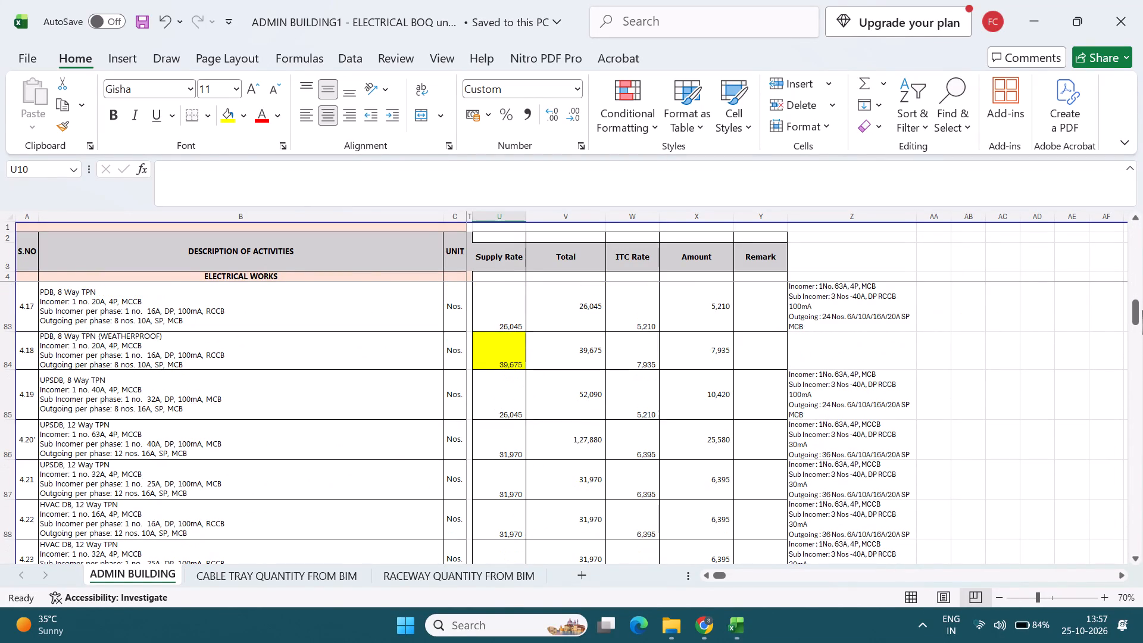
{"action": "left_click_drag", "start_coordinate": [1136, 313], "coordinate": [1142, 475]}
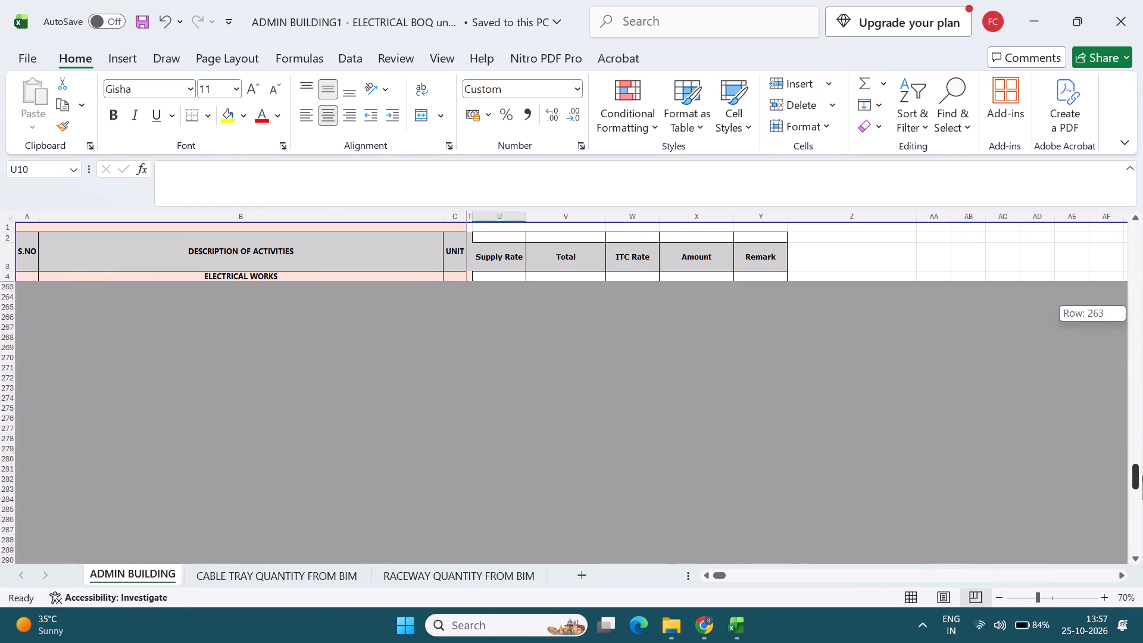
{"action": "left_click_drag", "start_coordinate": [1142, 475], "coordinate": [1142, 408]}
{"action": "scroll", "coordinate": [418, 486], "scroll_direction": "up", "scroll_amount": 4}
{"action": "scroll", "coordinate": [418, 486], "scroll_direction": "down", "scroll_amount": 8}
{"action": "scroll", "coordinate": [418, 486], "scroll_direction": "up", "scroll_amount": 3}
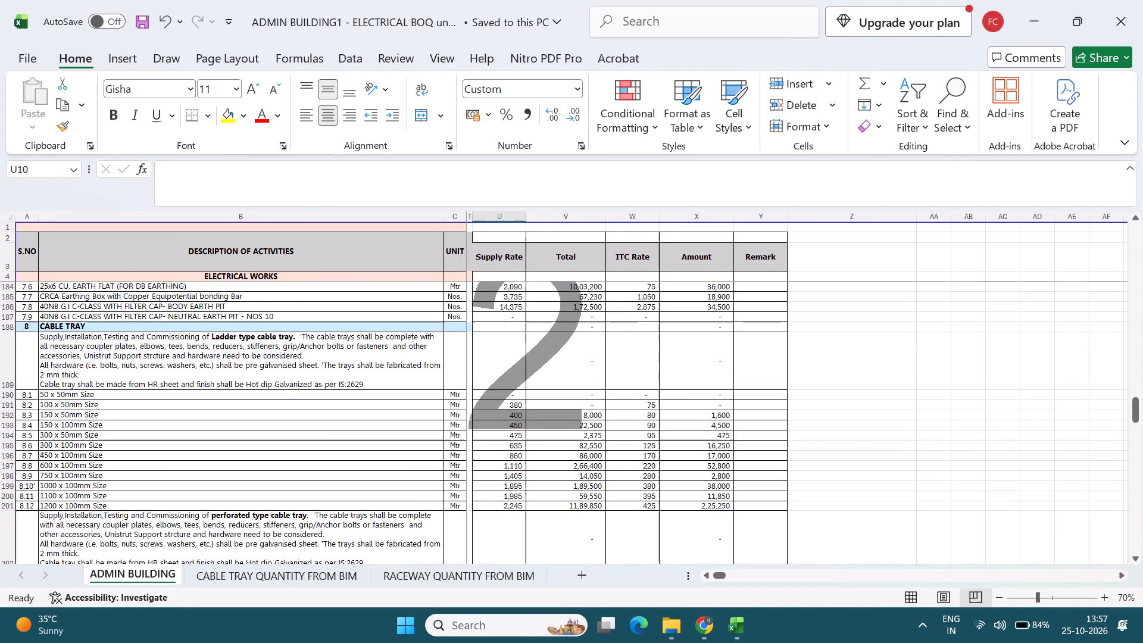
Inspect the formulas behind the 150 x 50mm ladder cable tray's Amount and Total, and the combined total in X231.
{"action": "double_click", "coordinate": [708, 416]}
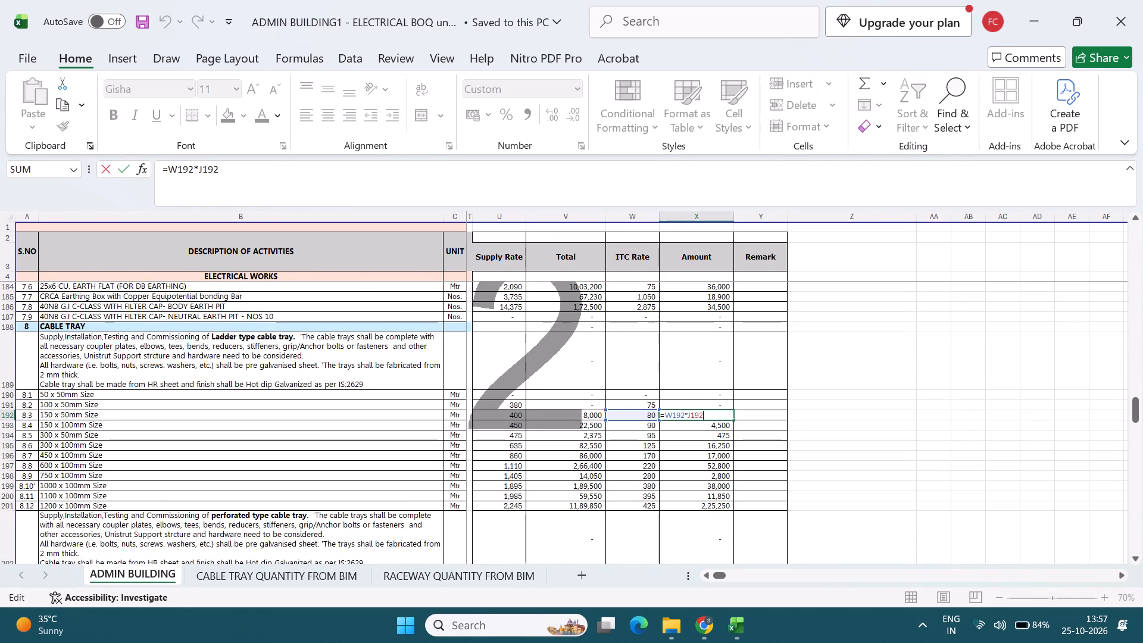
{"action": "key", "text": "Escape"}
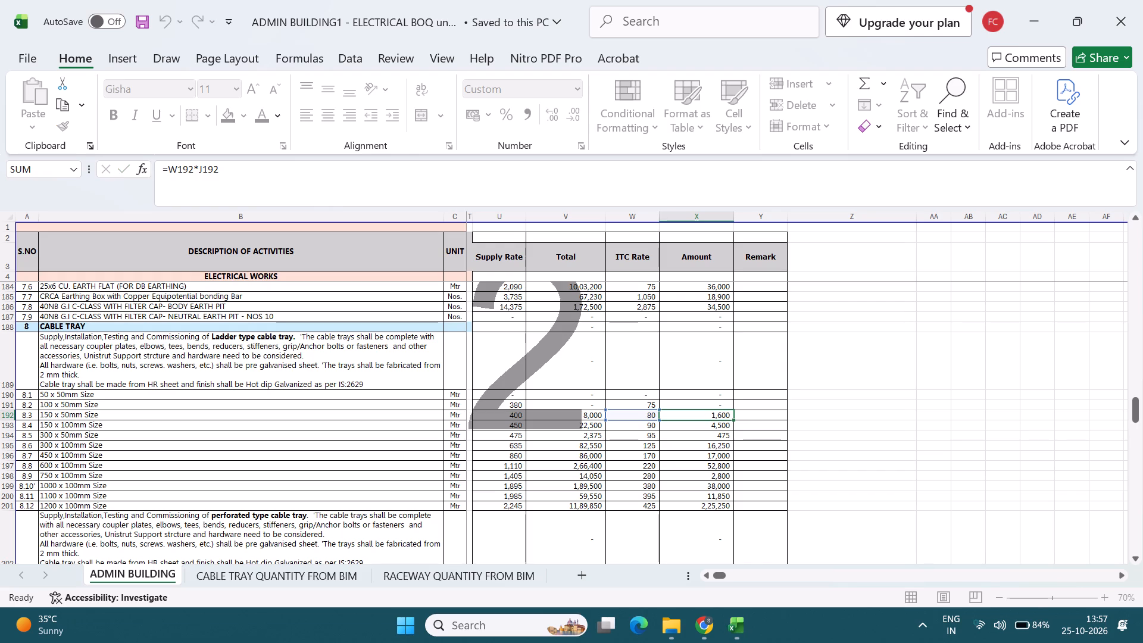
{"action": "double_click", "coordinate": [584, 414]}
{"action": "key", "text": "Escape"}
{"action": "scroll", "coordinate": [687, 486], "scroll_direction": "down", "scroll_amount": 8}
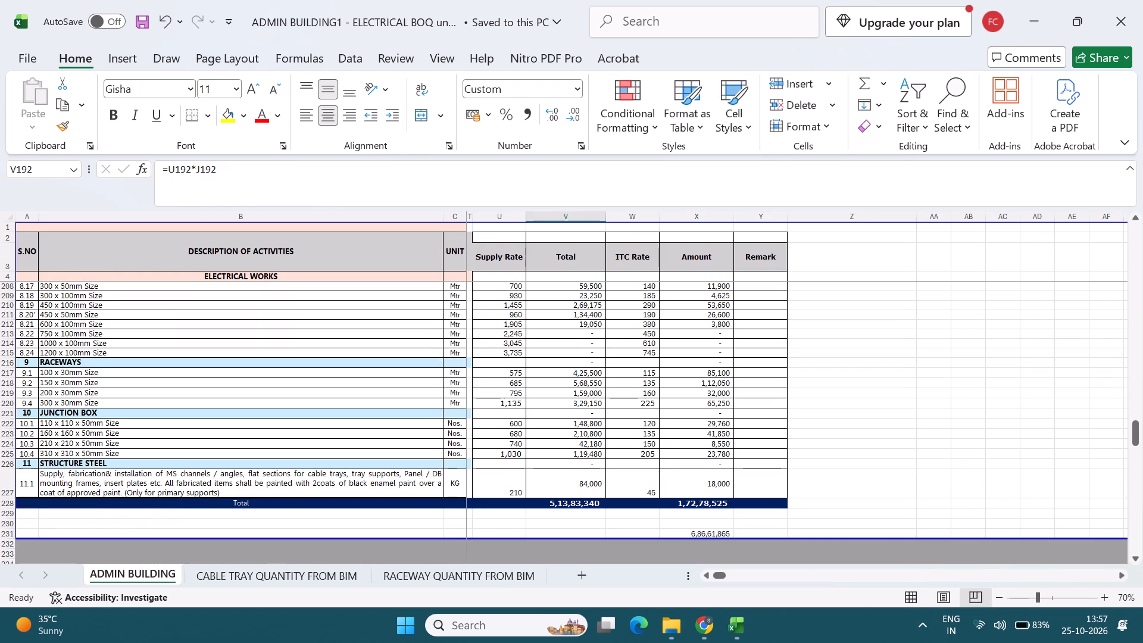
{"action": "double_click", "coordinate": [713, 533]}
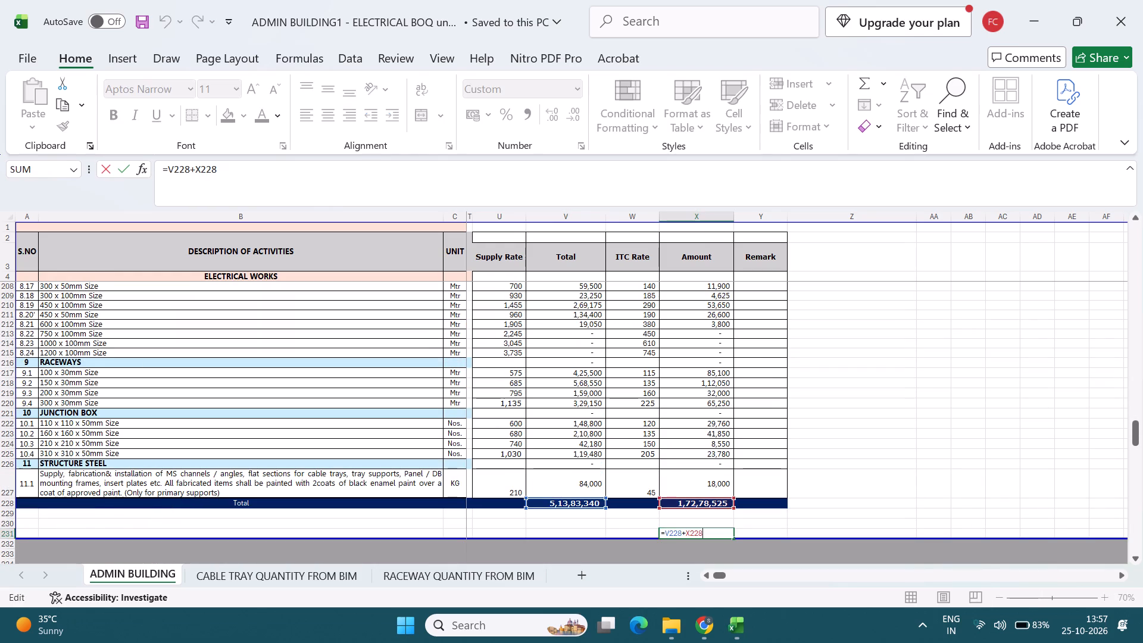
{"action": "key", "text": "Escape"}
Select the cable tray supply totals V192 to V215 to check their sum.
{"action": "scroll", "coordinate": [712, 501], "scroll_direction": "up", "scroll_amount": 5}
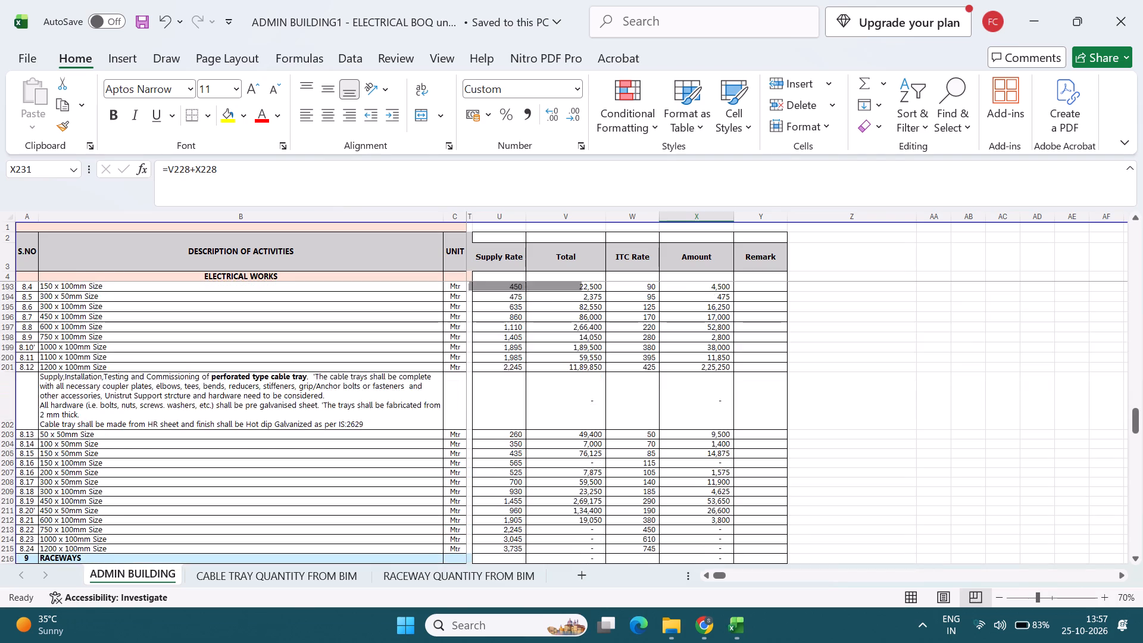
{"action": "scroll", "coordinate": [670, 477], "scroll_direction": "up", "scroll_amount": 5}
{"action": "left_click_drag", "start_coordinate": [580, 472], "coordinate": [580, 483]}
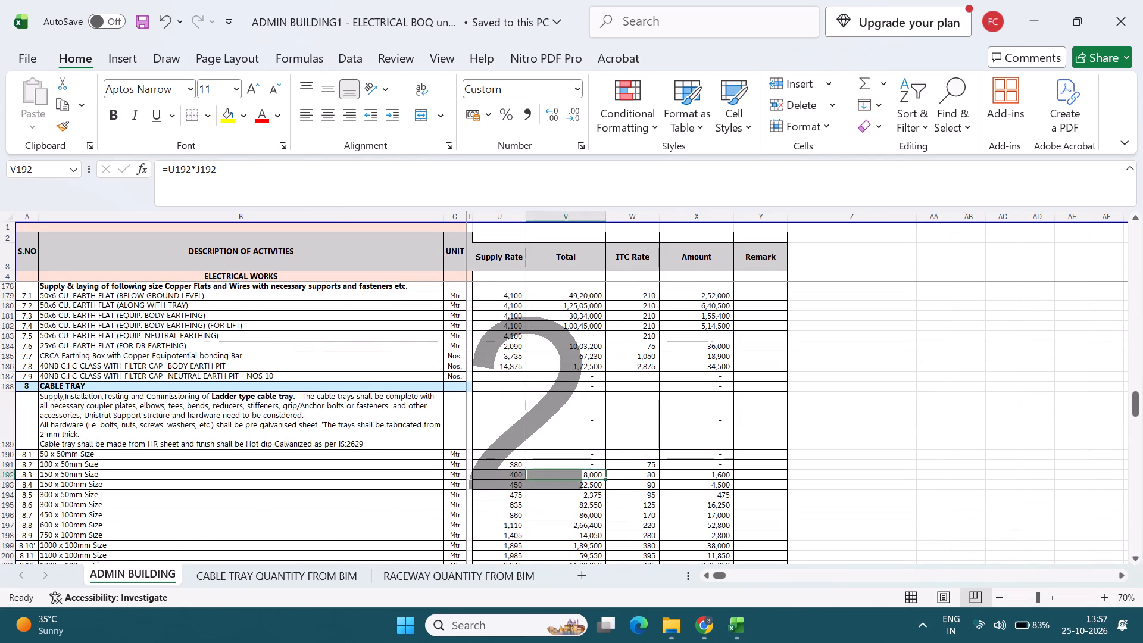
{"action": "left_click_drag", "start_coordinate": [580, 483], "coordinate": [591, 477]}
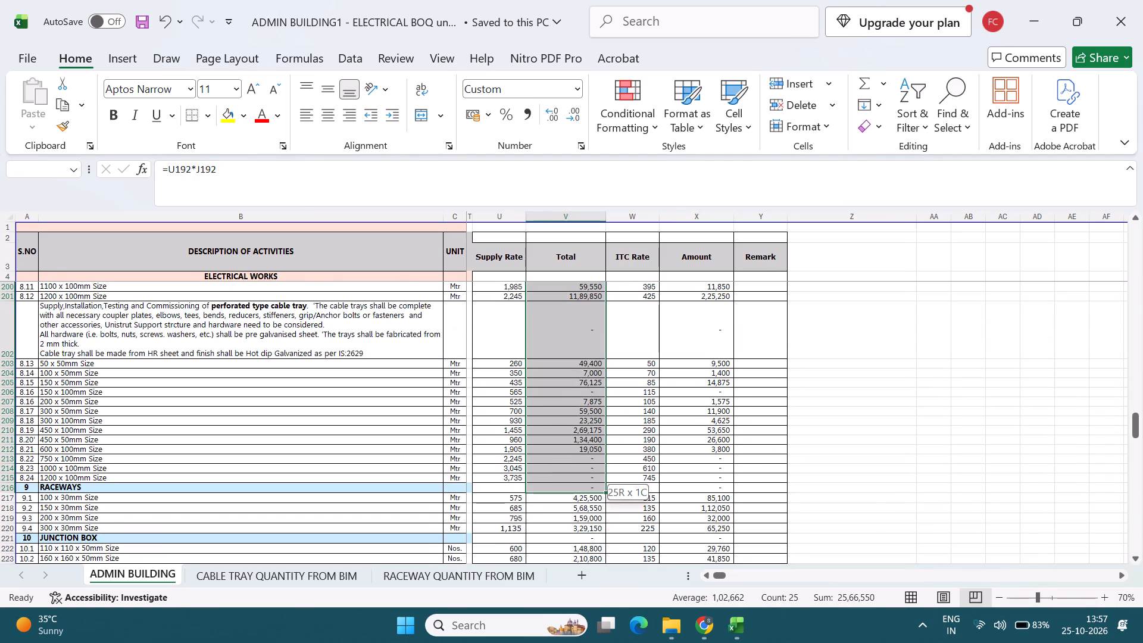
{"action": "left_click_drag", "start_coordinate": [591, 477], "coordinate": [591, 476]}
{"action": "scroll", "coordinate": [719, 457], "scroll_direction": "down", "scroll_amount": 3}
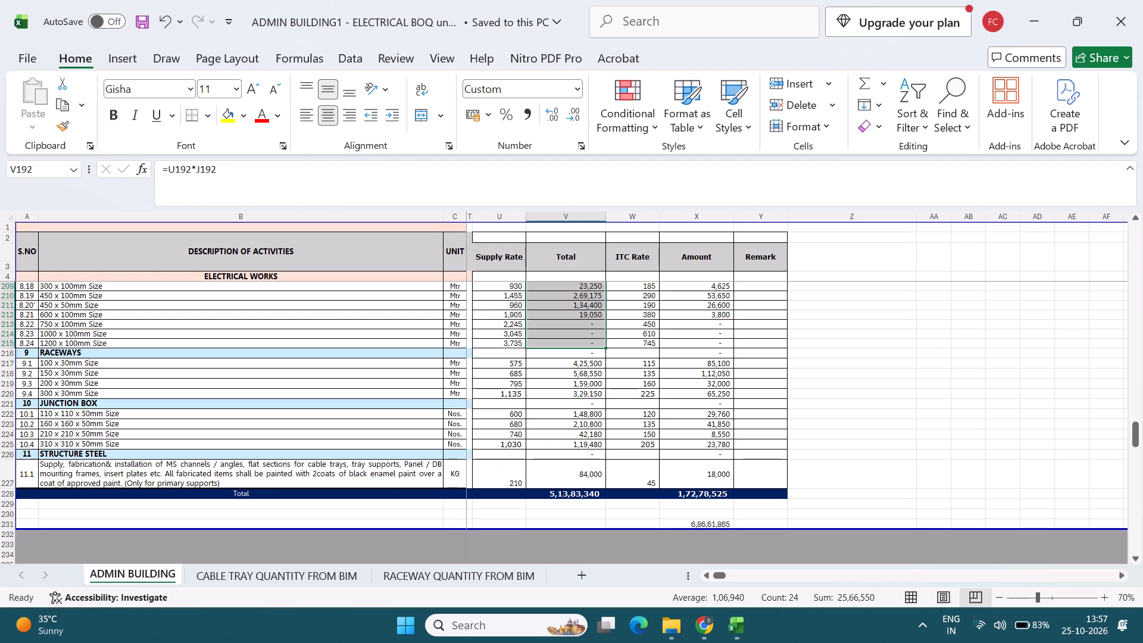
Insert a SUM formula in cell V232 below the supply Total, referencing V215.
{"action": "left_click_drag", "start_coordinate": [569, 528], "coordinate": [571, 572]}
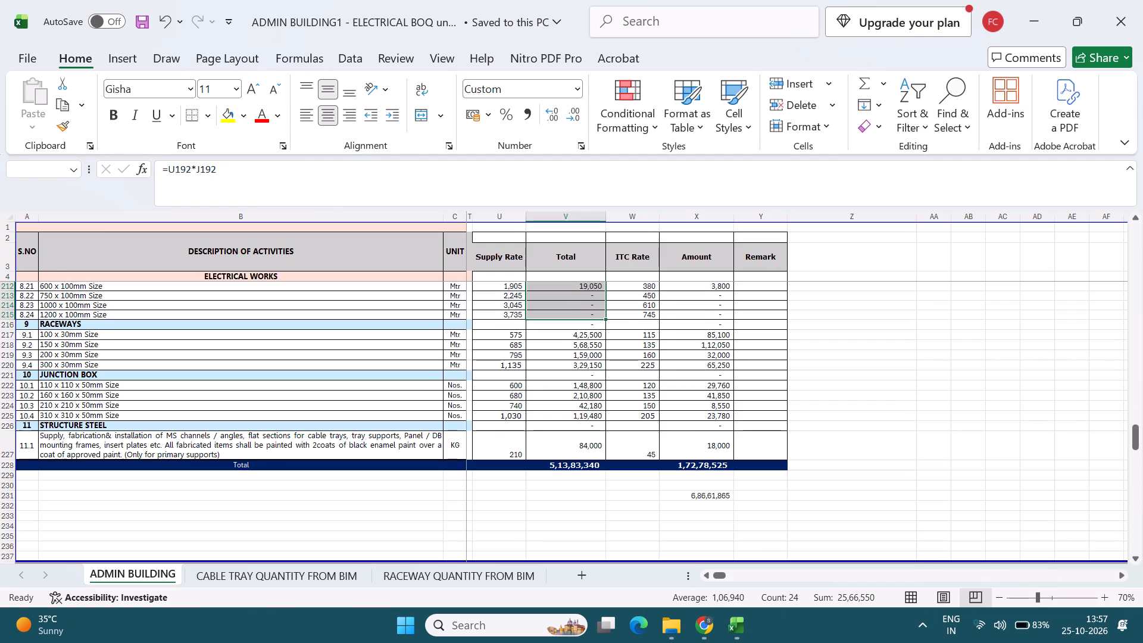
{"action": "left_click", "coordinate": [573, 505]}
{"action": "key", "text": "equal"}
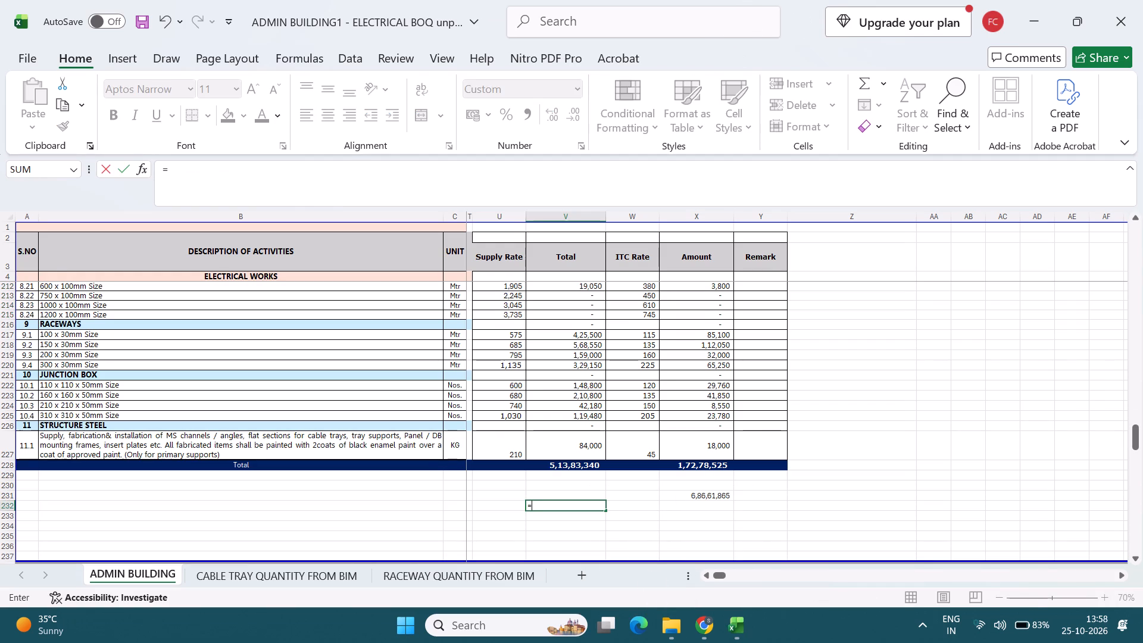
{"action": "key", "text": "Escape"}
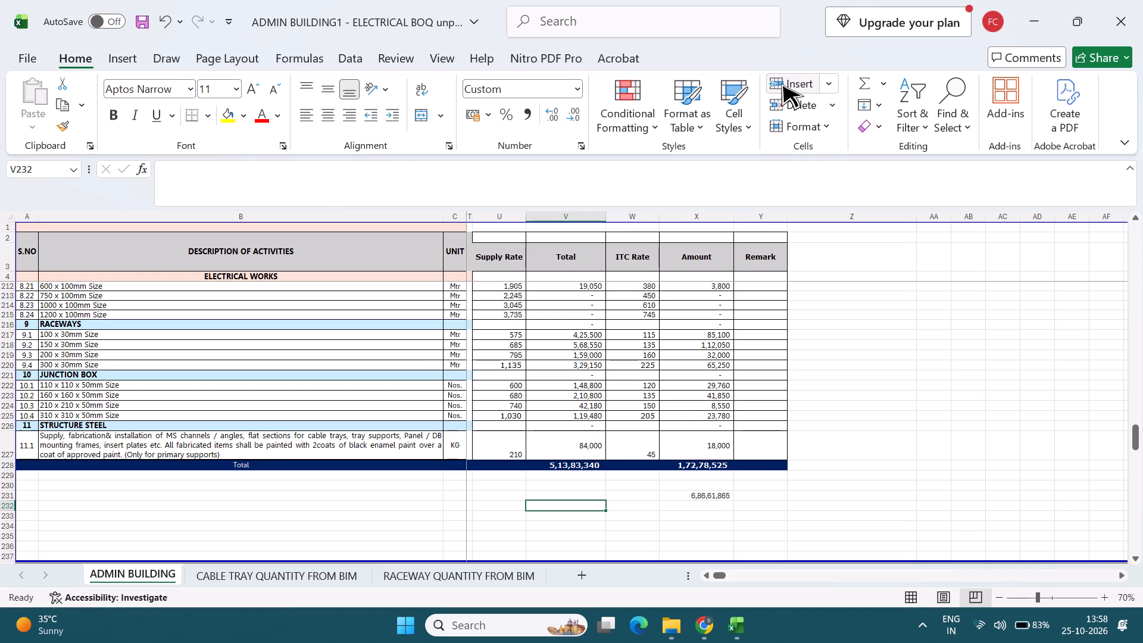
{"action": "left_click", "coordinate": [858, 81]}
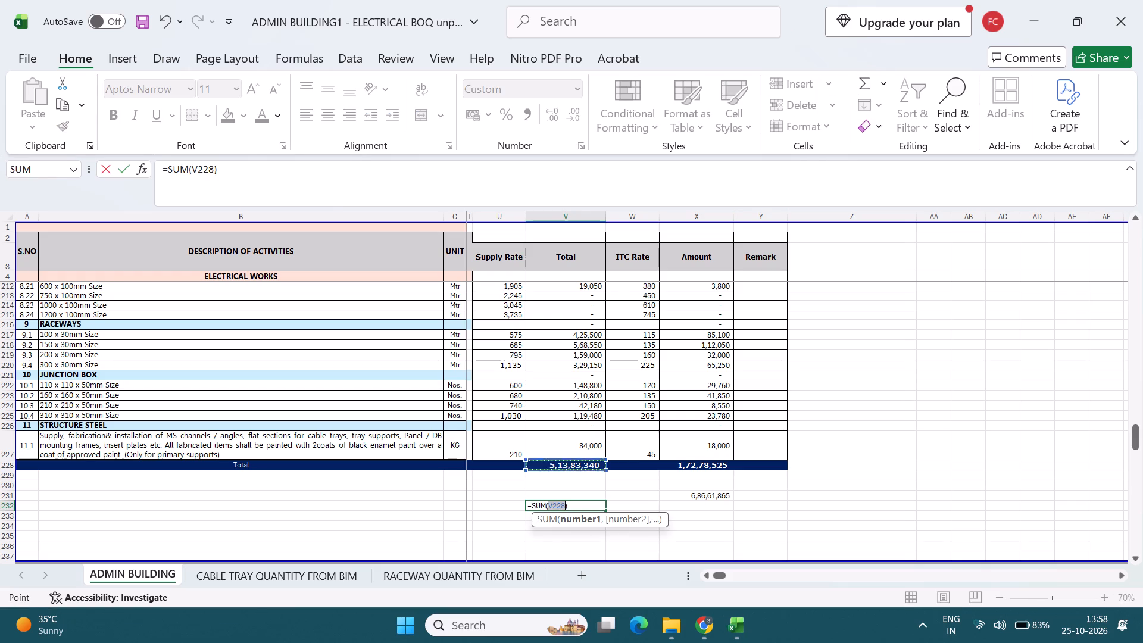
{"action": "left_click_drag", "start_coordinate": [595, 459], "coordinate": [599, 349]}
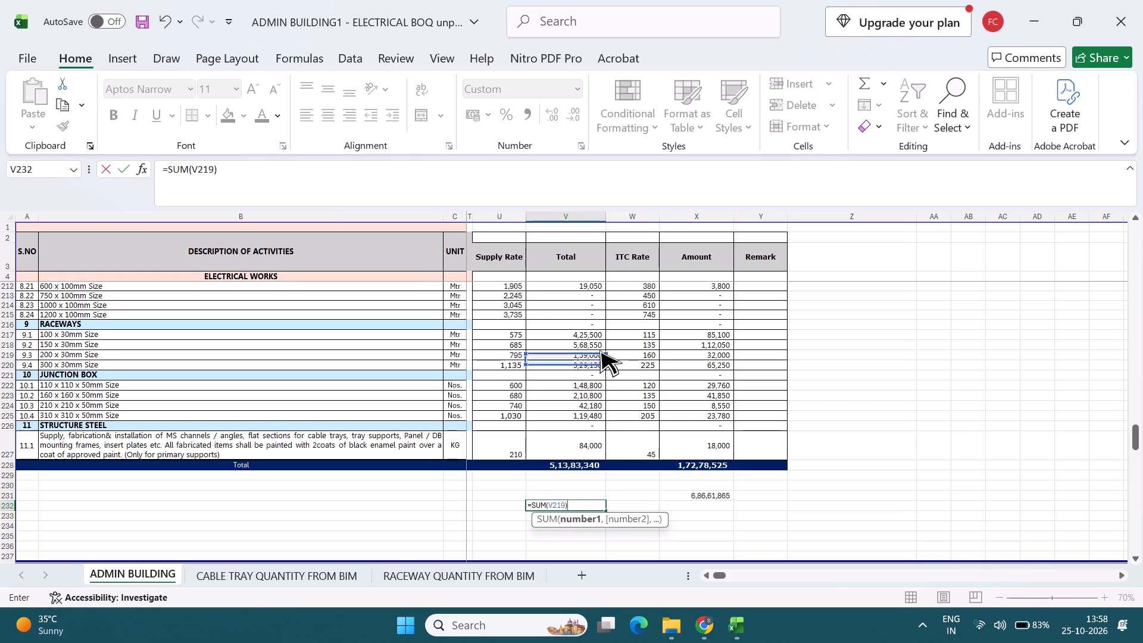
{"action": "left_click_drag", "start_coordinate": [599, 349], "coordinate": [601, 314]}
{"action": "scroll", "coordinate": [591, 349], "scroll_direction": "up", "scroll_amount": 3}
{"action": "scroll", "coordinate": [593, 412], "scroll_direction": "up", "scroll_amount": 2}
{"action": "left_click_drag", "start_coordinate": [606, 497], "coordinate": [633, 353]}
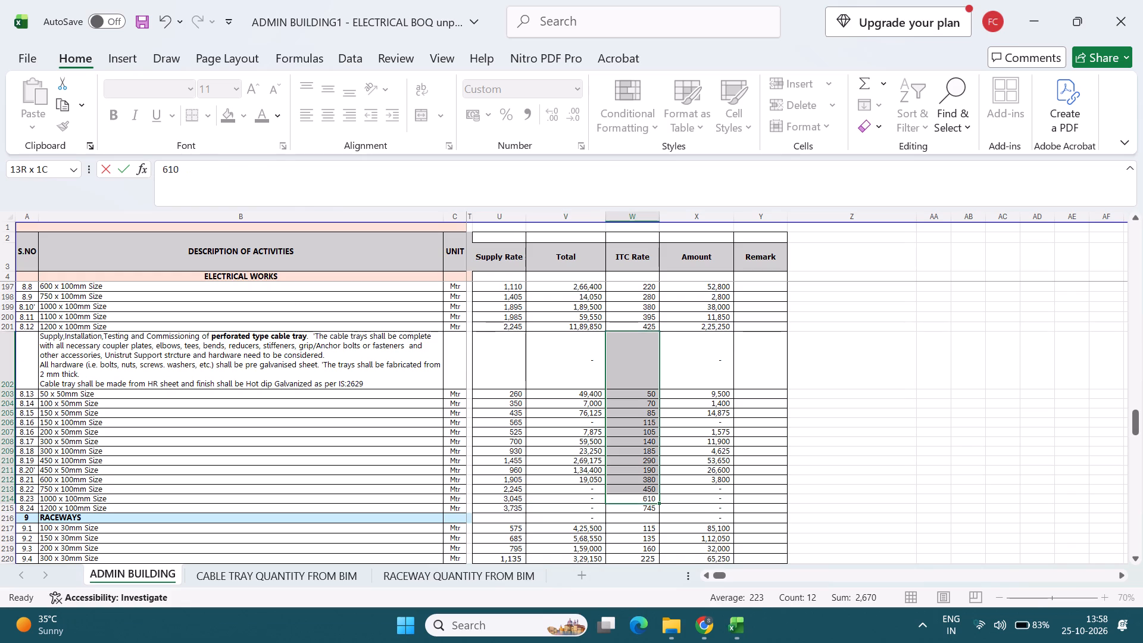
{"action": "left_click_drag", "start_coordinate": [633, 353], "coordinate": [631, 367]}
{"action": "left_click", "coordinate": [586, 470]}
{"action": "scroll", "coordinate": [579, 486], "scroll_direction": "down", "scroll_amount": 4}
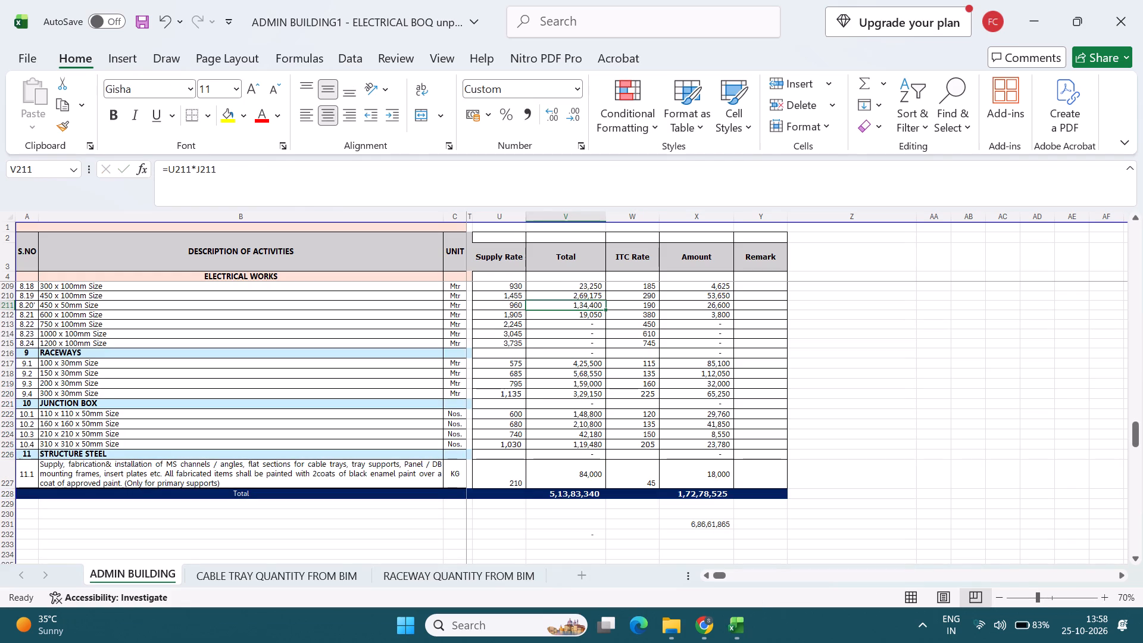
Extend the SUM formula in V232 to cover the cable tray supply totals V192:V215.
{"action": "double_click", "coordinate": [579, 537]}
{"action": "double_click", "coordinate": [579, 533]}
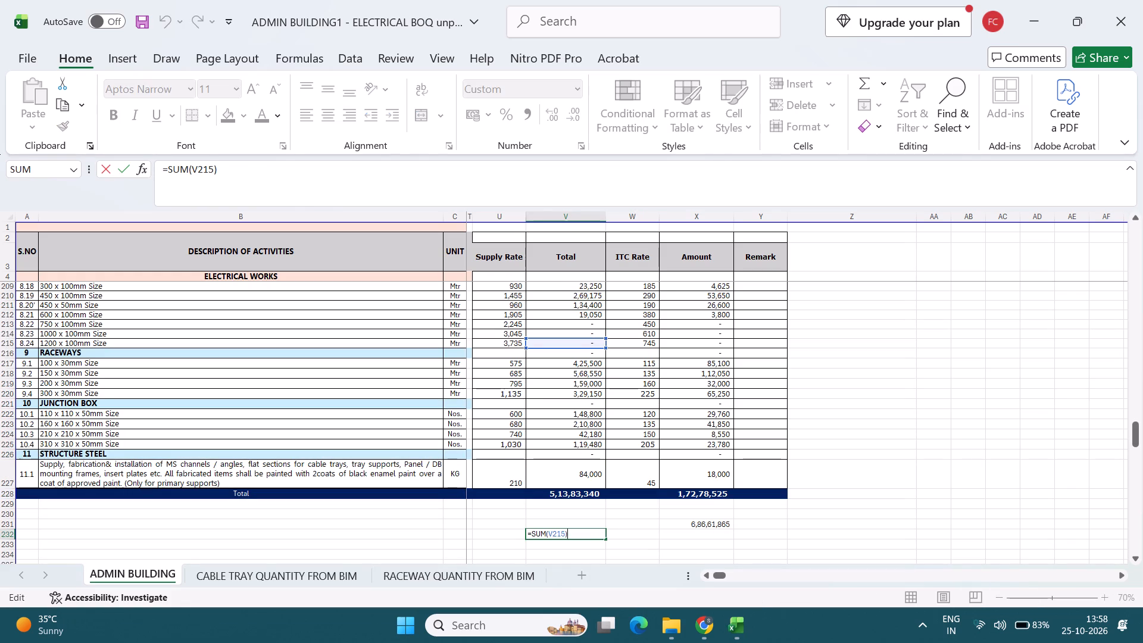
{"action": "left_click_drag", "start_coordinate": [602, 339], "coordinate": [603, 227]}
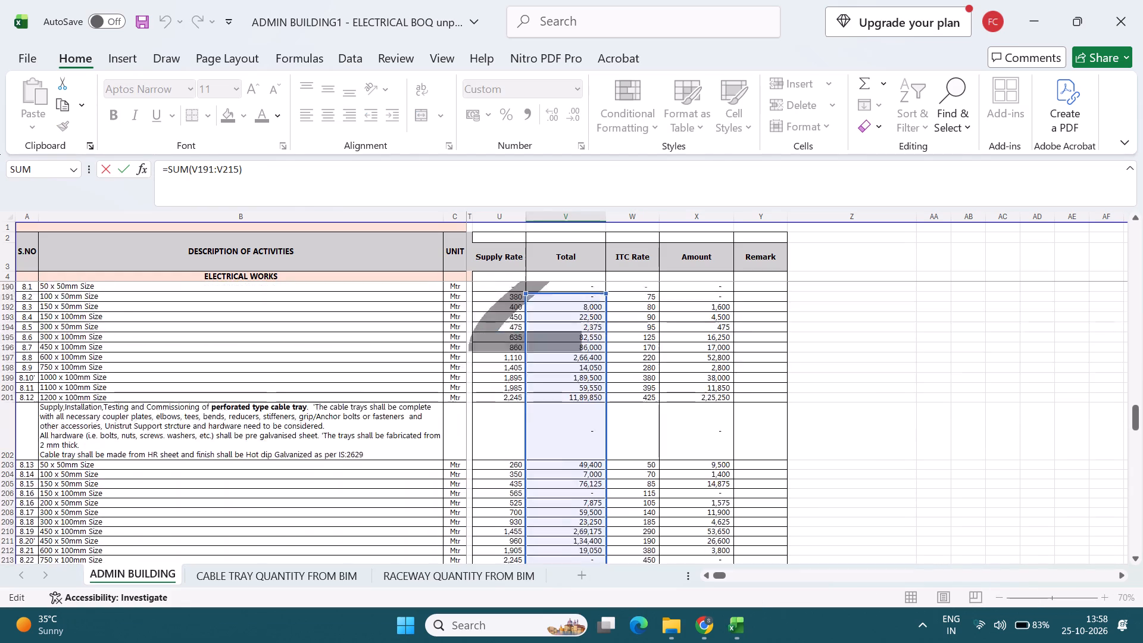
{"action": "left_click_drag", "start_coordinate": [603, 227], "coordinate": [605, 405]}
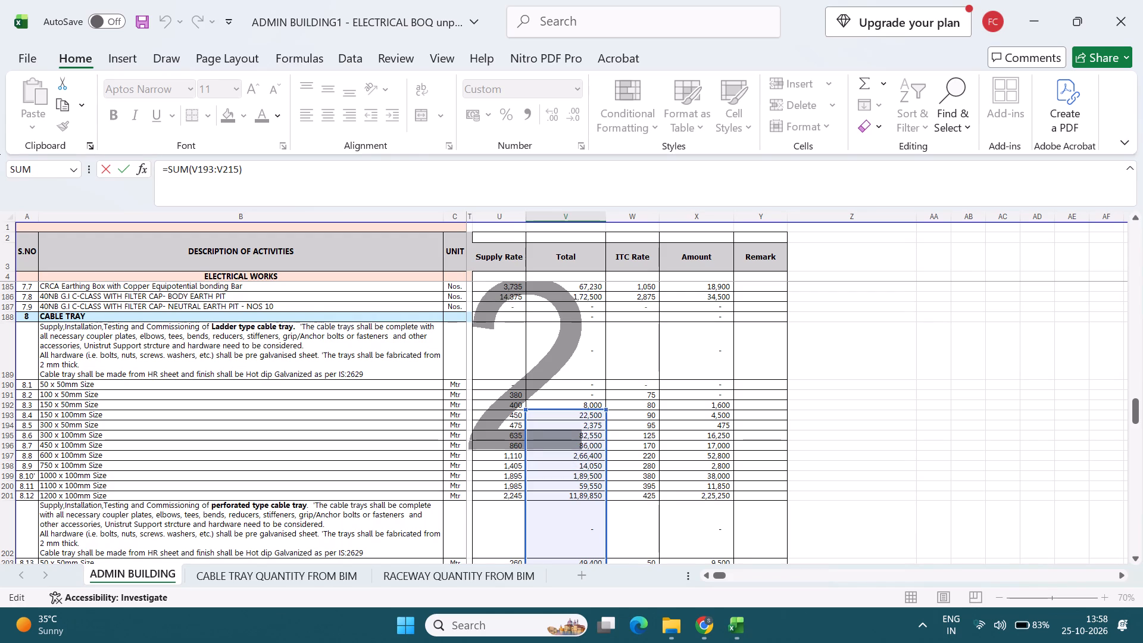
{"action": "left_click_drag", "start_coordinate": [605, 405], "coordinate": [606, 402]}
{"action": "scroll", "coordinate": [607, 402], "scroll_direction": "up", "scroll_amount": 4}
{"action": "scroll", "coordinate": [607, 402], "scroll_direction": "down", "scroll_amount": 3}
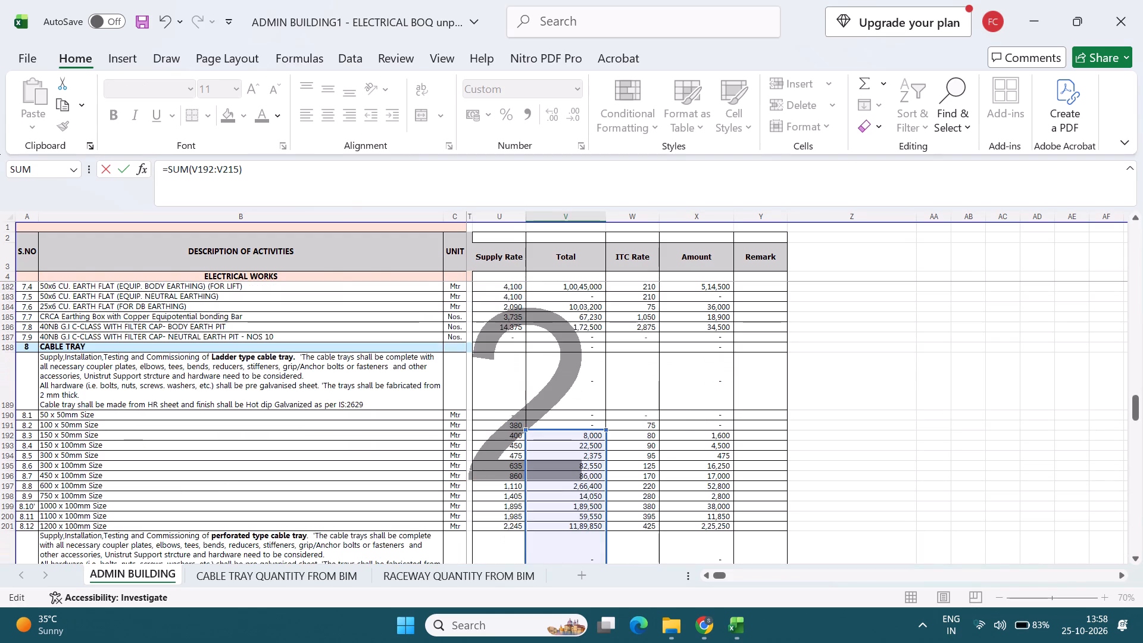
{"action": "key", "text": "Return"}
Copy the cable tray sum from V232 into X232 for the Amount column.
{"action": "left_click", "coordinate": [598, 545]}
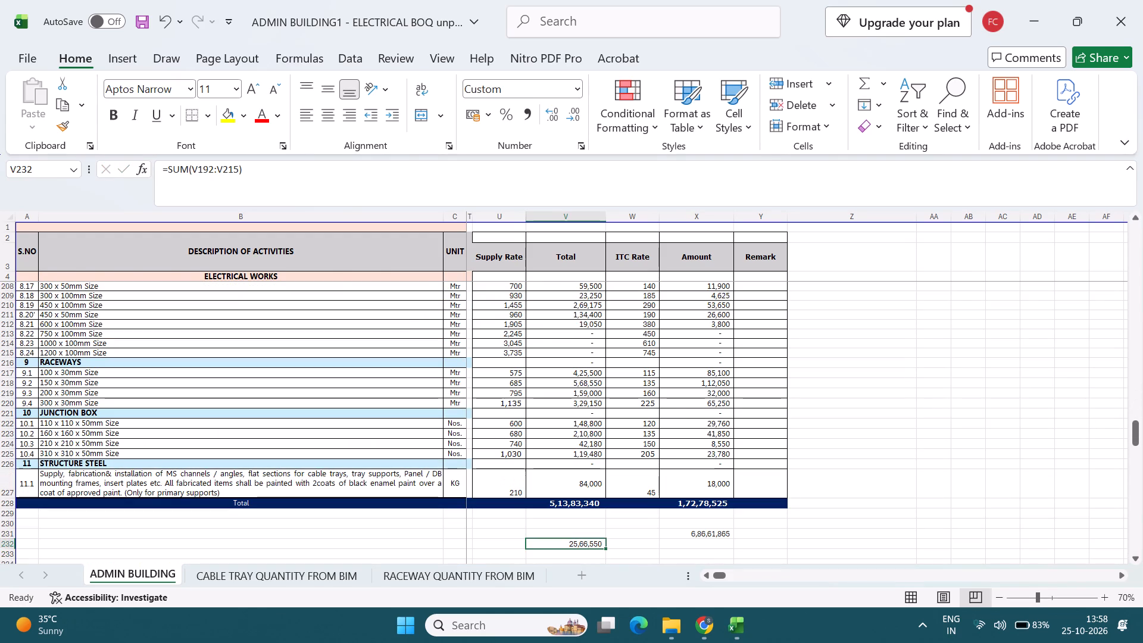
{"action": "key", "text": "ctrl+c"}
{"action": "left_click", "coordinate": [684, 544]}
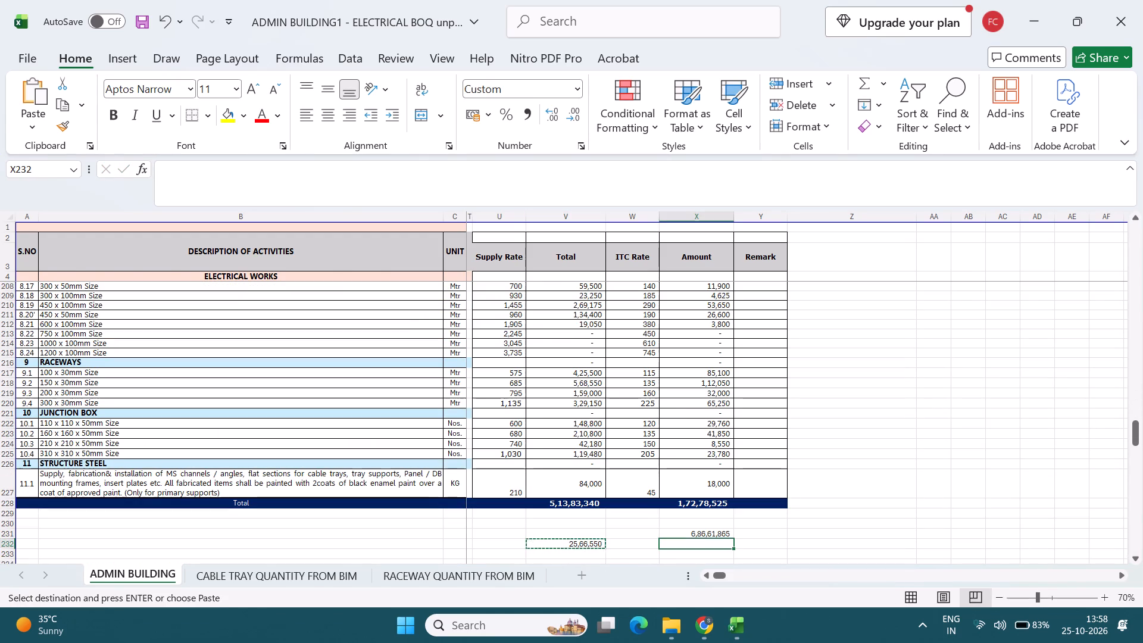
{"action": "key", "text": "ctrl+v"}
Check which cable tray rows of the Amount column the formula in X232 covers.
{"action": "double_click", "coordinate": [684, 544]}
{"action": "scroll", "coordinate": [691, 500], "scroll_direction": "up", "scroll_amount": 3}
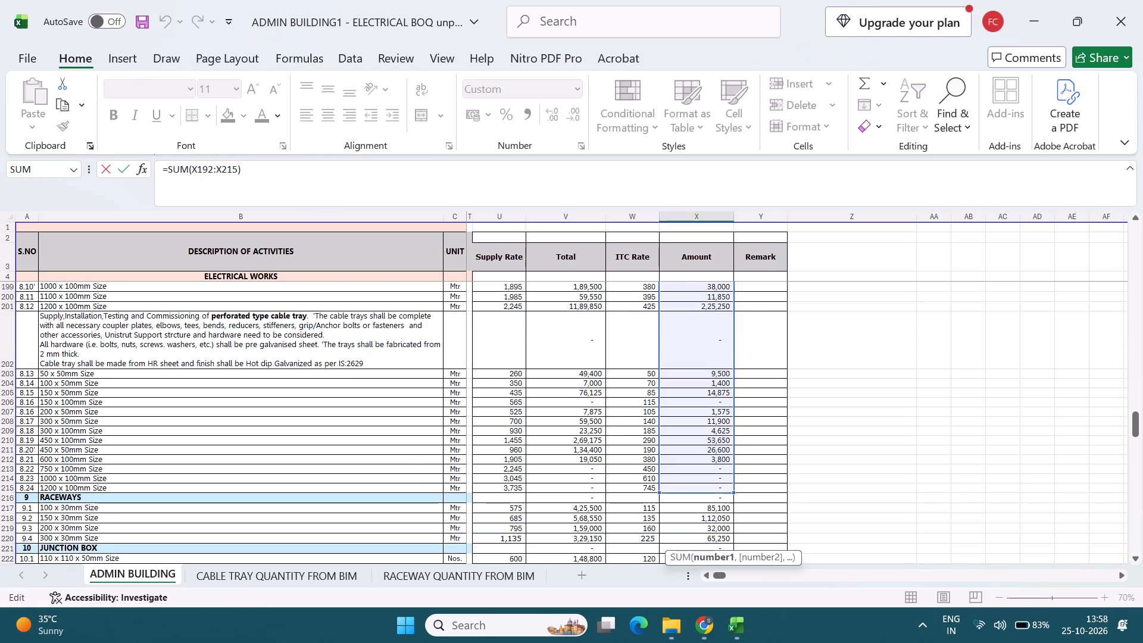
{"action": "scroll", "coordinate": [691, 500], "scroll_direction": "up", "scroll_amount": 5}
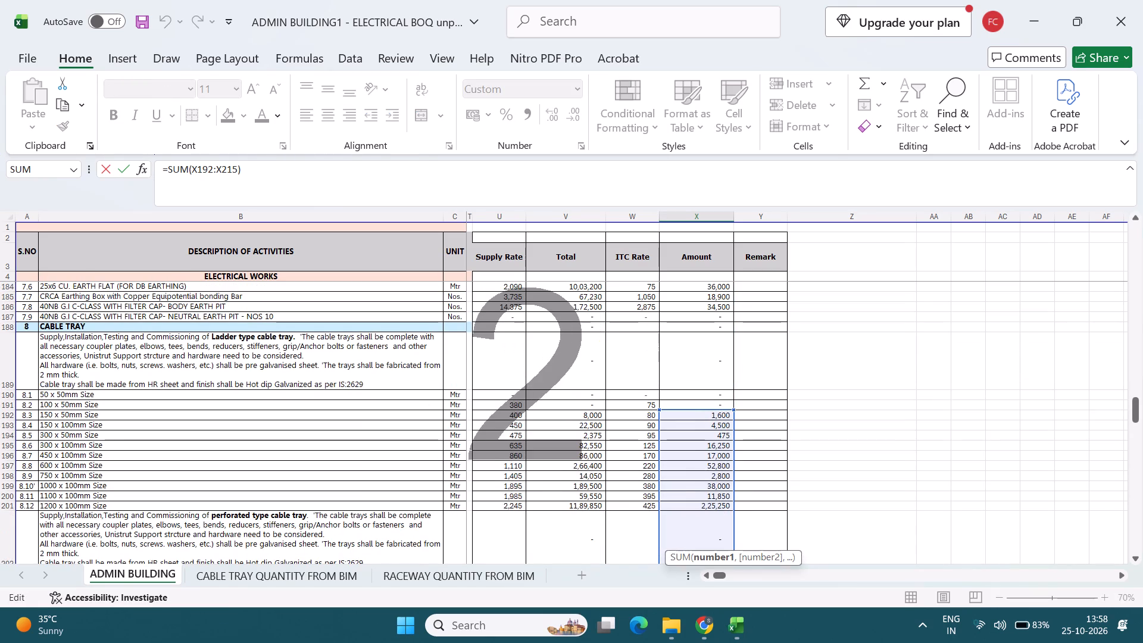
{"action": "scroll", "coordinate": [691, 500], "scroll_direction": "down", "scroll_amount": 4}
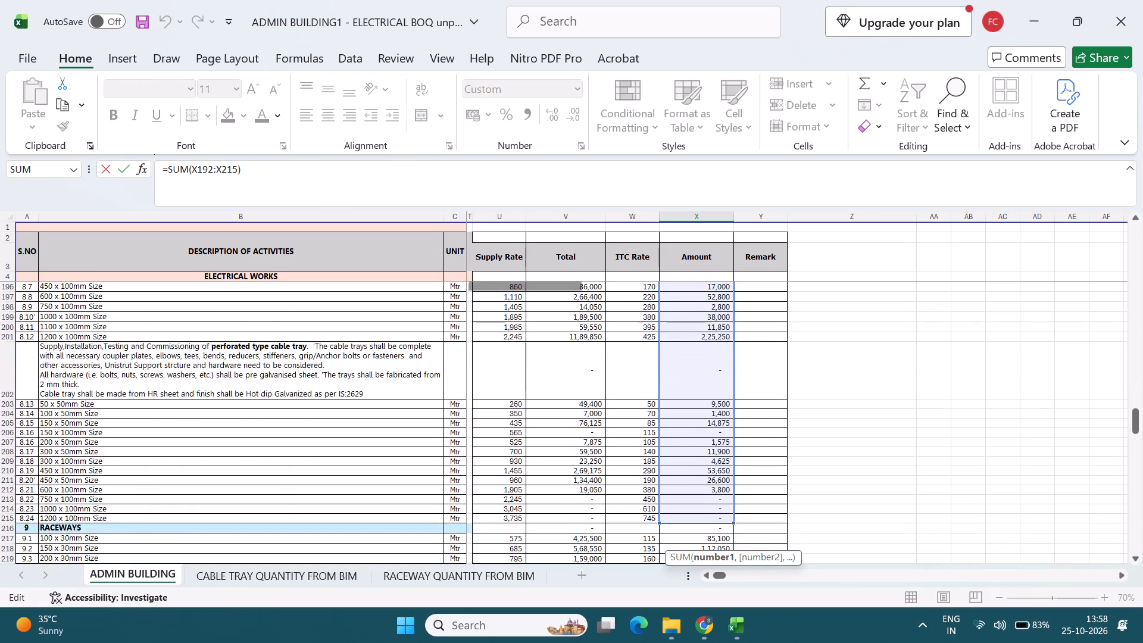
{"action": "scroll", "coordinate": [691, 500], "scroll_direction": "down", "scroll_amount": 4}
{"action": "key", "text": "Escape"}
{"action": "scroll", "coordinate": [626, 538], "scroll_direction": "down", "scroll_amount": 2}
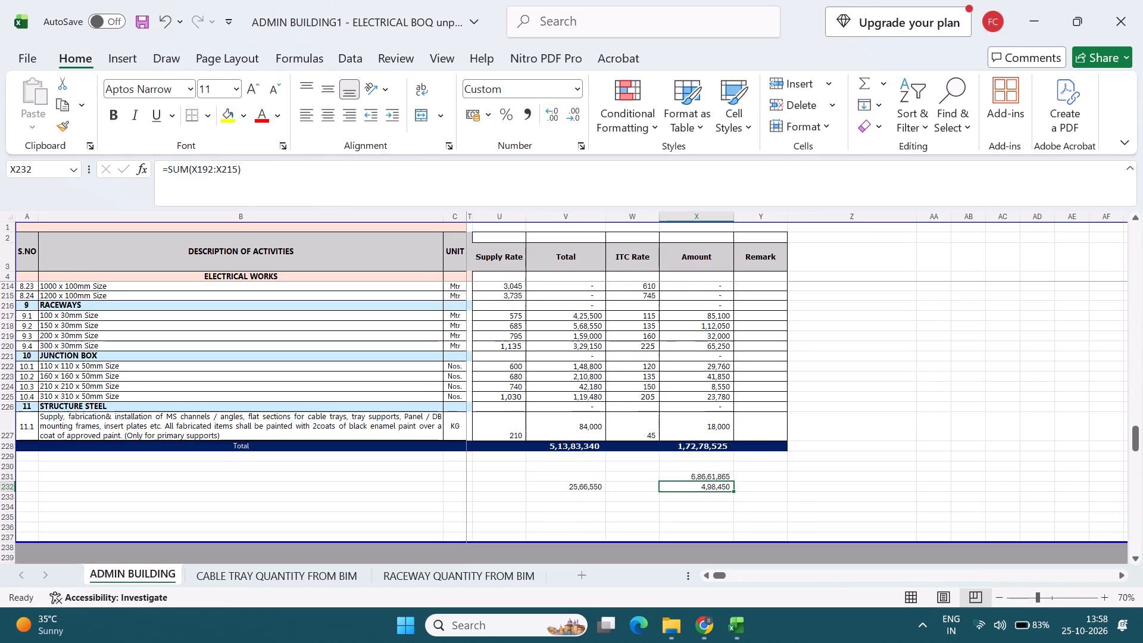
Add the cable tray installation and supply sums in cell X234 with the formula =X232+V232.
{"action": "left_click", "coordinate": [710, 505]}
{"action": "key", "text": "equal"}
{"action": "key", "text": "Up"}
{"action": "key", "text": "Up"}
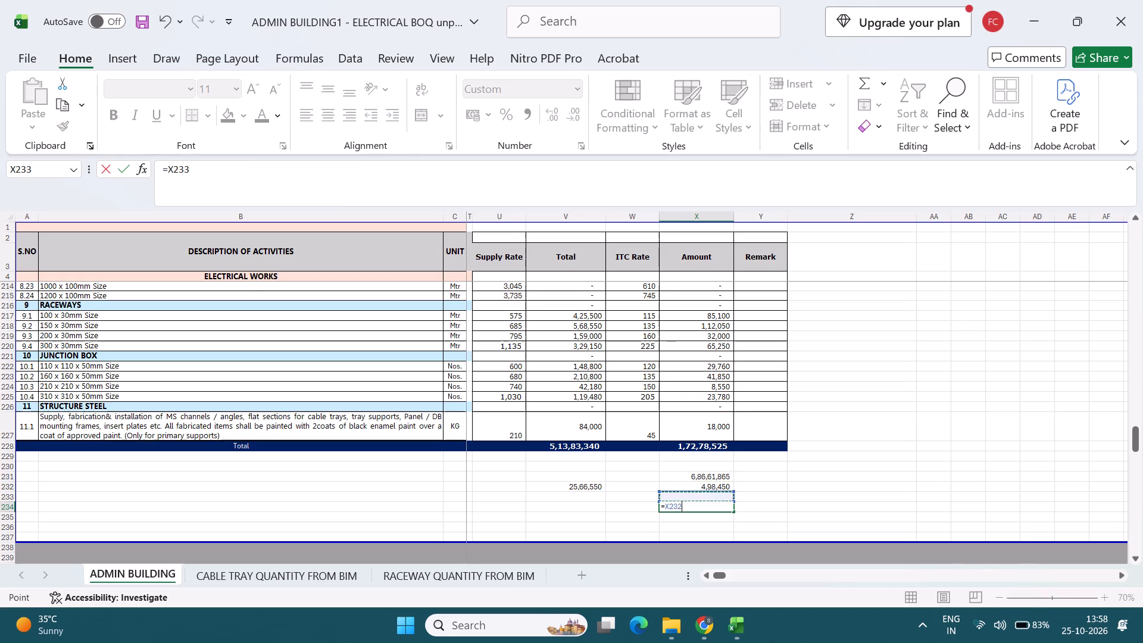
{"action": "key", "text": "plus"}
{"action": "key", "text": "Left"}
{"action": "key", "text": "Left"}
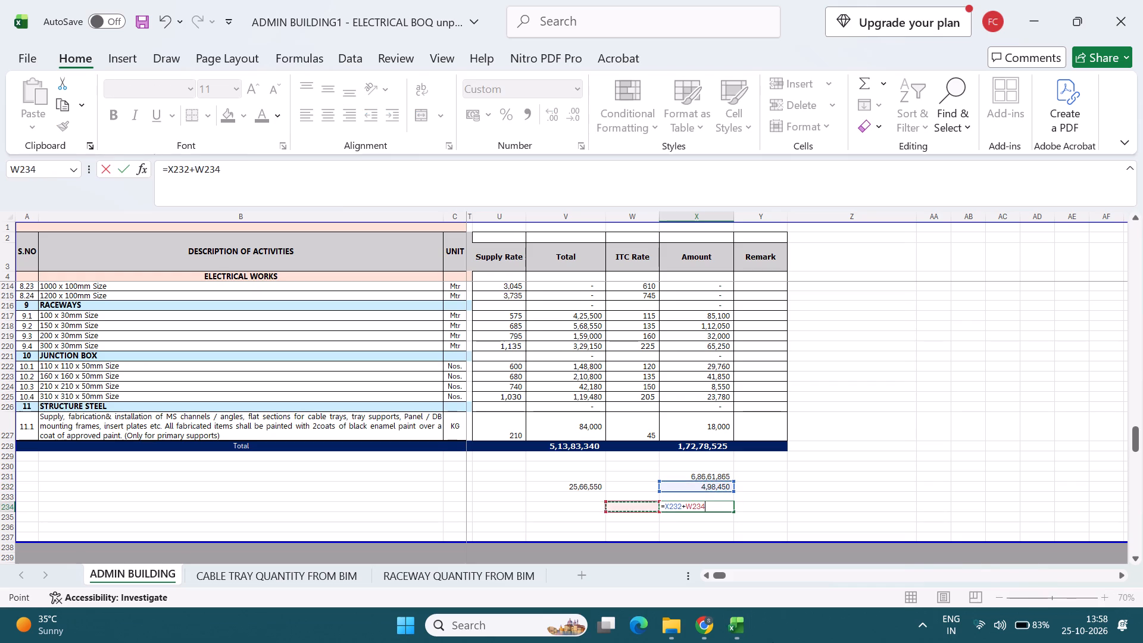
{"action": "key", "text": "Up"}
{"action": "key", "text": "Up"}
{"action": "key", "text": "Return"}
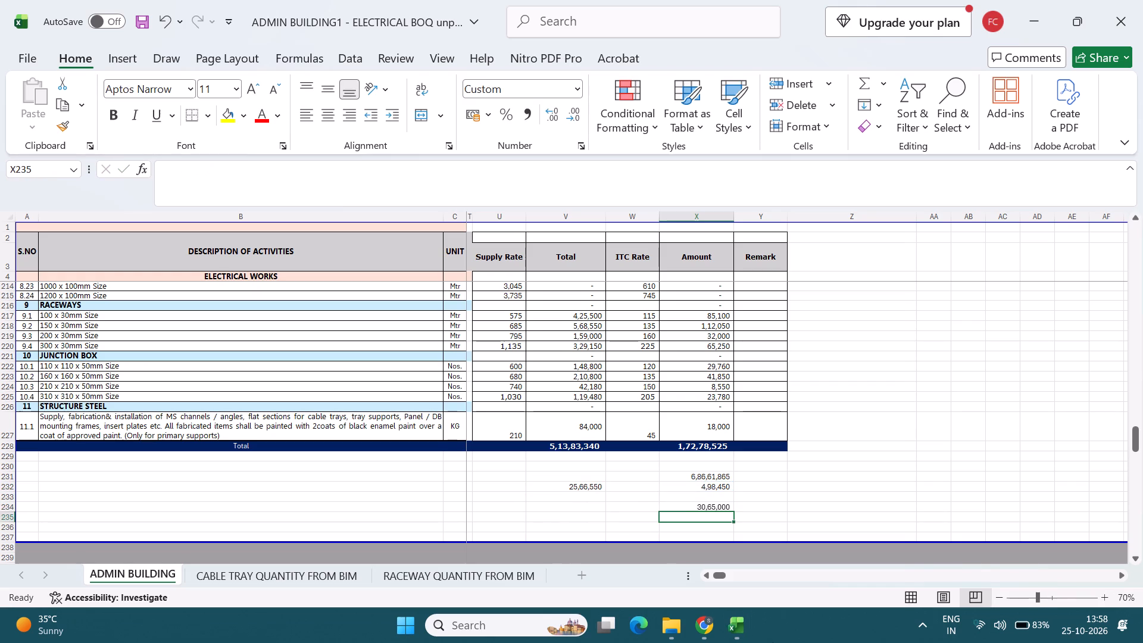
Inspect the combined cable tray formula in X234 and the cells it references.
{"action": "left_click", "coordinate": [727, 506]}
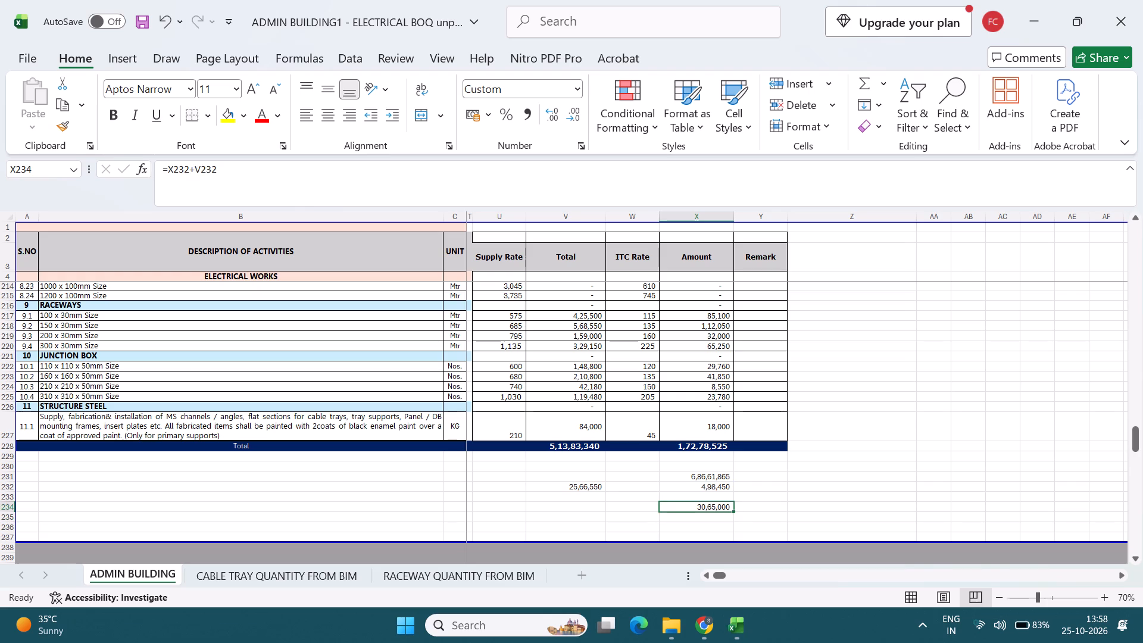
{"action": "double_click", "coordinate": [726, 508]}
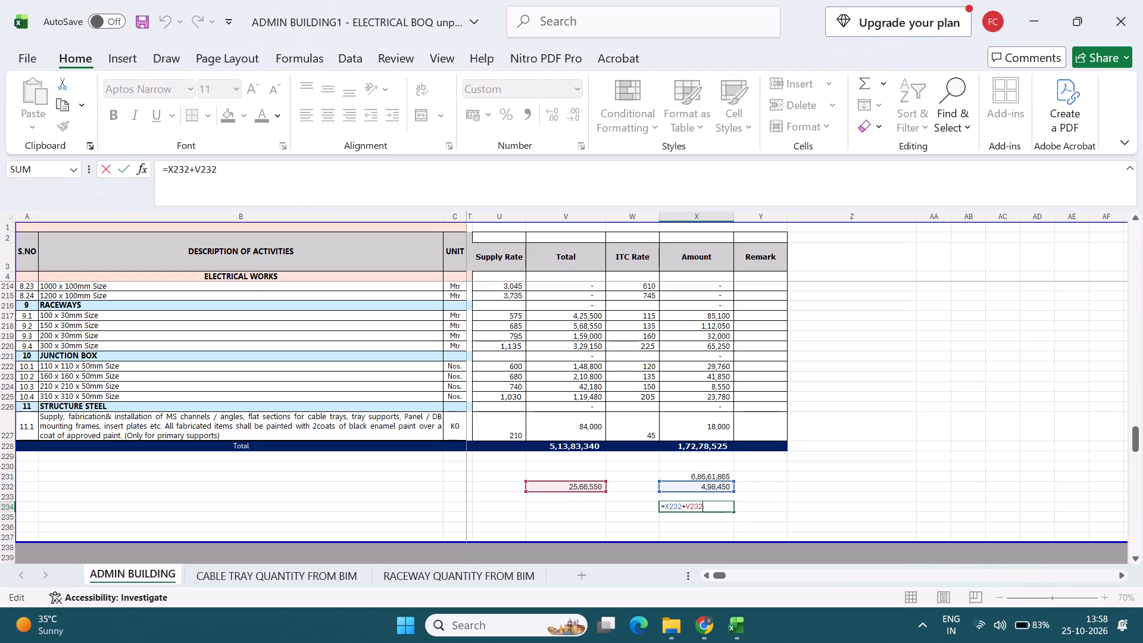
{"action": "key", "text": "Escape"}
{"action": "double_click", "coordinate": [719, 507]}
{"action": "key", "text": "Escape"}
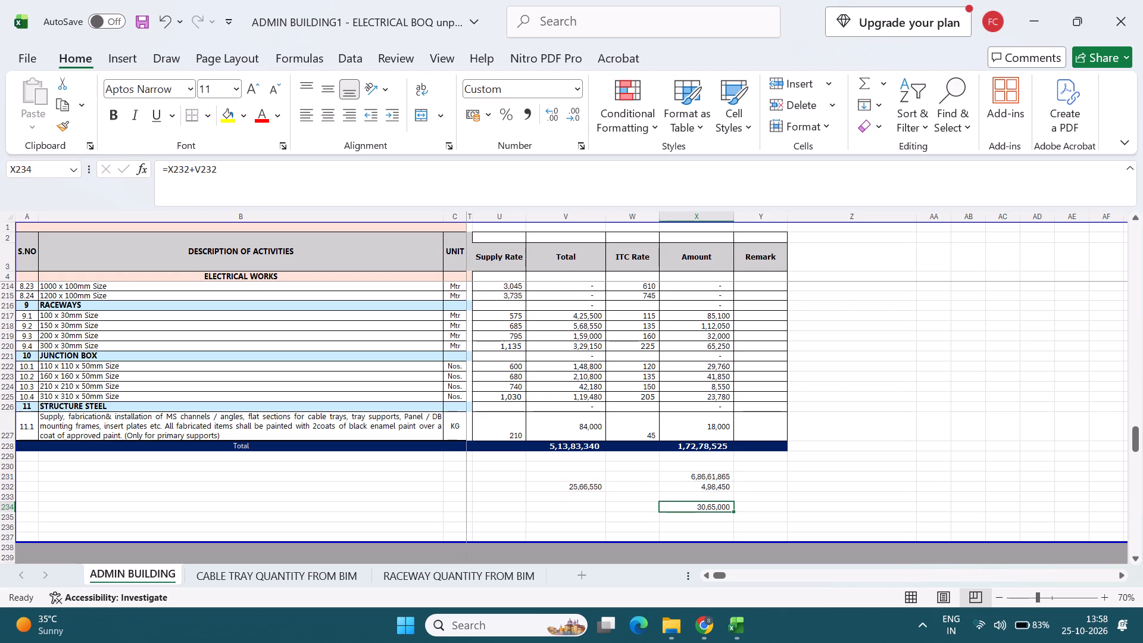
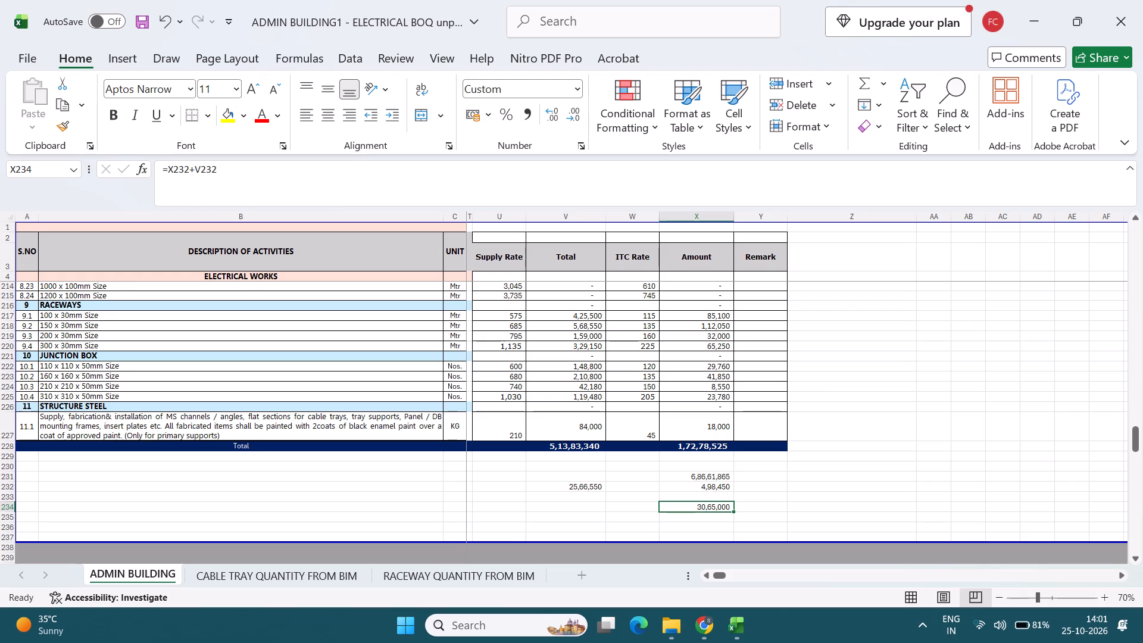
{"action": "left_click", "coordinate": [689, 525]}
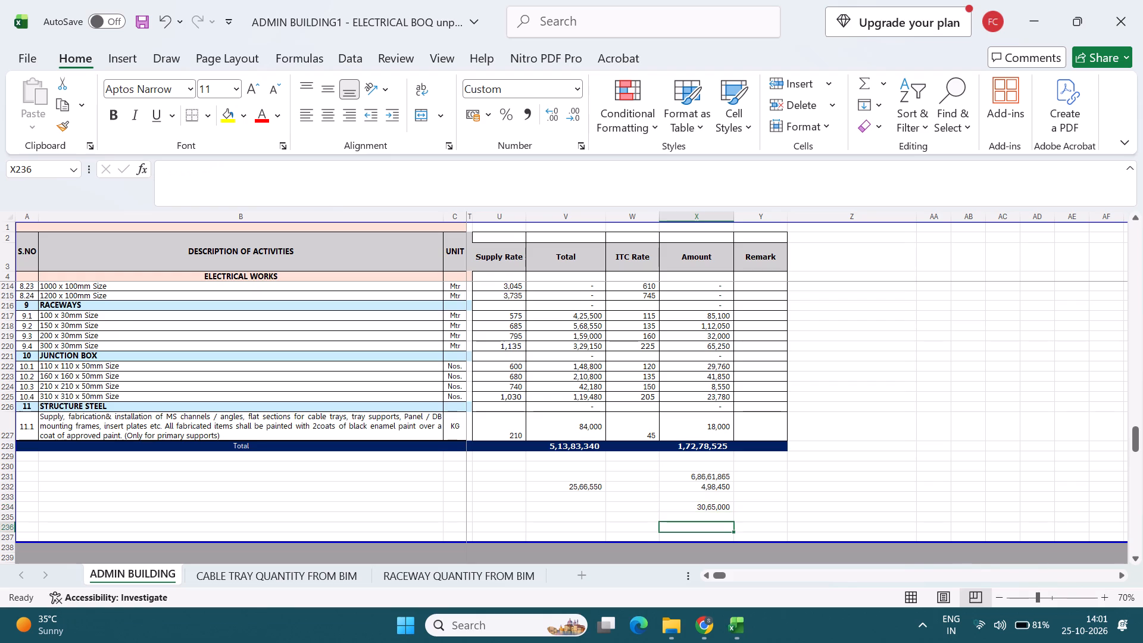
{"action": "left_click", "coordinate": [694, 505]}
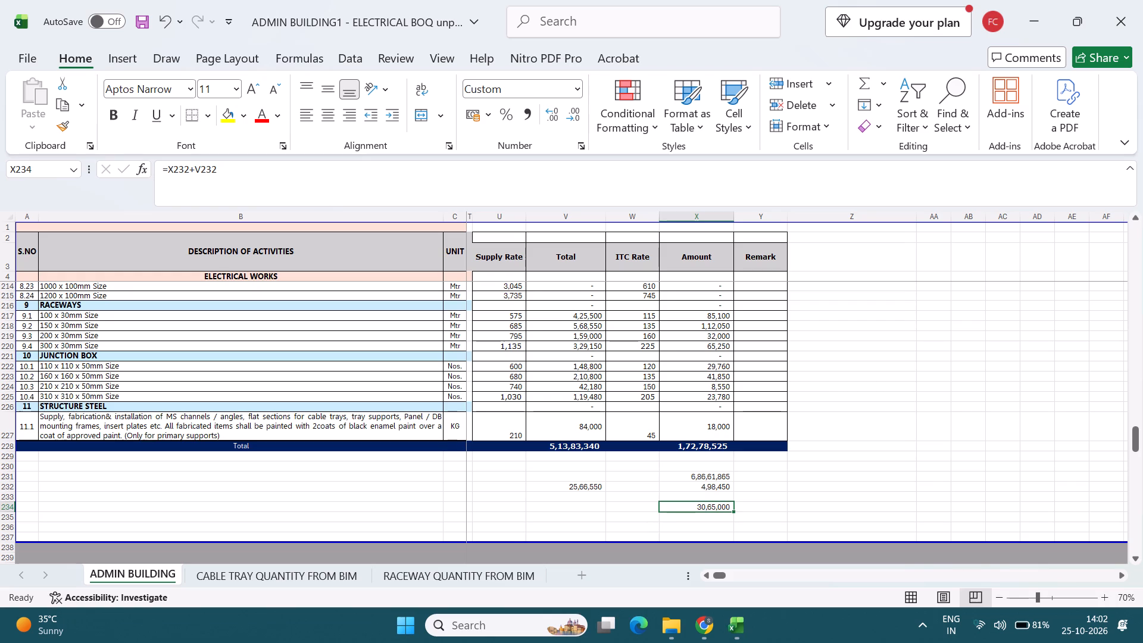
Switch to File Explorer and open the TENDER folder inside FY 2026-2027 on the Estimation drive.
{"action": "key", "text": "alt+Tab"}
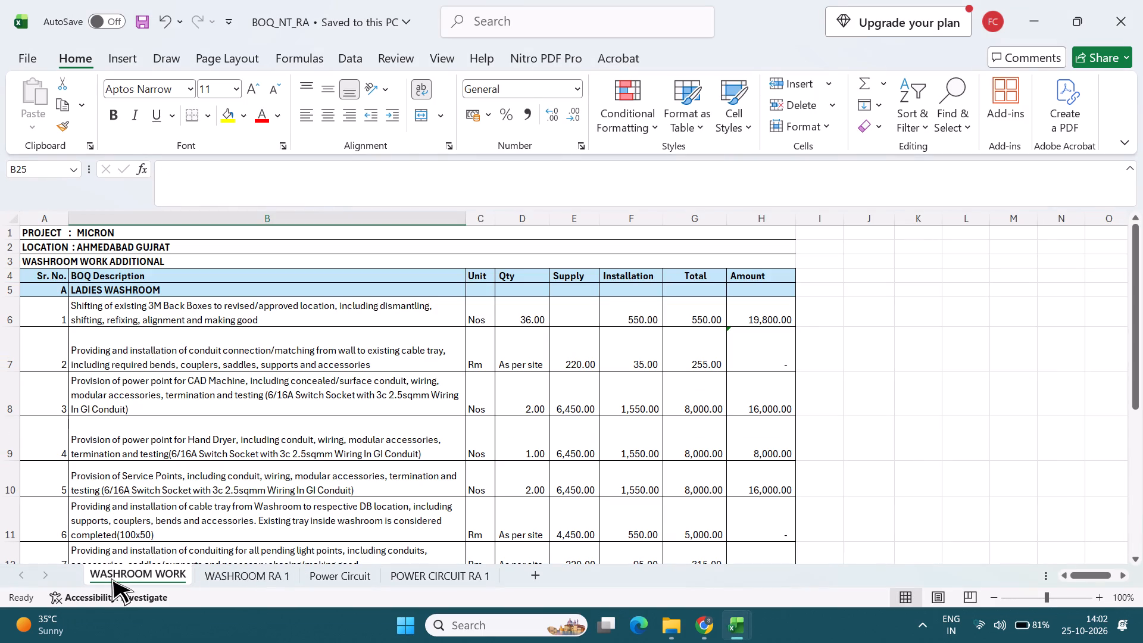
{"action": "key", "text": "alt+Tab"}
{"action": "key", "text": "alt+Tab"}
{"action": "key", "text": "alt+Tab"}
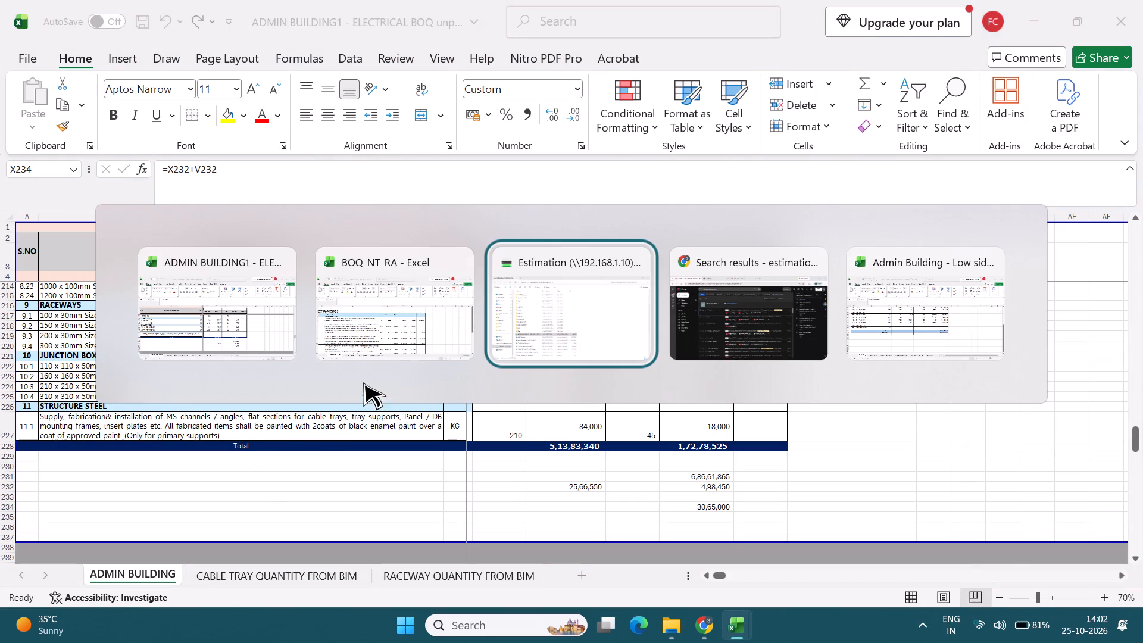
{"action": "scroll", "coordinate": [204, 428], "scroll_direction": "up", "scroll_amount": 2}
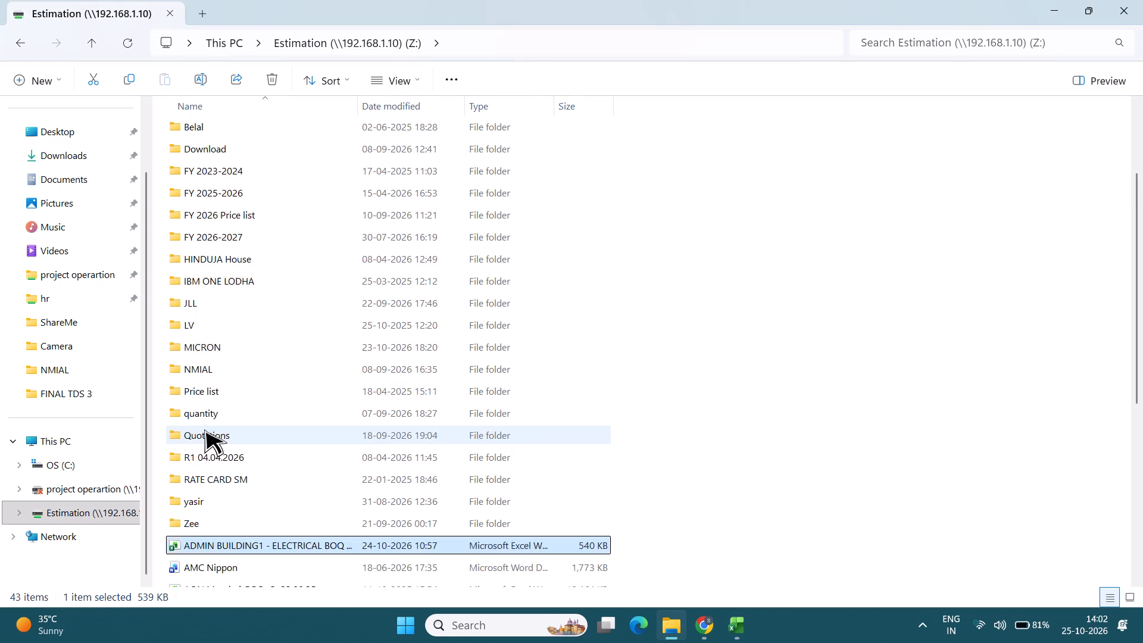
{"action": "scroll", "coordinate": [204, 429], "scroll_direction": "up", "scroll_amount": 3}
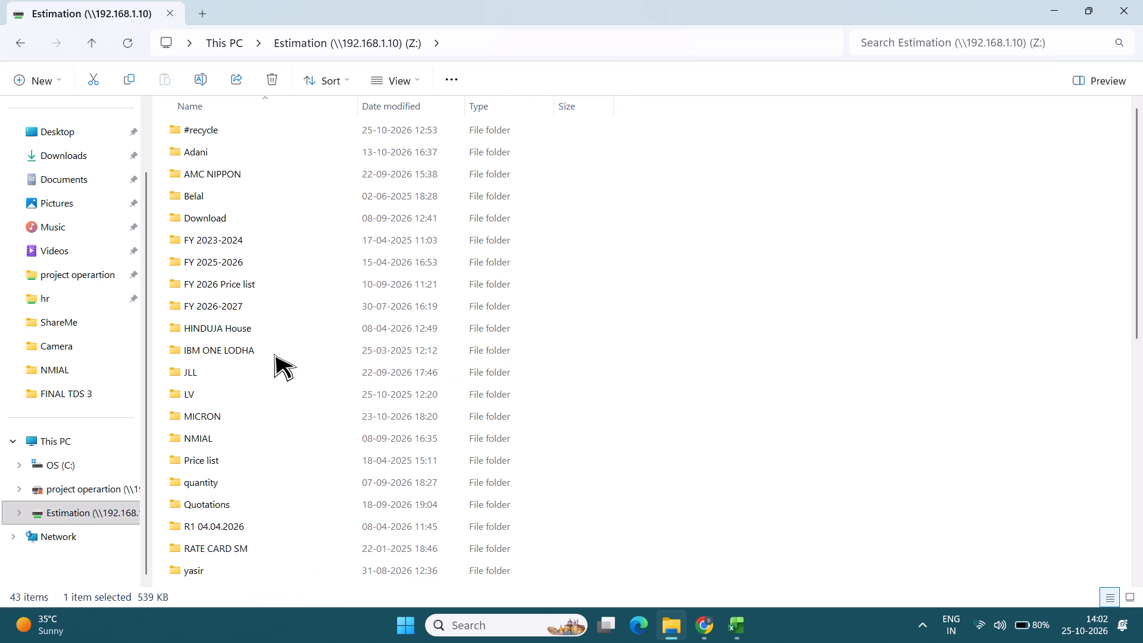
{"action": "double_click", "coordinate": [284, 307]}
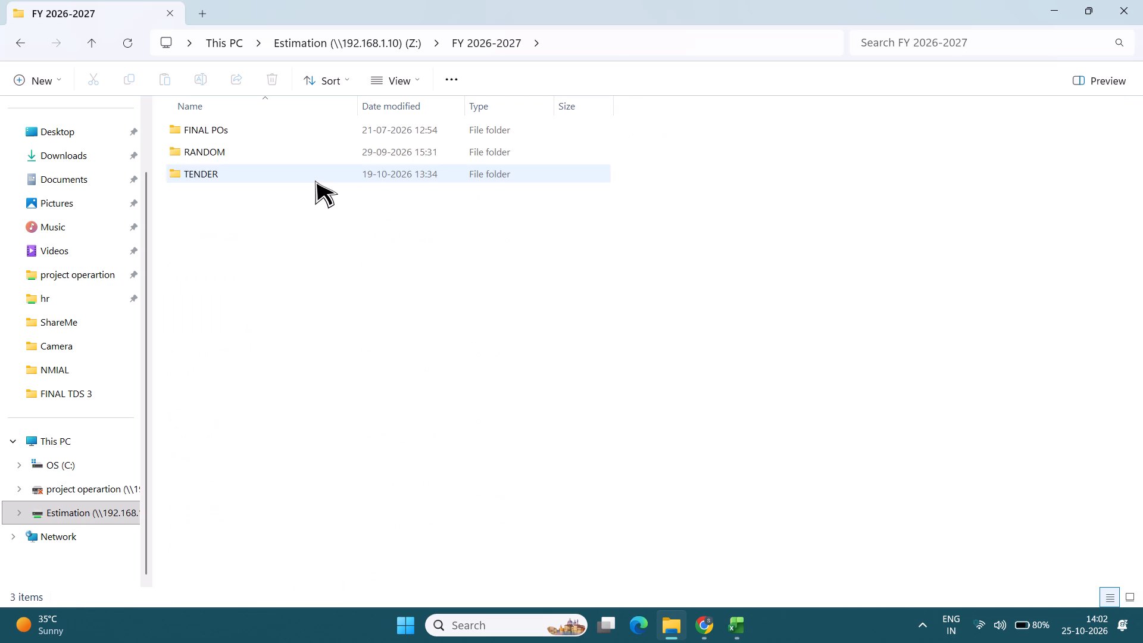
{"action": "double_click", "coordinate": [315, 180]}
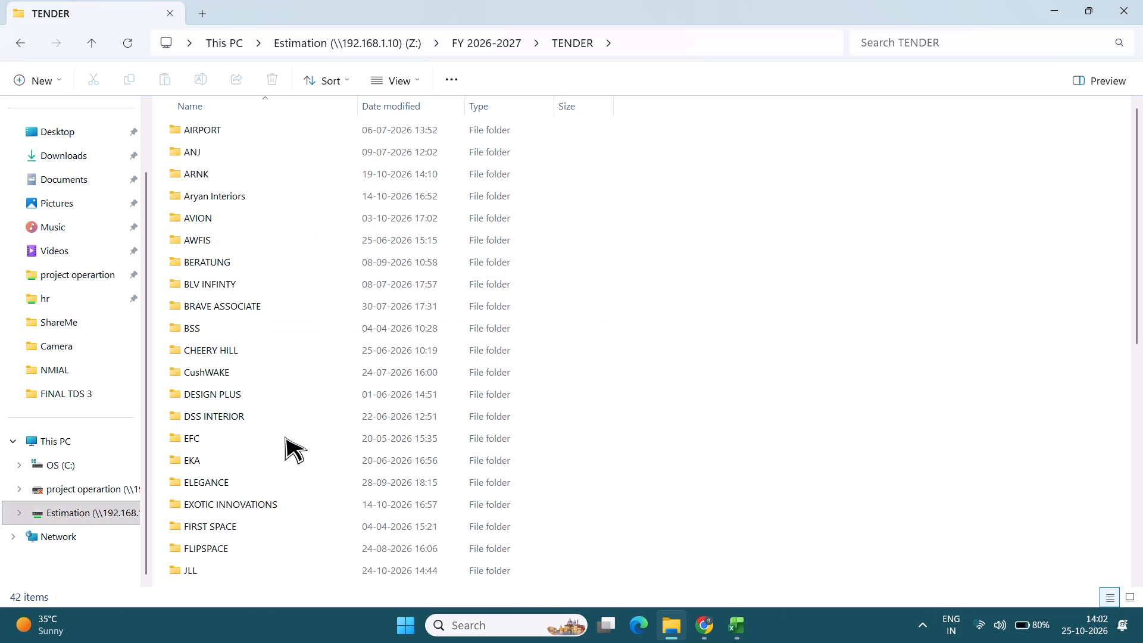
Look through the list of client folders in the FY 2026-2027 TENDER folder.
{"action": "scroll", "coordinate": [268, 433], "scroll_direction": "down", "scroll_amount": 2}
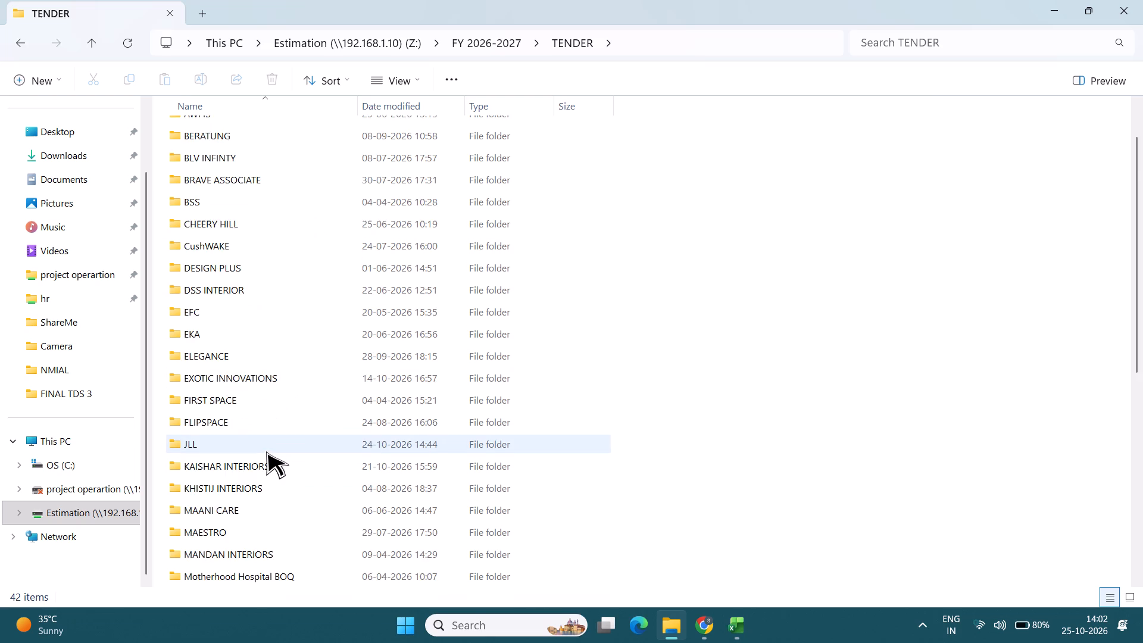
{"action": "scroll", "coordinate": [266, 452], "scroll_direction": "down", "scroll_amount": 1}
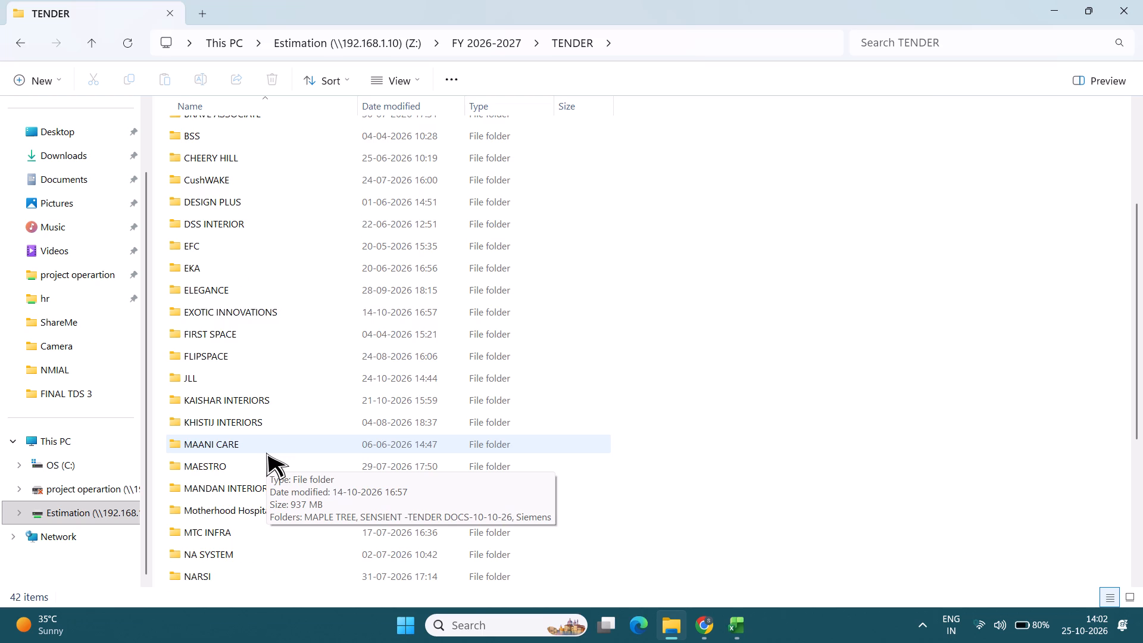
{"action": "scroll", "coordinate": [266, 452], "scroll_direction": "up", "scroll_amount": 5}
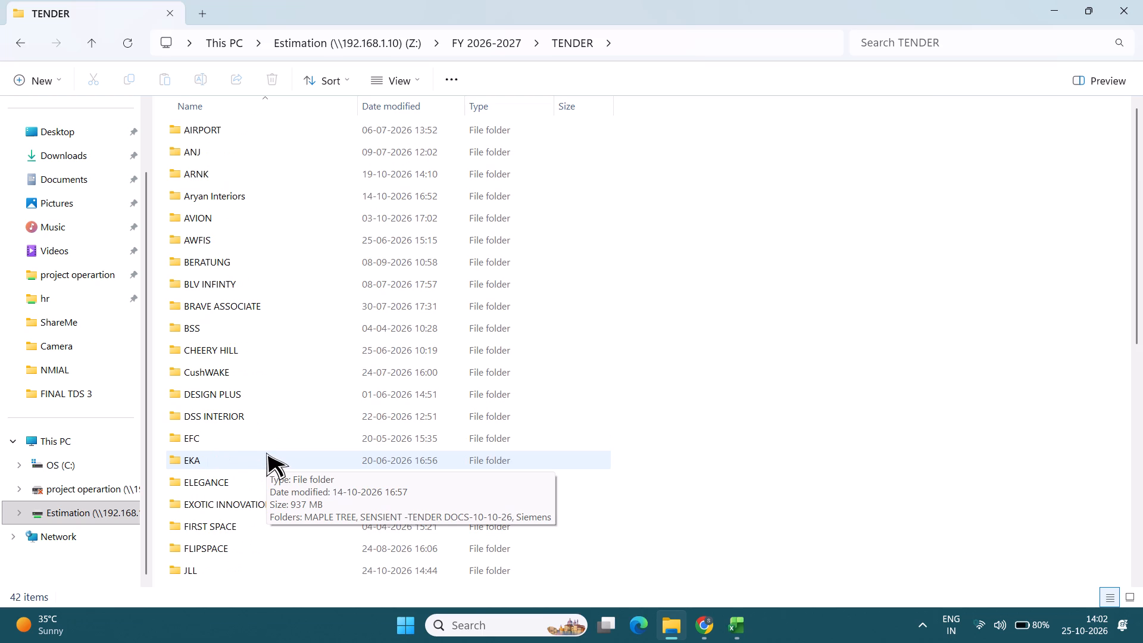
{"action": "scroll", "coordinate": [266, 452], "scroll_direction": "up", "scroll_amount": 1}
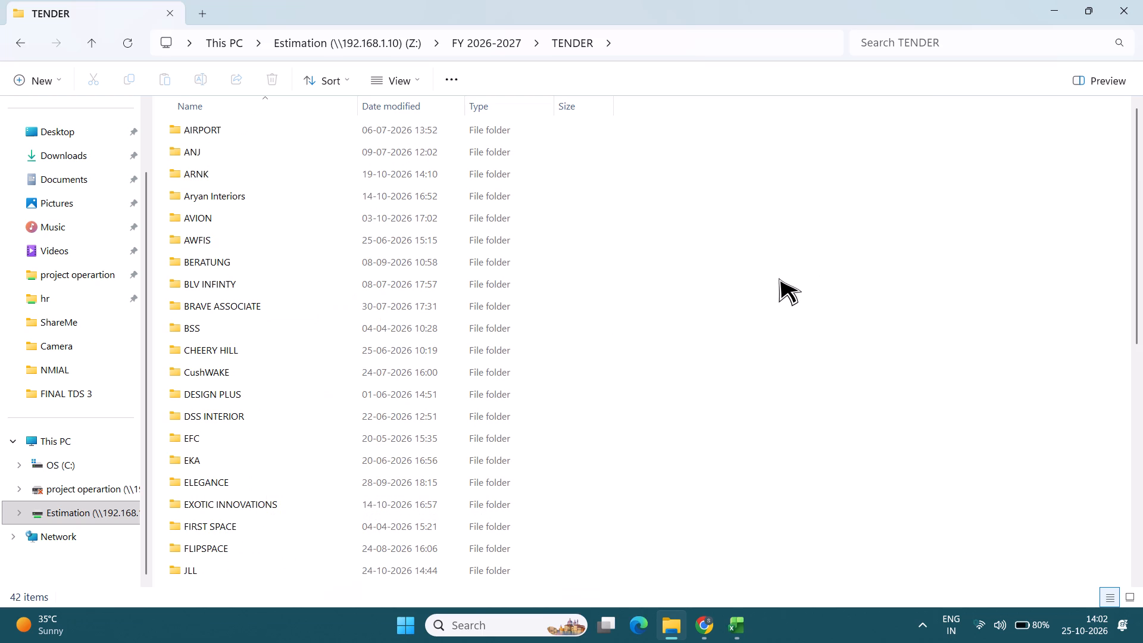
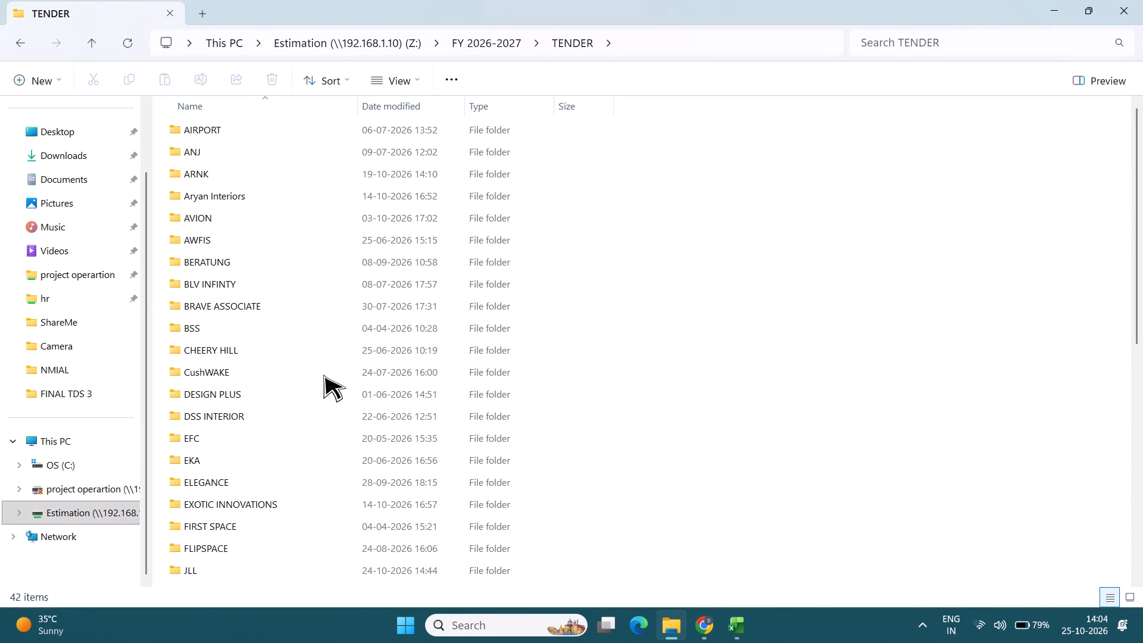
Open the Plante Moran_Electrical R2 Unpriced BOQ (1) workbook from JLL's PLANTE MORAN R3 folder and enable editing.
{"action": "scroll", "coordinate": [232, 481], "scroll_direction": "up", "scroll_amount": 7}
{"action": "scroll", "coordinate": [291, 445], "scroll_direction": "down", "scroll_amount": 4}
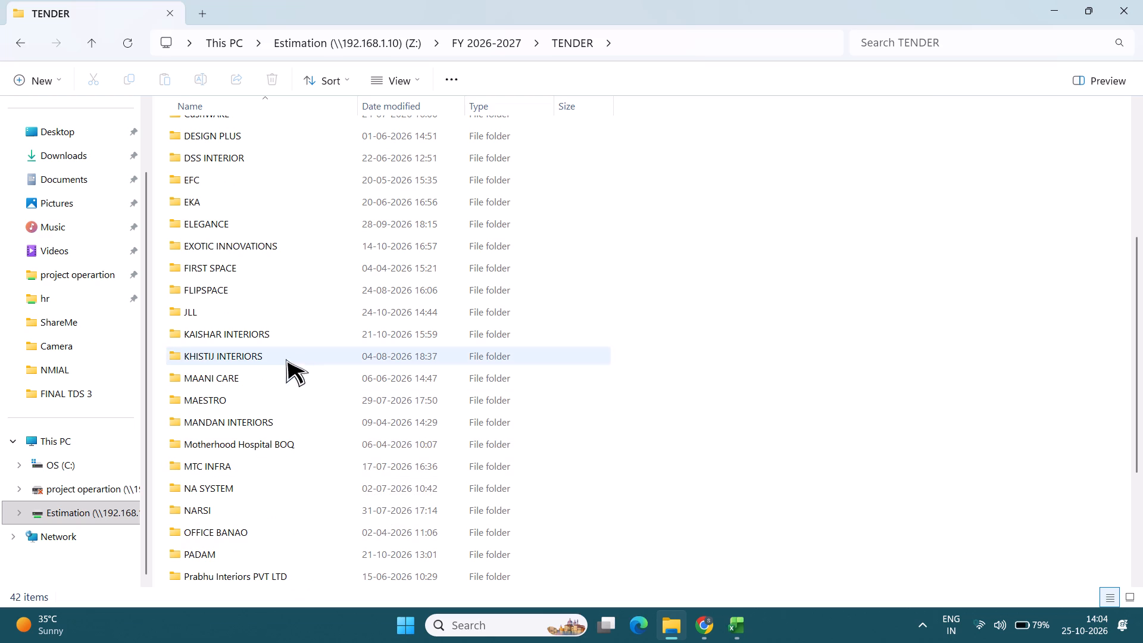
{"action": "triple_click", "coordinate": [308, 304]}
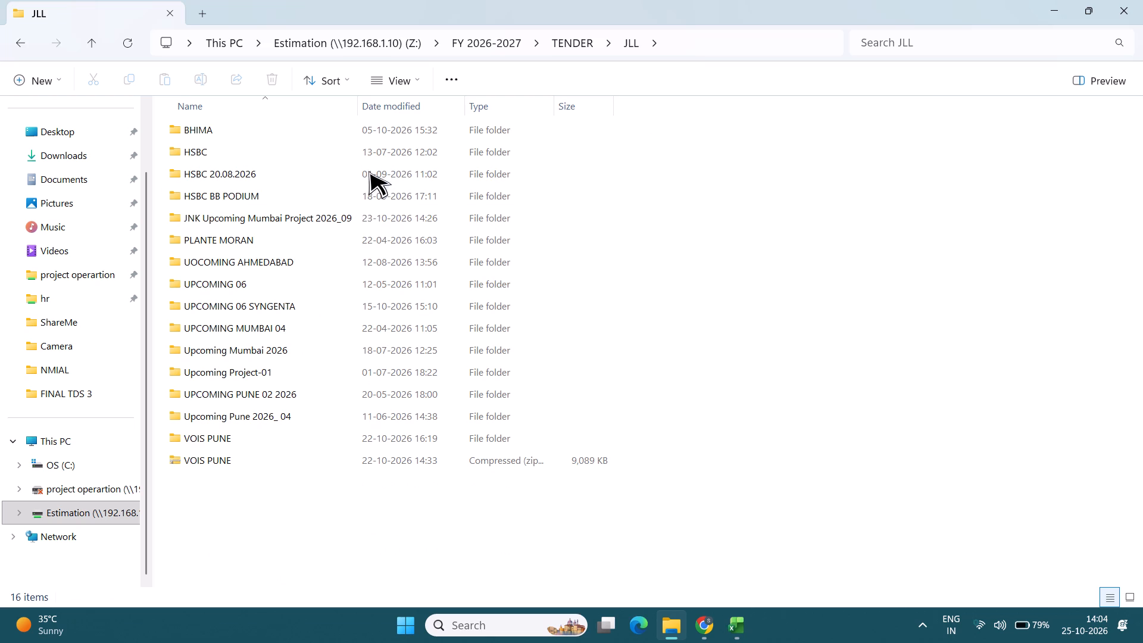
{"action": "double_click", "coordinate": [368, 238]}
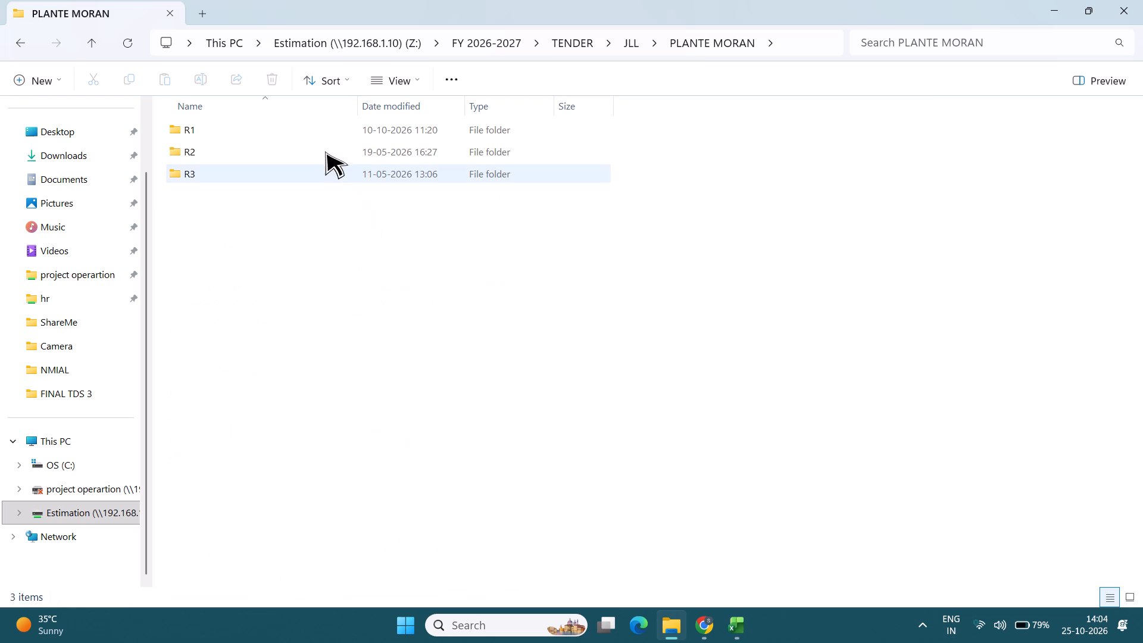
{"action": "double_click", "coordinate": [320, 177]}
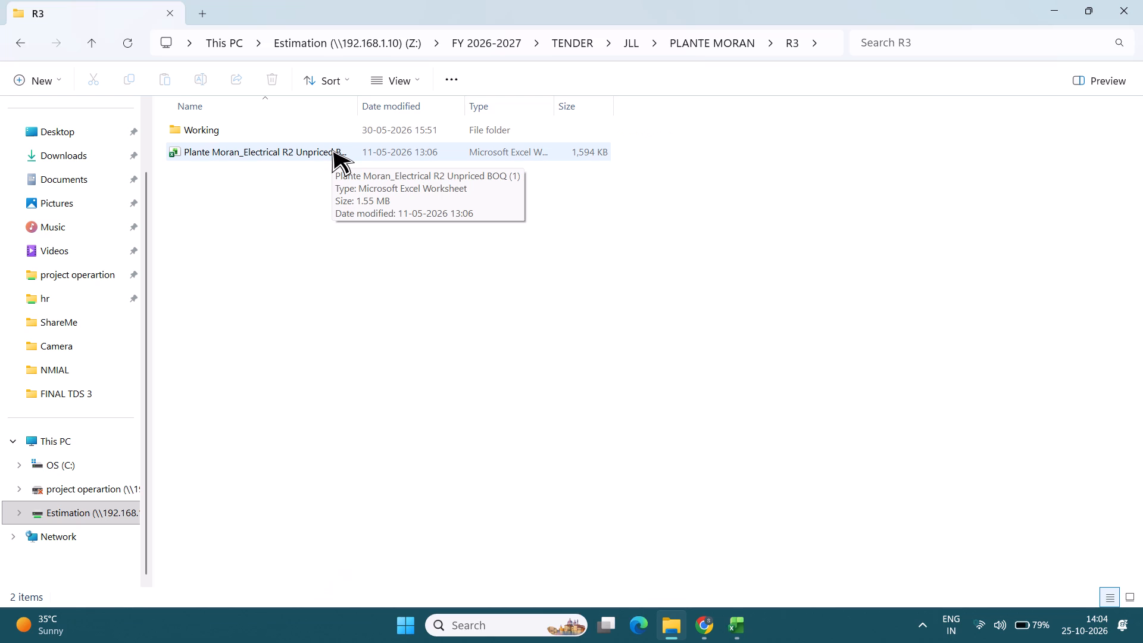
{"action": "left_click", "coordinate": [332, 149]}
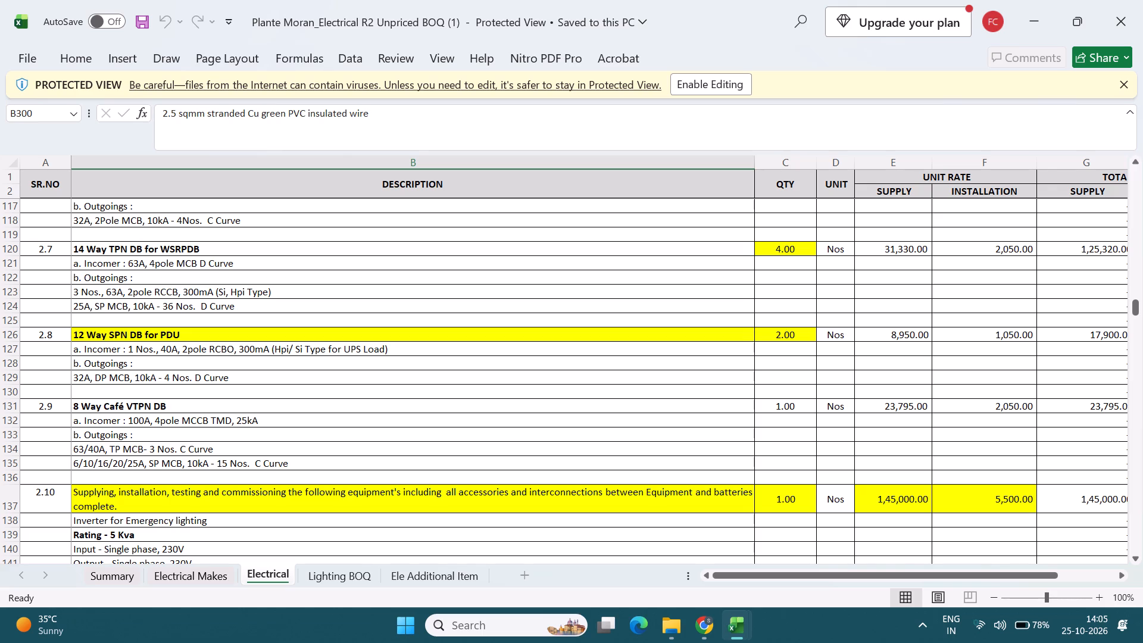
{"action": "left_click", "coordinate": [688, 82]}
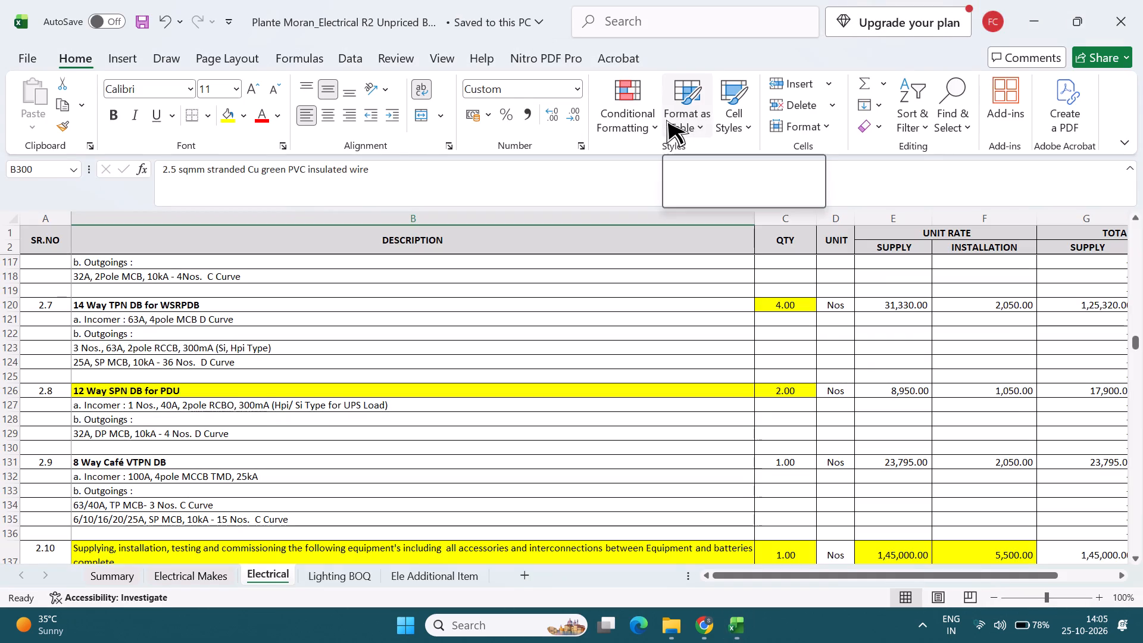
Look through the distribution board items and their rates on the Electrical sheet of the Plante Moran BOQ.
{"action": "scroll", "coordinate": [745, 473], "scroll_direction": "up", "scroll_amount": 5}
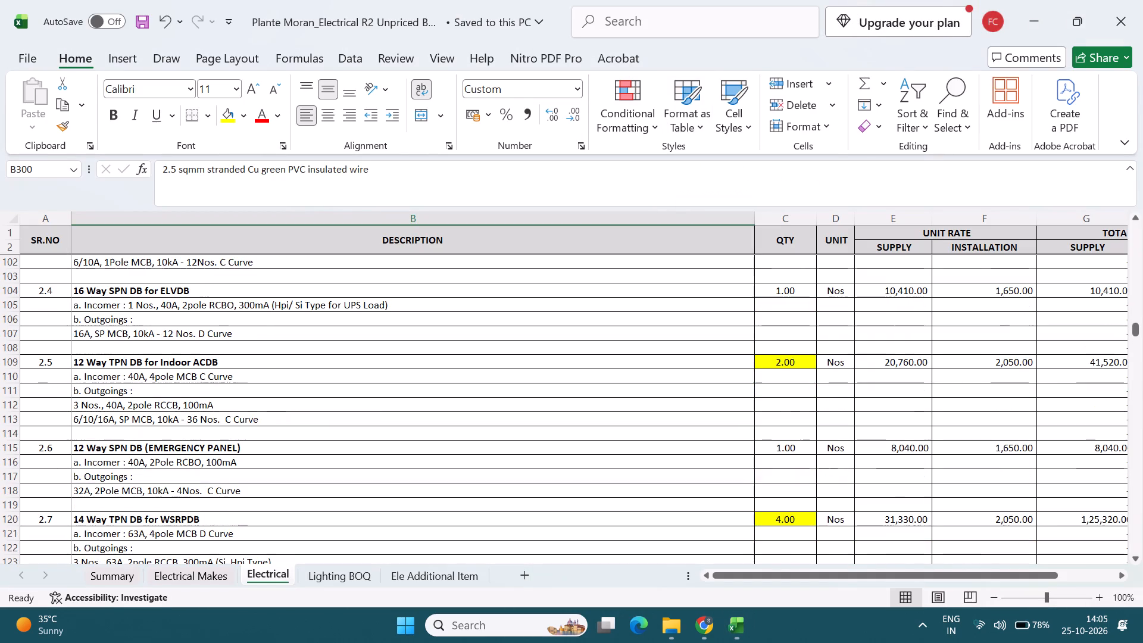
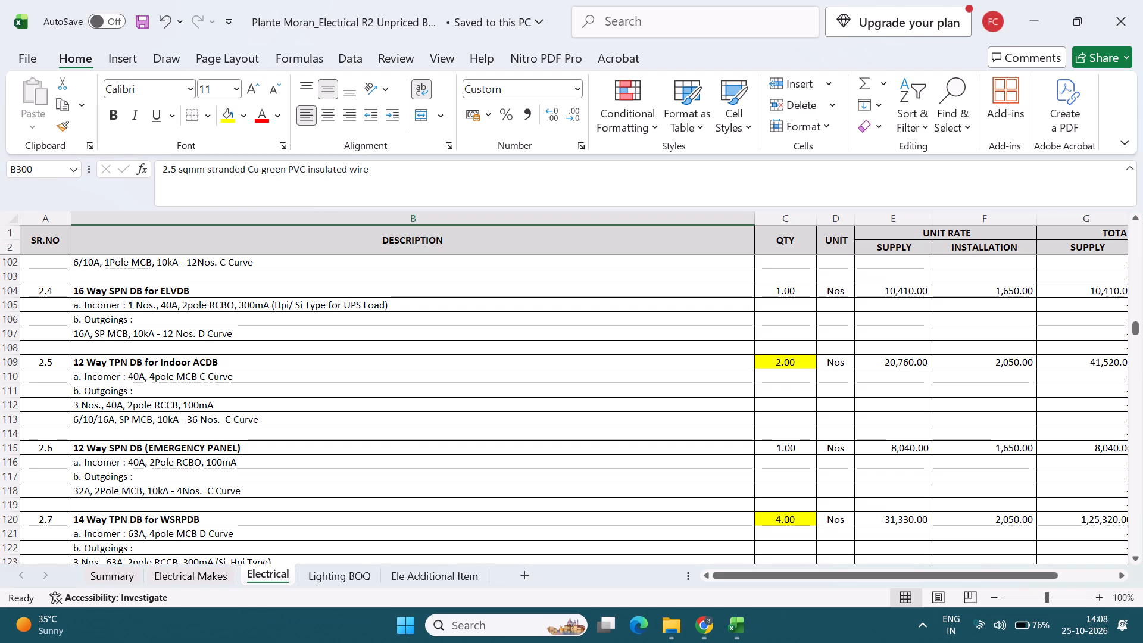
Copy the Summary sheet into the workbook Admin Building - Low side tray with hilti support.xlsx, placing the copy before the Cable Tray sheet.
{"action": "left_click", "coordinate": [113, 577]}
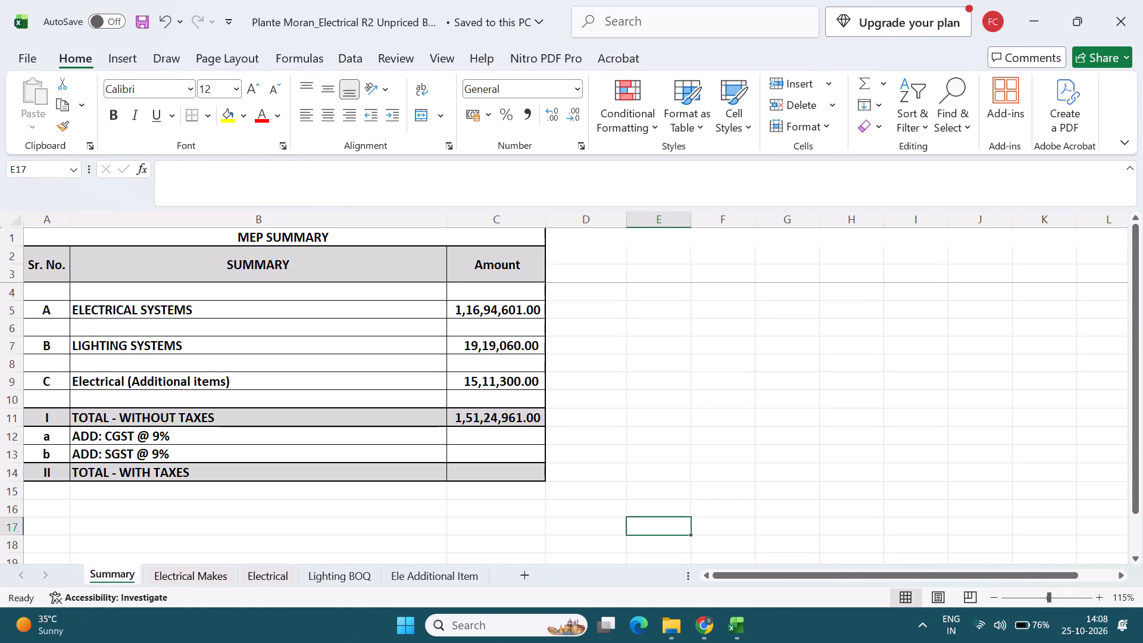
{"action": "right_click", "coordinate": [117, 578]}
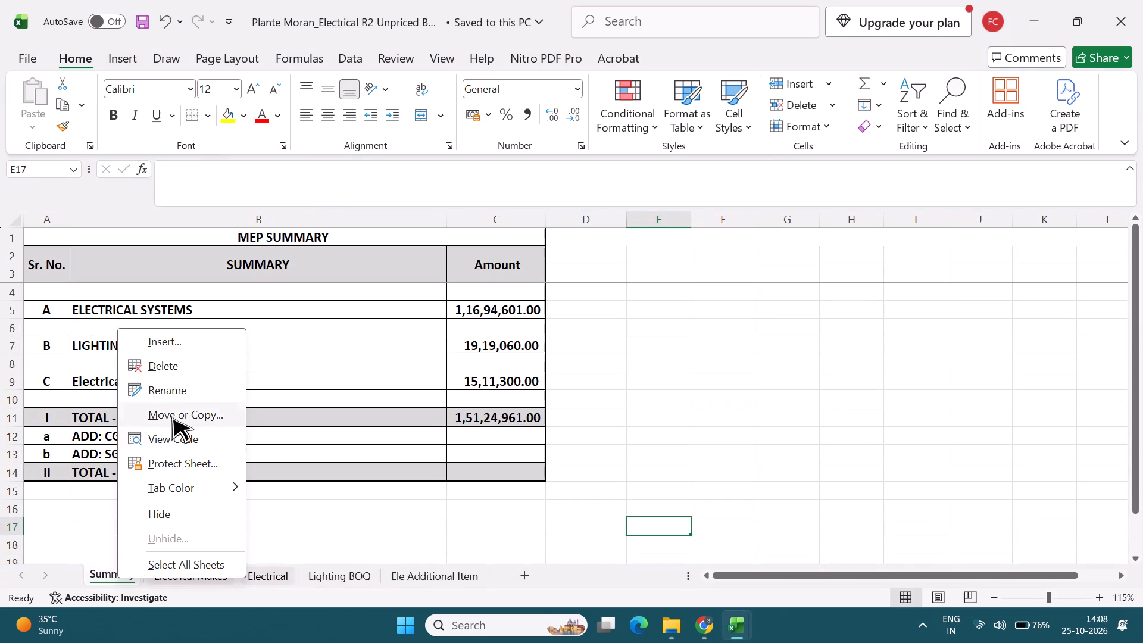
{"action": "left_click", "coordinate": [186, 417]}
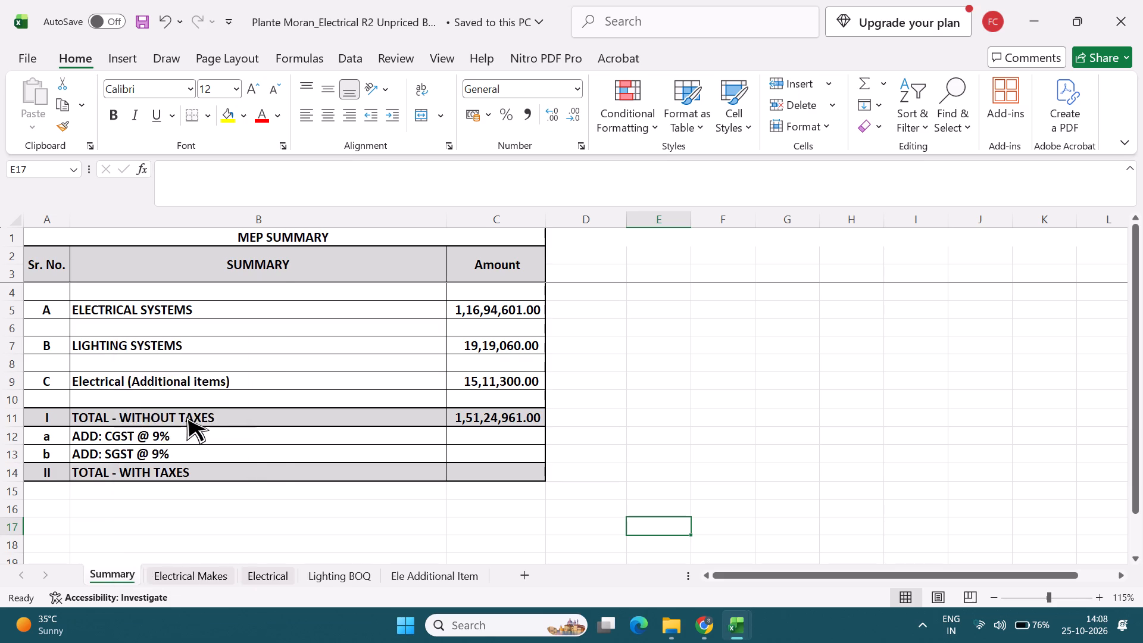
{"action": "left_click", "coordinate": [124, 548]}
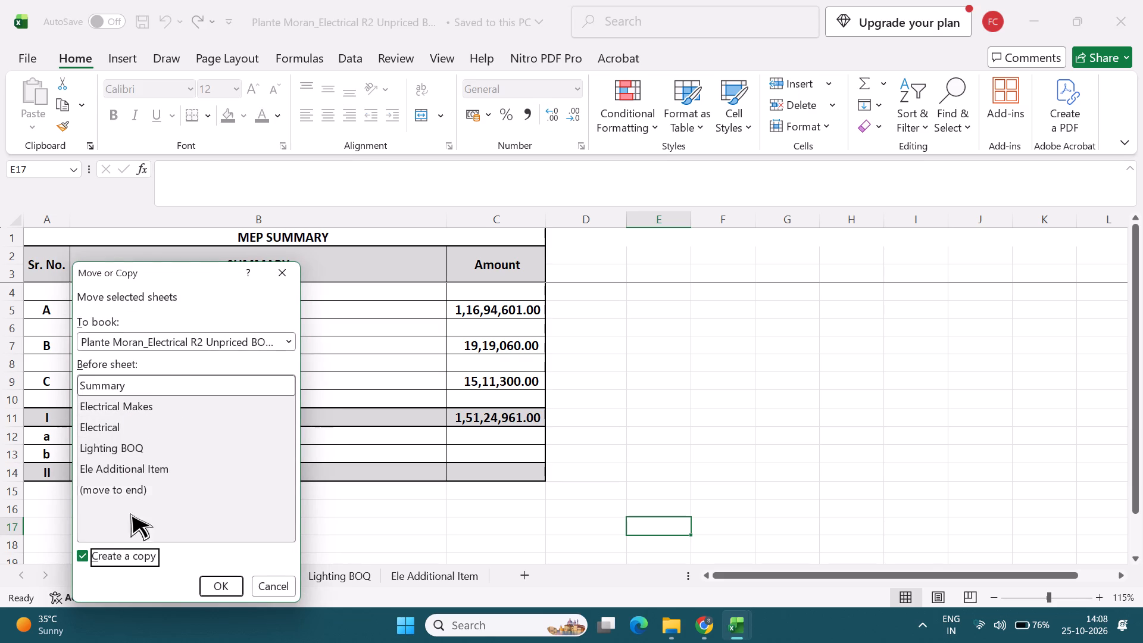
{"action": "left_click", "coordinate": [172, 331]}
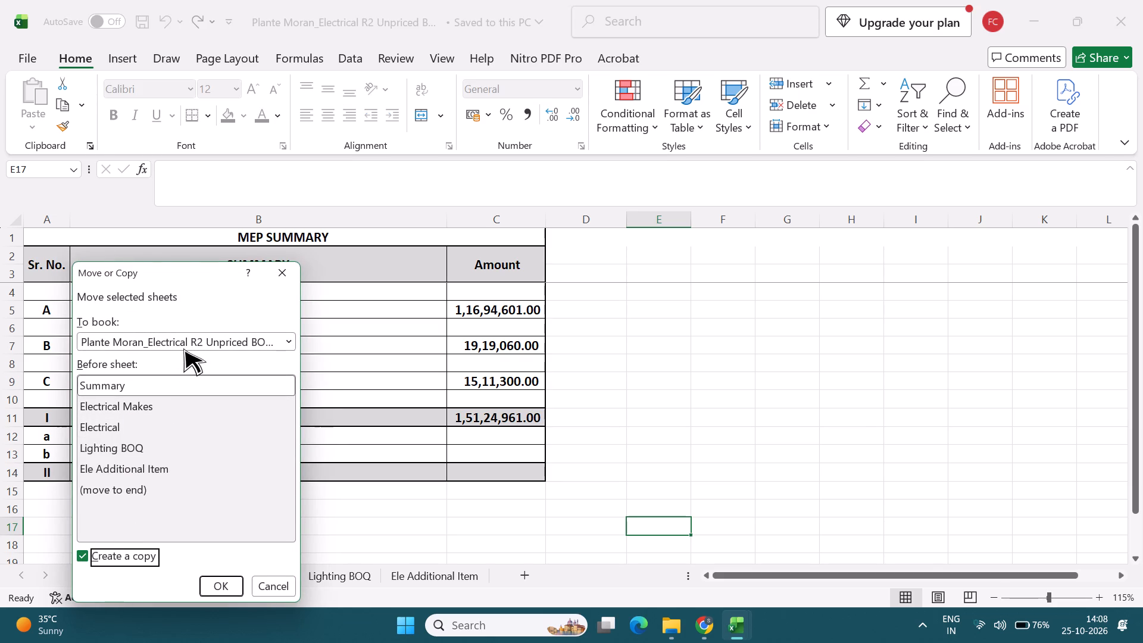
{"action": "left_click", "coordinate": [184, 346]}
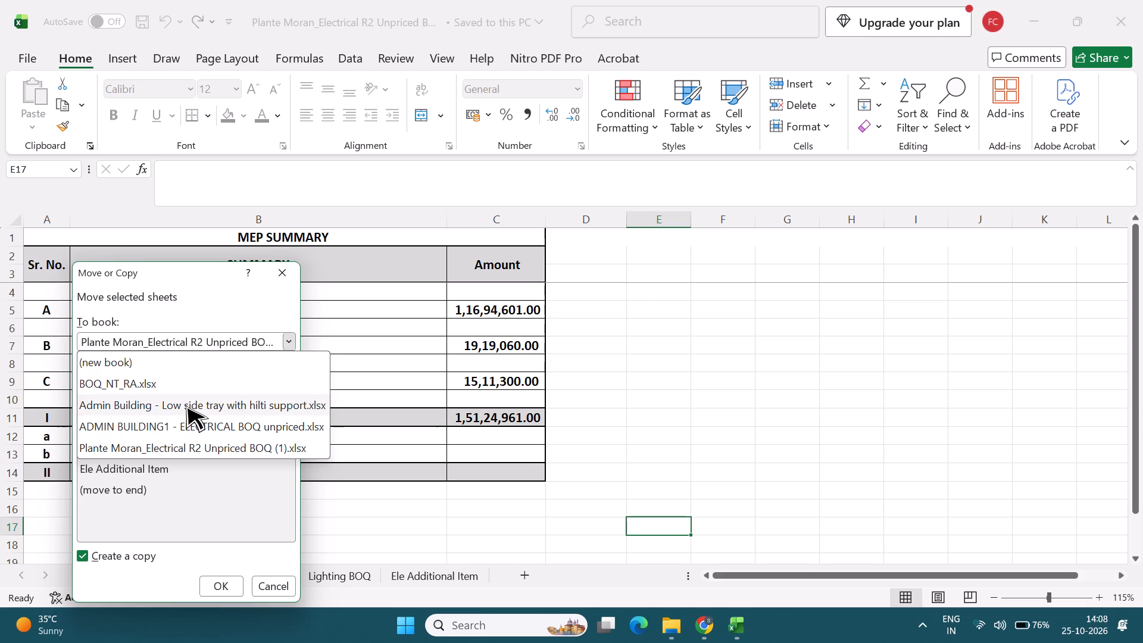
{"action": "left_click", "coordinate": [186, 405]}
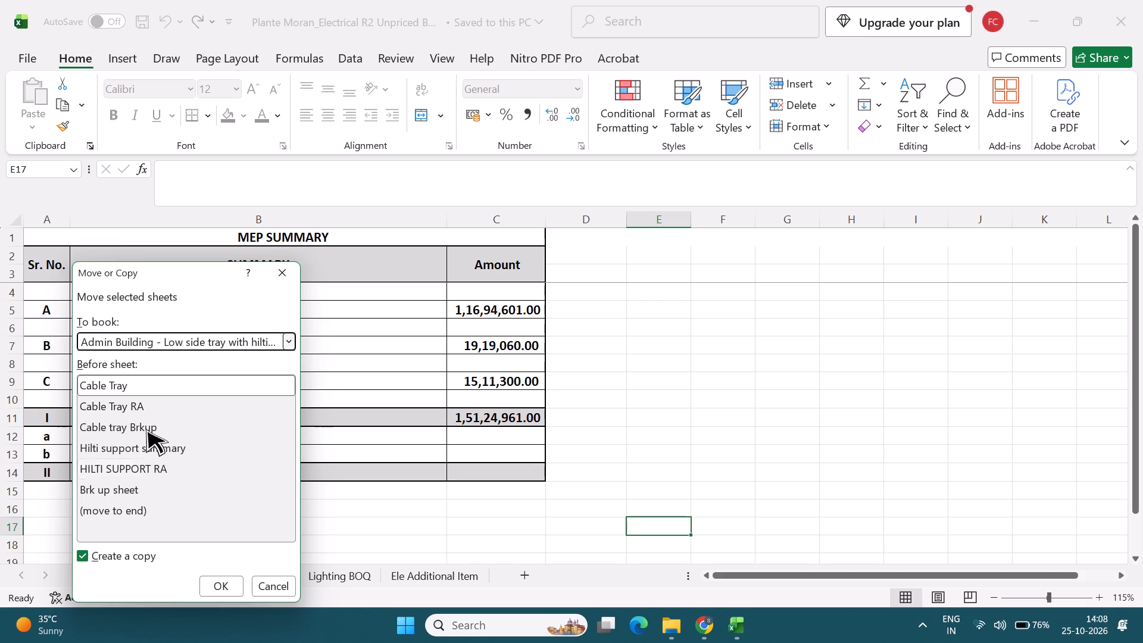
{"action": "left_click", "coordinate": [156, 377]}
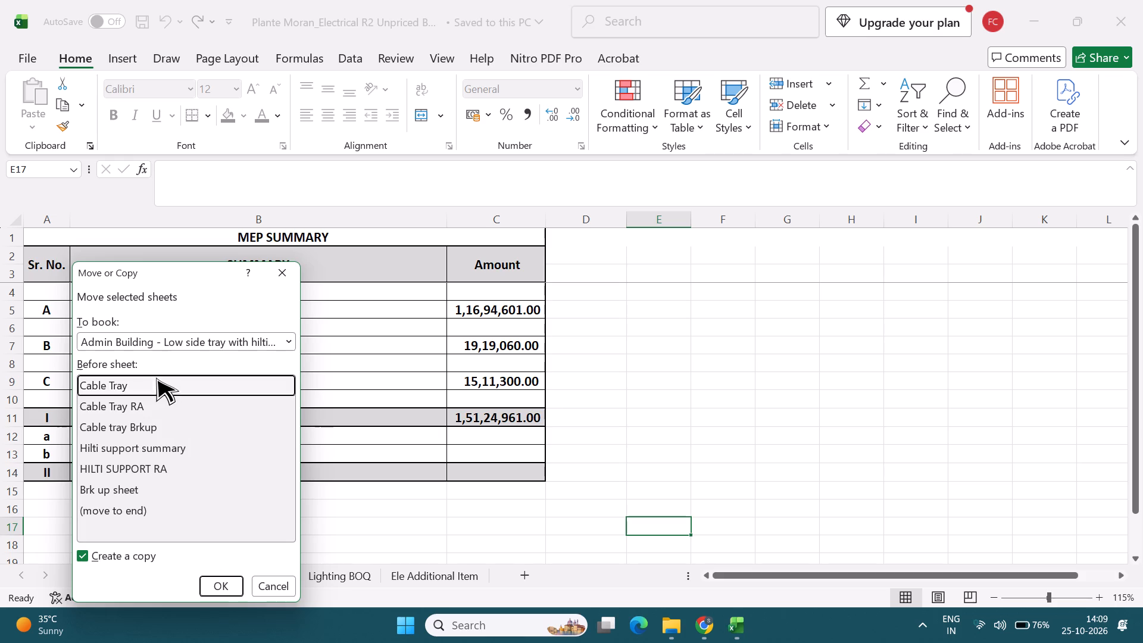
{"action": "left_click", "coordinate": [228, 582]}
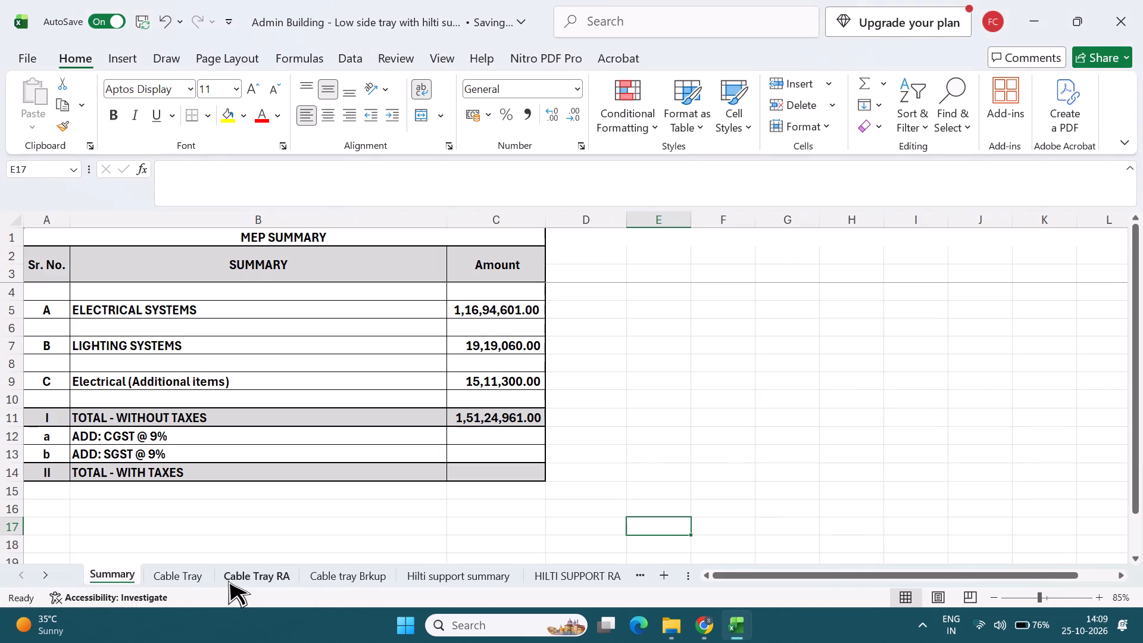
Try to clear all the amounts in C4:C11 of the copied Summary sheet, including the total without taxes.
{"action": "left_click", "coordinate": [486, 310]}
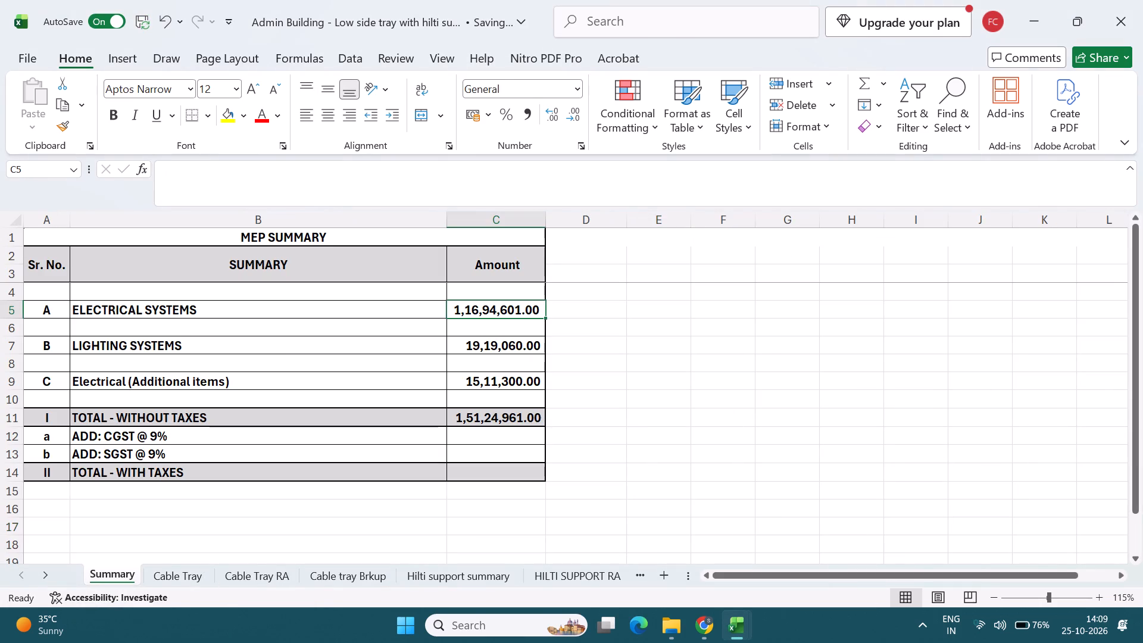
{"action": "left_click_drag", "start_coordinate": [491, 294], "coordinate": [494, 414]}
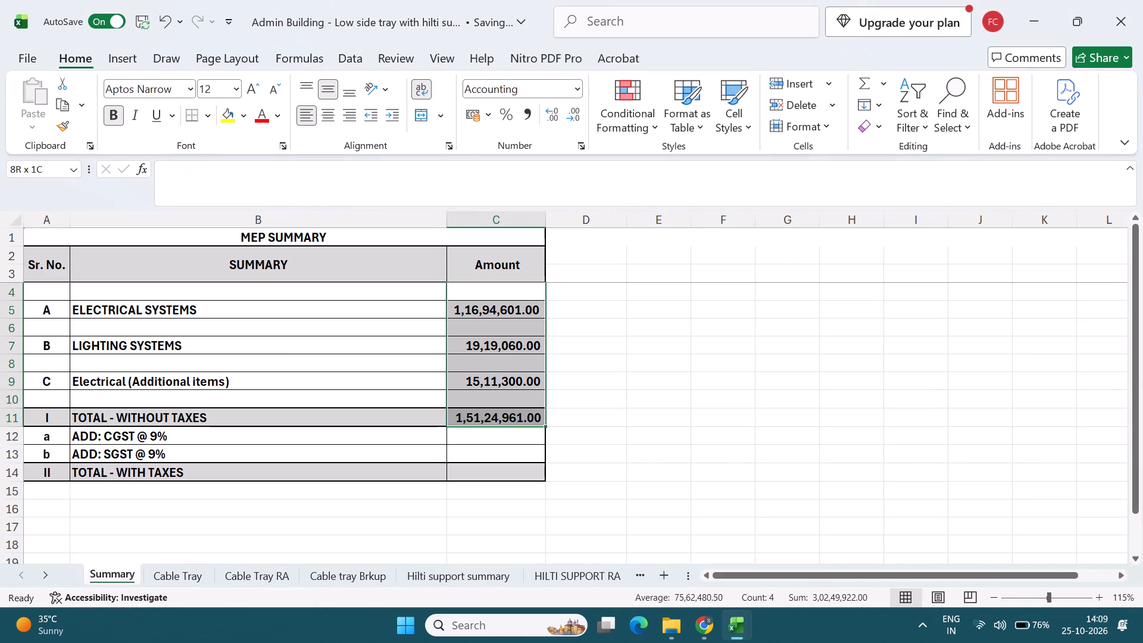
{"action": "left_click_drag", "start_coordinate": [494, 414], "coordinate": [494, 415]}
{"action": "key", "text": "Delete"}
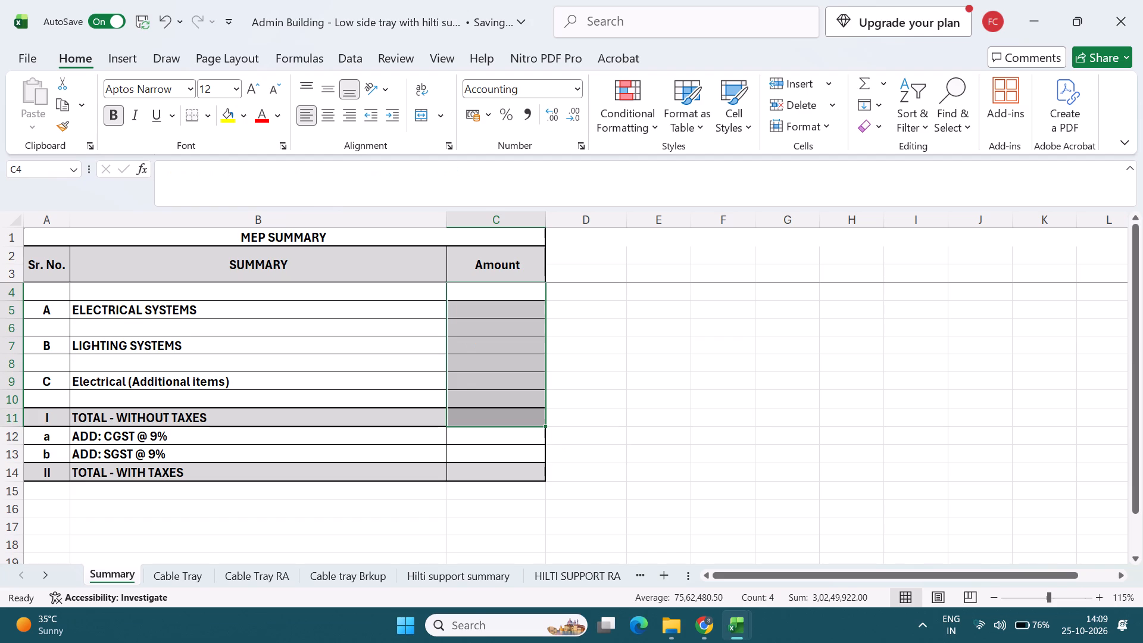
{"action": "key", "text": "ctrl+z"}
Check the formula of the total without taxes and clear only the linked Electrical Systems amount in C5.
{"action": "left_click", "coordinate": [488, 412]}
{"action": "double_click", "coordinate": [489, 412]}
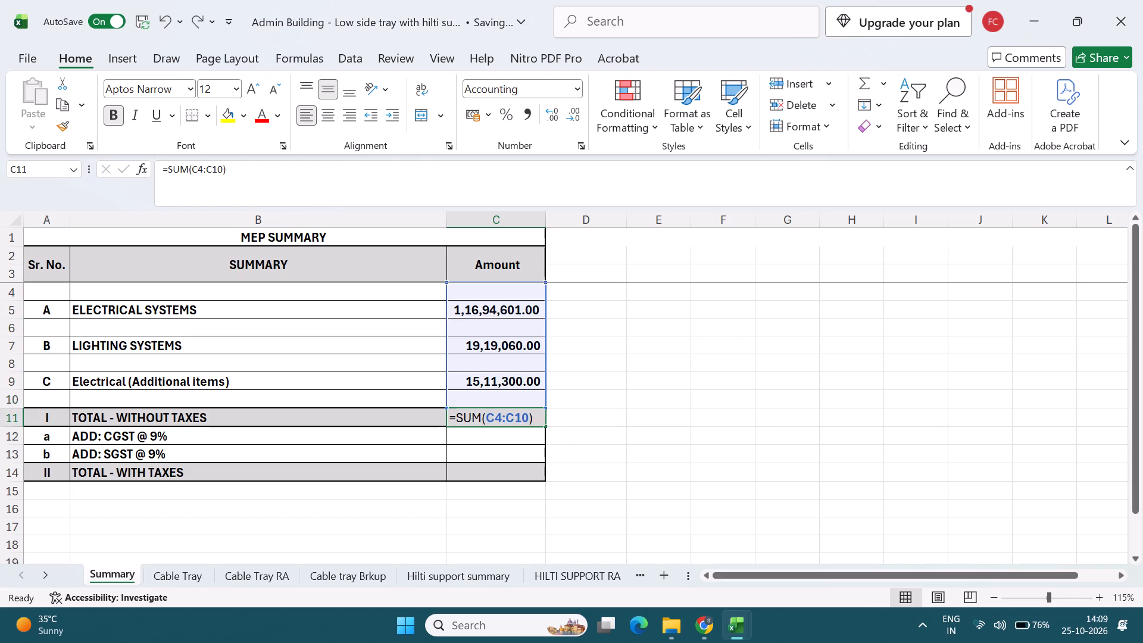
{"action": "key", "text": "Escape"}
{"action": "left_click", "coordinate": [498, 308]}
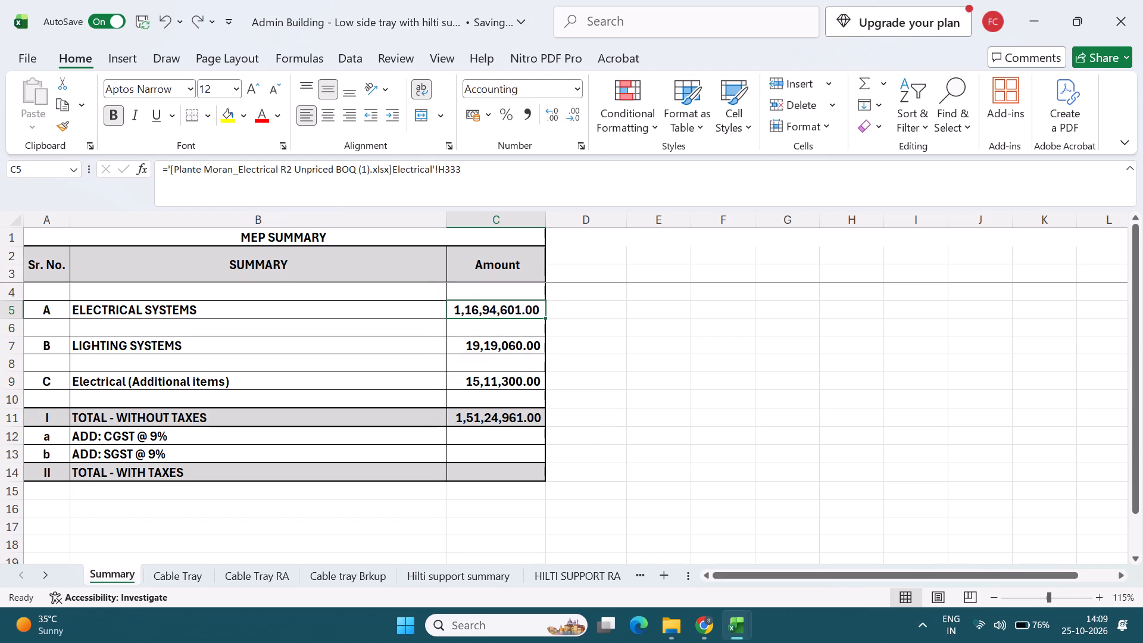
{"action": "key", "text": "Delete"}
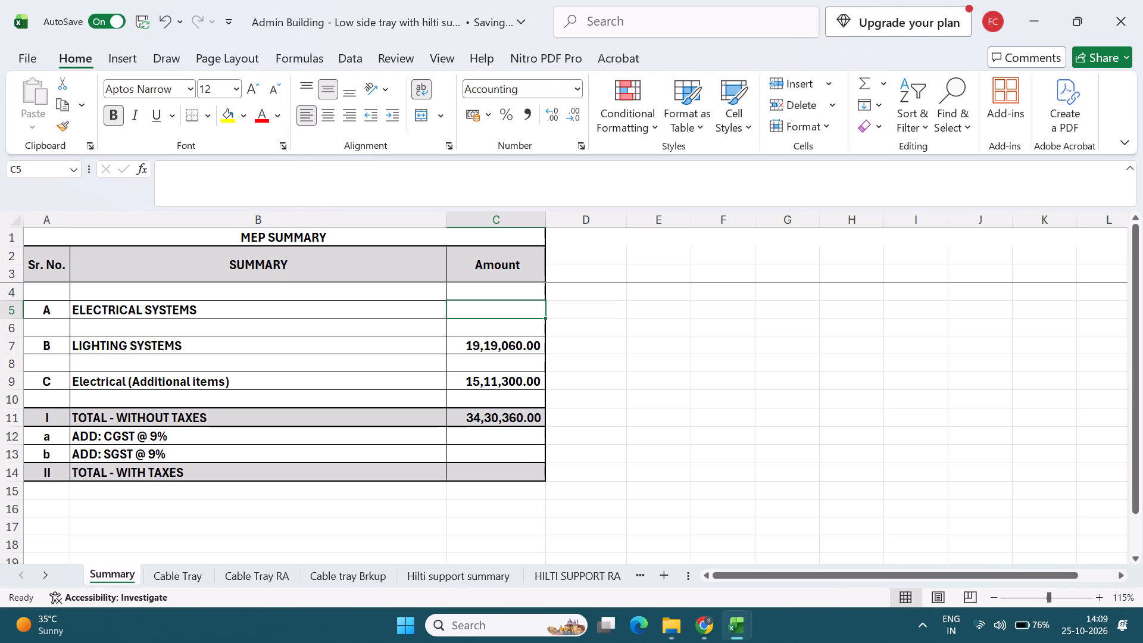
Look through the Cable Tray sheet's items, rates and totals down to its end.
{"action": "left_click", "coordinate": [177, 573]}
{"action": "scroll", "coordinate": [217, 503], "scroll_direction": "up", "scroll_amount": 4}
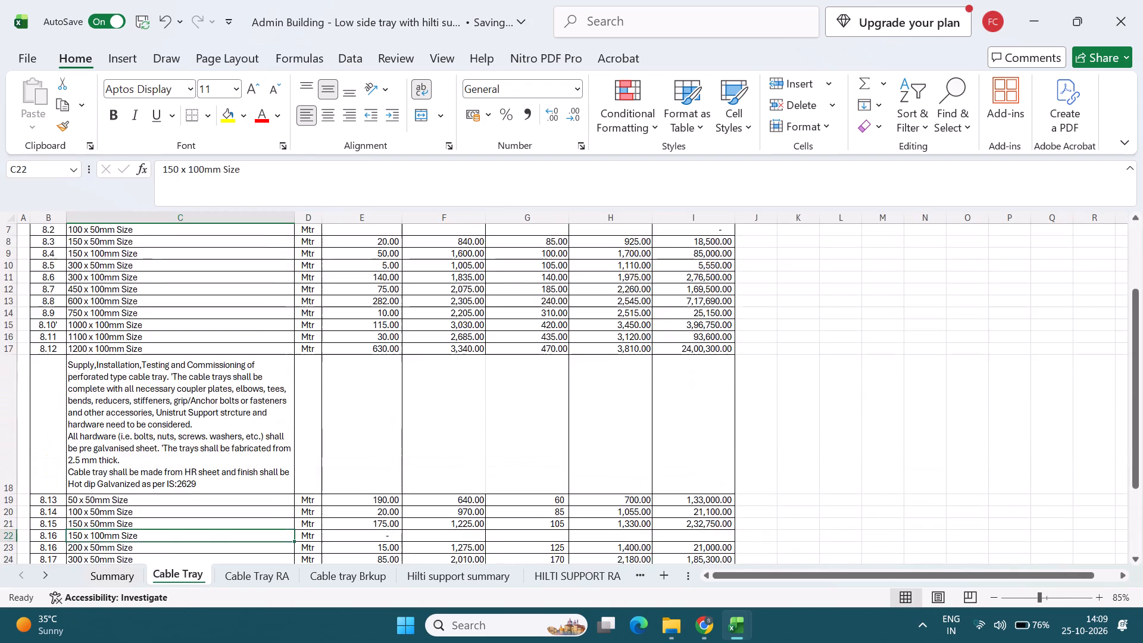
{"action": "scroll", "coordinate": [217, 503], "scroll_direction": "up", "scroll_amount": 1}
{"action": "scroll", "coordinate": [217, 505], "scroll_direction": "down", "scroll_amount": 2}
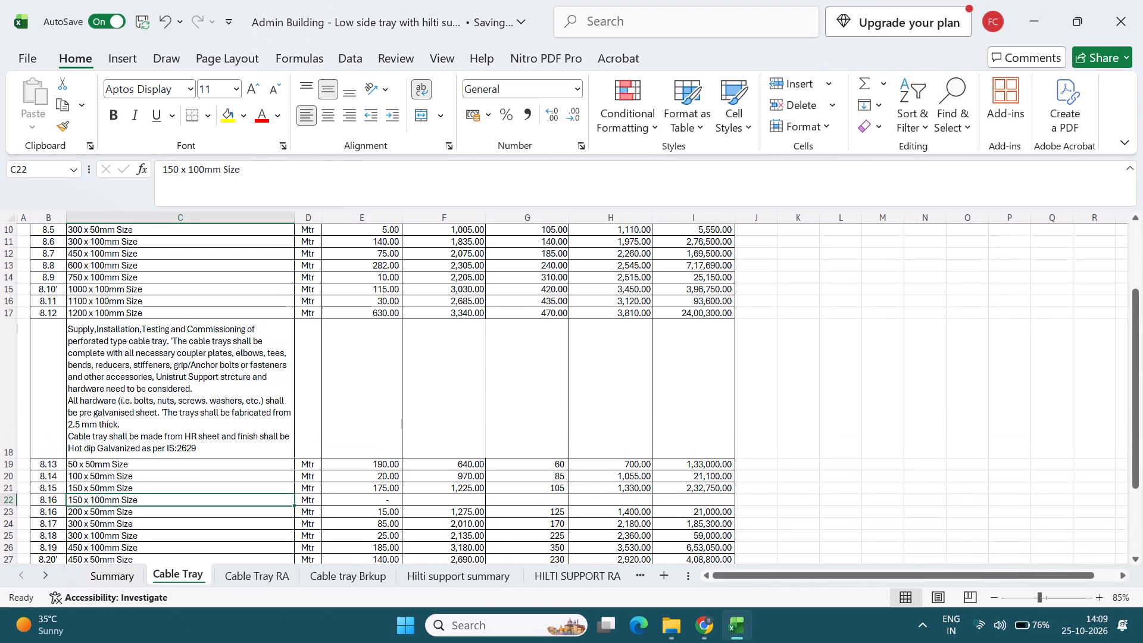
{"action": "scroll", "coordinate": [260, 533], "scroll_direction": "down", "scroll_amount": 3}
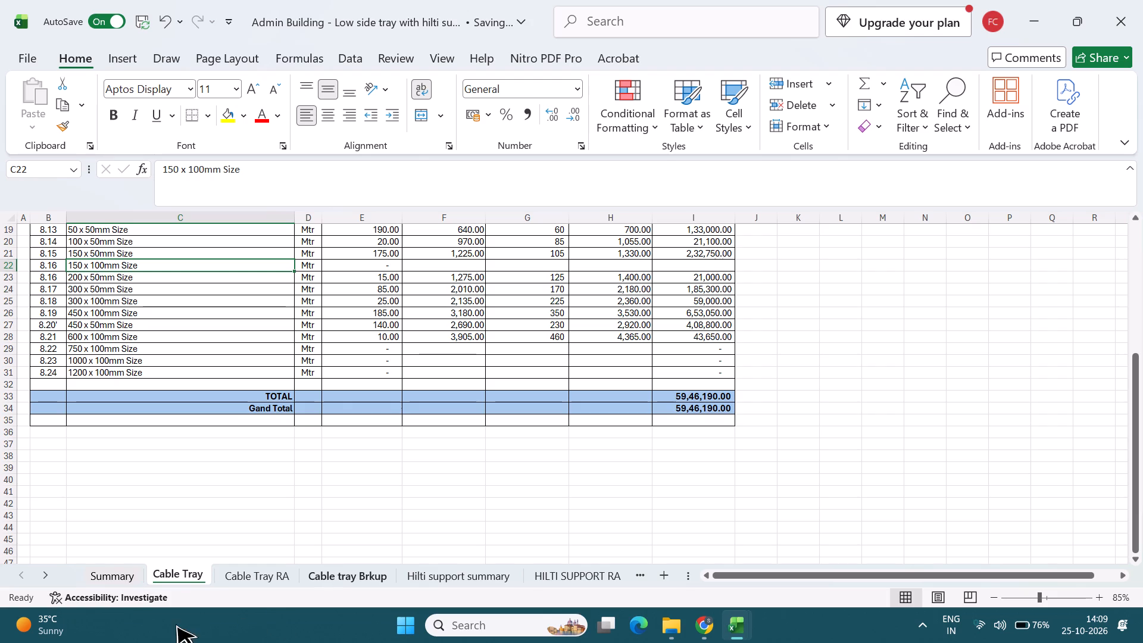
On the Summary sheet, replace the description of item A with CABLE TRAY.
{"action": "left_click", "coordinate": [123, 575]}
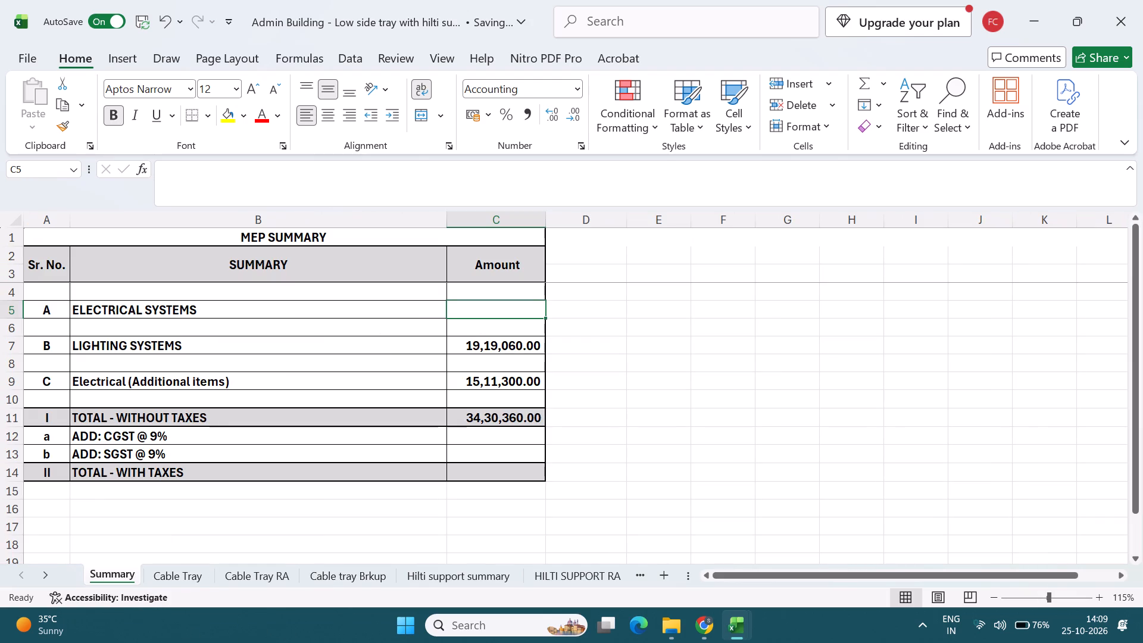
{"action": "double_click", "coordinate": [159, 304]}
{"action": "double_click", "coordinate": [193, 307]}
{"action": "left_click_drag", "start_coordinate": [202, 307], "coordinate": [38, 314]}
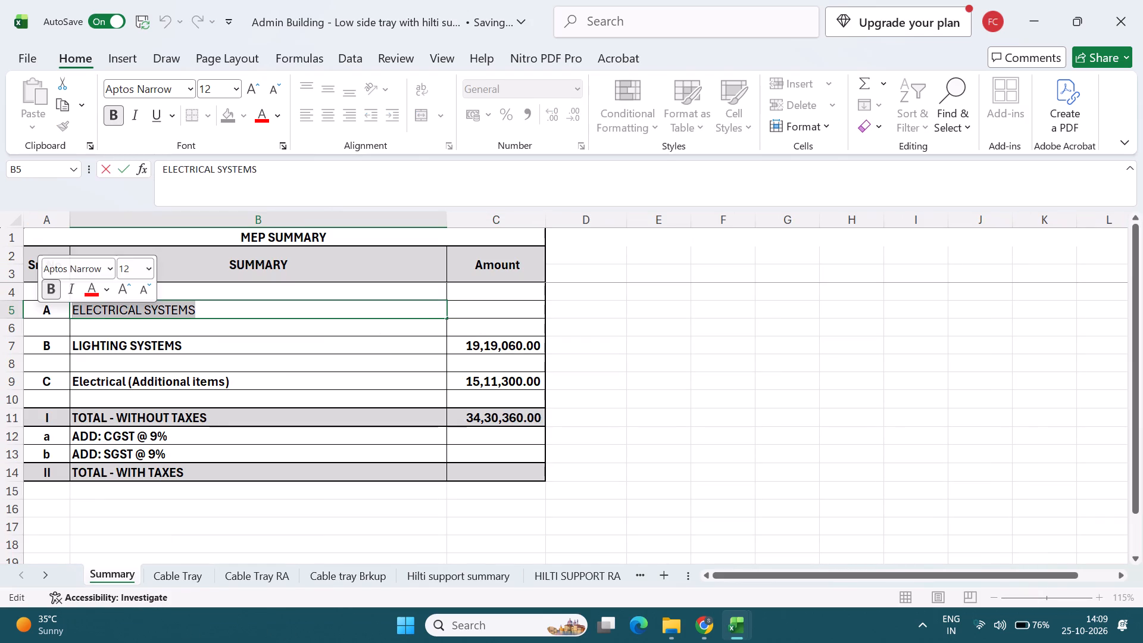
{"action": "type", "text": "Cbal"}
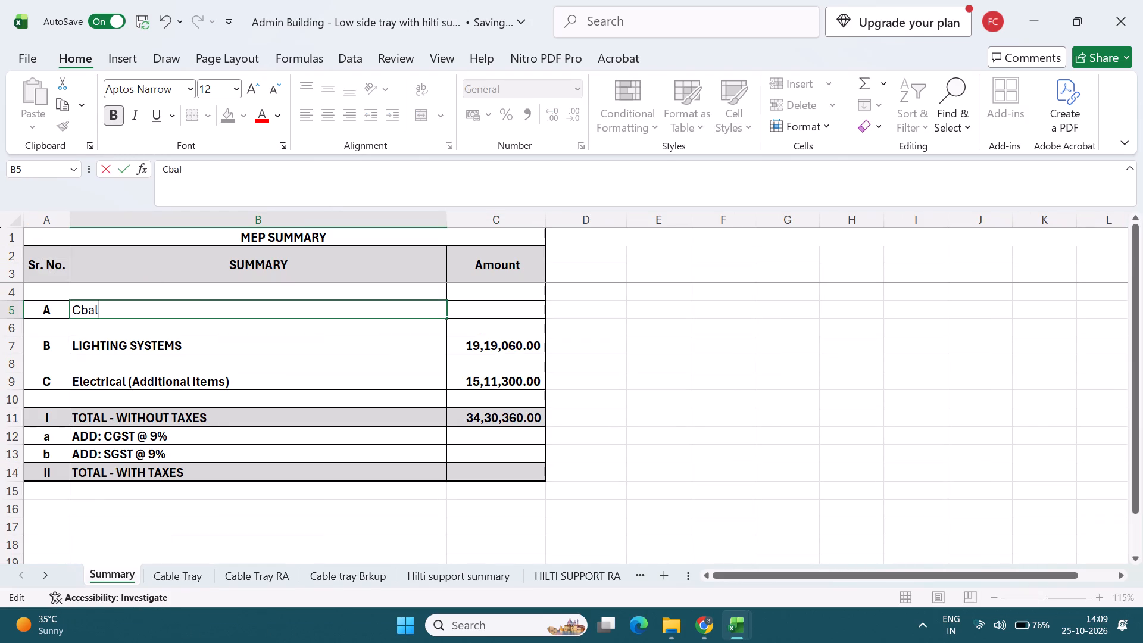
{"action": "key", "text": "BackSpace"}
{"action": "key", "text": "BackSpace"}
{"action": "key", "text": "BackSpace"}
{"action": "type", "text": "ABLE TRTAY"}
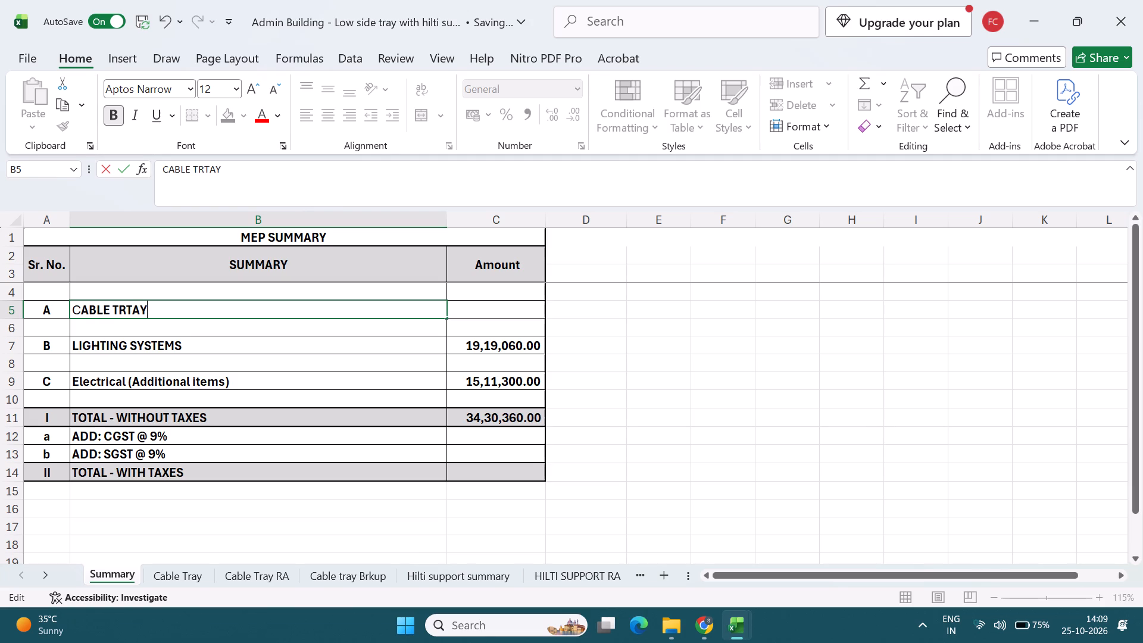
{"action": "key", "text": "shift+BackSpace"}
{"action": "key", "text": "shift+BackSpace"}
{"action": "key", "text": "shift+BackSpace"}
{"action": "type", "text": "AY"}
{"action": "left_click", "coordinate": [142, 358]}
Link the CABLE TRAY amount in C5 to the grand total amount on the Cable Tray sheet.
{"action": "left_click", "coordinate": [502, 301]}
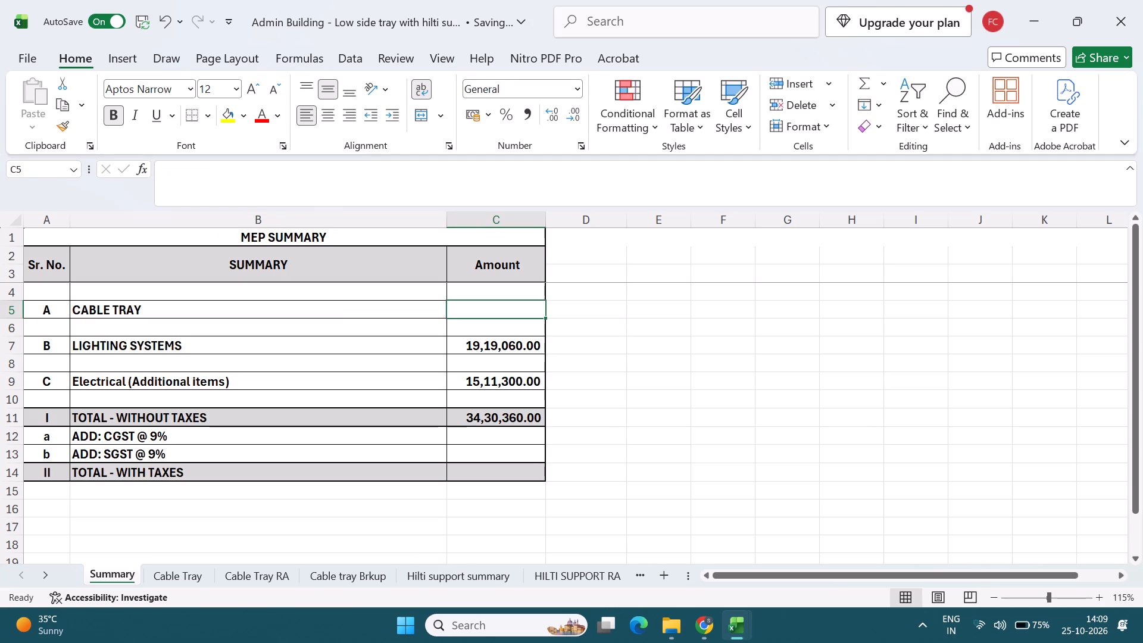
{"action": "key", "text": "equal"}
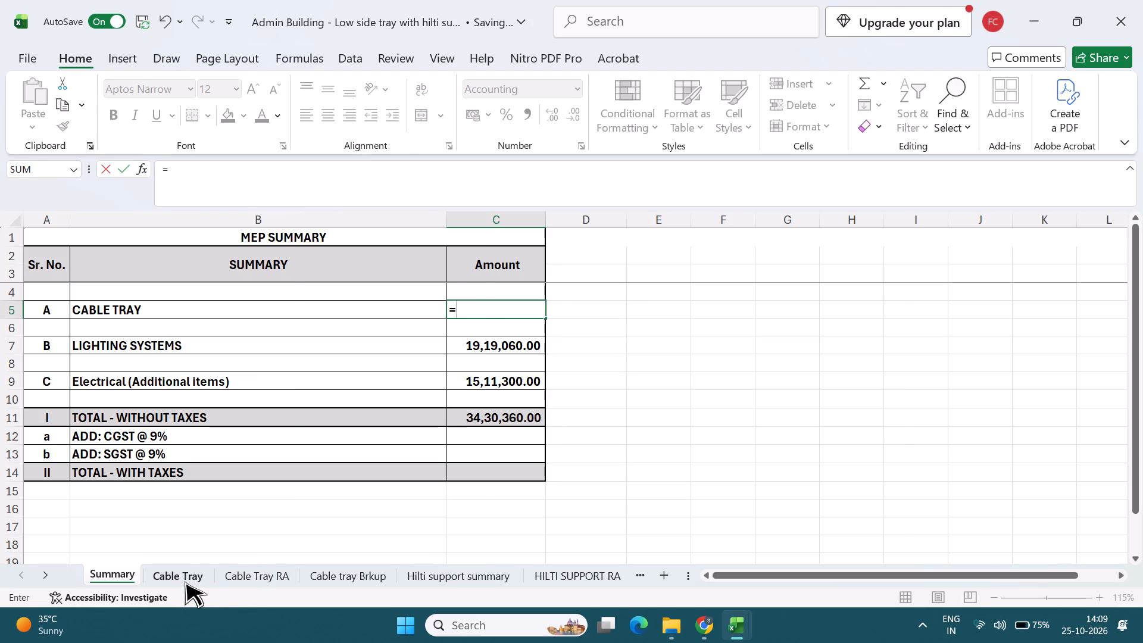
{"action": "left_click", "coordinate": [185, 581]}
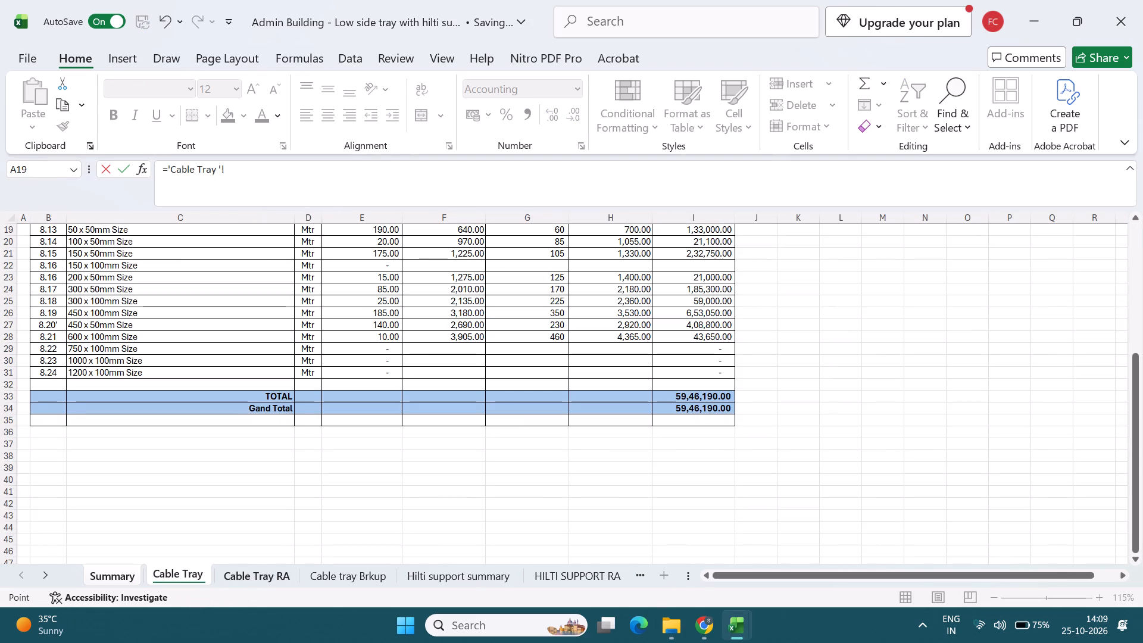
{"action": "left_click", "coordinate": [699, 410]}
{"action": "key", "text": "Return"}
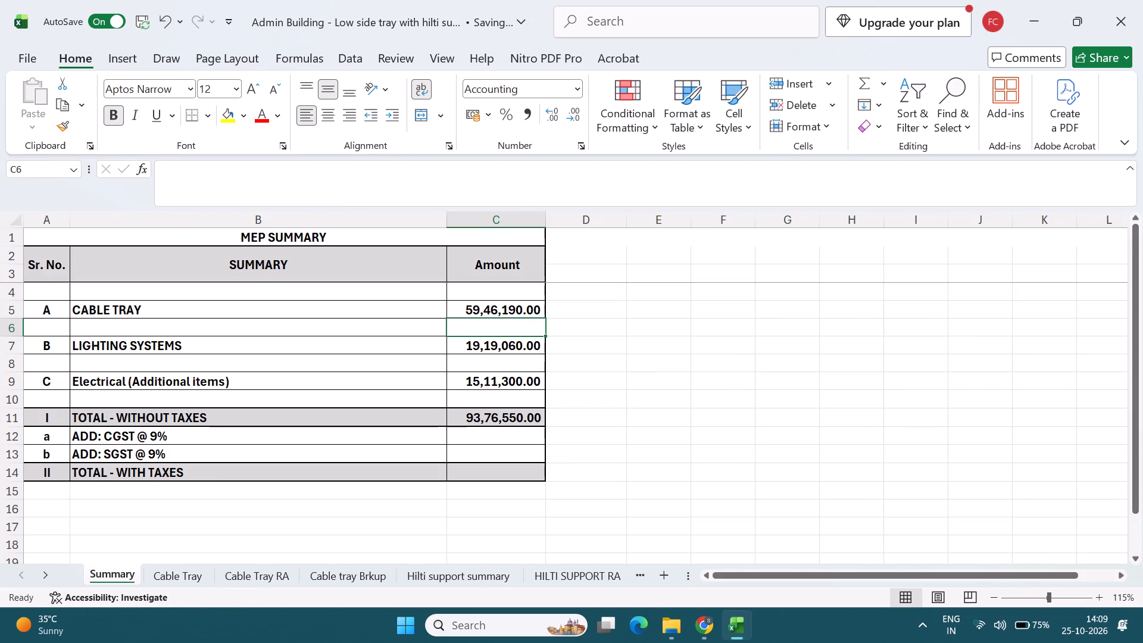
Replace the description of summary item B with CABLE TRAY OMISSION COST.
{"action": "double_click", "coordinate": [181, 347]}
{"action": "left_click_drag", "start_coordinate": [194, 349], "coordinate": [26, 355]}
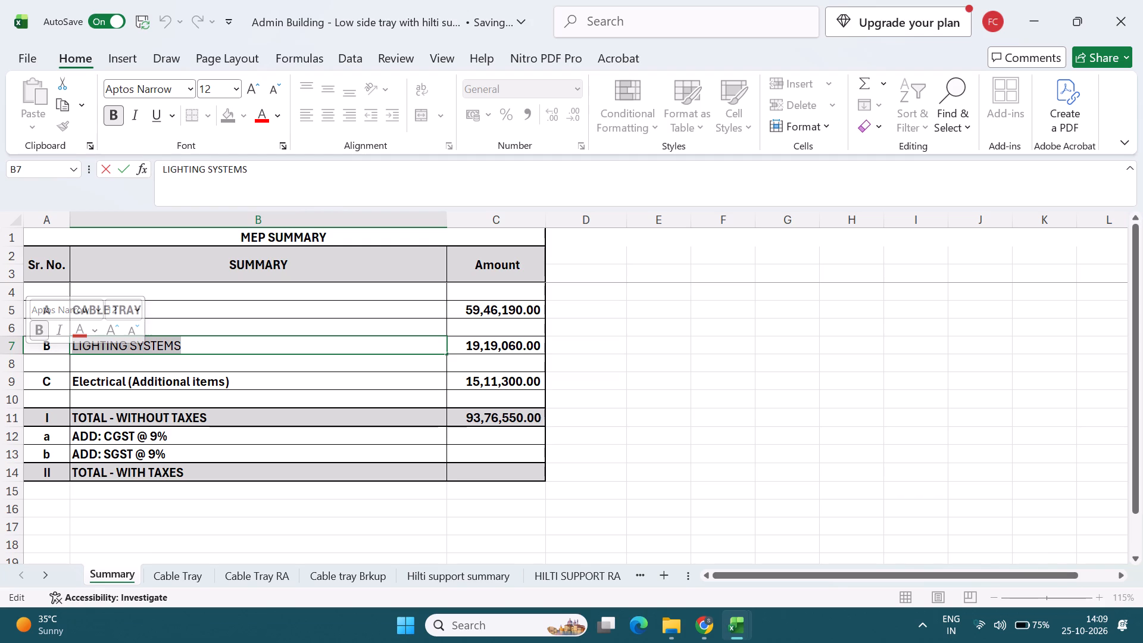
{"action": "type", "text": "Cab"}
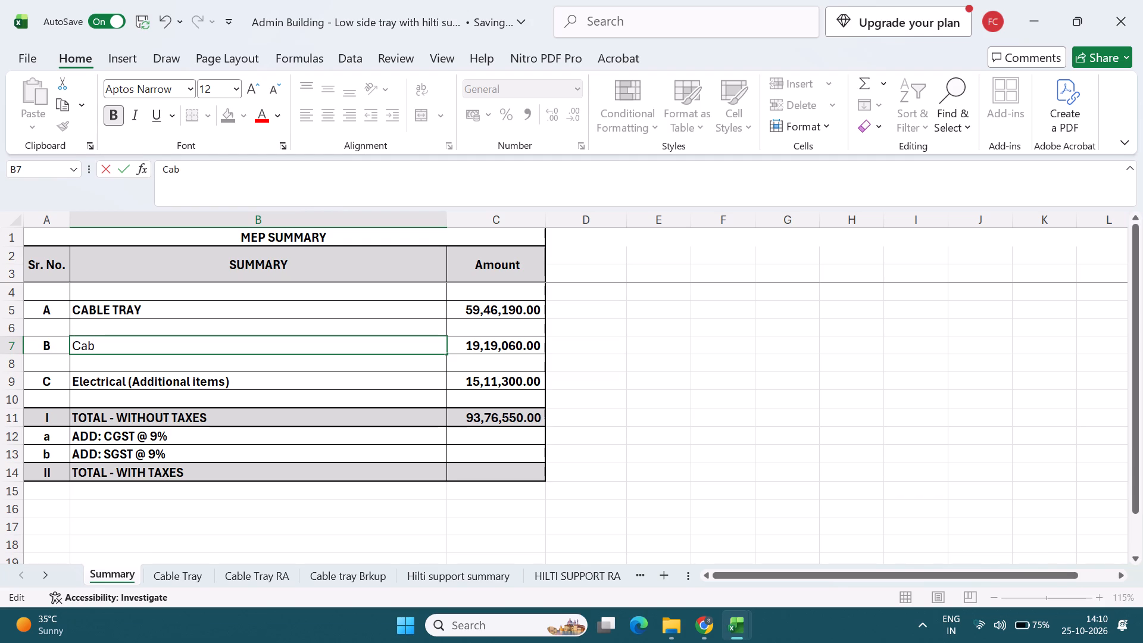
{"action": "key", "text": "BackSpace"}
{"action": "key", "text": "BackSpace"}
{"action": "type", "text": "ABLE TT"}
{"action": "key", "text": "shift+BackSpace"}
{"action": "type", "text": "RAY OMMI"}
{"action": "key", "text": "shift+BackSpace"}
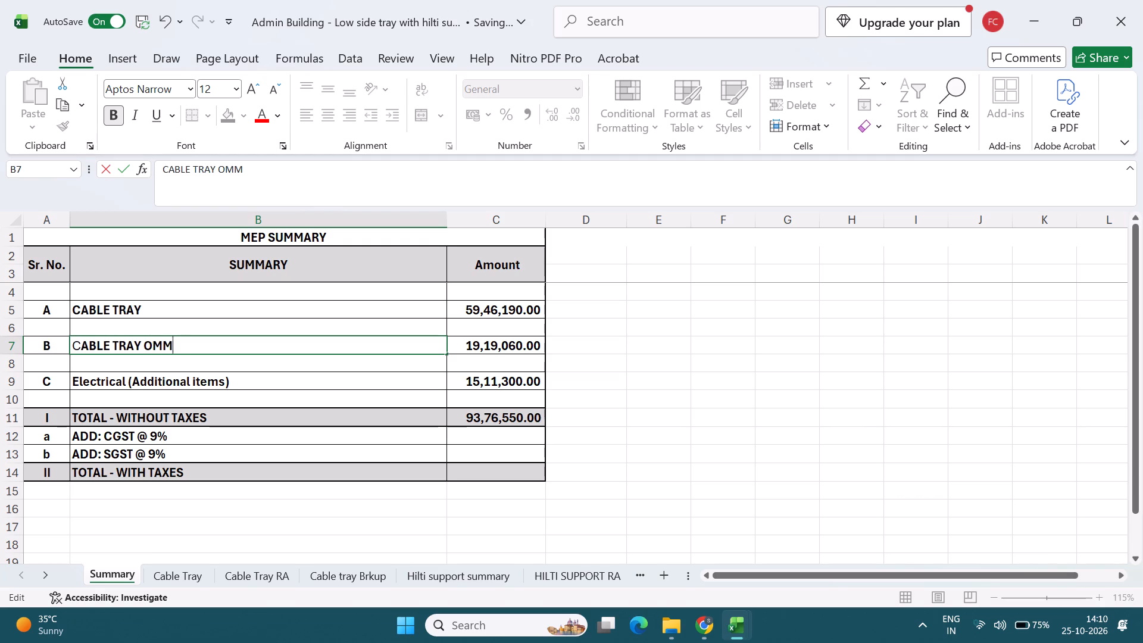
{"action": "key", "text": "shift+BackSpace"}
{"action": "key", "text": "shift+BackSpace"}
{"action": "type", "text": "mi"}
{"action": "key", "text": "shift+BackSpace"}
{"action": "key", "text": "shift+BackSpace"}
{"action": "type", "text": "MII"}
{"action": "key", "text": "shift+BackSpace"}
{"action": "type", "text": "SSION"}
{"action": "key", "text": "space"}
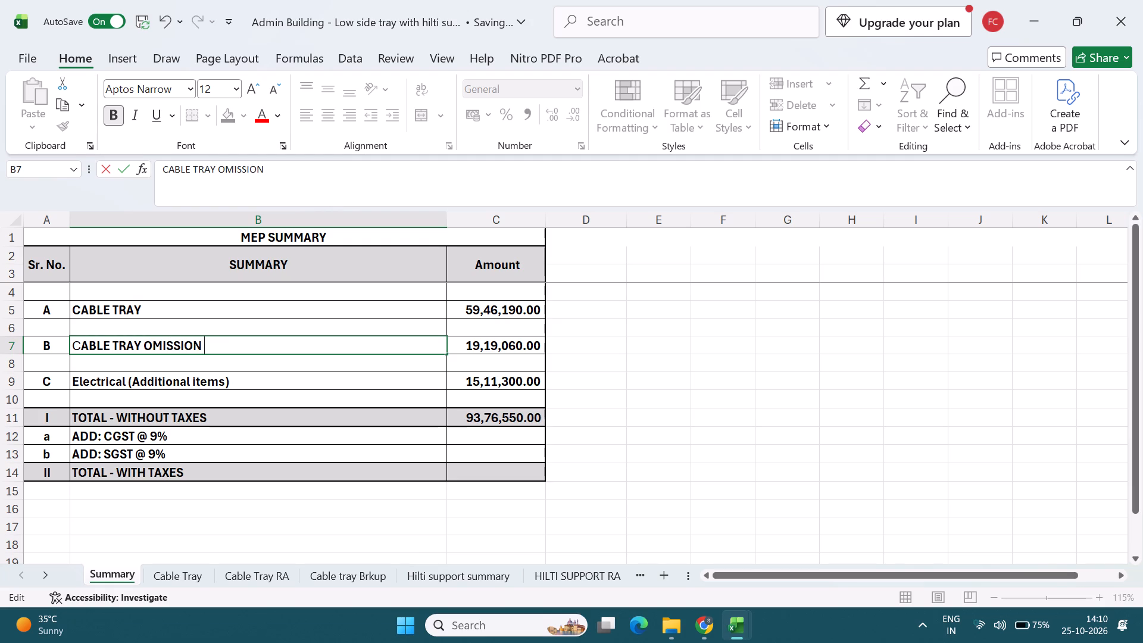
{"action": "type", "text": "COT"}
{"action": "key", "text": "shift+BackSpace"}
{"action": "type", "text": "ST"}
{"action": "left_click", "coordinate": [603, 343]}
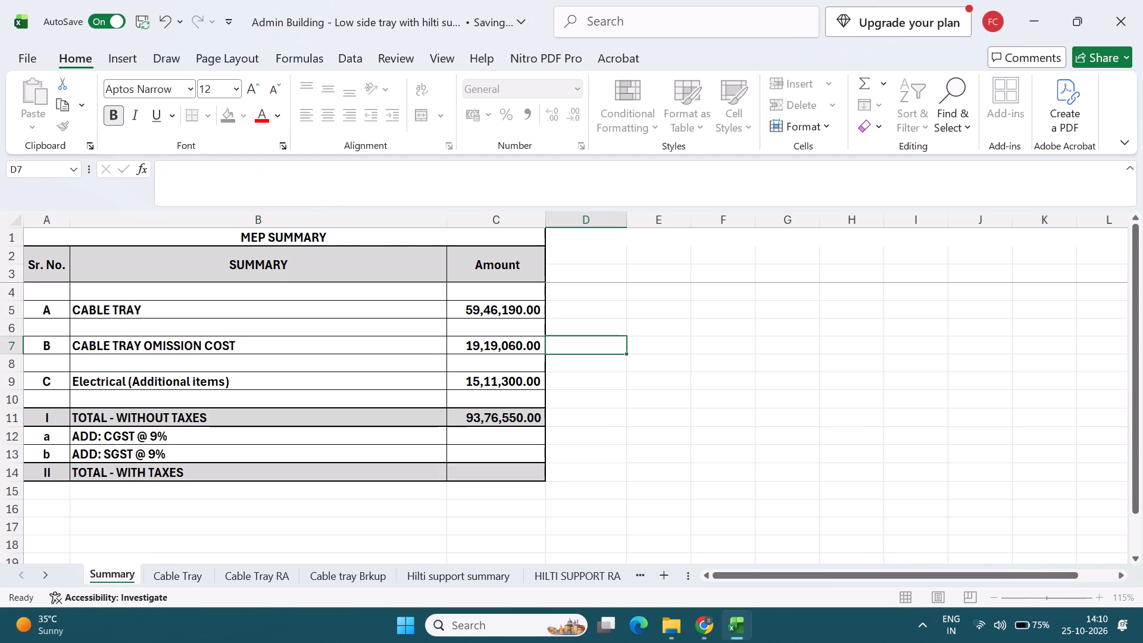
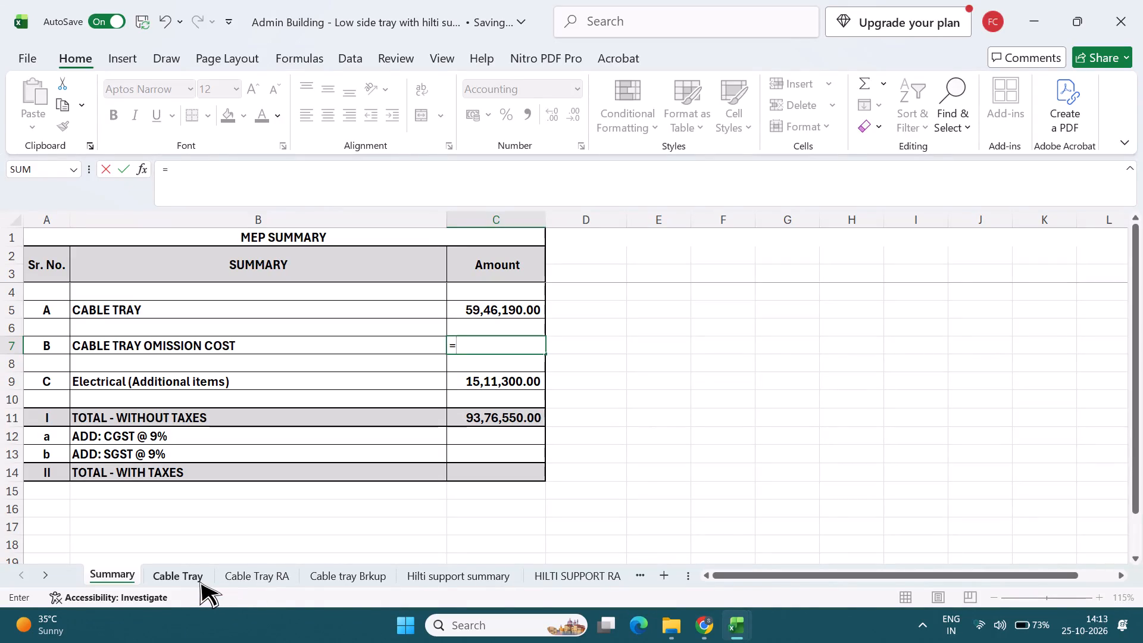
Link the CABLE TRAY OMISSION COST amount in C7 to cell X234 on the ADMIN BUILDING sheet of the ADMIN BUILDING1 - ELECTRICAL BOQ workbook.
{"action": "key", "text": "Escape"}
{"action": "key", "text": "alt+Tab"}
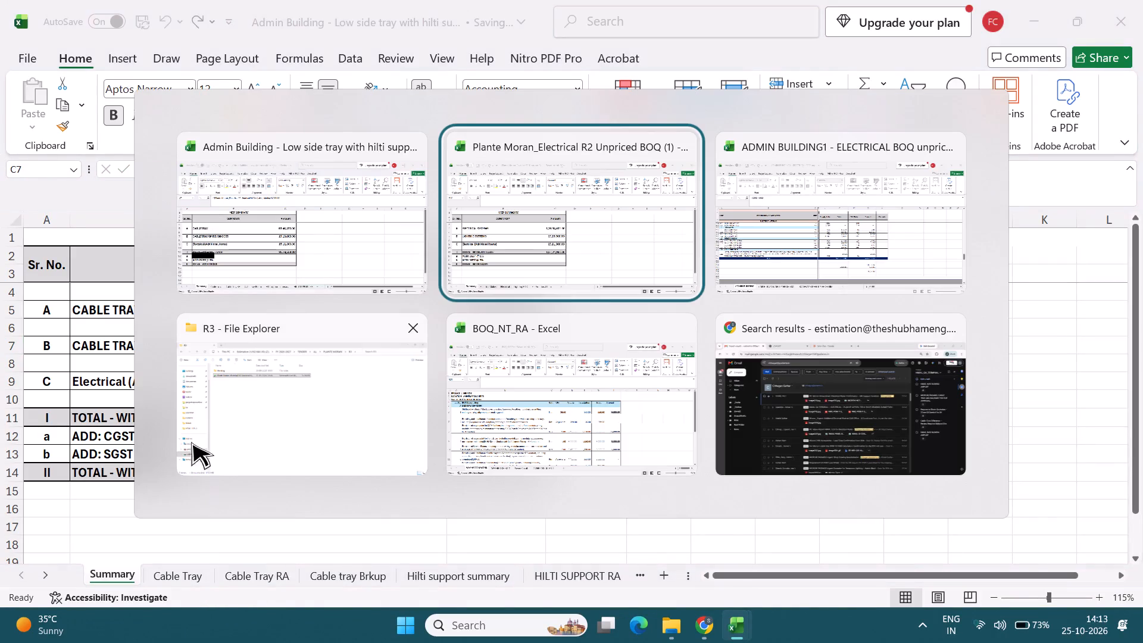
{"action": "key", "text": "alt+Tab"}
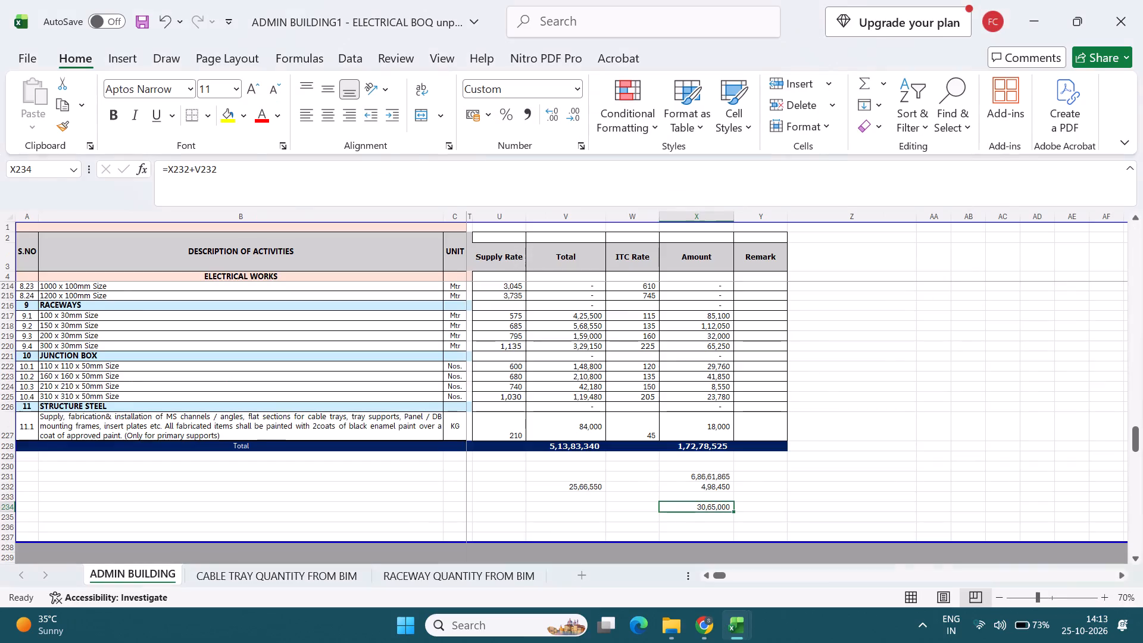
{"action": "key", "text": "alt+Tab"}
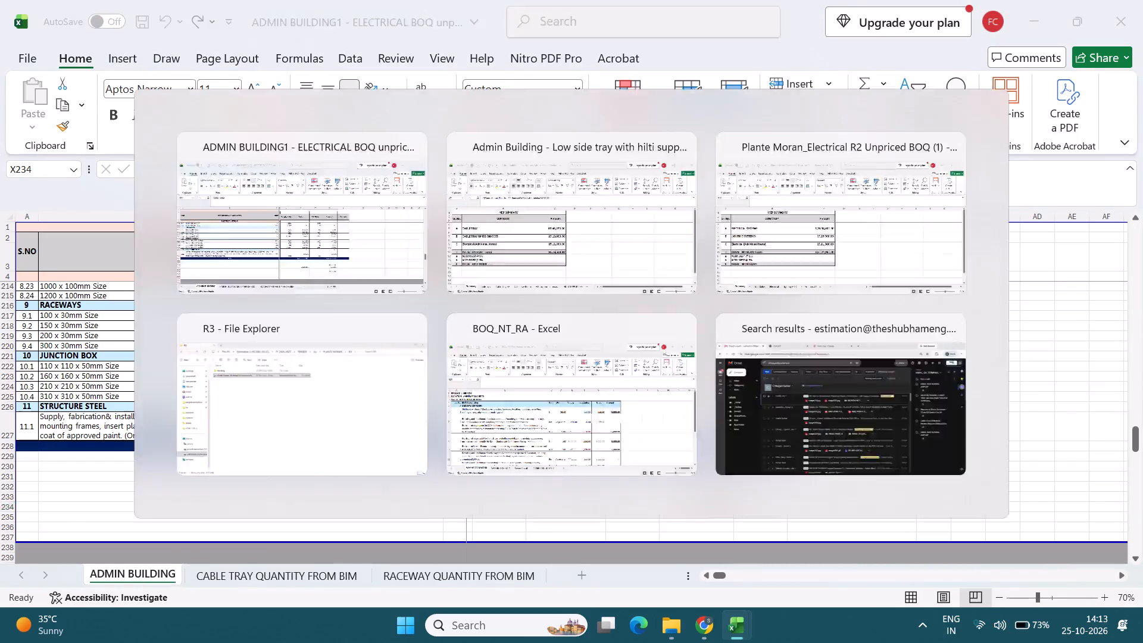
{"action": "key", "text": "equal"}
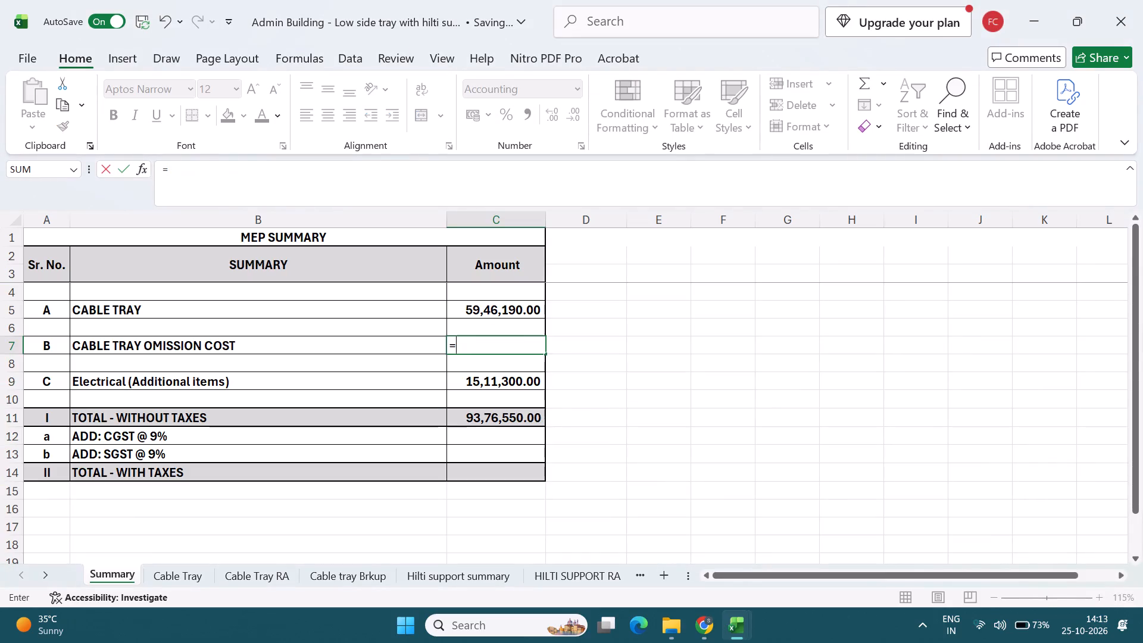
{"action": "key", "text": "alt+Tab"}
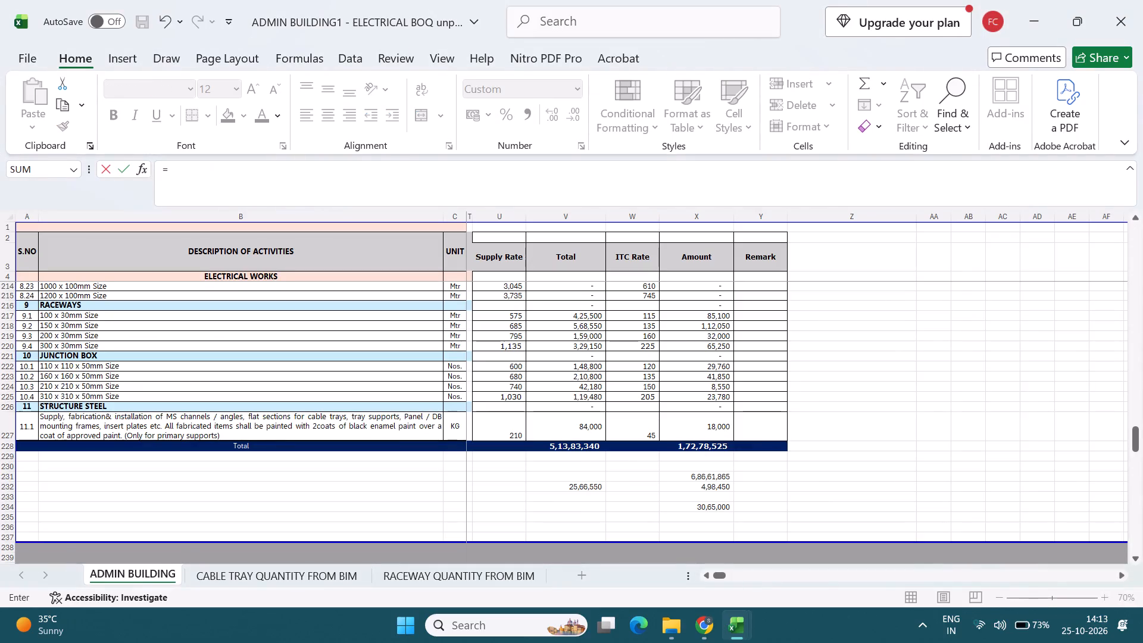
{"action": "left_click", "coordinate": [715, 507]}
{"action": "key", "text": "Return"}
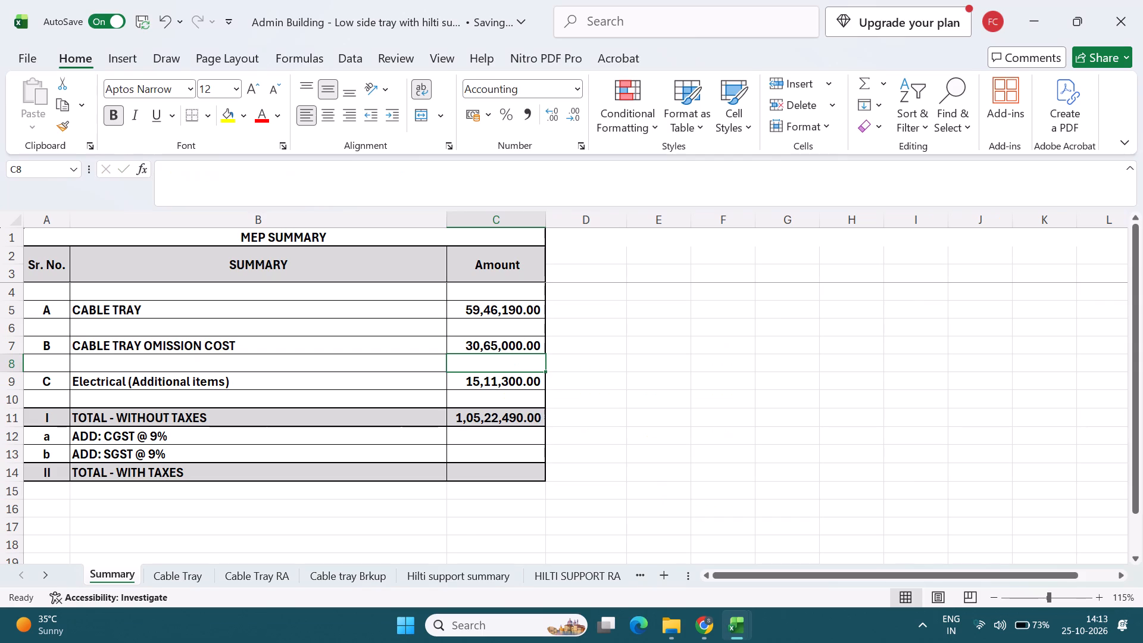
{"action": "left_click", "coordinate": [489, 348]}
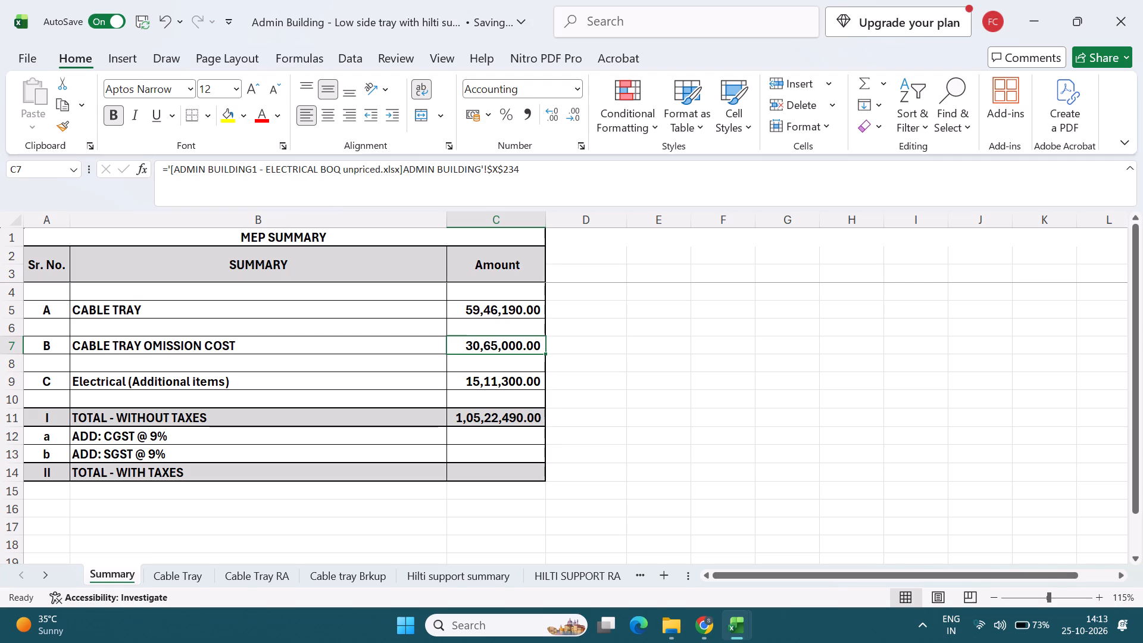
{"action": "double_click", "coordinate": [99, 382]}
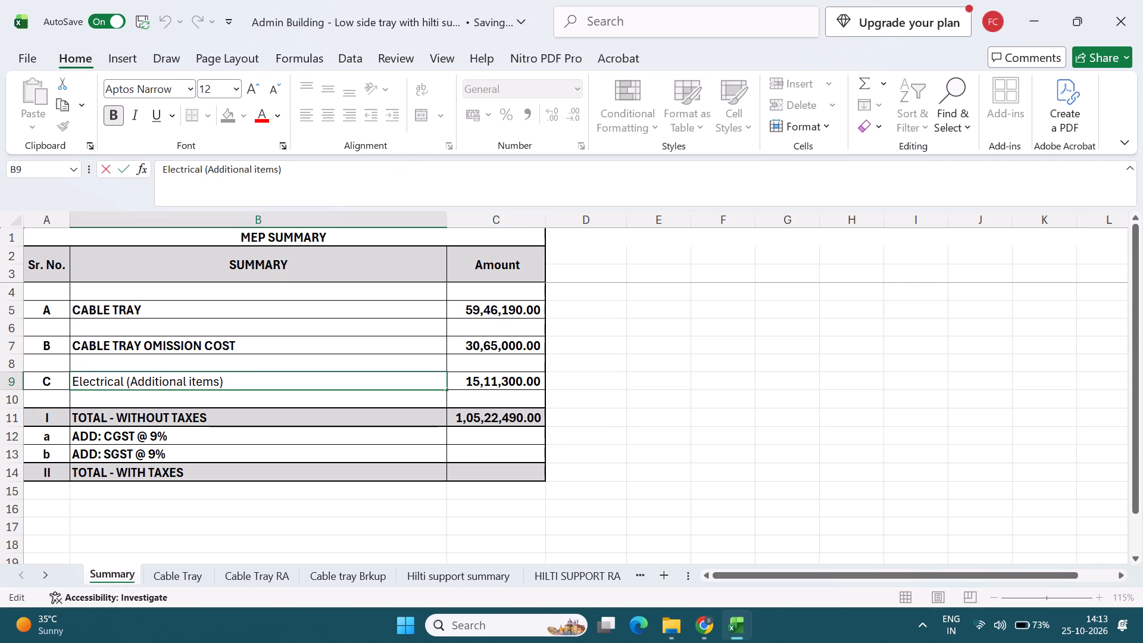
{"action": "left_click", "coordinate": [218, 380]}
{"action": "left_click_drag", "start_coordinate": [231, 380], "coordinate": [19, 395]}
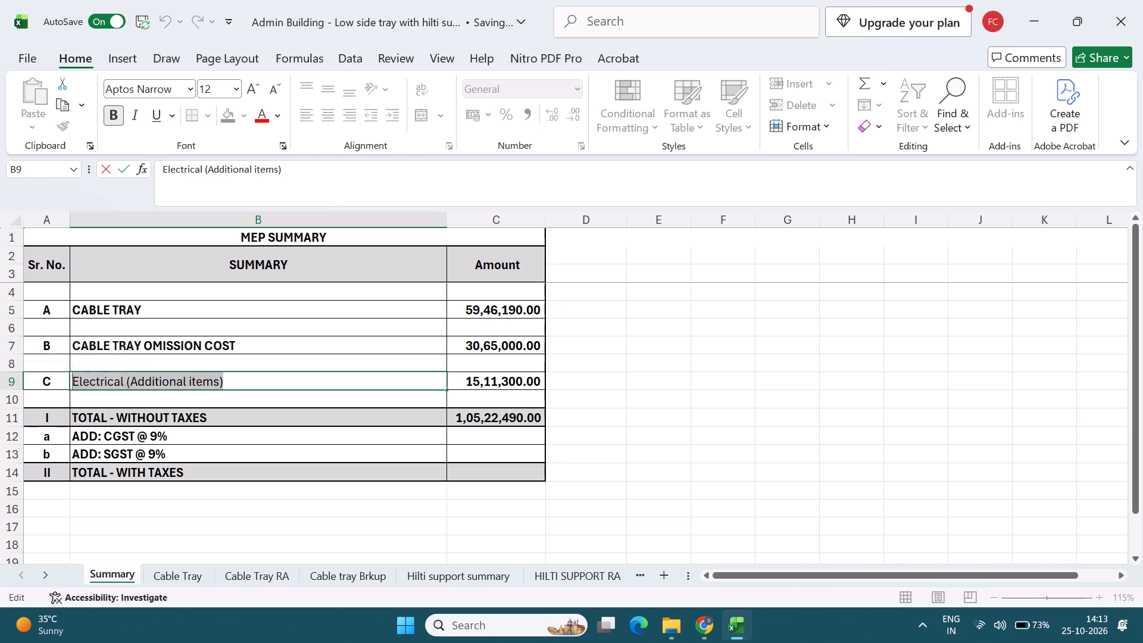
Extend the description of summary item B to read CABLE TRAY OMISSION COST FROM BOQ.
{"action": "left_click", "coordinate": [260, 343]}
{"action": "double_click", "coordinate": [260, 343]}
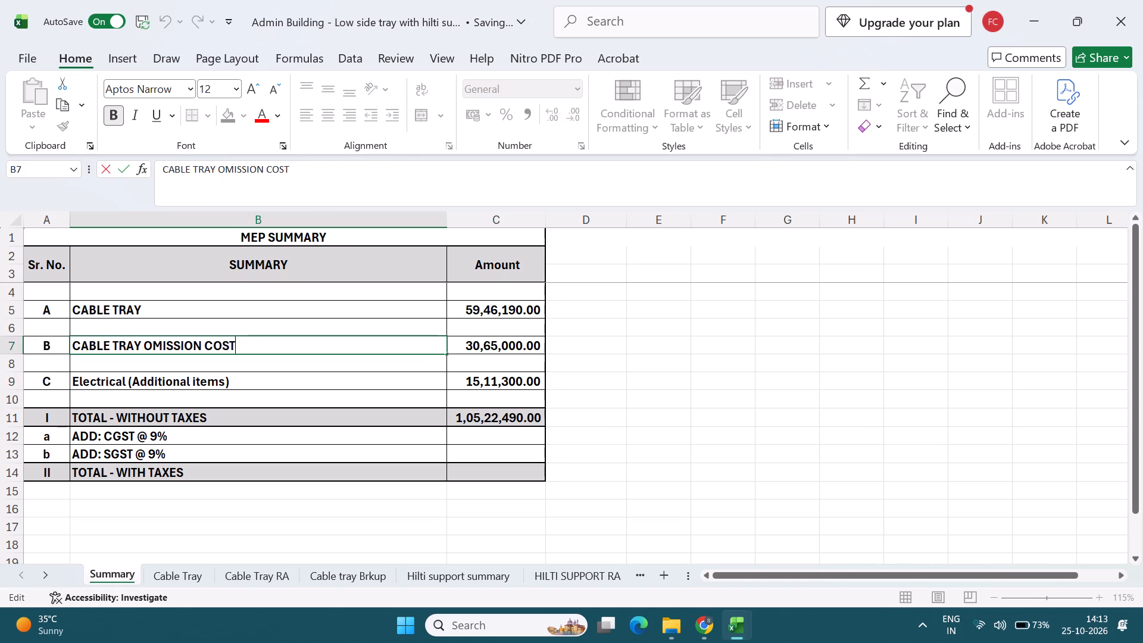
{"action": "key", "text": "space"}
{"action": "type", "text": "fo"}
{"action": "key", "text": "BackSpace"}
{"action": "key", "text": "r"}
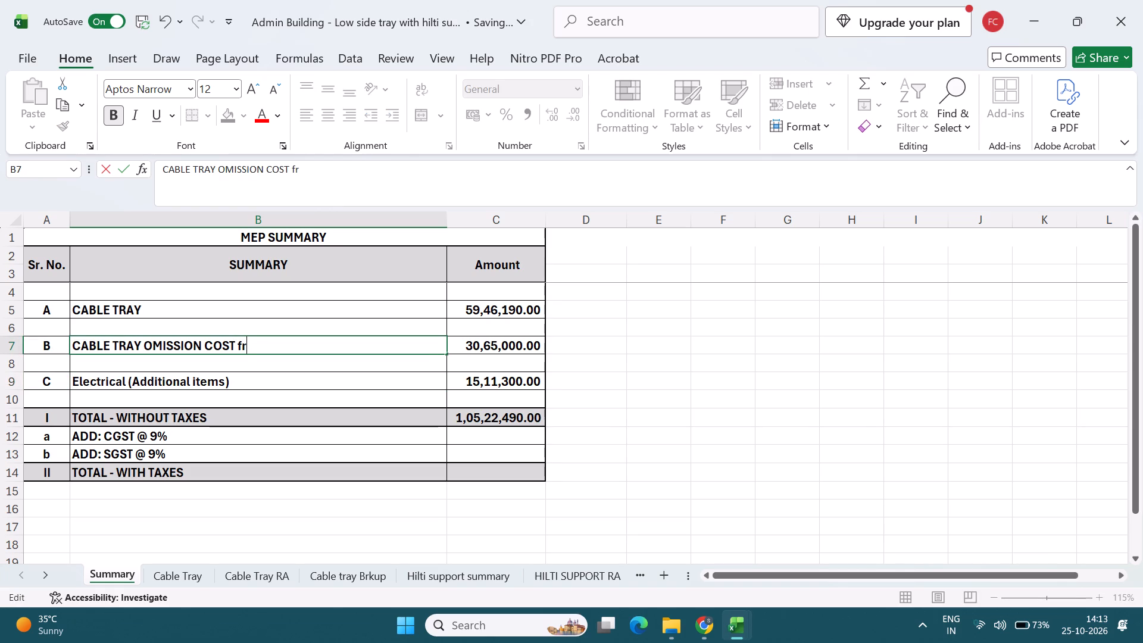
{"action": "key", "text": "BackSpace"}
{"action": "key", "text": "BackSpace"}
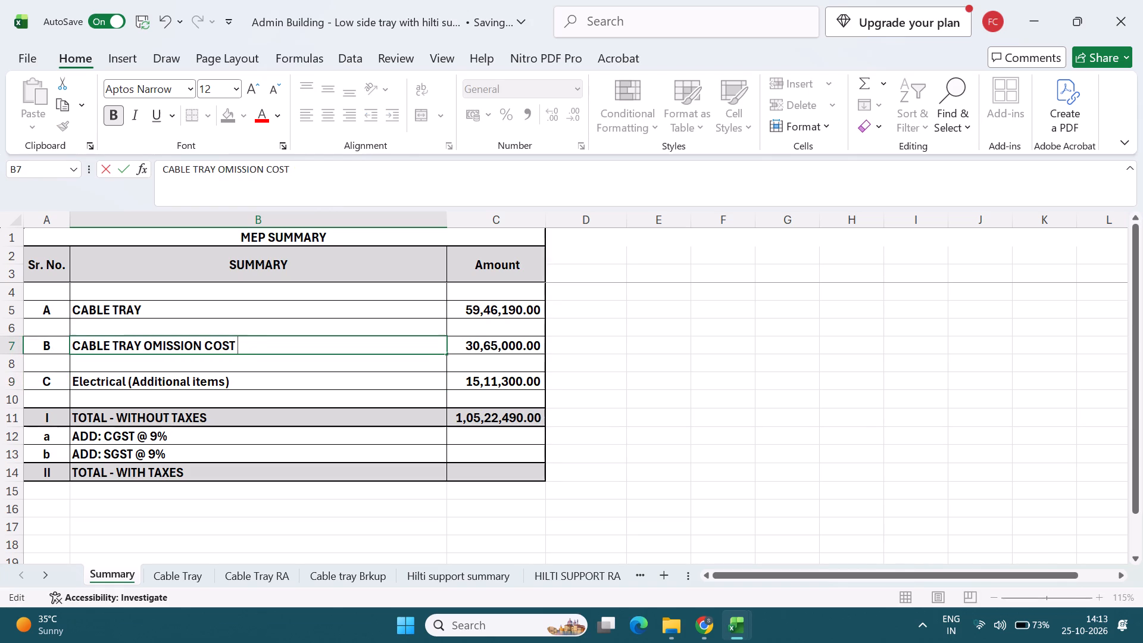
{"action": "type", "text": "FROM BOQ"}
{"action": "left_click", "coordinate": [257, 397]}
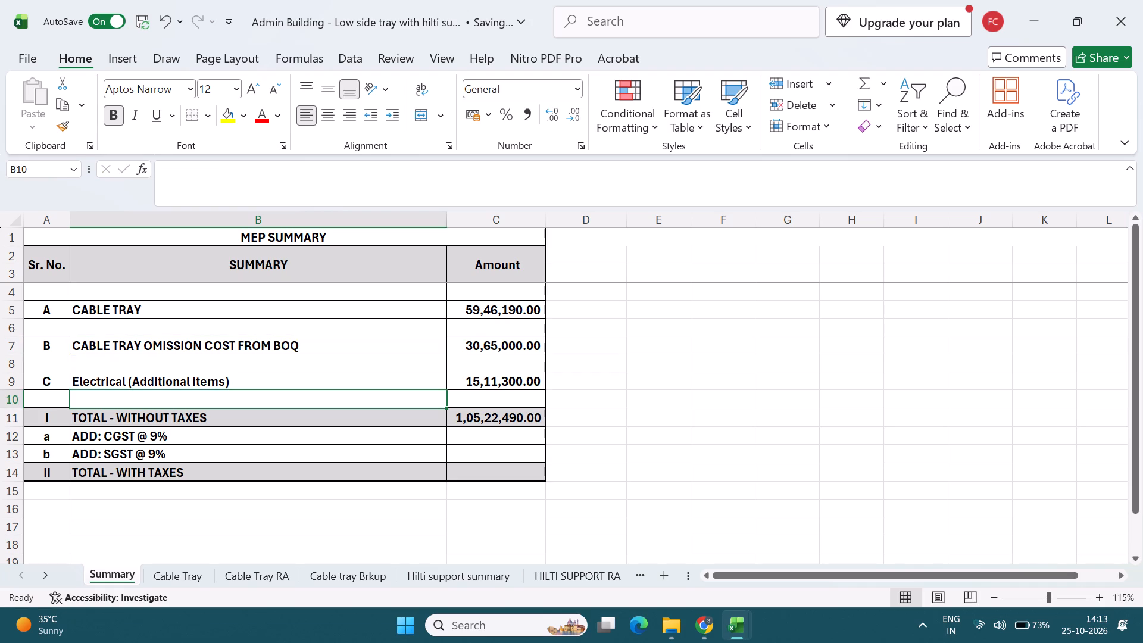
Extend the description of summary item A to read CABLE TRAY NT ITEM.
{"action": "double_click", "coordinate": [164, 312]}
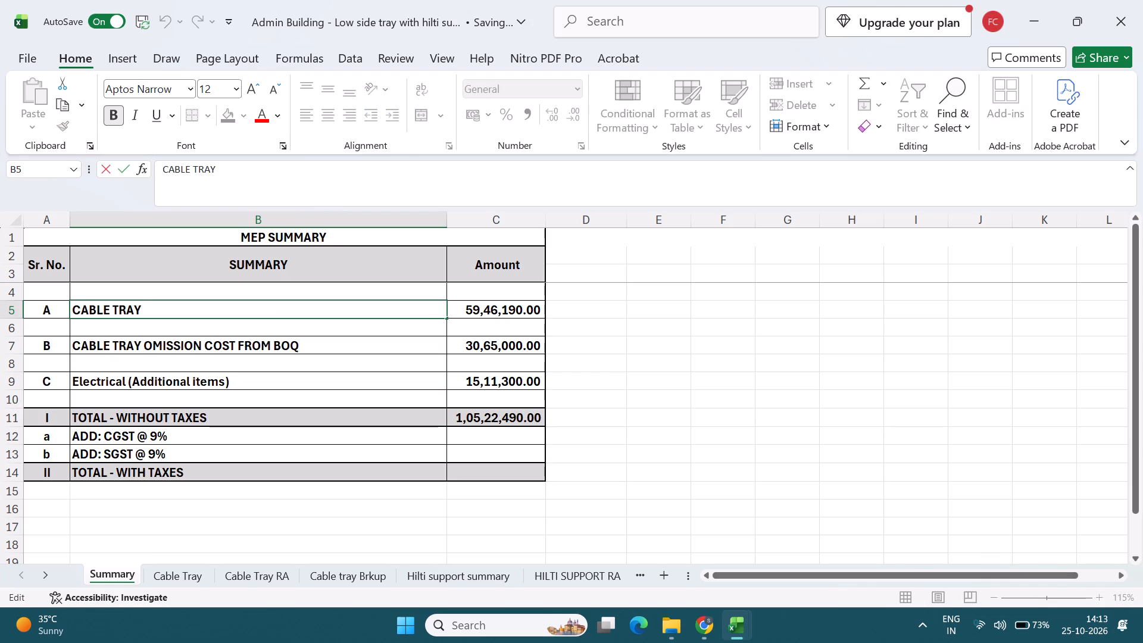
{"action": "key", "text": "space"}
{"action": "type", "text": "NT"}
{"action": "key", "text": "space"}
{"action": "type", "text": "ITEM"}
{"action": "left_click", "coordinate": [235, 349]}
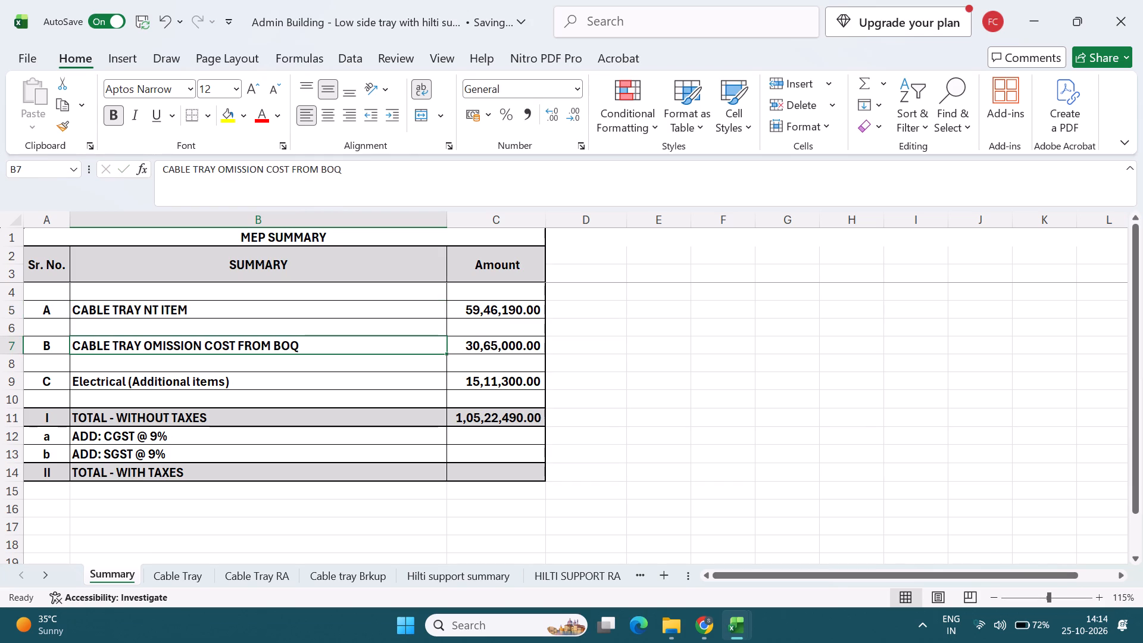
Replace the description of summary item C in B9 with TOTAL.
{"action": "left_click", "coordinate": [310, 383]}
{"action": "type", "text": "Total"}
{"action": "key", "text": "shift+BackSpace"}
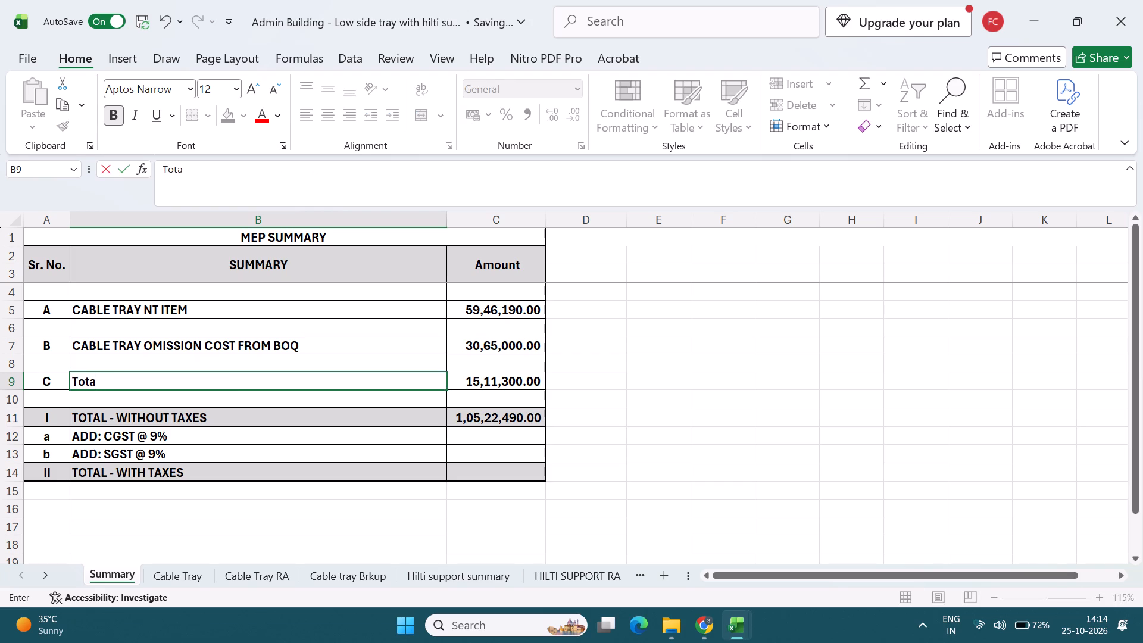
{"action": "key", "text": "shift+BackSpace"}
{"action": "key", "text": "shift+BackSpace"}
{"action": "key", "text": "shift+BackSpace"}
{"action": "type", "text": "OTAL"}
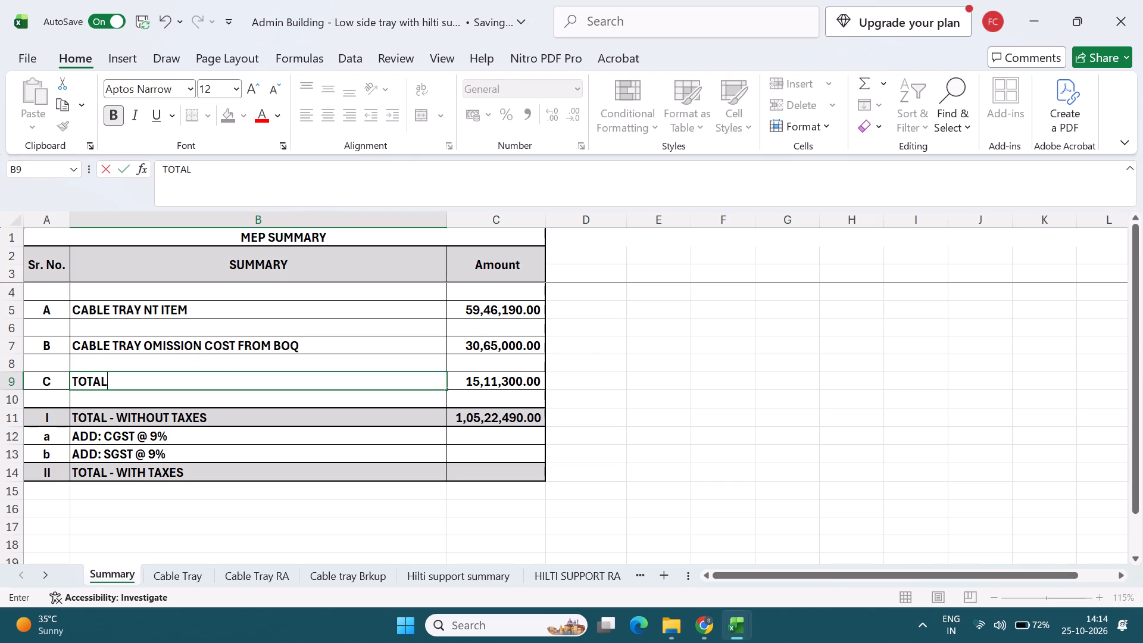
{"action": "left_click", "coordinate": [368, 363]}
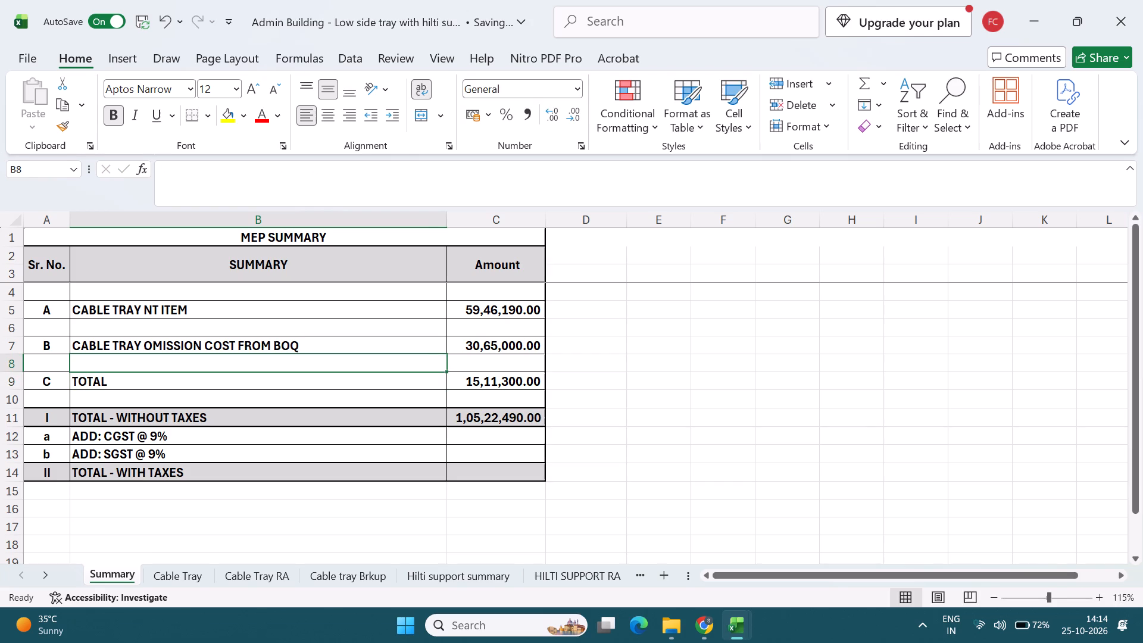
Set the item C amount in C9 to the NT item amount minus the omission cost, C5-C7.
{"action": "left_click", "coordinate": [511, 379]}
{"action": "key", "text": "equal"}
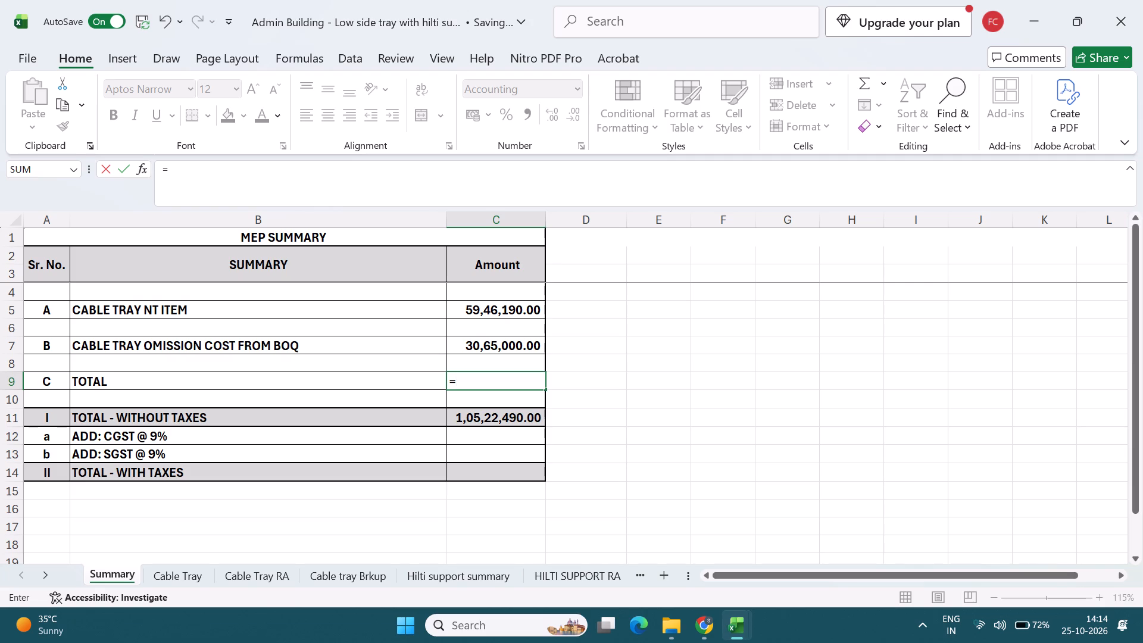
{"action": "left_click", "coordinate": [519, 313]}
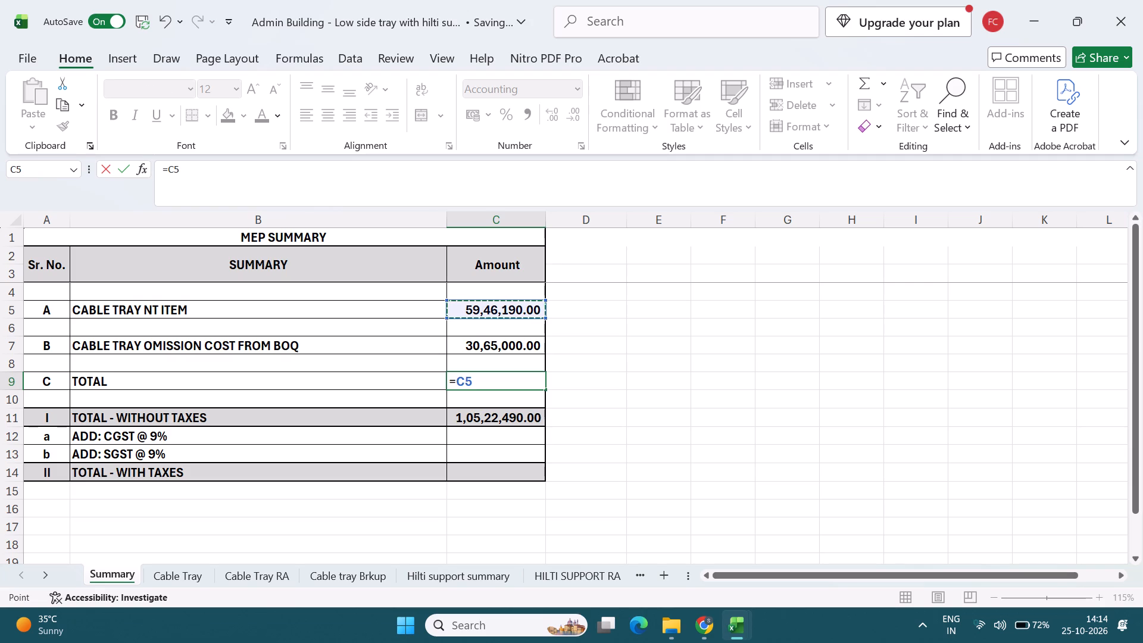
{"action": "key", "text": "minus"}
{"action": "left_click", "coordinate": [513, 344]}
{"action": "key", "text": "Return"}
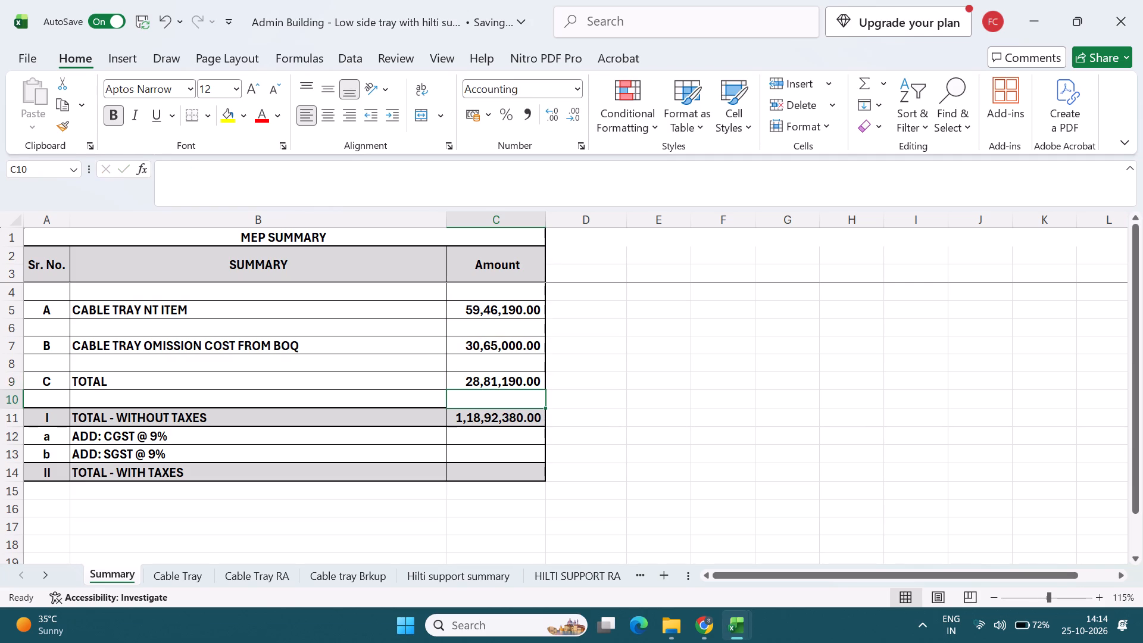
Delete rows 8 to 10 of the summary, removing item C and the blank rows around it.
{"action": "double_click", "coordinate": [499, 423]}
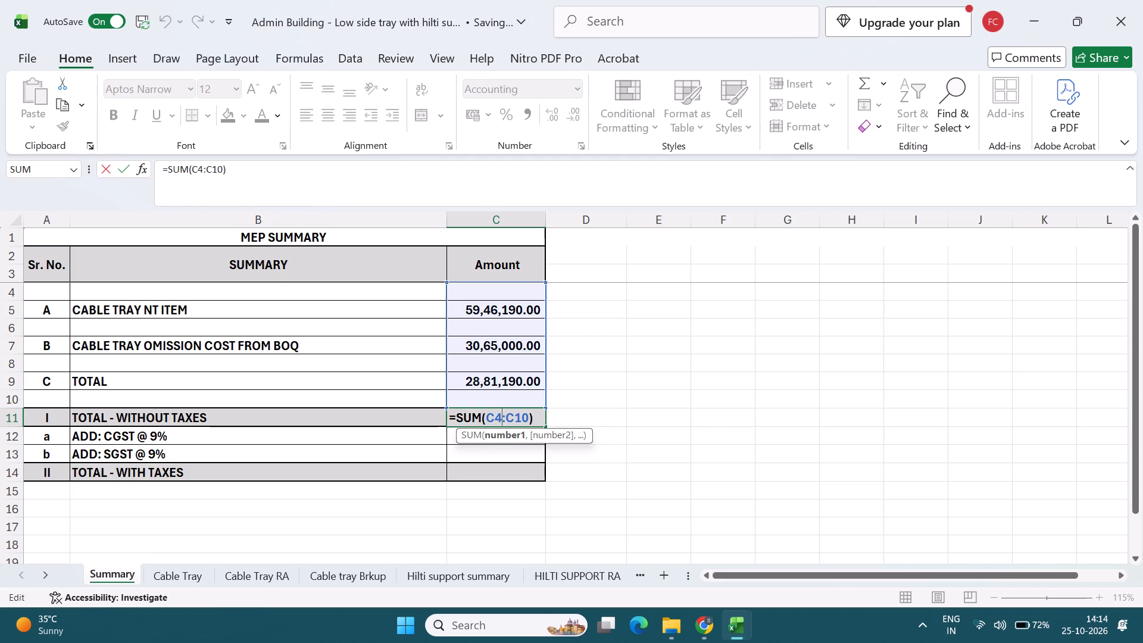
{"action": "left_click", "coordinate": [360, 384]}
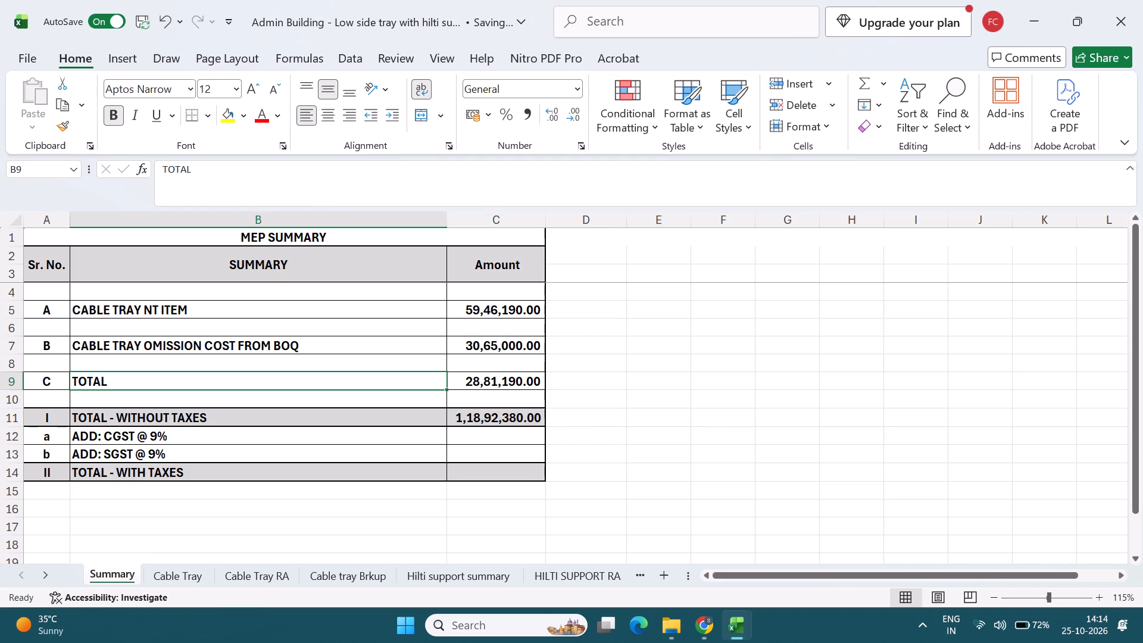
{"action": "left_click_drag", "start_coordinate": [4, 367], "coordinate": [4, 384]}
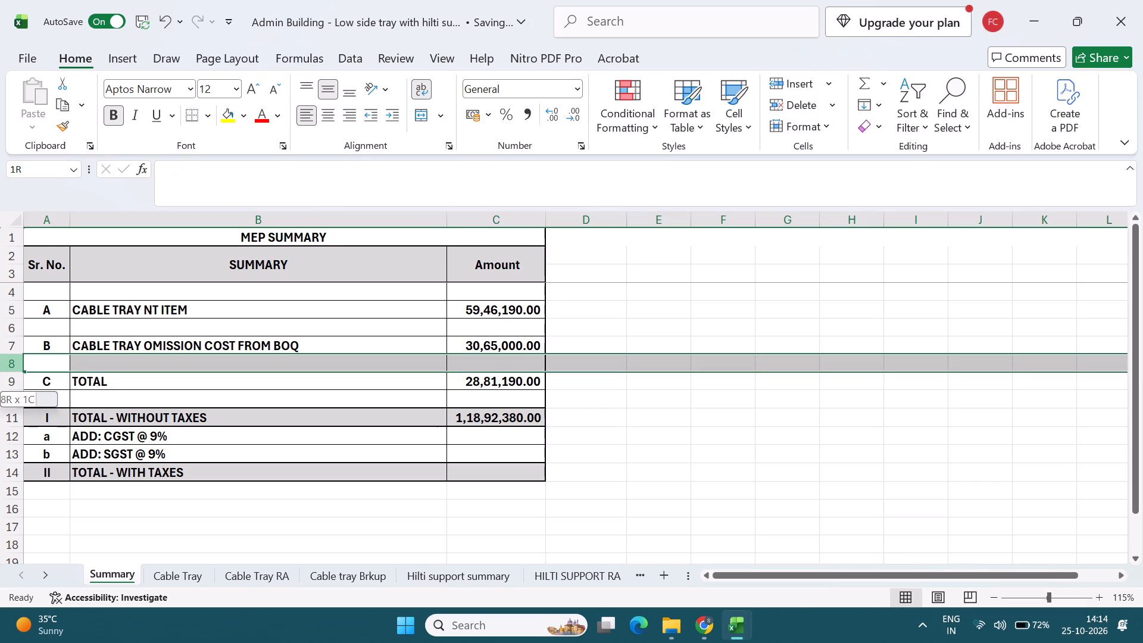
{"action": "left_click_drag", "start_coordinate": [4, 384], "coordinate": [4, 391]}
{"action": "key", "text": "ctrl+minus"}
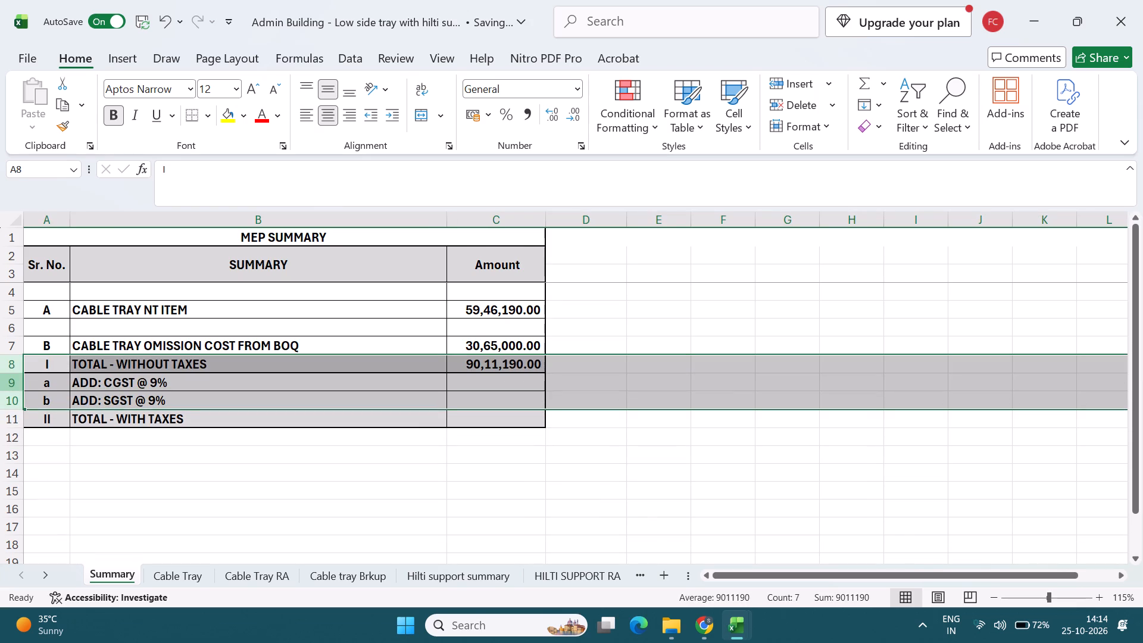
Insert one blank row between item B and the TOTAL - WITHOUT TAXES row.
{"action": "left_click", "coordinate": [1, 369]}
{"action": "key", "text": "ctrl+plus"}
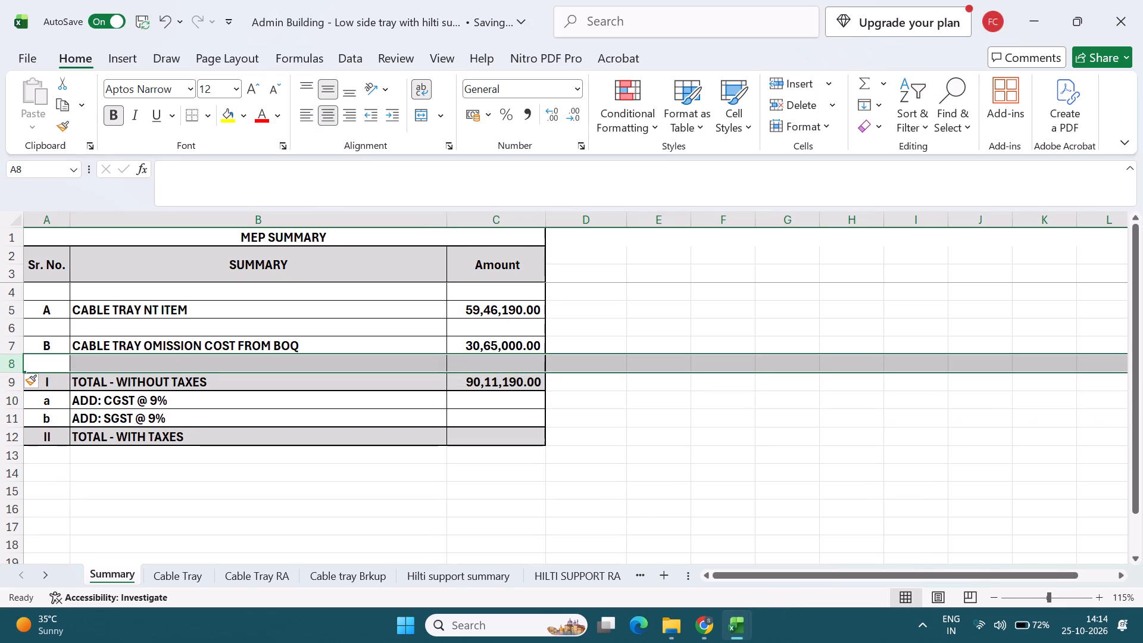
{"action": "left_click", "coordinate": [244, 436]}
Replace the TOTAL - WITHOUT TAXES formula in C9 with the NT item amount minus the omission cost, =C5-C7.
{"action": "left_click", "coordinate": [500, 372]}
{"action": "double_click", "coordinate": [500, 379]}
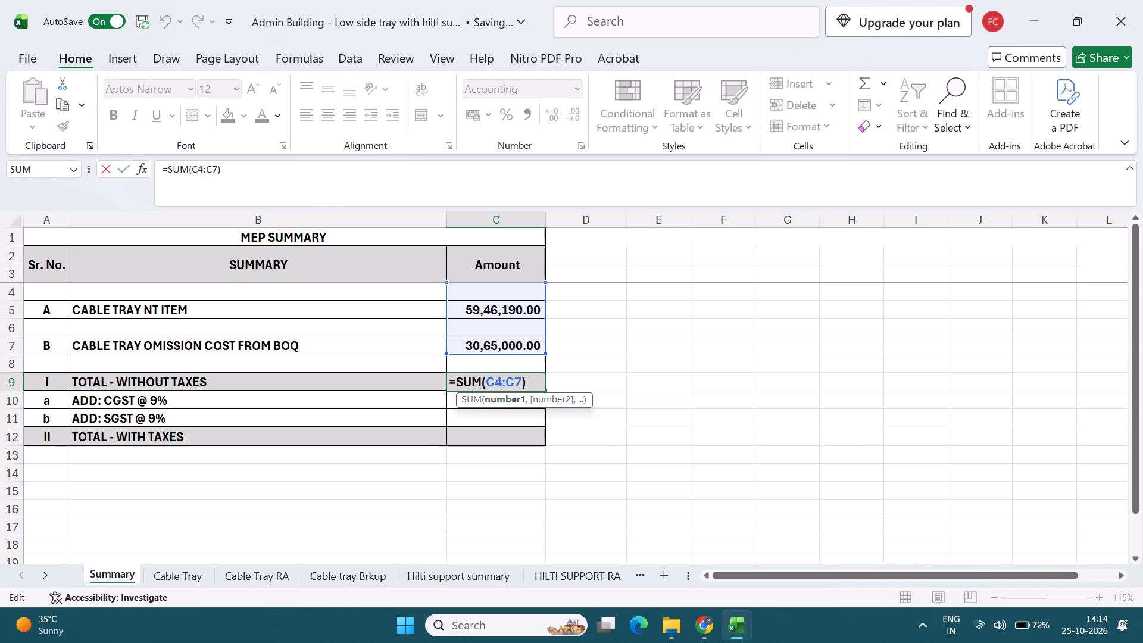
{"action": "key", "text": "Escape"}
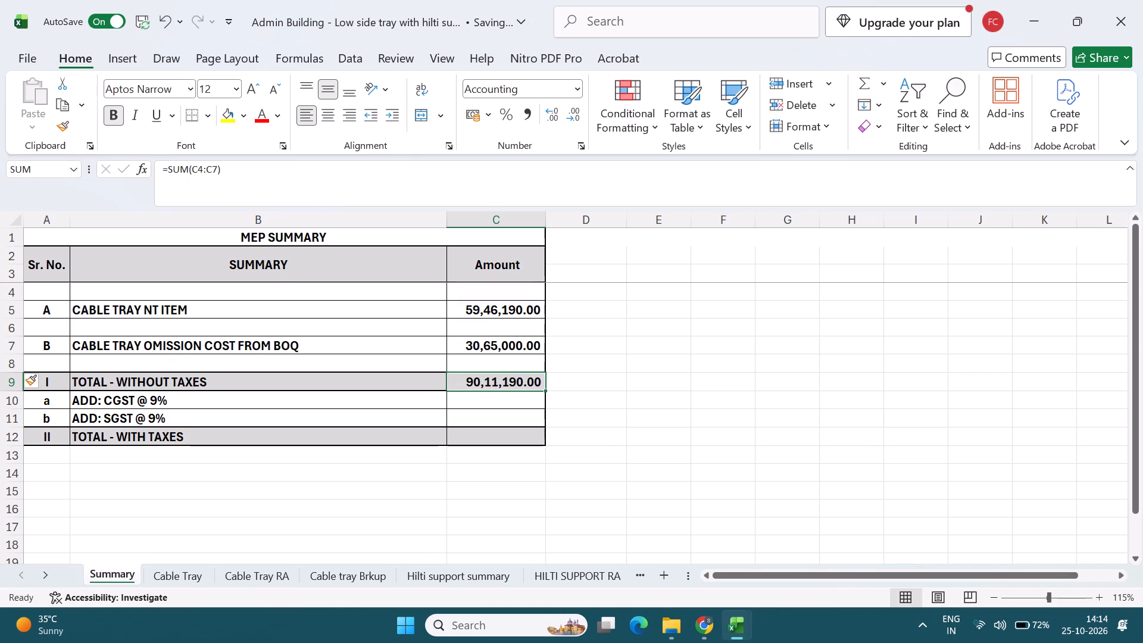
{"action": "key", "text": "equal"}
{"action": "key", "text": "Up"}
{"action": "key", "text": "Up"}
{"action": "left_click", "coordinate": [509, 389]}
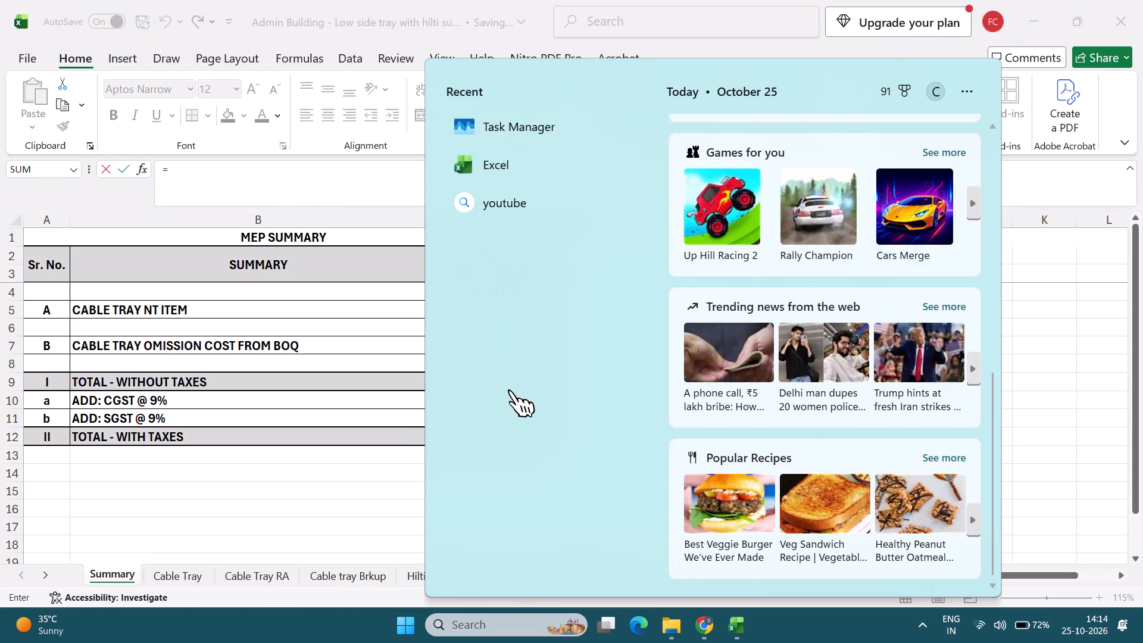
{"action": "key", "text": "Escape"}
{"action": "key", "text": "Up"}
{"action": "key", "text": "Up"}
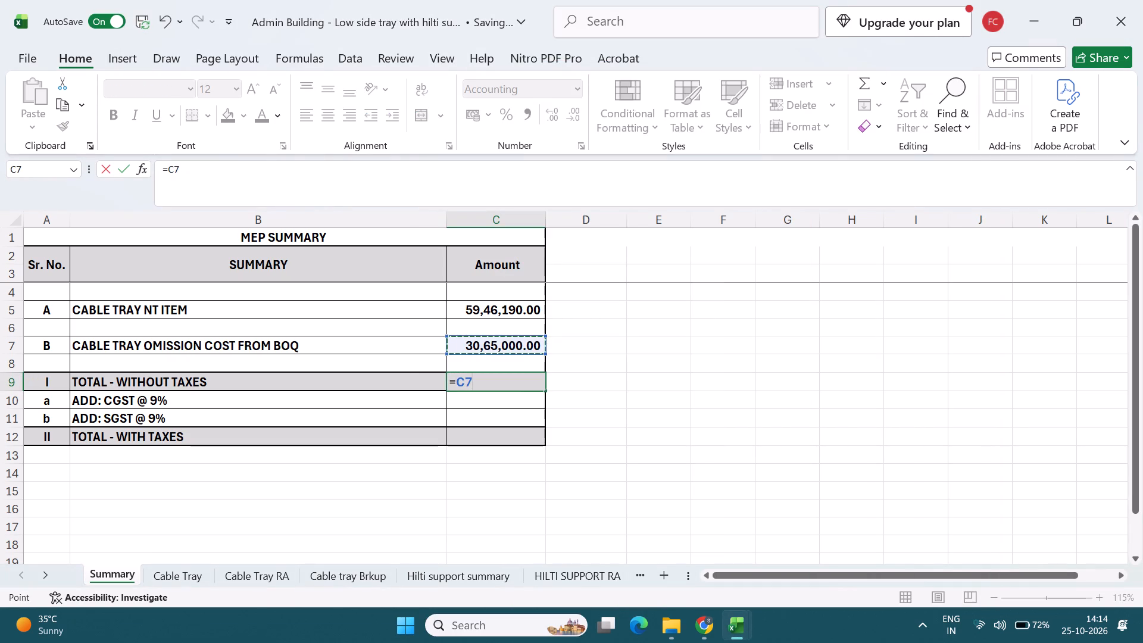
{"action": "key", "text": "Up"}
{"action": "key", "text": "Up"}
{"action": "type", "text": "-*"}
{"action": "key", "text": "Up"}
{"action": "key", "text": "Up"}
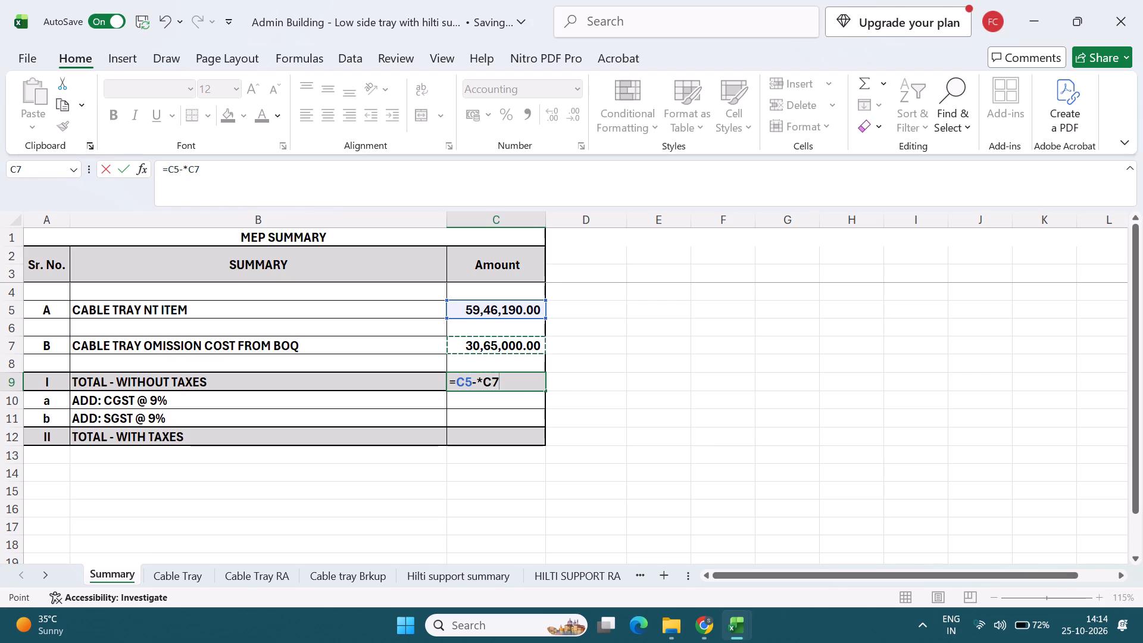
{"action": "key", "text": "Return"}
{"action": "left_click", "coordinate": [578, 379]}
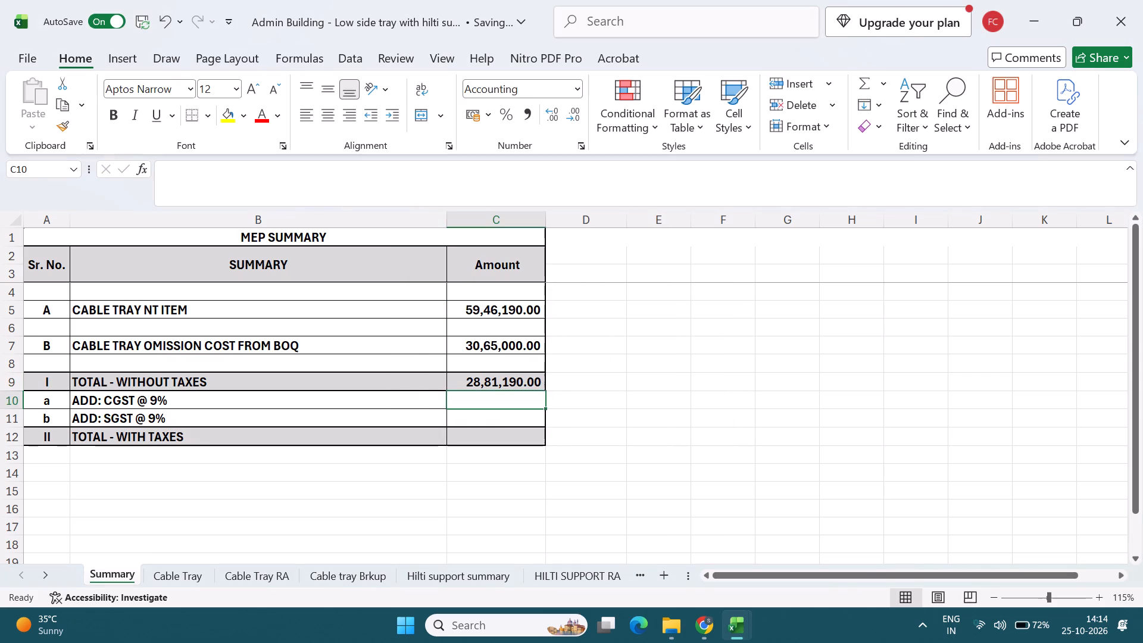
{"action": "key", "text": "Escape"}
{"action": "key", "text": "Escape"}
{"action": "triple_click", "coordinate": [507, 378]}
{"action": "key", "text": "Escape"}
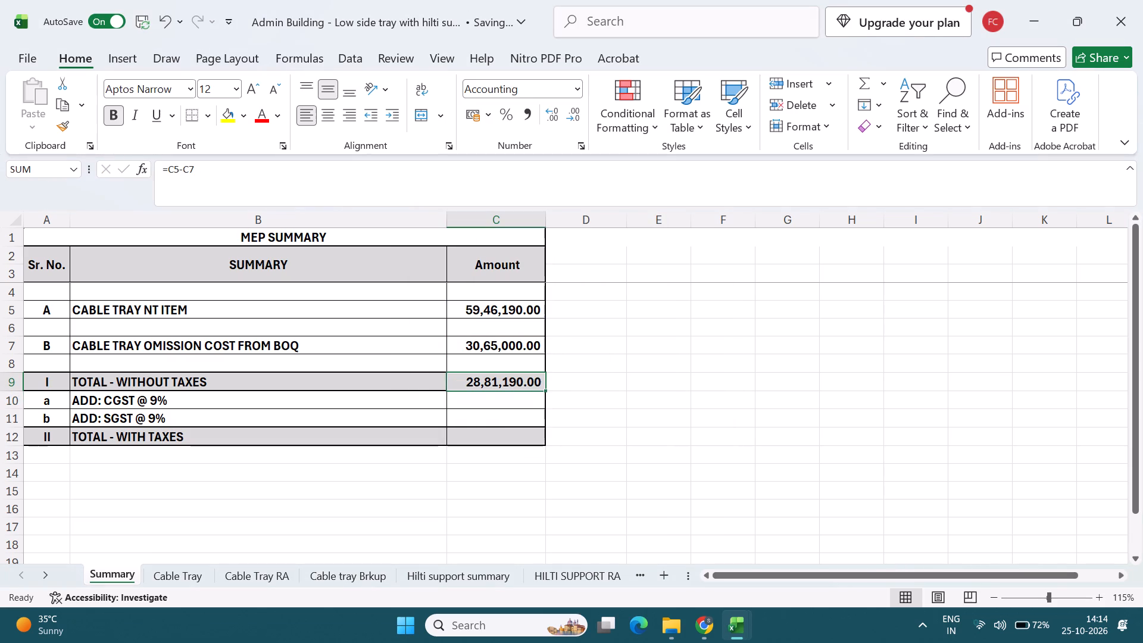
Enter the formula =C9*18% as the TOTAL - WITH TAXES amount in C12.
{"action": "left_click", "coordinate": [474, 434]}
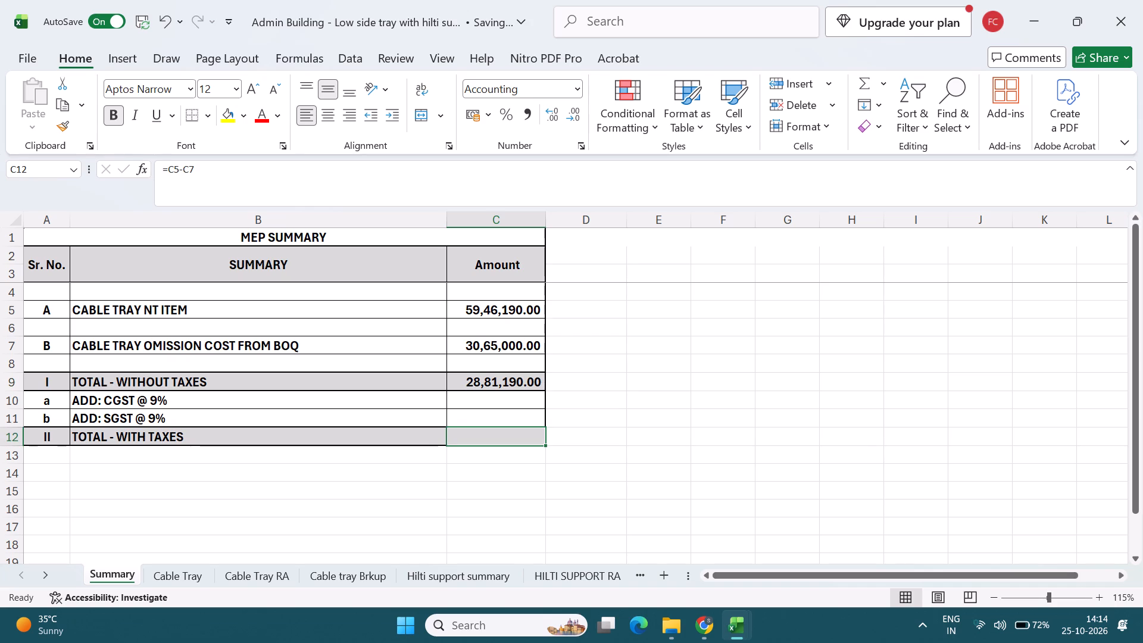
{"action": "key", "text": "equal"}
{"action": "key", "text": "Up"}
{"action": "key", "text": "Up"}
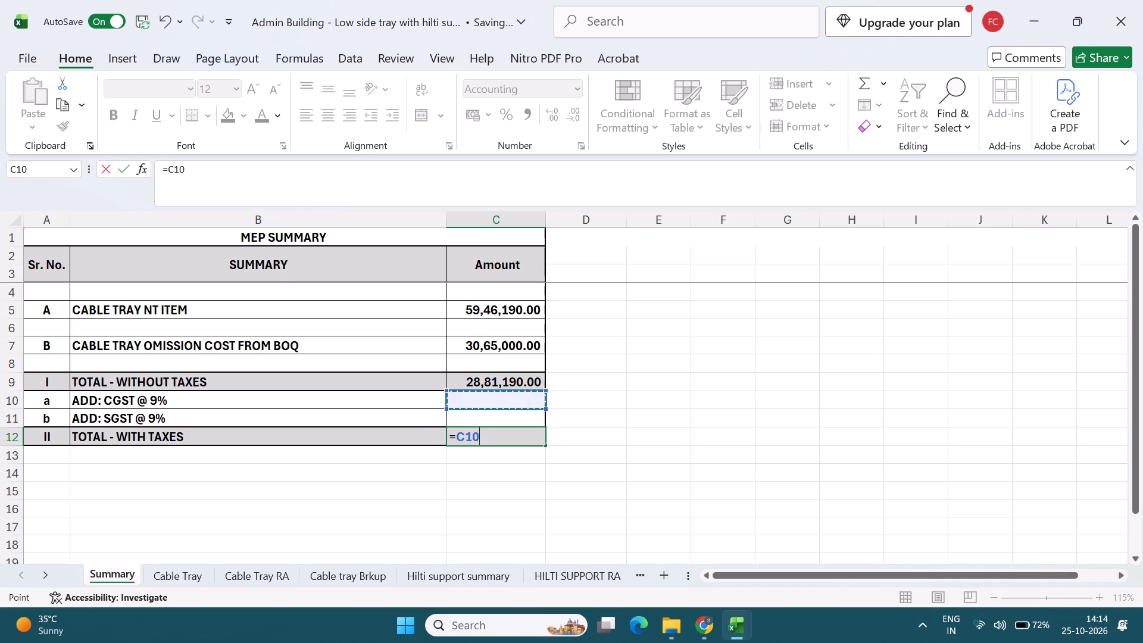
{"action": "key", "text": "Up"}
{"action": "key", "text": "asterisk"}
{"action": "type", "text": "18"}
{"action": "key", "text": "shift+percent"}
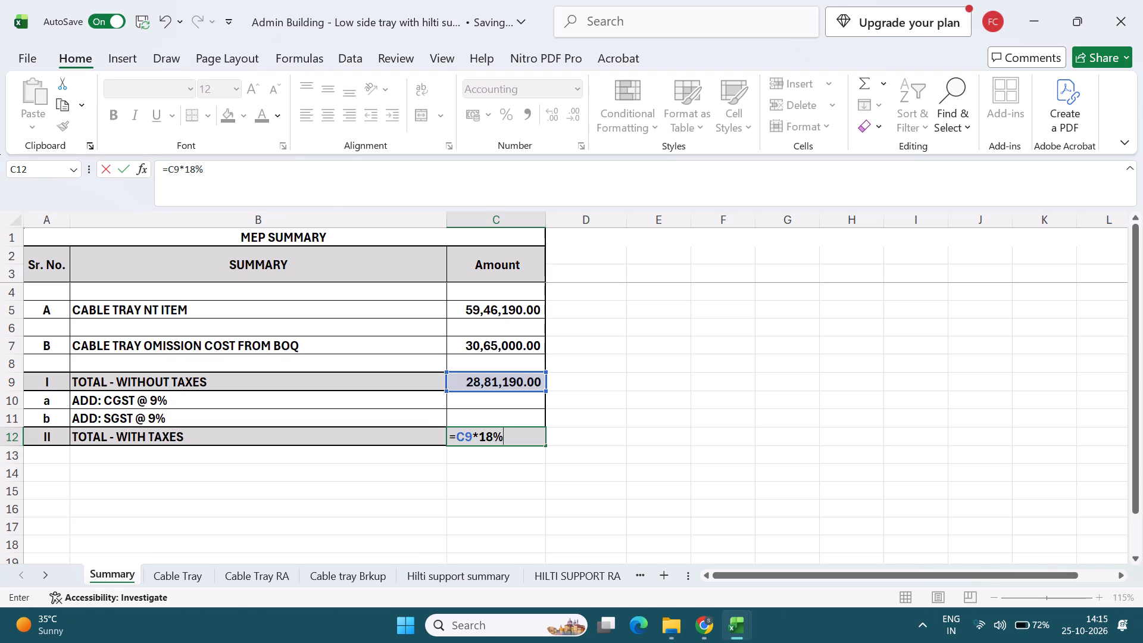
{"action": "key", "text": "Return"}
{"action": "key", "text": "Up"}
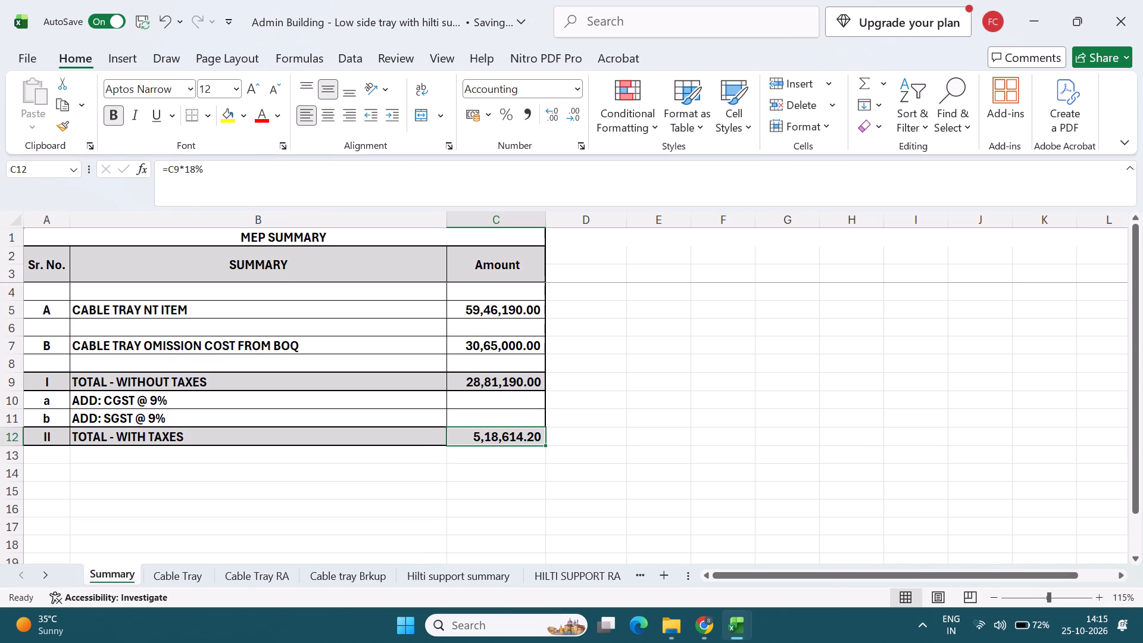
Replace the TOTAL - WITH TAXES formula in C12 with the pre-tax total including 18% tax, =C9*1.18.
{"action": "left_click", "coordinate": [510, 436]}
{"action": "left_click_drag", "start_coordinate": [210, 174], "coordinate": [170, 174]}
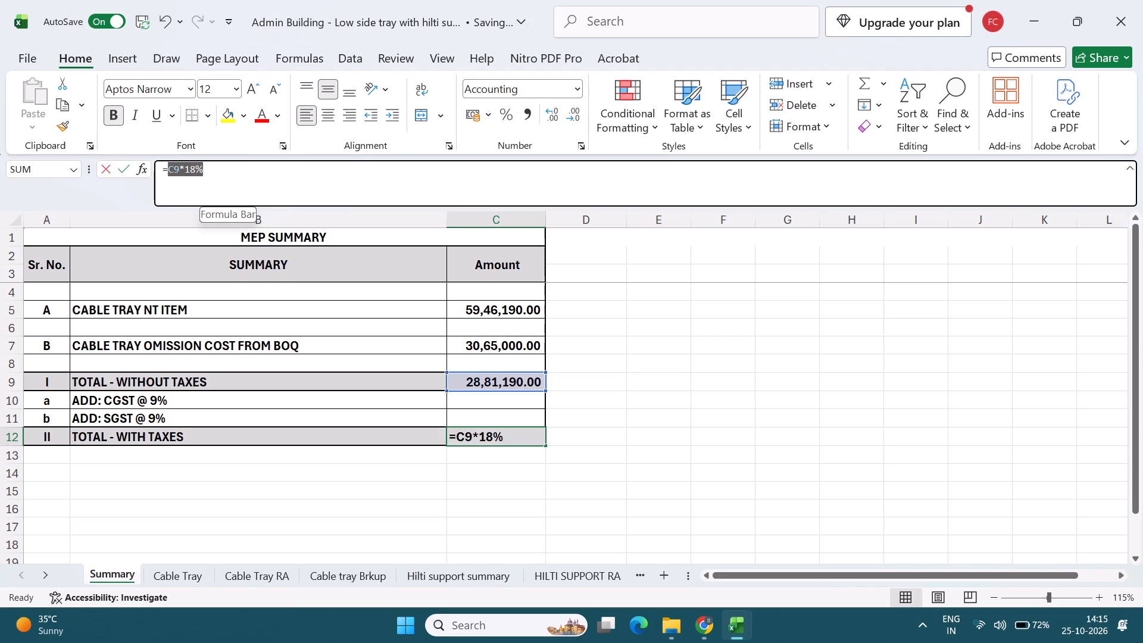
{"action": "left_click_drag", "start_coordinate": [170, 174], "coordinate": [168, 174]}
{"action": "key", "text": "Up"}
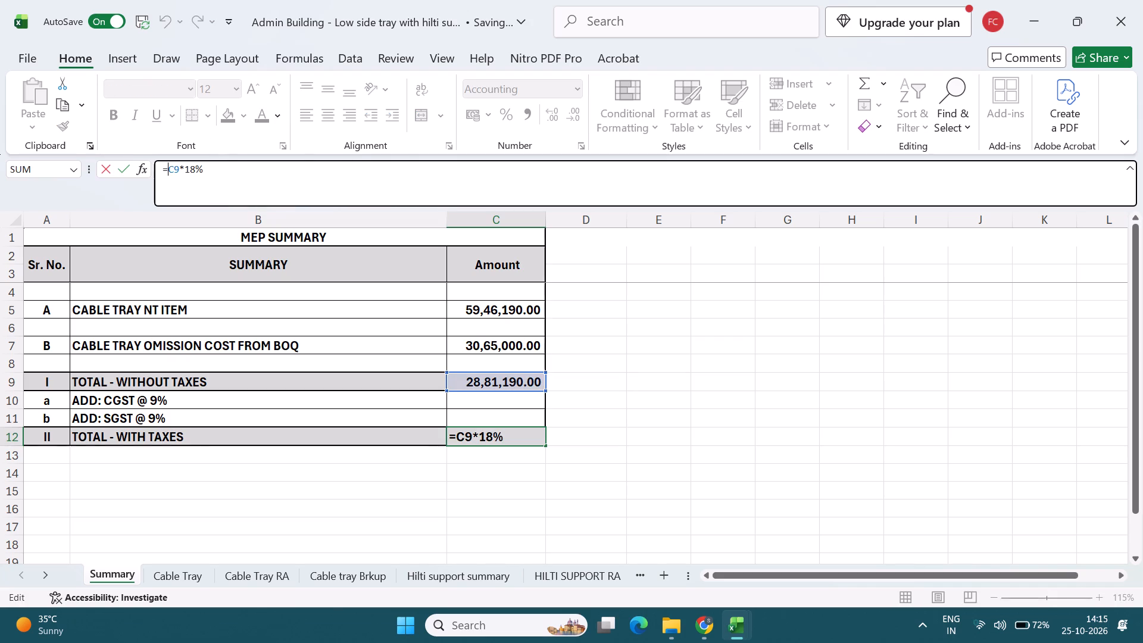
{"action": "key", "text": "Delete"}
{"action": "key", "text": "Delete"}
{"action": "key", "text": "Delete"}
{"action": "key", "text": "Delete"}
{"action": "key", "text": "Delete"}
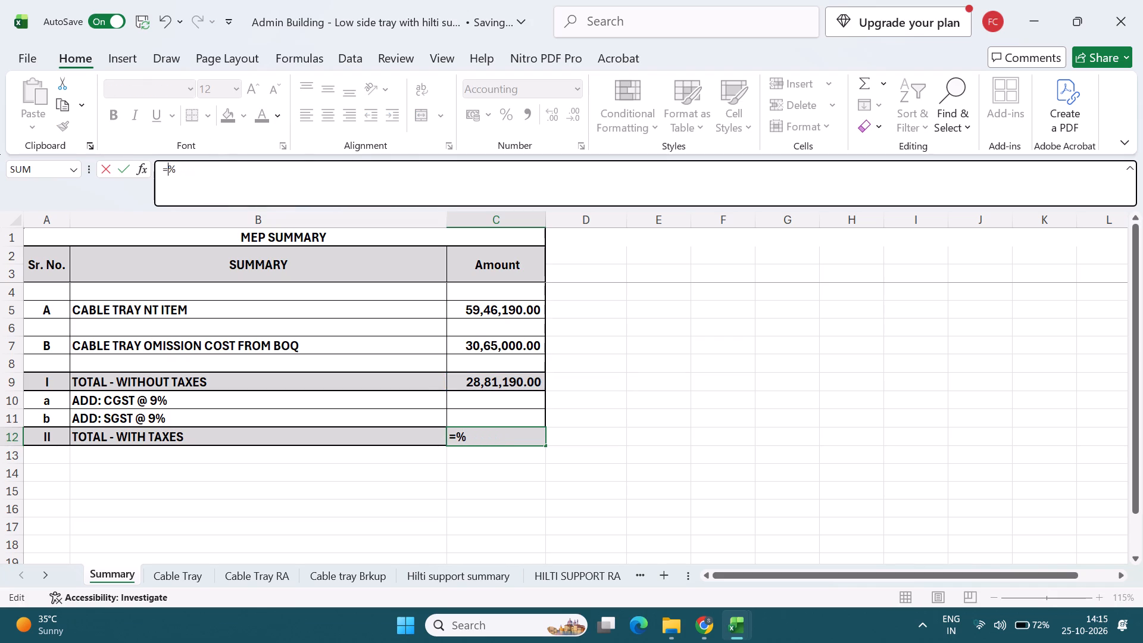
{"action": "key", "text": "Delete"}
{"action": "key", "text": "Delete"}
{"action": "key", "text": "Up"}
{"action": "key", "text": "Right"}
{"action": "key", "text": "Up"}
{"action": "key", "text": "Up"}
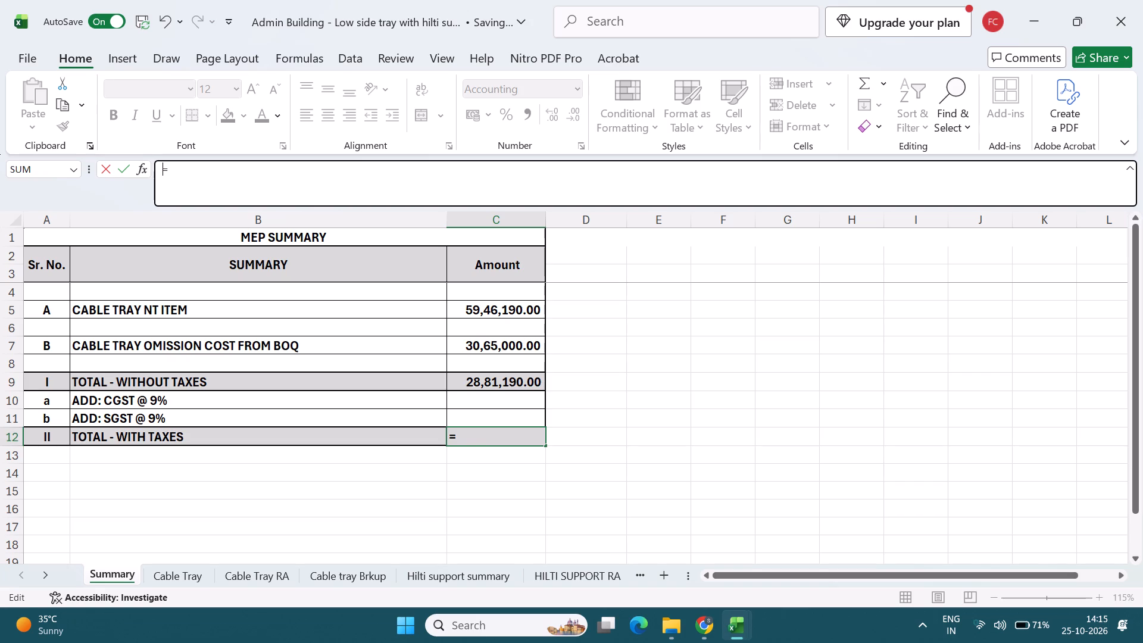
{"action": "left_click", "coordinate": [498, 380]}
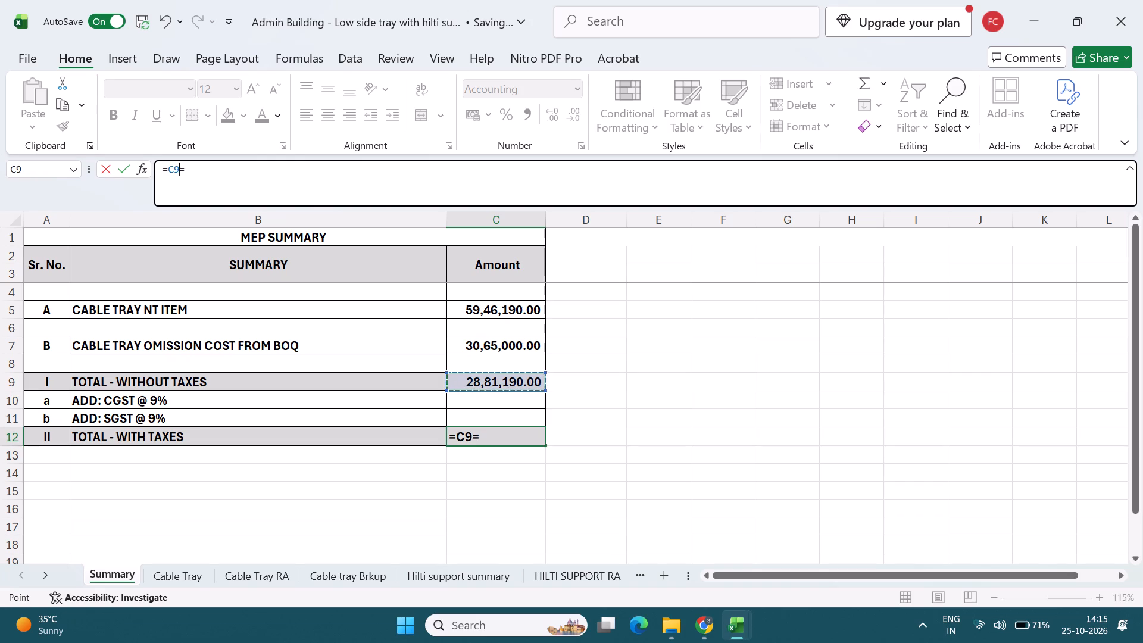
{"action": "left_click", "coordinate": [482, 439]}
{"action": "key", "text": "BackSpace"}
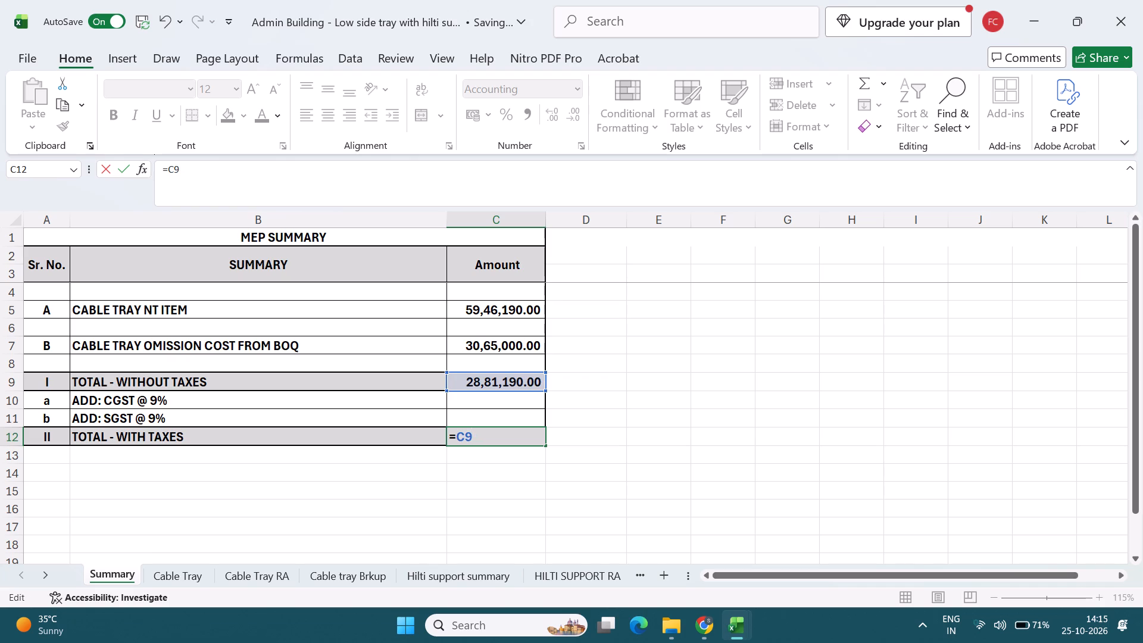
{"action": "type", "text": "*1.18"}
{"action": "key", "text": "Return"}
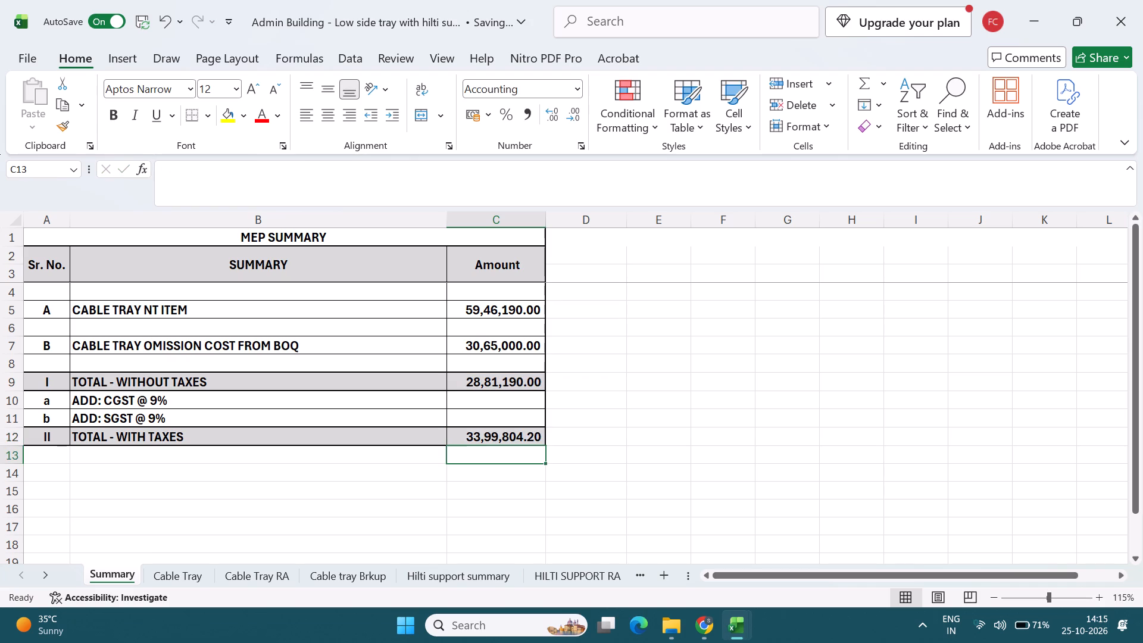
{"action": "key", "text": "Up"}
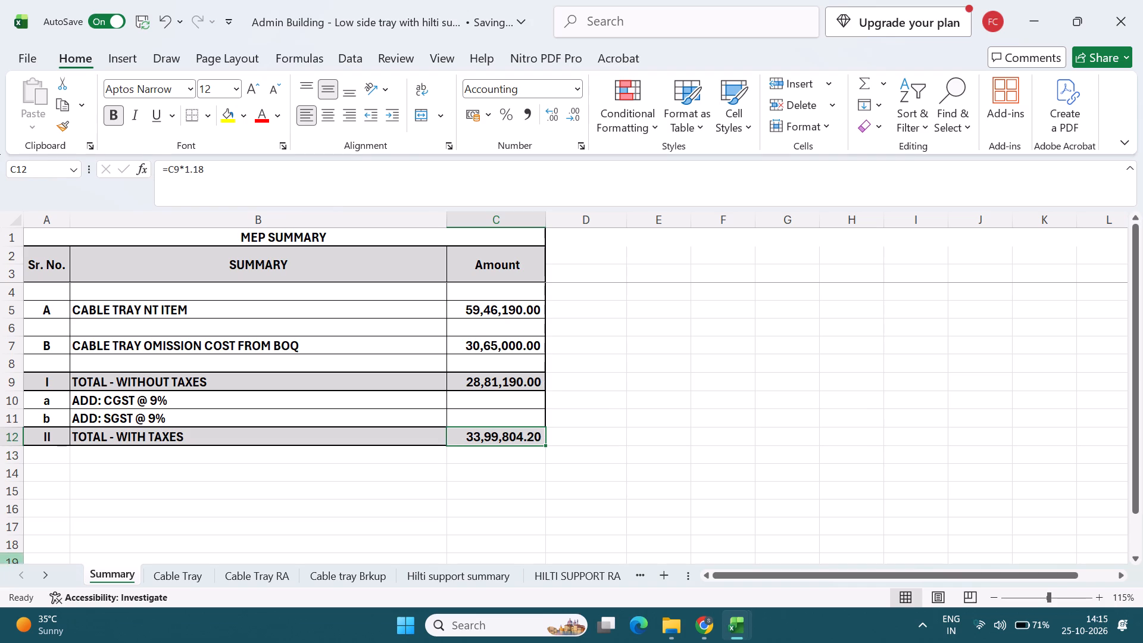
Review the summary against the Cable Tray item amounts and totals and the Cable Tray RA sheet, returning to the Summary sheet.
{"action": "left_click_drag", "start_coordinate": [733, 329], "coordinate": [737, 342]}
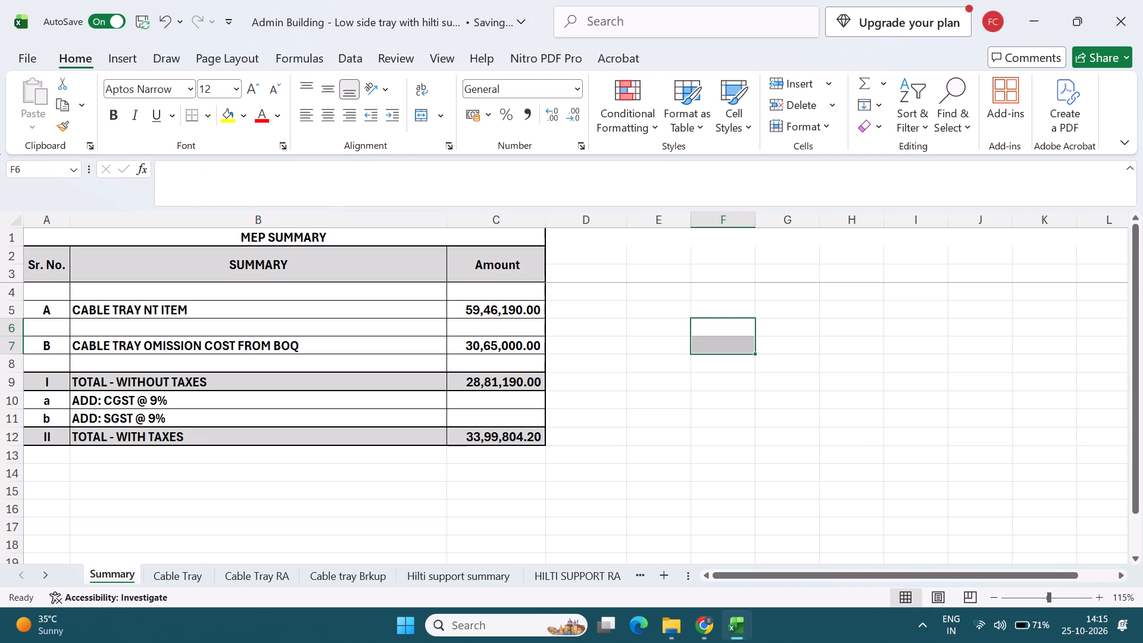
{"action": "scroll", "coordinate": [268, 366], "scroll_direction": "up", "scroll_amount": 1}
{"action": "left_click", "coordinate": [220, 348]}
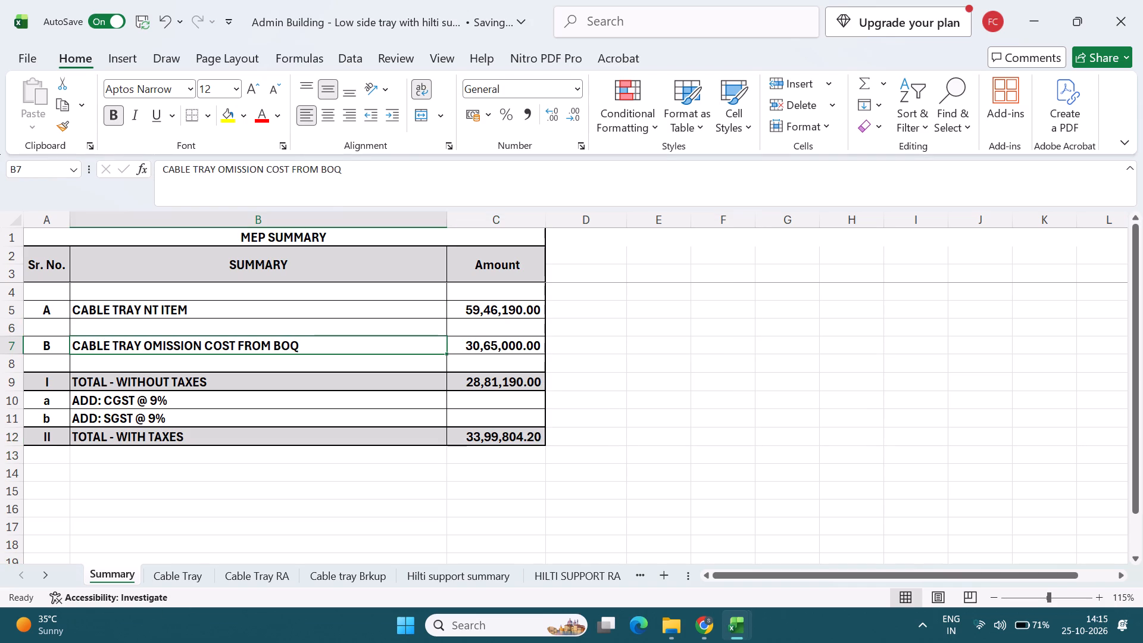
{"action": "scroll", "coordinate": [280, 304], "scroll_direction": "up", "scroll_amount": 1}
{"action": "left_click", "coordinate": [190, 569]}
{"action": "scroll", "coordinate": [238, 476], "scroll_direction": "up", "scroll_amount": 7}
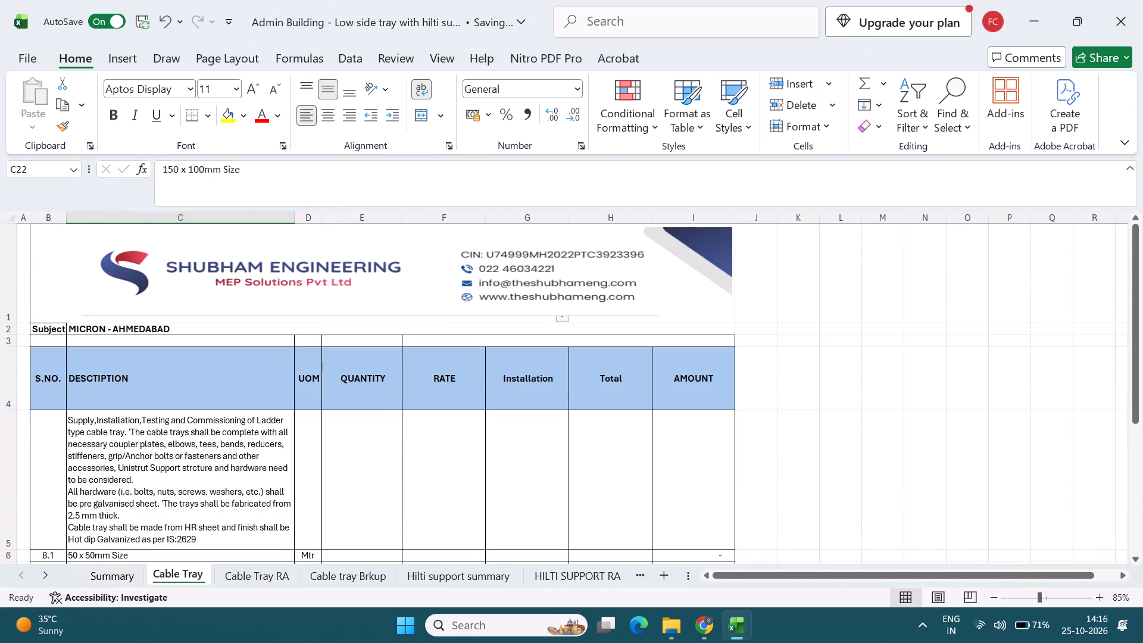
{"action": "scroll", "coordinate": [241, 478], "scroll_direction": "down", "scroll_amount": 5}
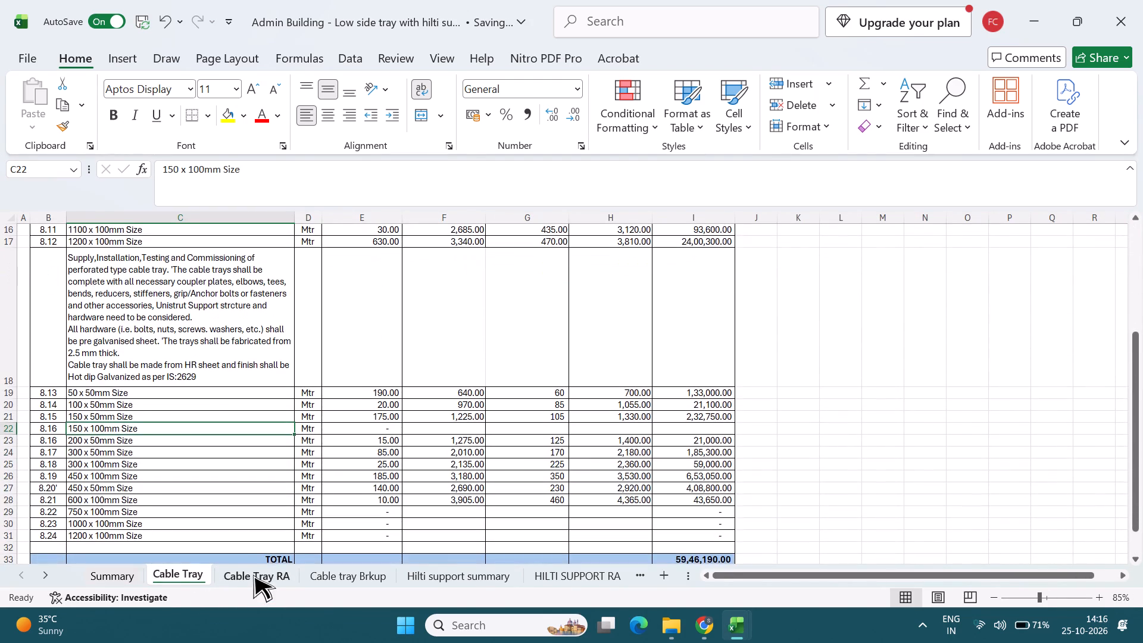
{"action": "left_click", "coordinate": [253, 575]}
{"action": "left_click", "coordinate": [157, 575]}
{"action": "scroll", "coordinate": [162, 525], "scroll_direction": "down", "scroll_amount": 1}
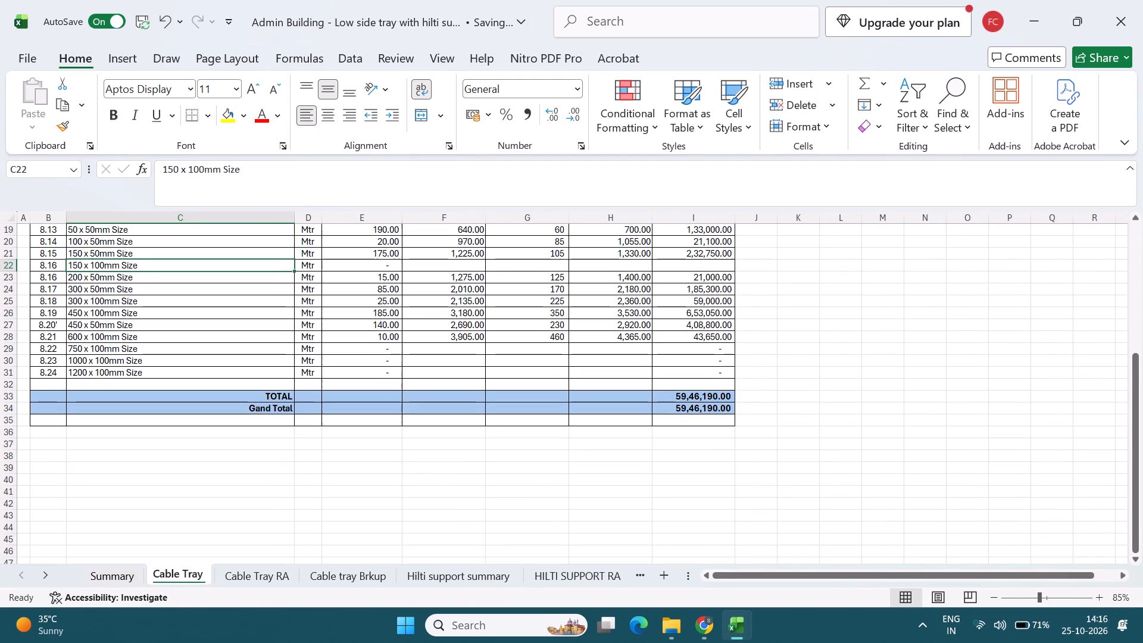
{"action": "left_click", "coordinate": [129, 574]}
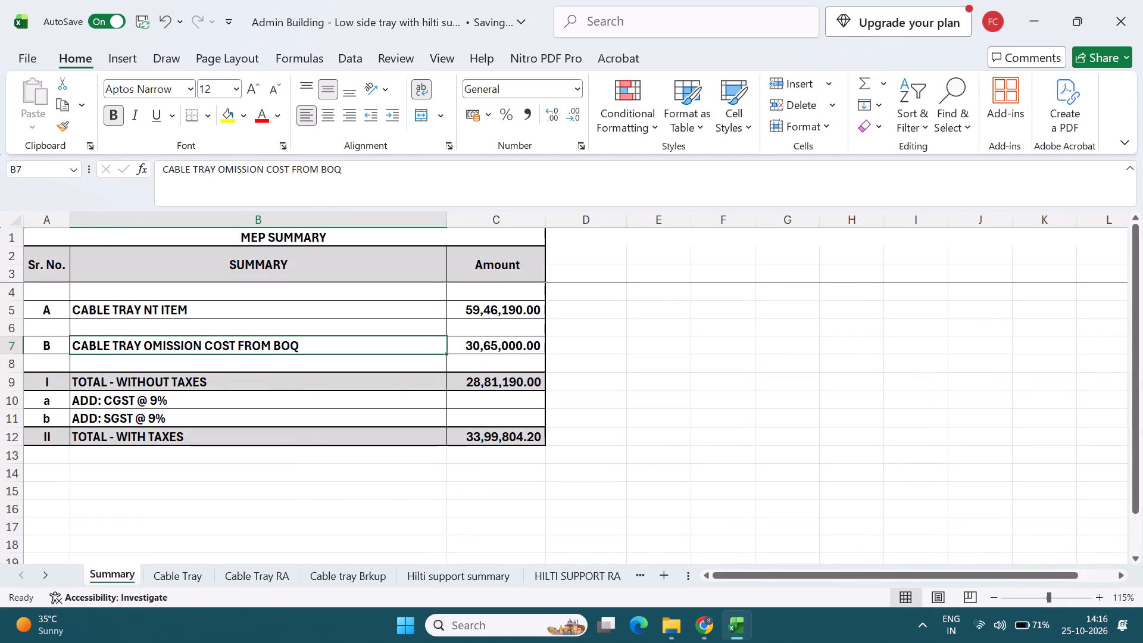
{"action": "left_click", "coordinate": [199, 572]}
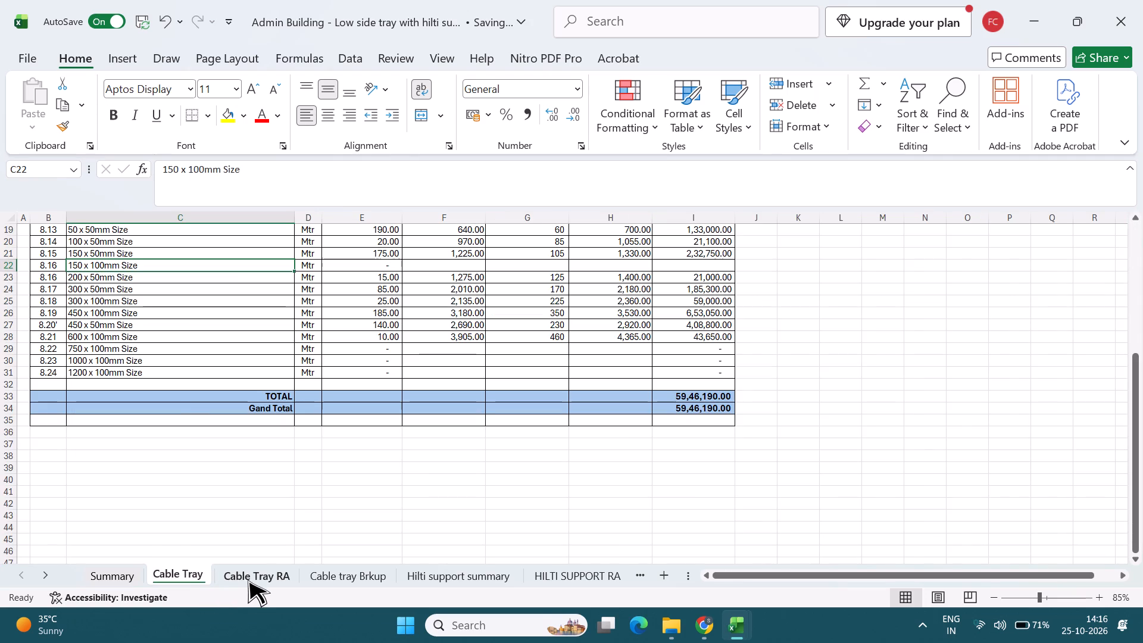
{"action": "left_click", "coordinate": [248, 579]}
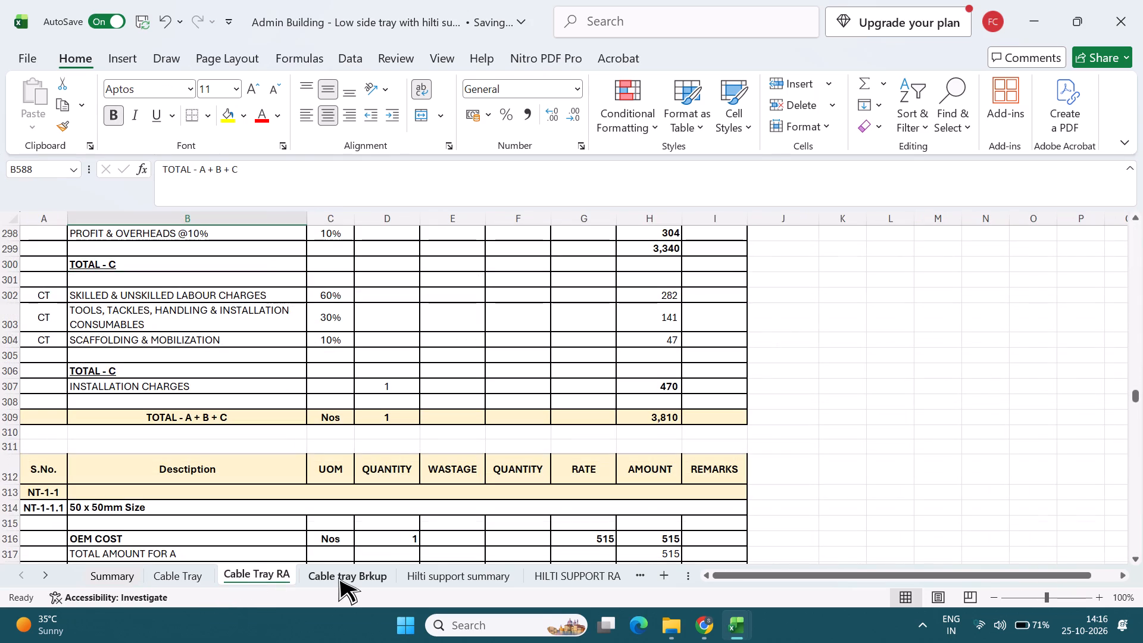
{"action": "left_click", "coordinate": [119, 580]}
Switch to the File Explorer window and open the Downloads folder.
{"action": "key", "text": "alt+Tab"}
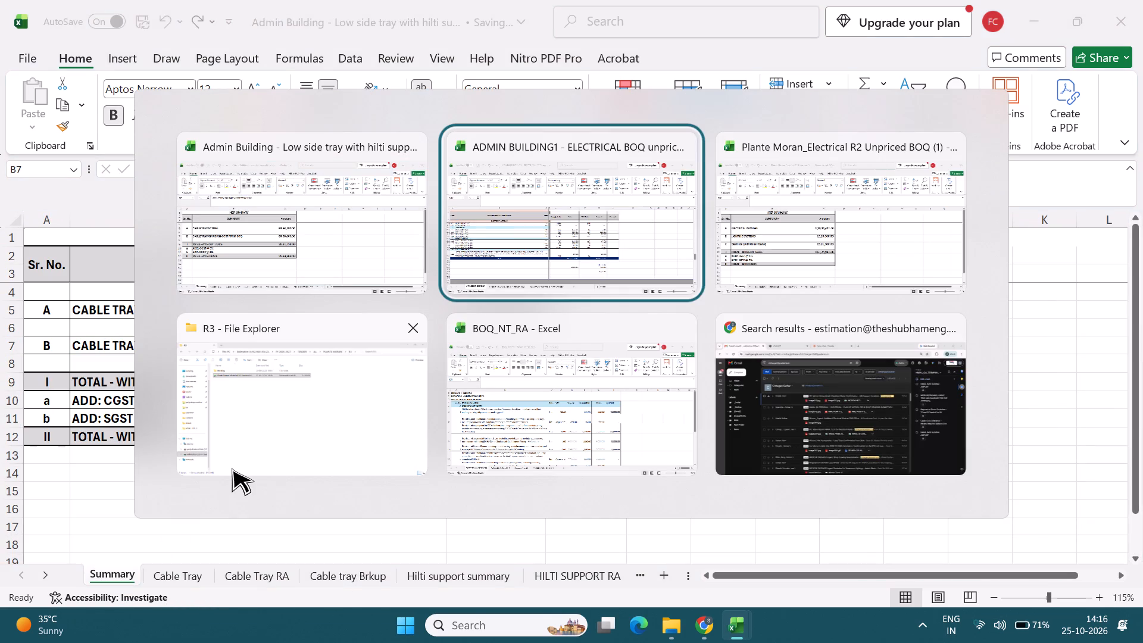
{"action": "key", "text": "alt+Tab"}
{"action": "key", "text": "alt+Tab"}
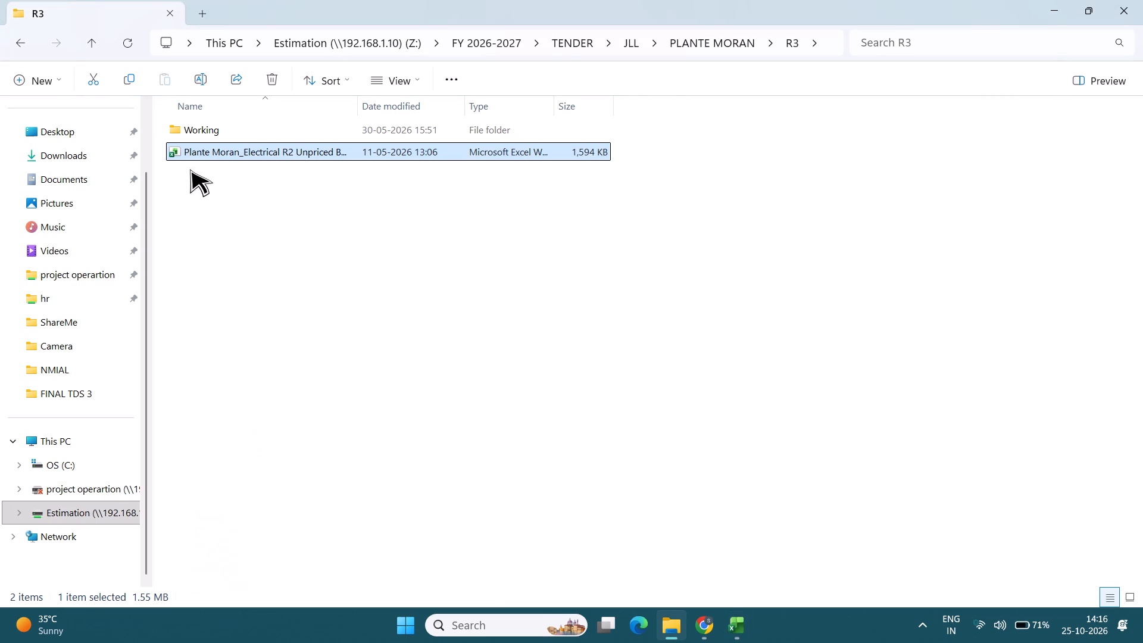
{"action": "left_click", "coordinate": [101, 158]}
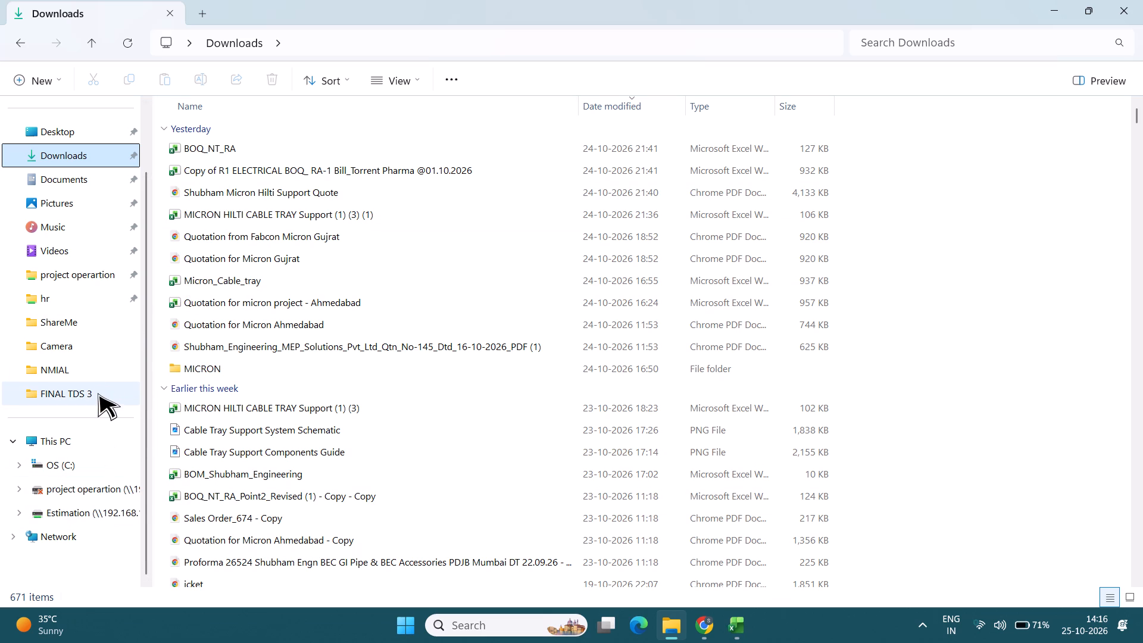
Examine the full file names in the Hilti subfolder of the MICRON folder, returning to the MICRON folder.
{"action": "double_click", "coordinate": [227, 363]}
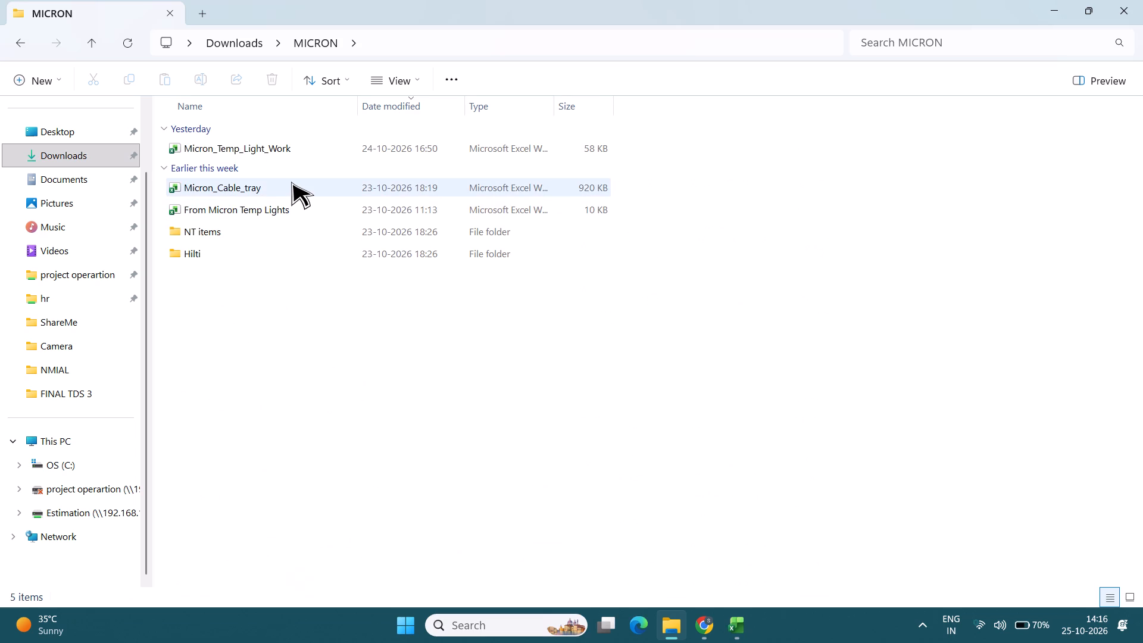
{"action": "double_click", "coordinate": [285, 245]}
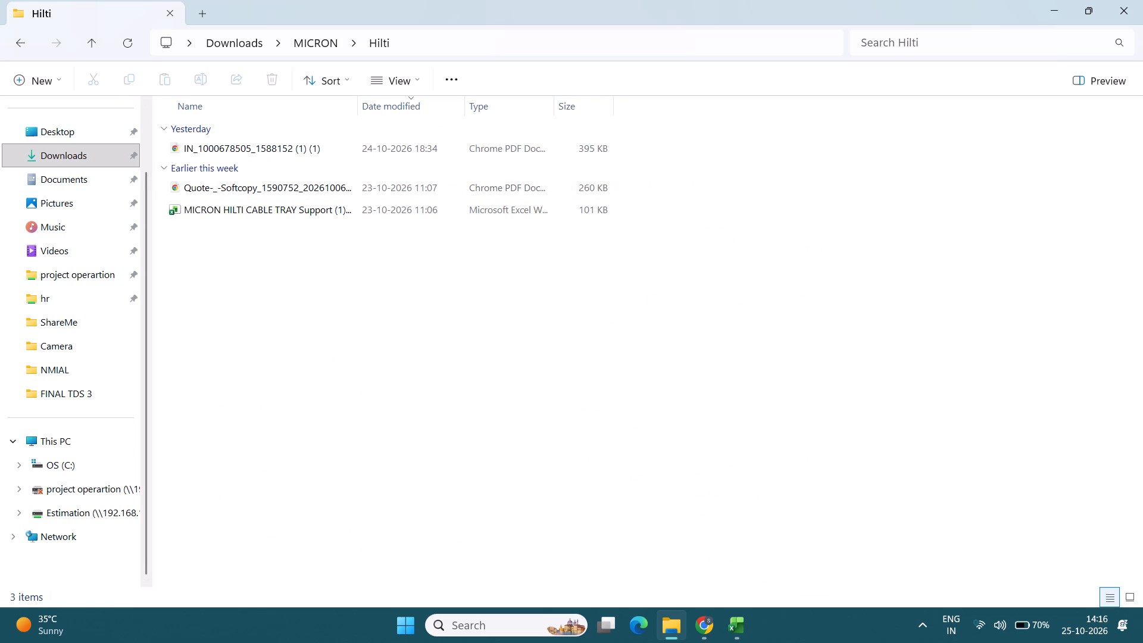
{"action": "left_click_drag", "start_coordinate": [362, 99], "coordinate": [546, 254]}
{"action": "left_click", "coordinate": [359, 286]}
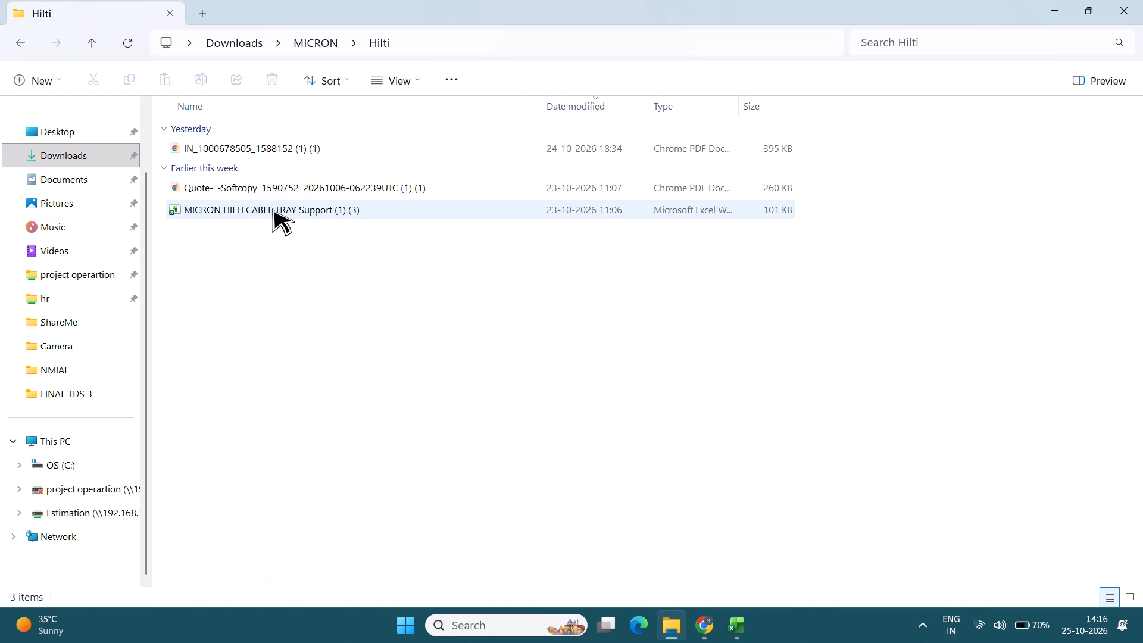
{"action": "left_click", "coordinate": [26, 39]}
Switch to the Admin Building low side tray workbook.
{"action": "key", "text": "alt+Tab"}
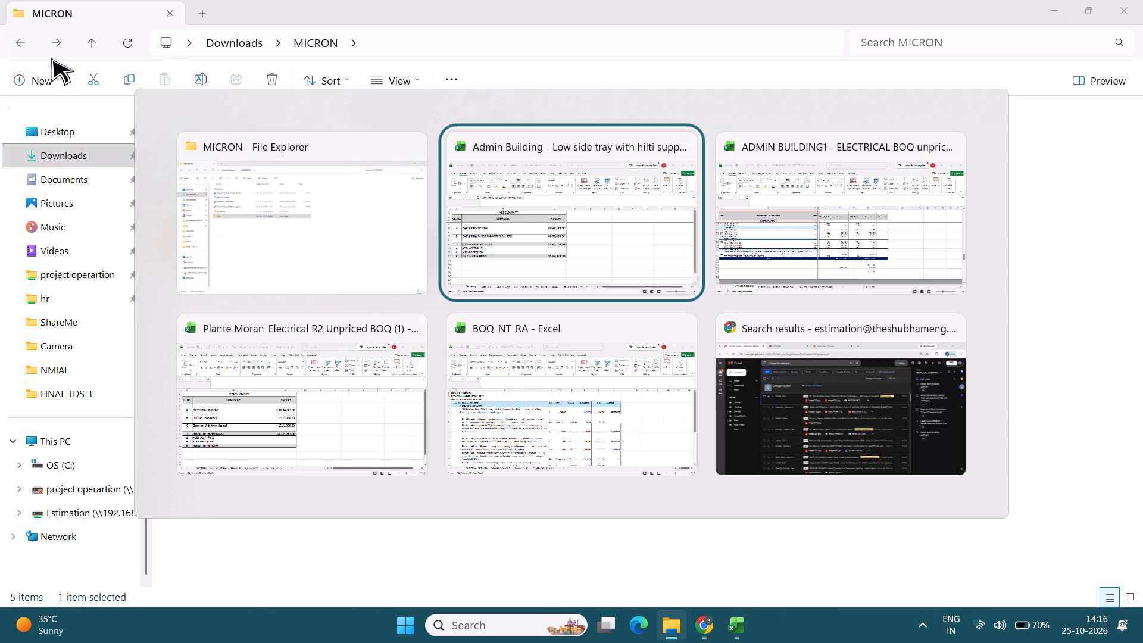
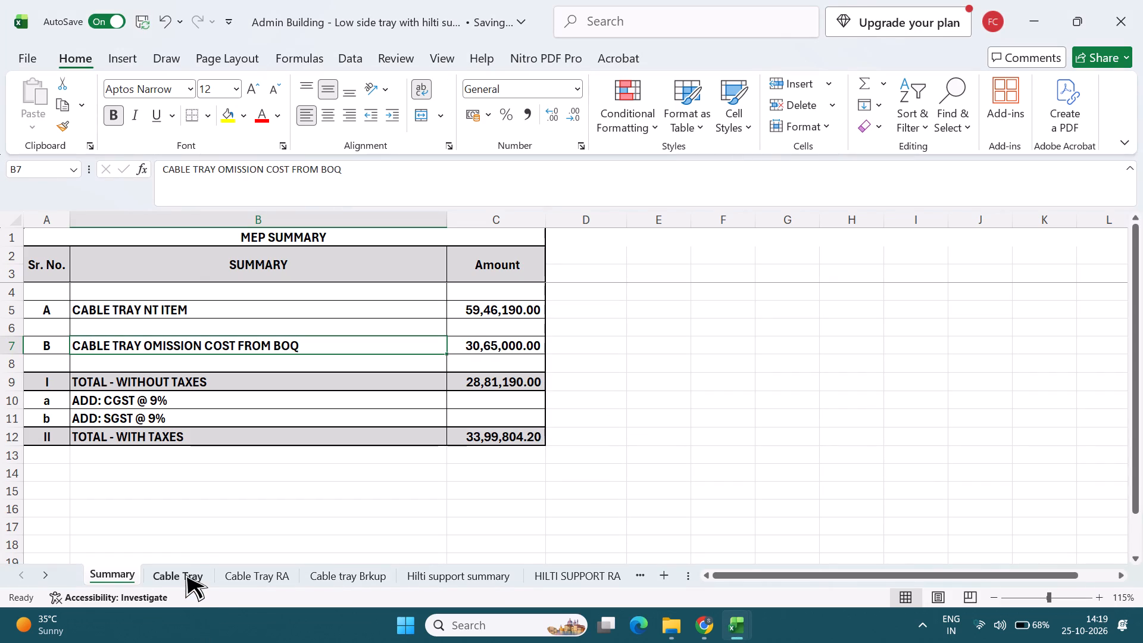
Review the Hilti support summary sheet's item quantities, rates, amounts and totals, passing through the Cable tray Brkup sheet.
{"action": "left_click", "coordinate": [371, 571]}
{"action": "left_click", "coordinate": [444, 579]}
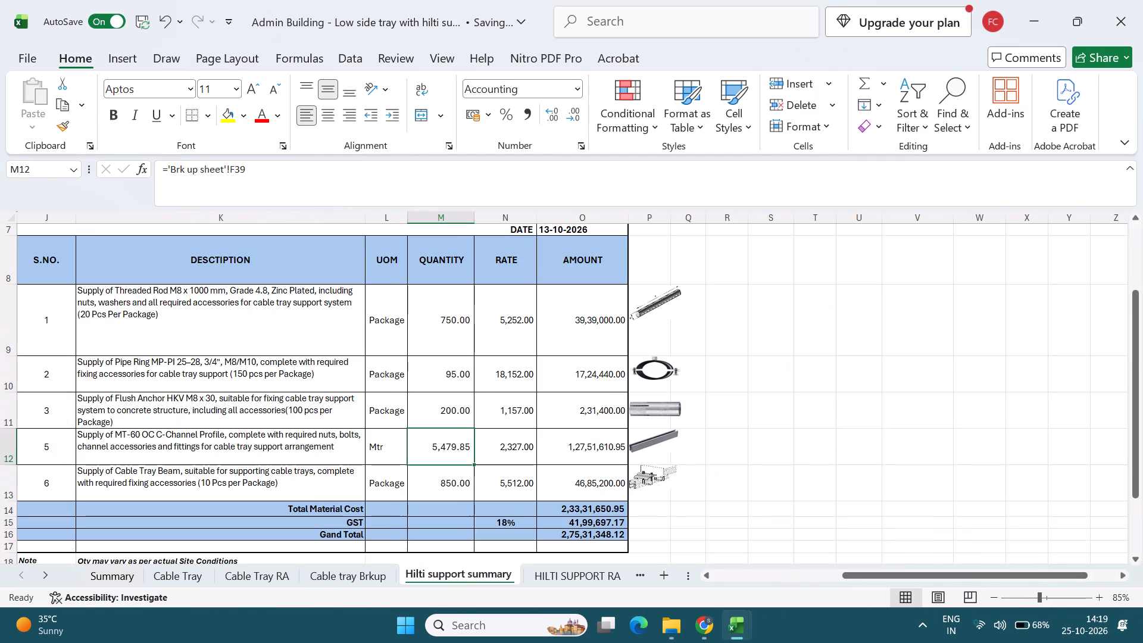
{"action": "scroll", "coordinate": [458, 521], "scroll_direction": "down", "scroll_amount": 1}
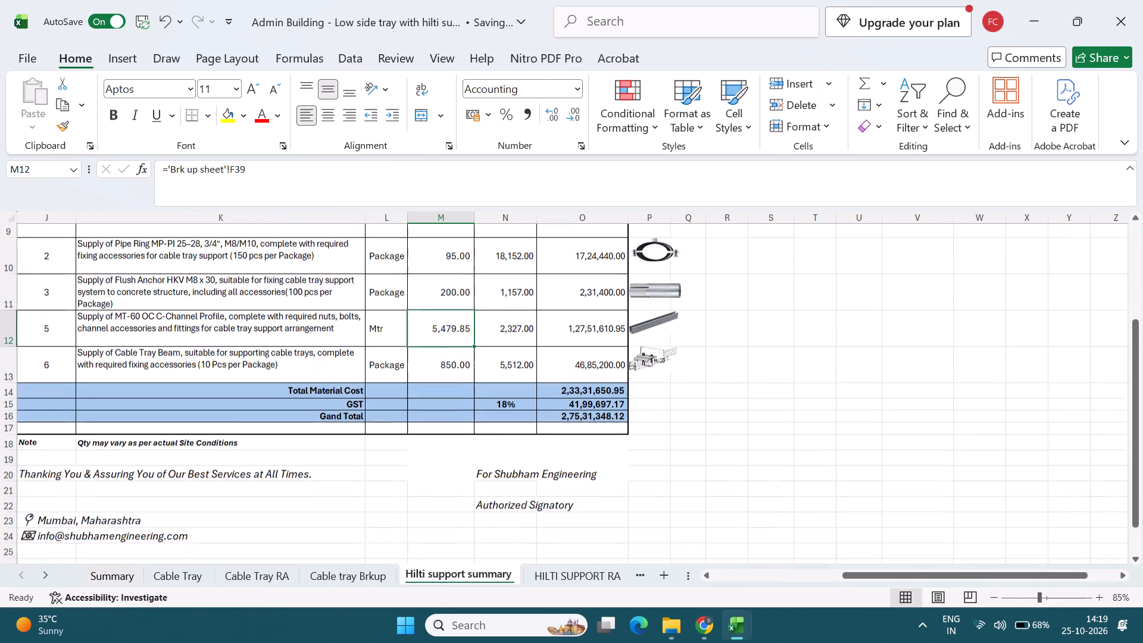
{"action": "scroll", "coordinate": [458, 521], "scroll_direction": "up", "scroll_amount": 1}
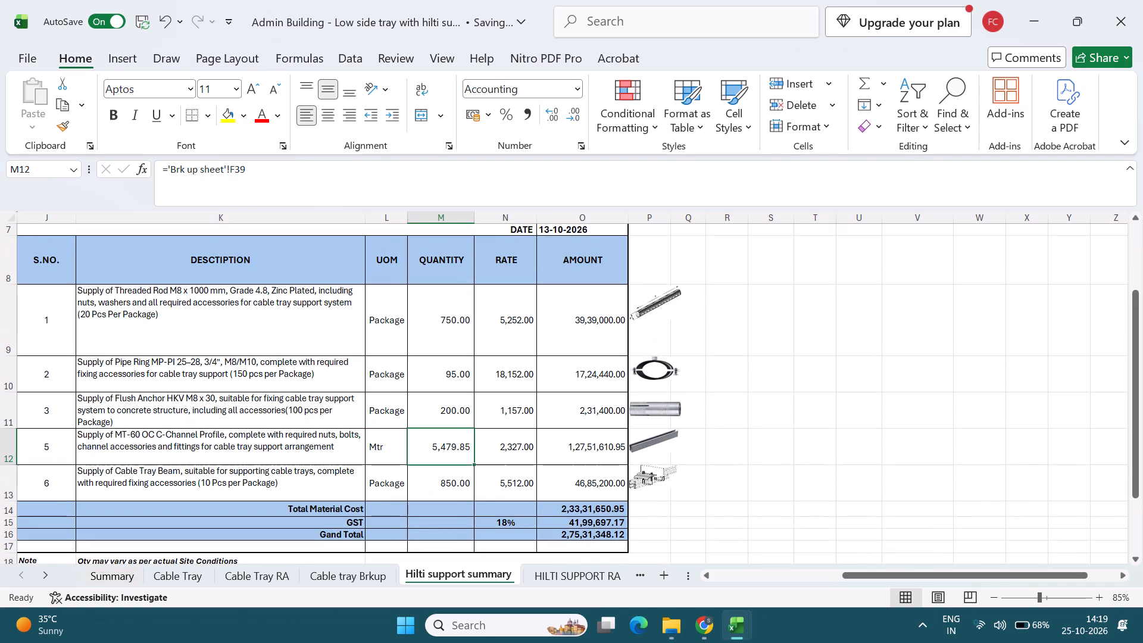
Switch to the File Explorer window showing the MICRON folder.
{"action": "key", "text": "alt+Tab"}
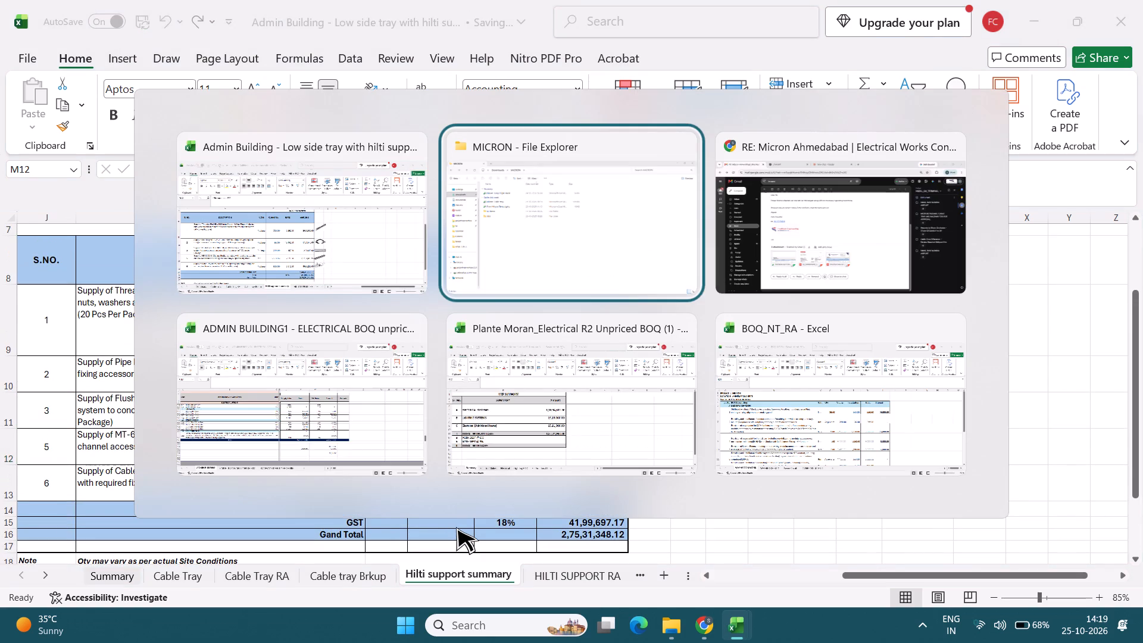
{"action": "left_click", "coordinate": [78, 416], "text": "alt"}
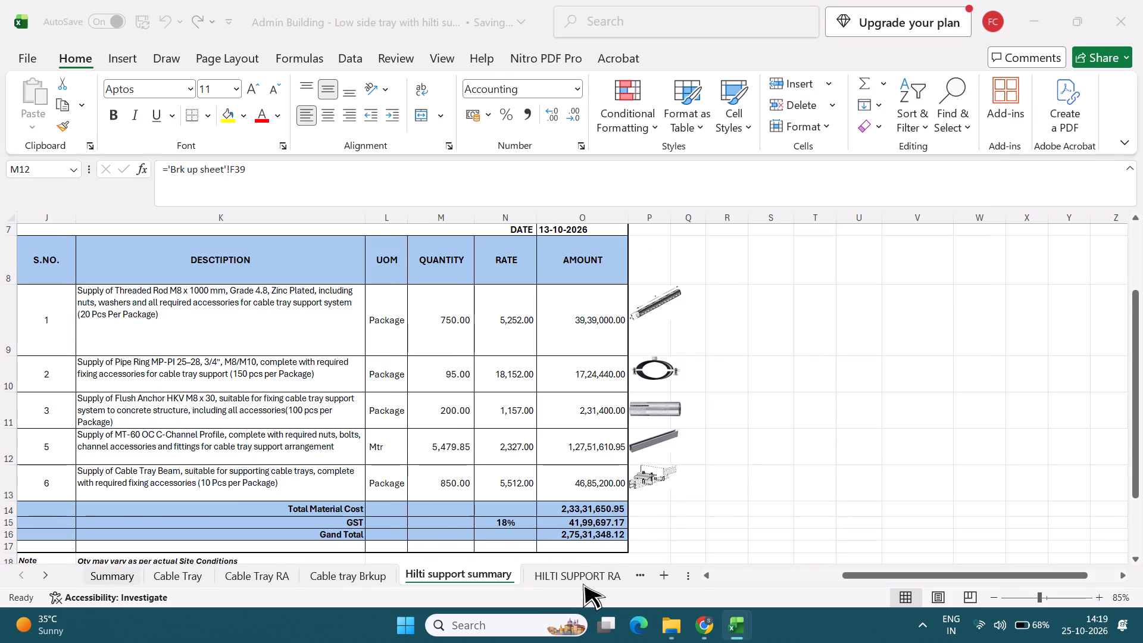
Switch back to the Admin Building cable tray workbook and check the Cable tray Brkup sheet, returning to the Hilti support summary sheet.
{"action": "left_click", "coordinate": [577, 569]}
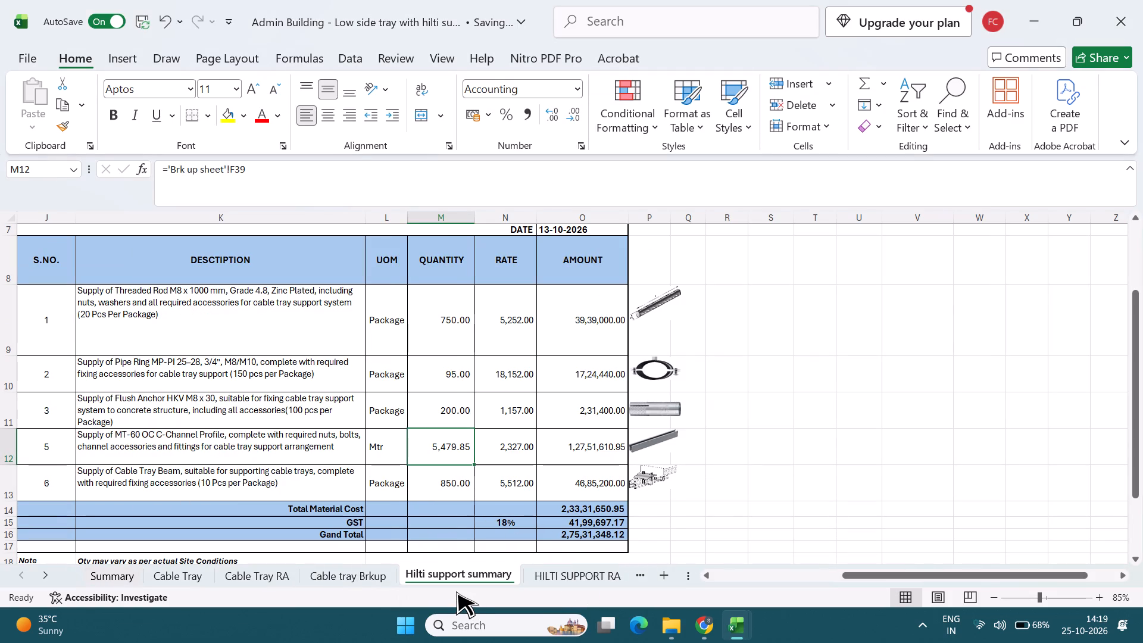
{"action": "left_click", "coordinate": [456, 591]}
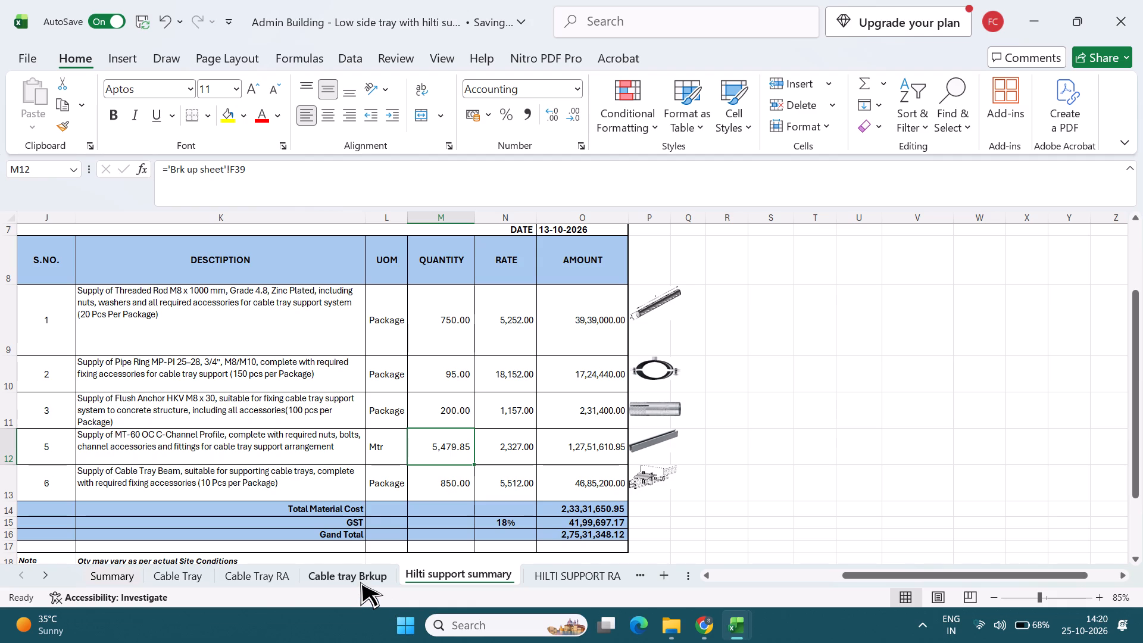
{"action": "left_click", "coordinate": [360, 582]}
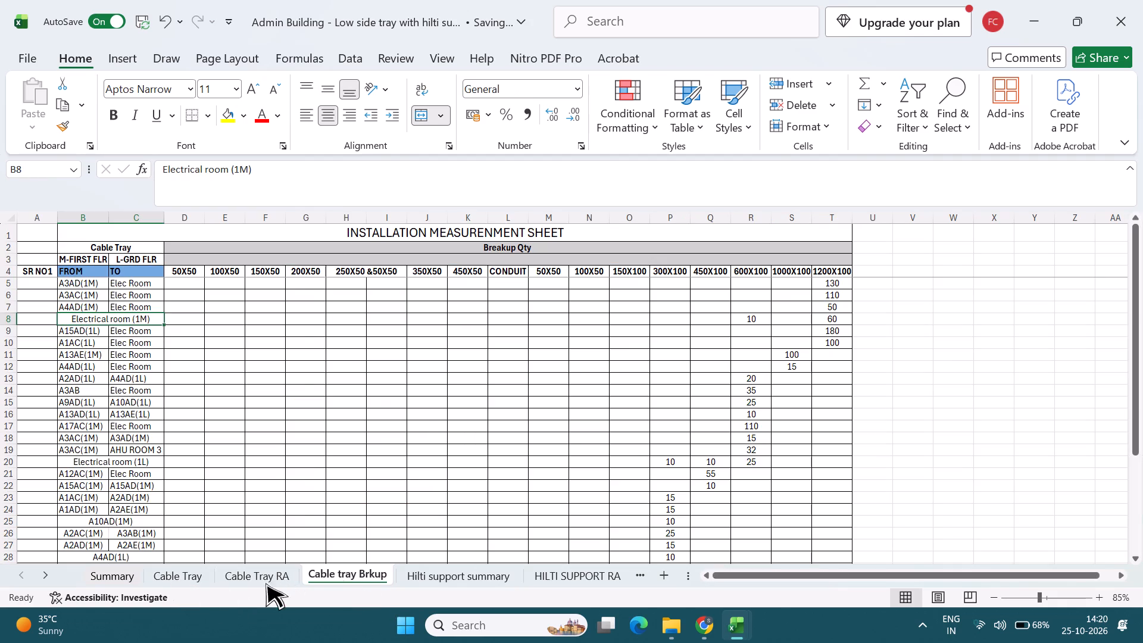
{"action": "left_click", "coordinate": [424, 570]}
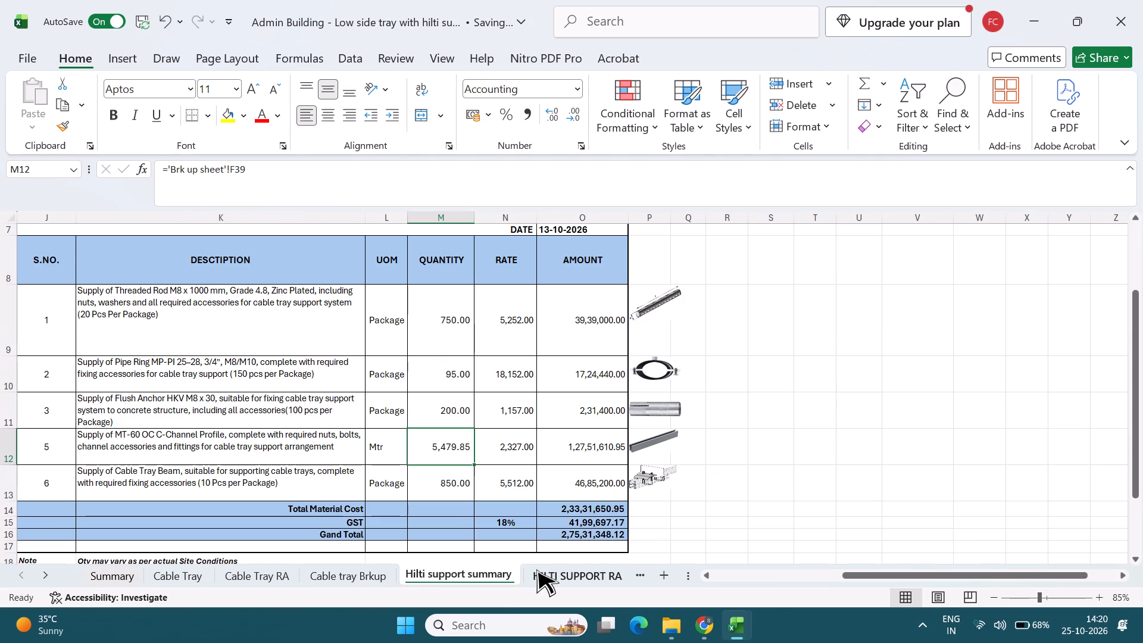
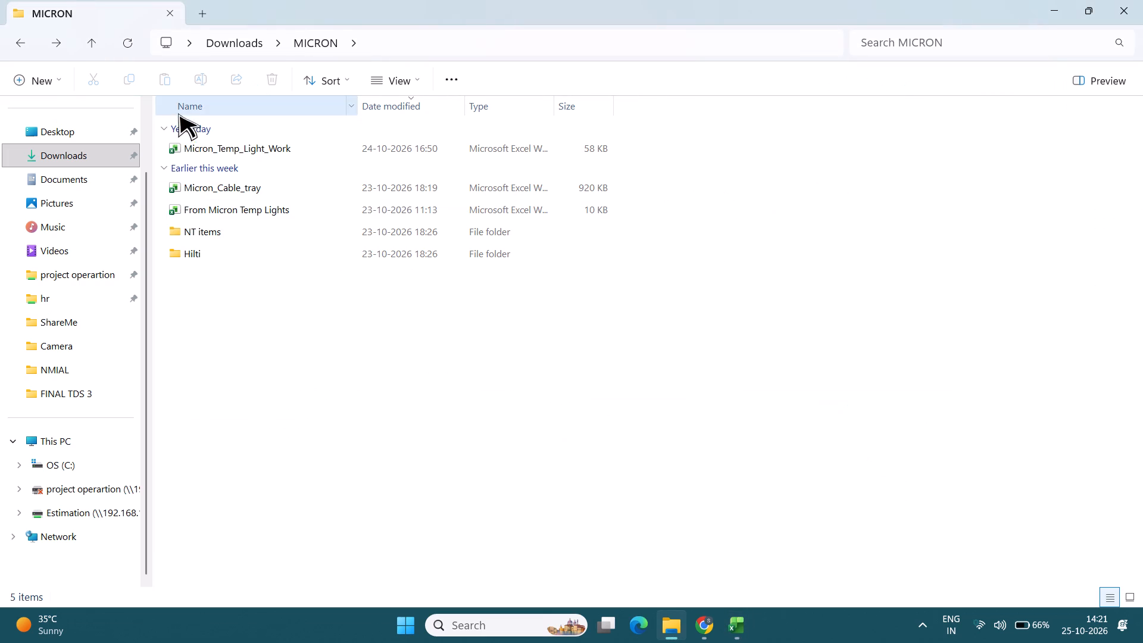
Open the Micron_Cable_tray workbook from the Downloads folder.
{"action": "left_click", "coordinate": [82, 158]}
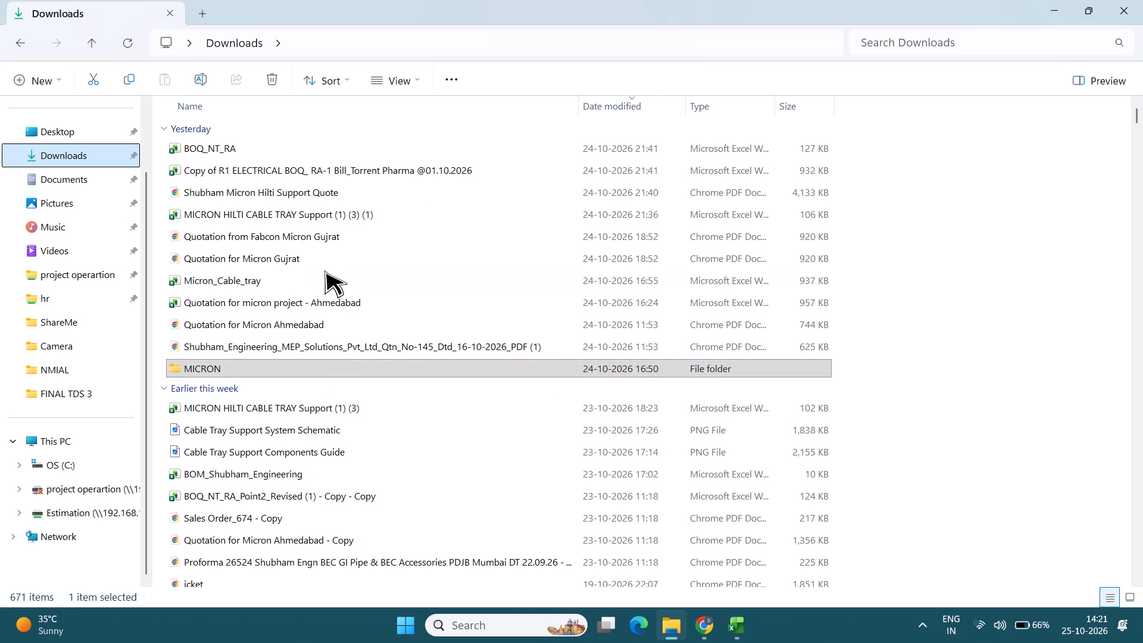
{"action": "double_click", "coordinate": [320, 288]}
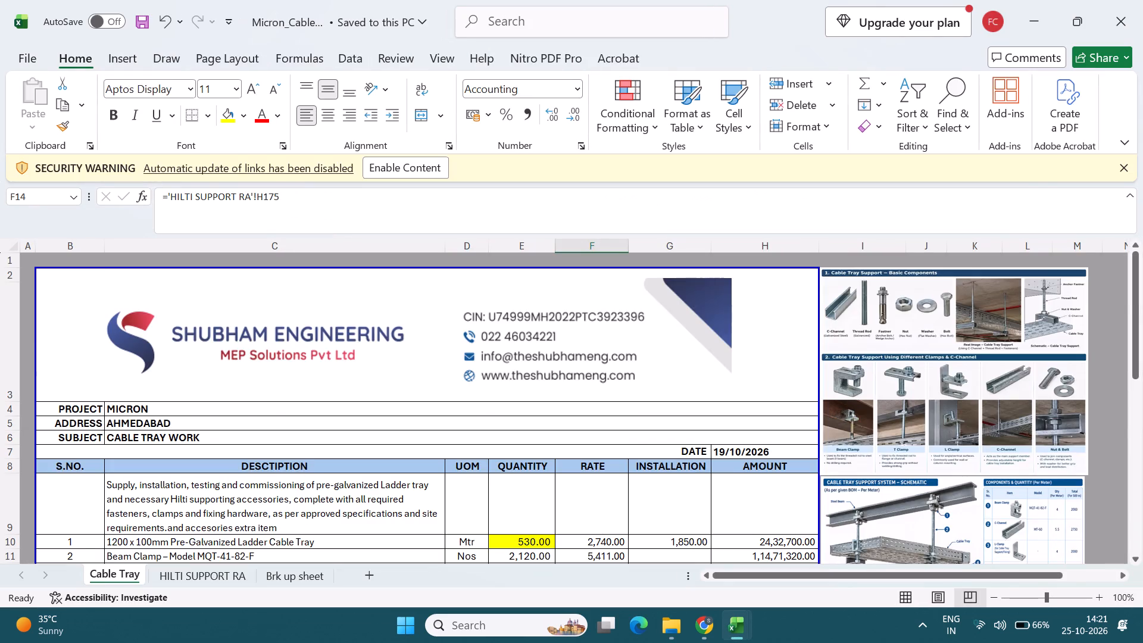
Review the Cable Tray sheet's item rates, amounts and totals, and bring up the HILTI SUPPORT RA sheet.
{"action": "scroll", "coordinate": [333, 426], "scroll_direction": "down", "scroll_amount": 2}
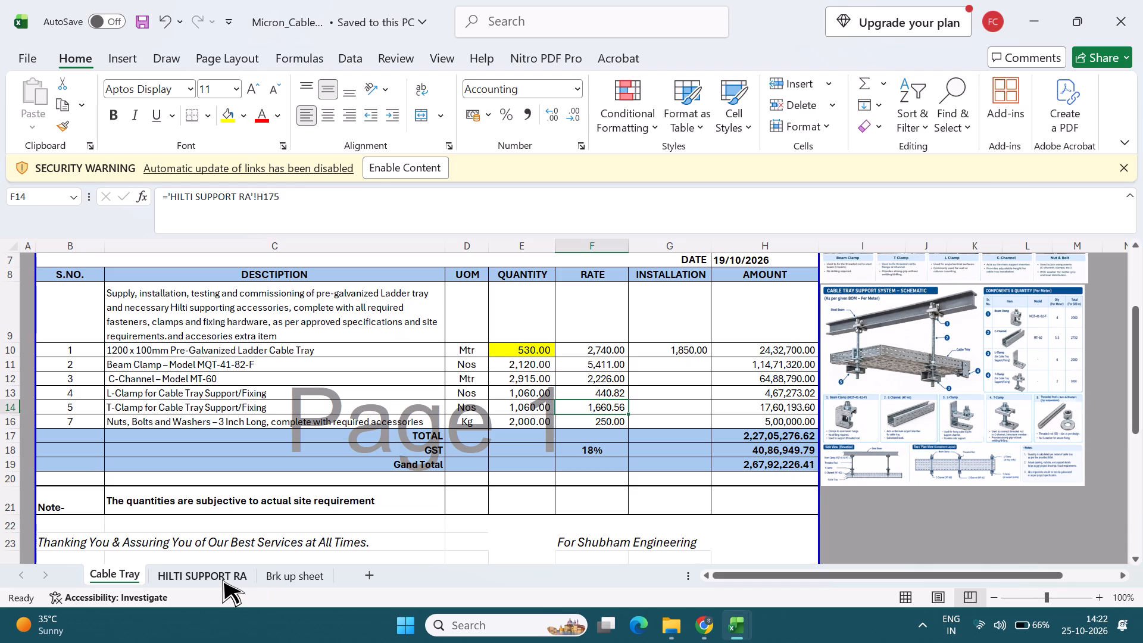
{"action": "left_click", "coordinate": [222, 579]}
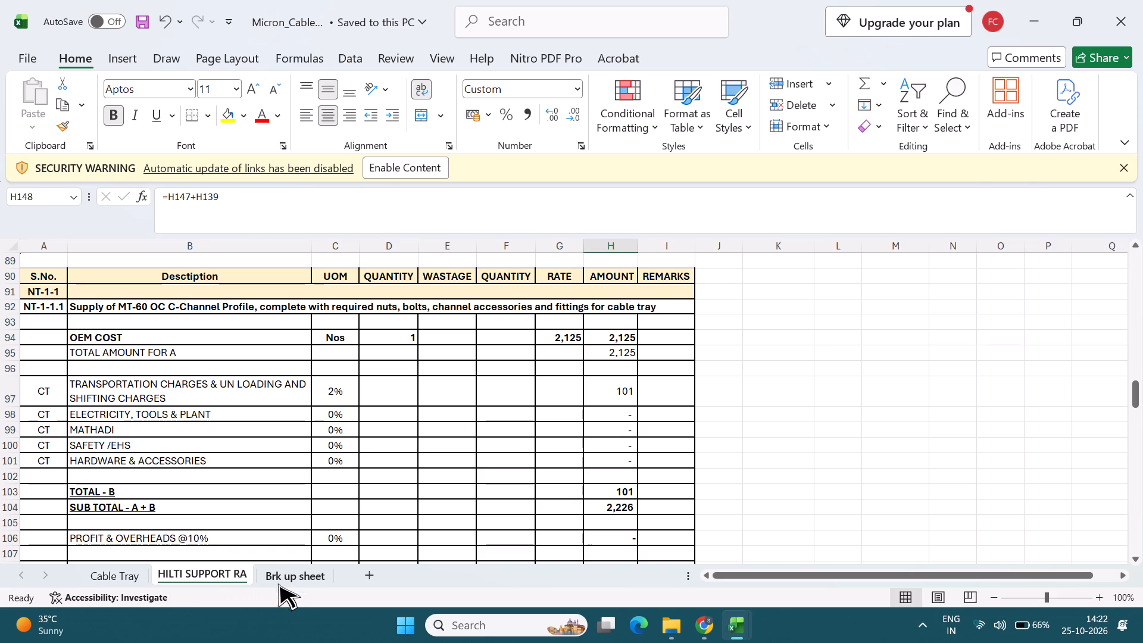
Switch to the Admin Building low side tray workbook and examine the item rates and breakup on its Cable Tray, Cable Tray RA and Cable tray Brkup sheets.
{"action": "key", "text": "alt+Tab"}
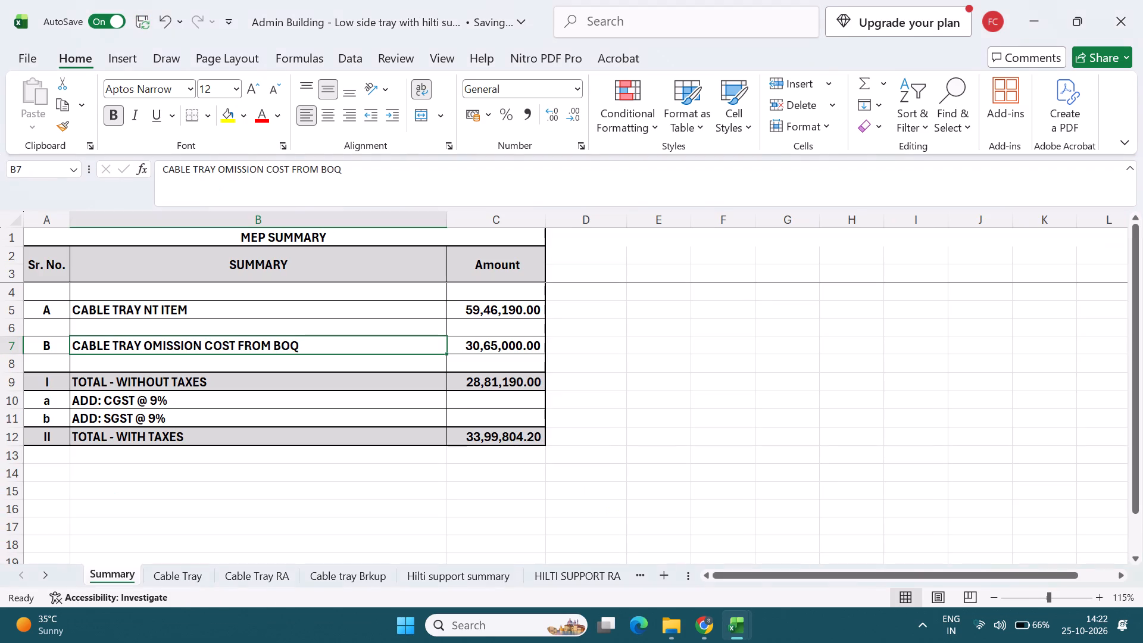
{"action": "left_click", "coordinate": [184, 576]}
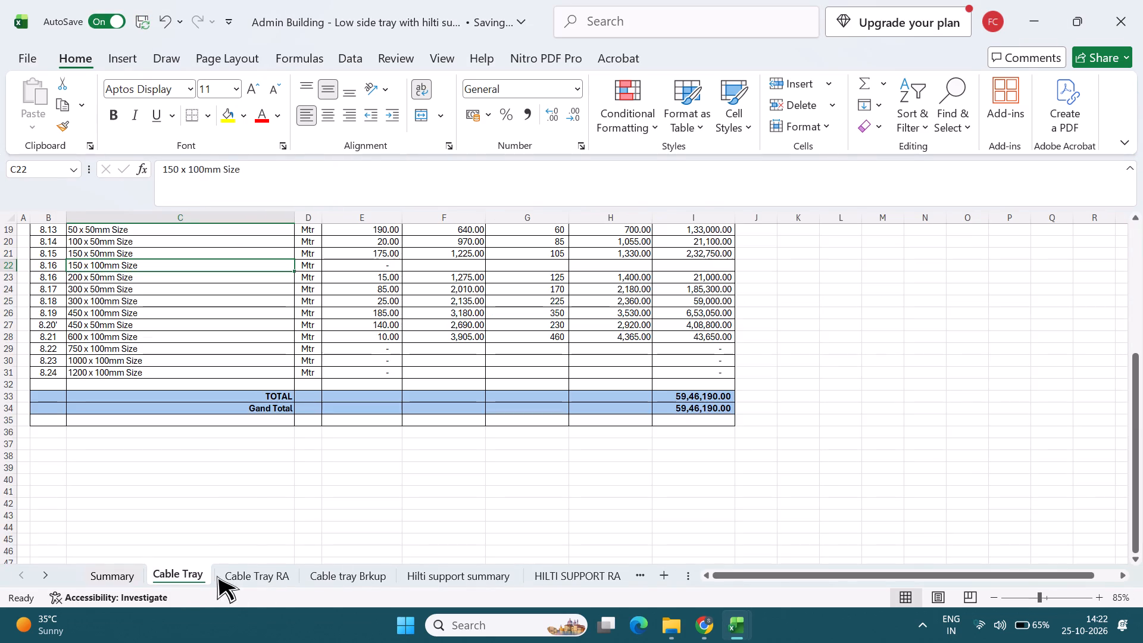
{"action": "scroll", "coordinate": [291, 463], "scroll_direction": "up", "scroll_amount": 5}
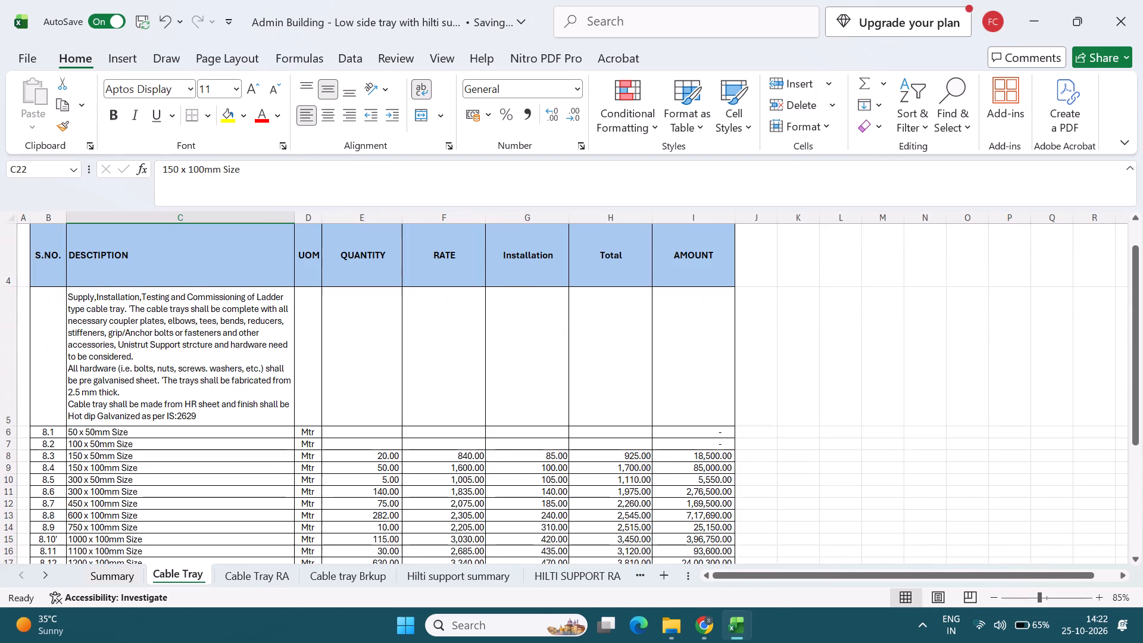
{"action": "left_click", "coordinate": [278, 581]}
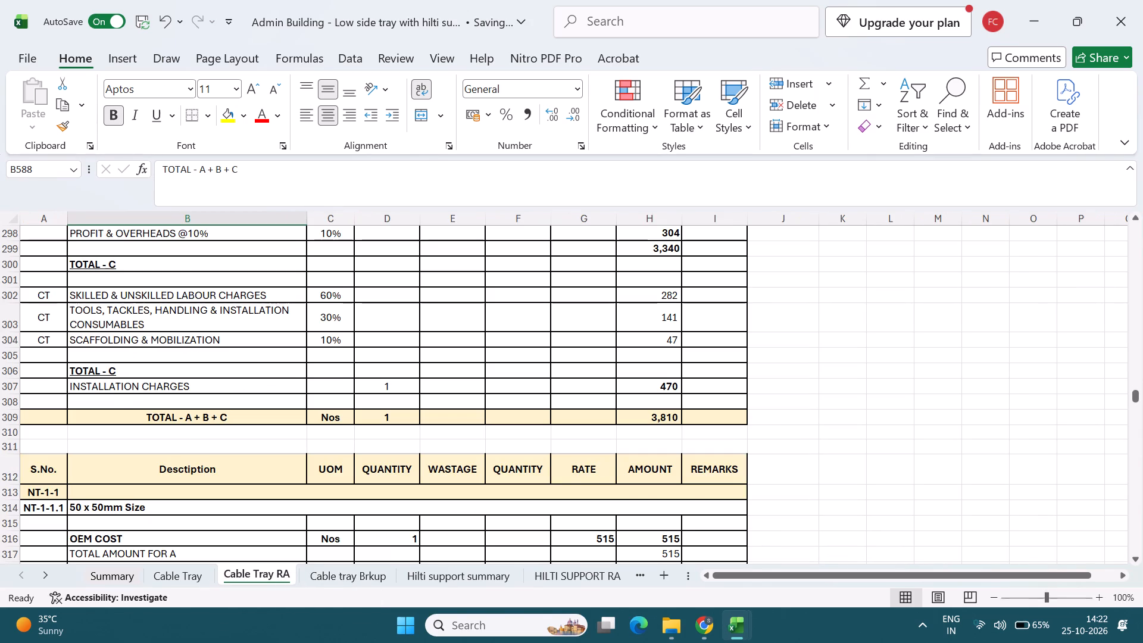
{"action": "scroll", "coordinate": [339, 480], "scroll_direction": "up", "scroll_amount": 10}
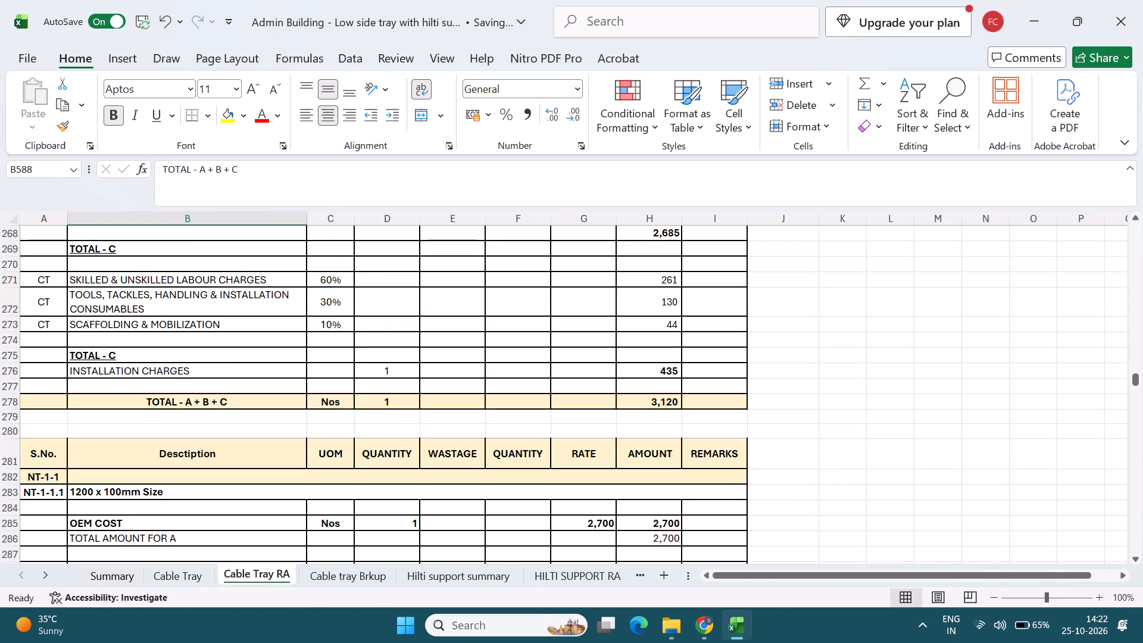
{"action": "scroll", "coordinate": [321, 529], "scroll_direction": "up", "scroll_amount": 2}
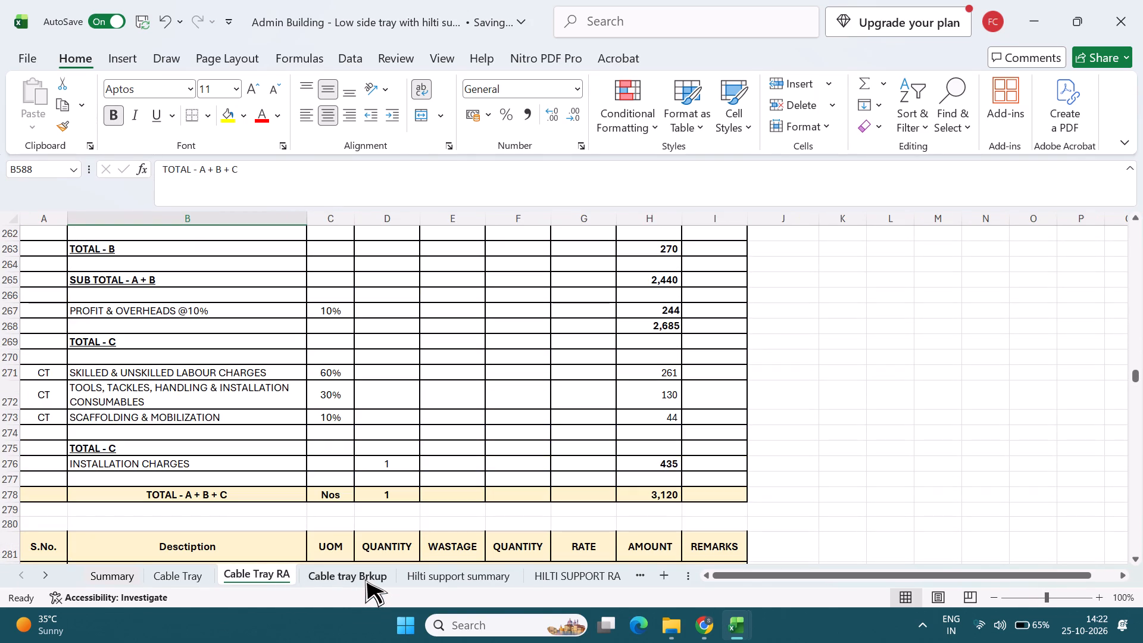
{"action": "left_click", "coordinate": [365, 579]}
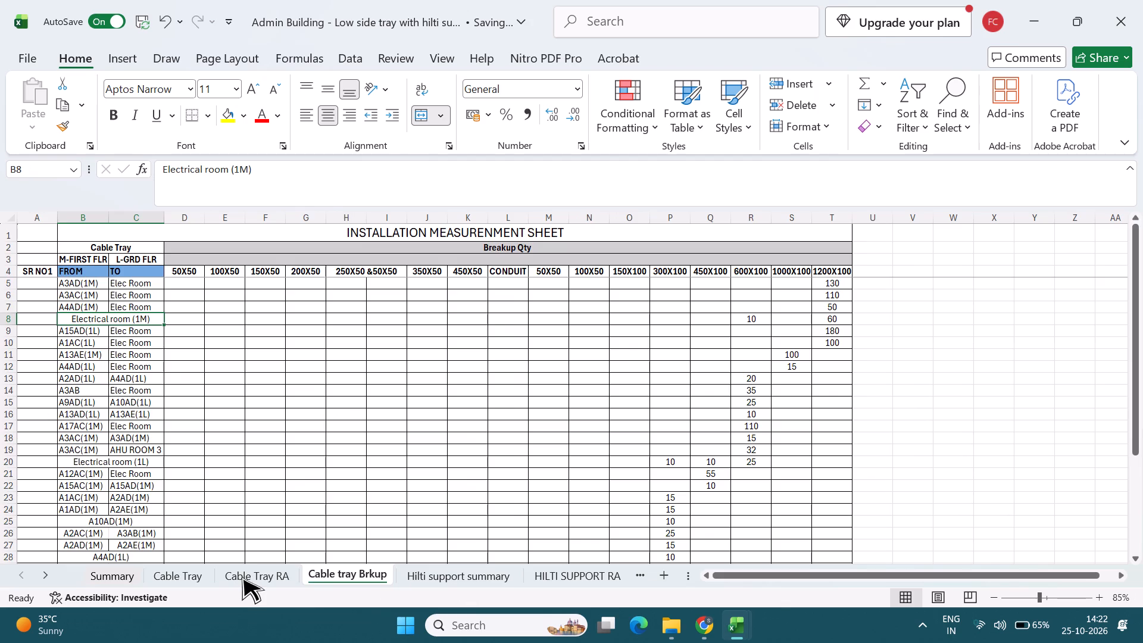
{"action": "left_click", "coordinate": [244, 576]}
{"action": "left_click", "coordinate": [173, 579]}
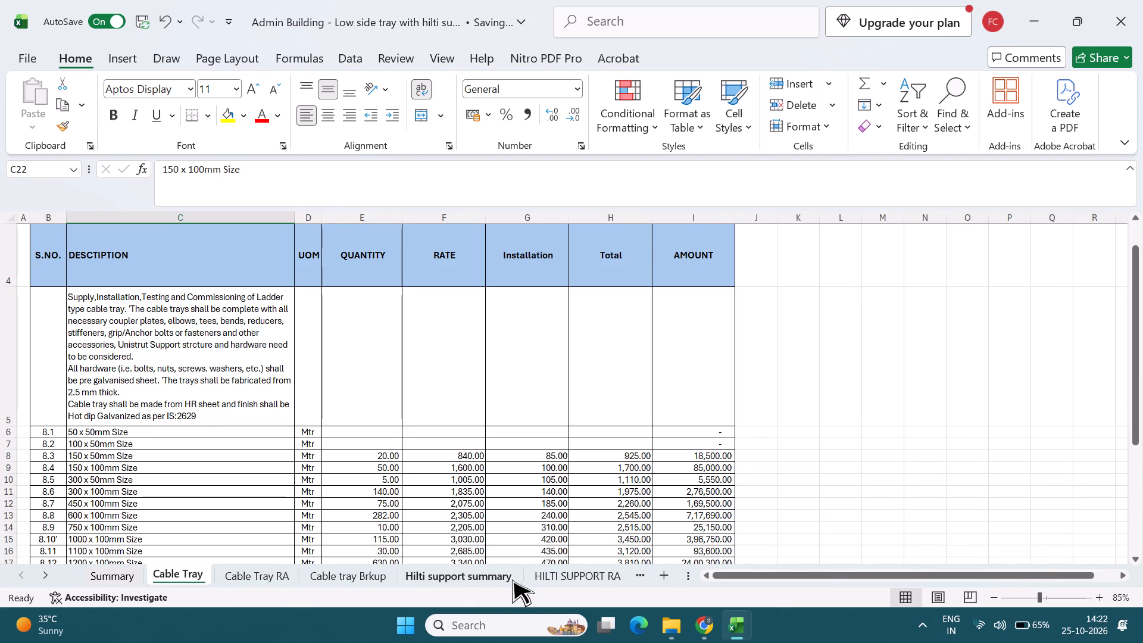
Examine the HILTI SUPPORT RA sheet and the item amounts and totals on the Hilti support summary sheet.
{"action": "left_click", "coordinate": [508, 589]}
{"action": "left_click", "coordinate": [575, 580]}
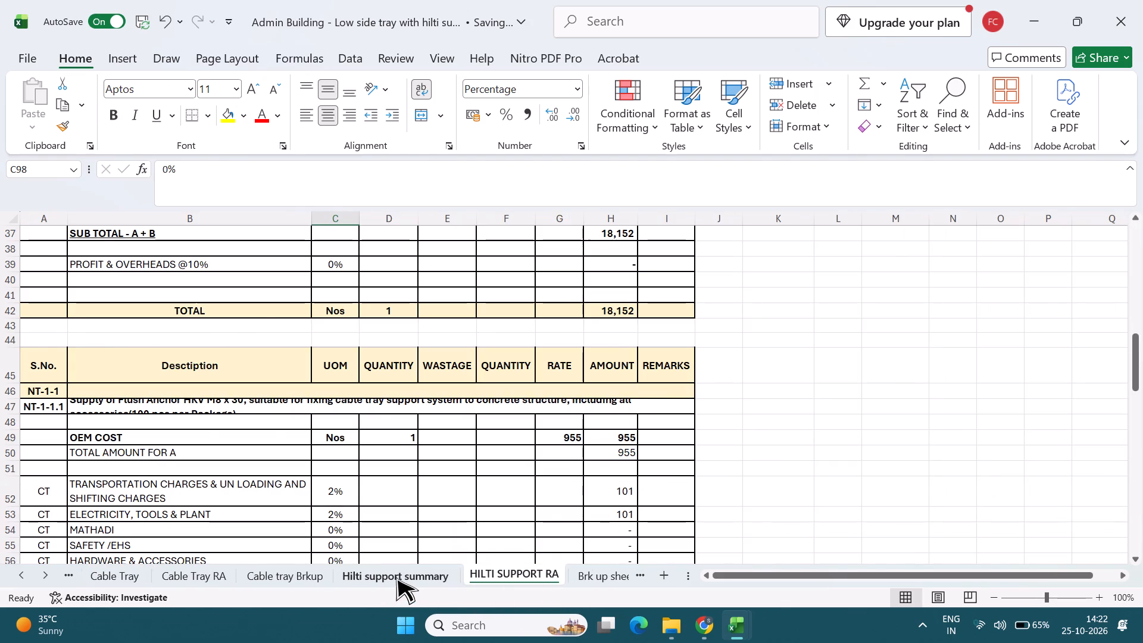
{"action": "left_click", "coordinate": [396, 577]}
{"action": "scroll", "coordinate": [360, 509], "scroll_direction": "down", "scroll_amount": 2}
Switch from the Admin Building workbook to the Micron_Cable_tray workbook.
{"action": "key", "text": "alt+Tab"}
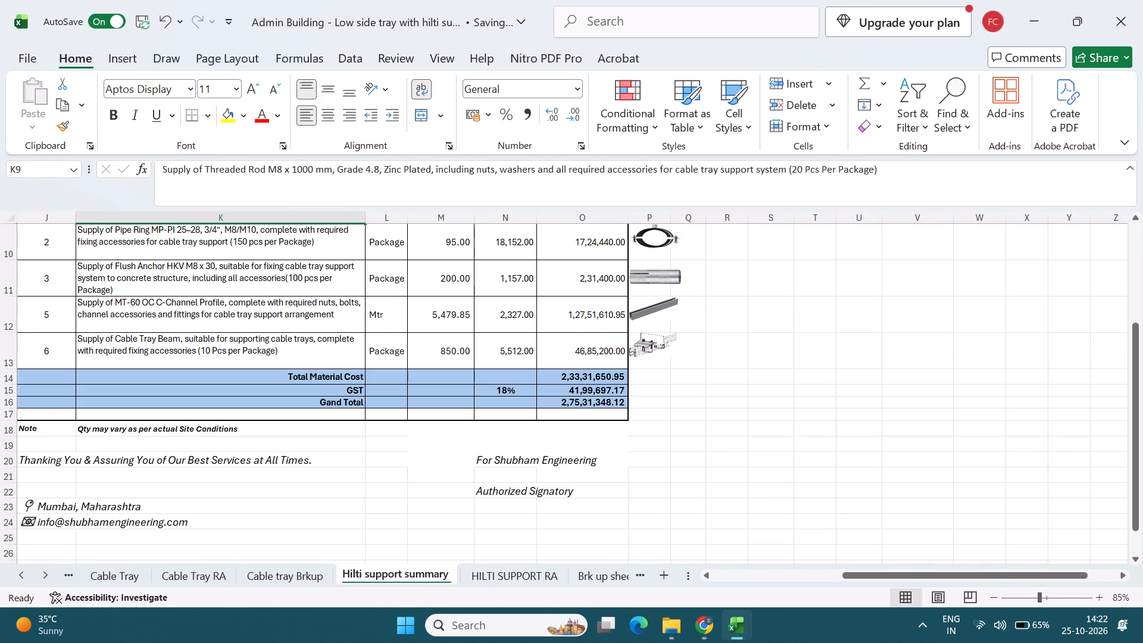
{"action": "key", "text": "alt+Tab"}
{"action": "key", "text": "alt+Tab"}
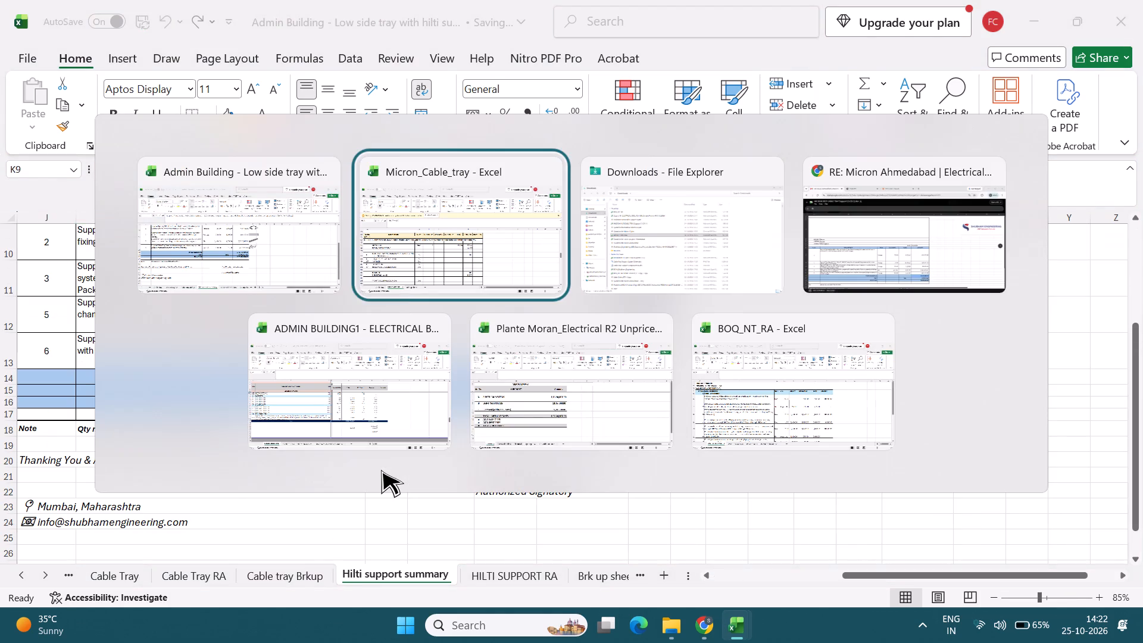
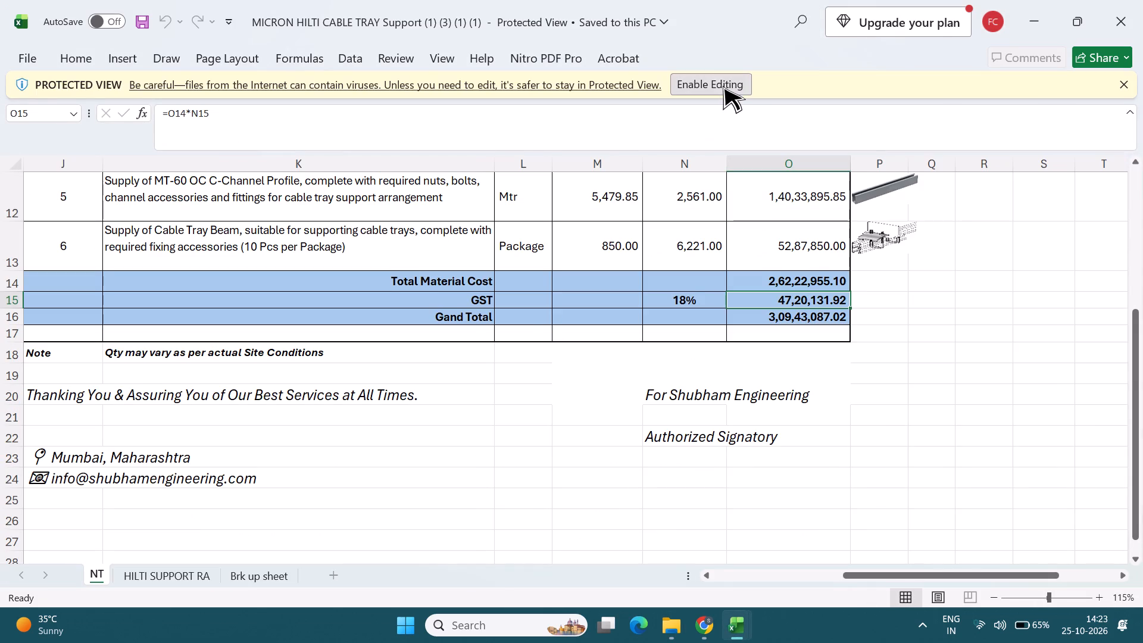
Look over the company header and project details at the start of the NT sheet's Hilti supports quotation.
{"action": "scroll", "coordinate": [311, 454], "scroll_direction": "up", "scroll_amount": 6}
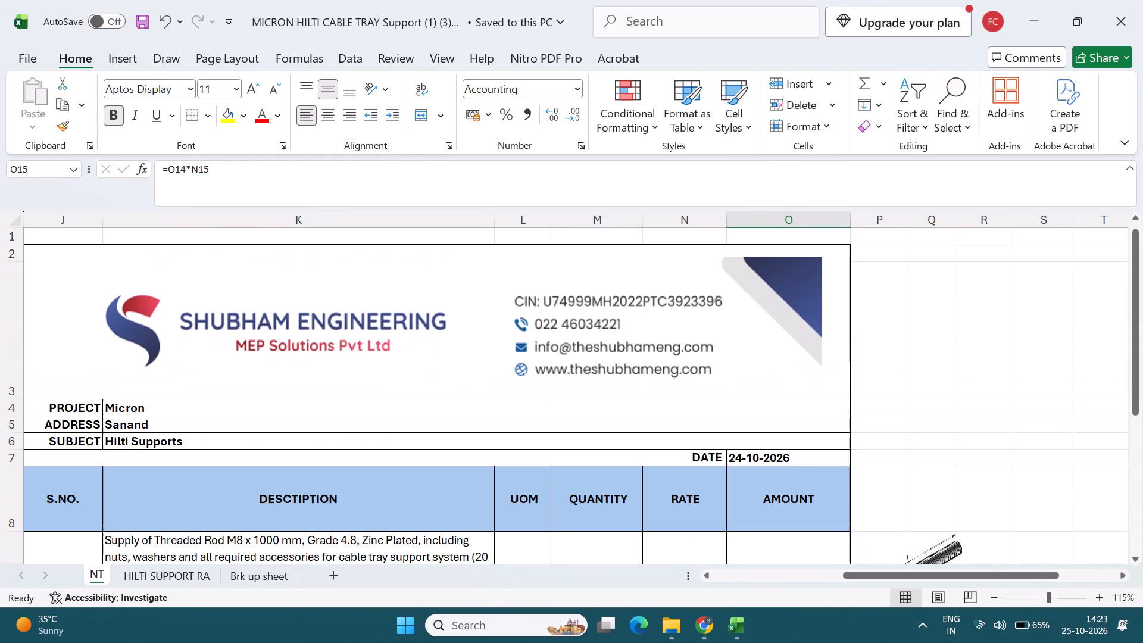
Compare the Hilti support summary's quantities, rates and totals with the NT sheet of the MICRON HILTI CABLE TRAY Support workbook.
{"action": "key", "text": "alt+Tab"}
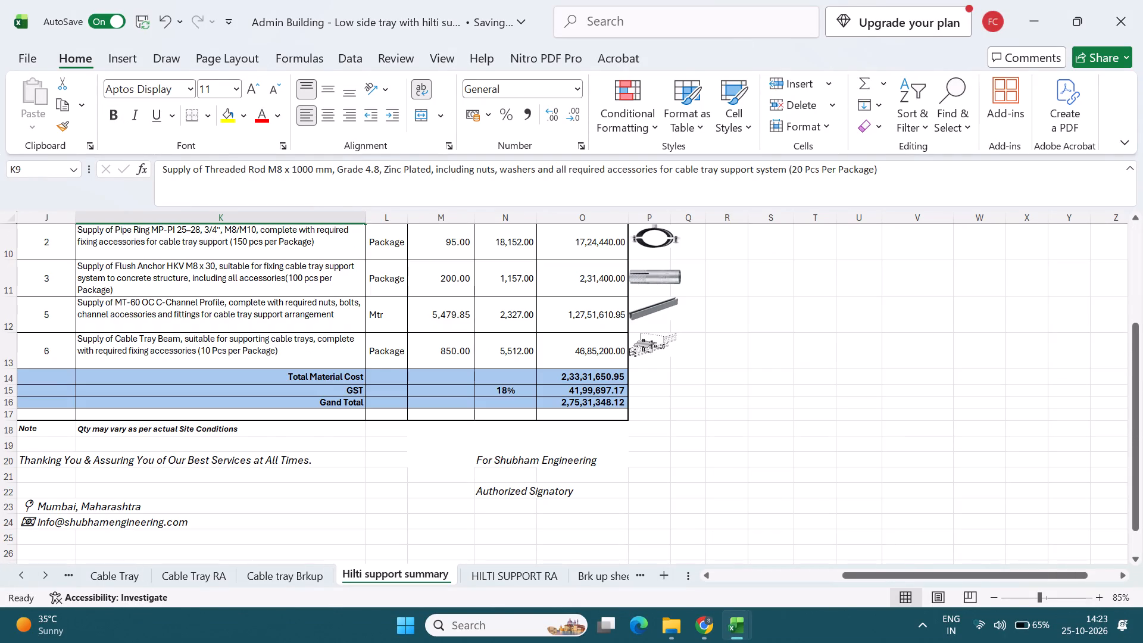
{"action": "scroll", "coordinate": [300, 516], "scroll_direction": "up", "scroll_amount": 2}
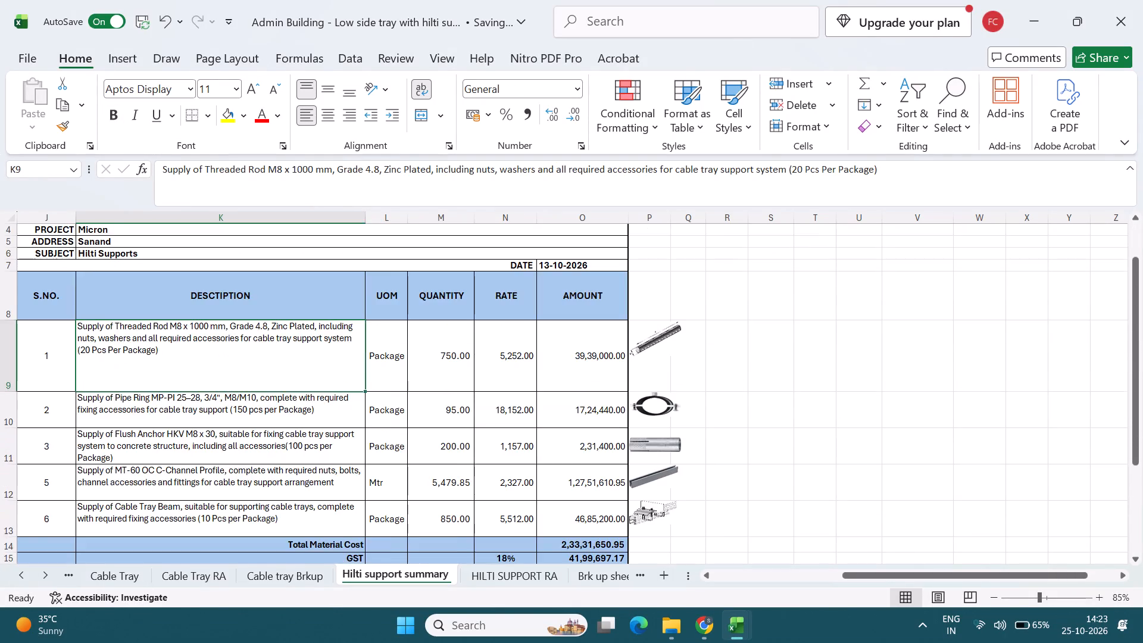
{"action": "scroll", "coordinate": [300, 516], "scroll_direction": "up", "scroll_amount": 2}
{"action": "scroll", "coordinate": [300, 516], "scroll_direction": "down", "scroll_amount": 2}
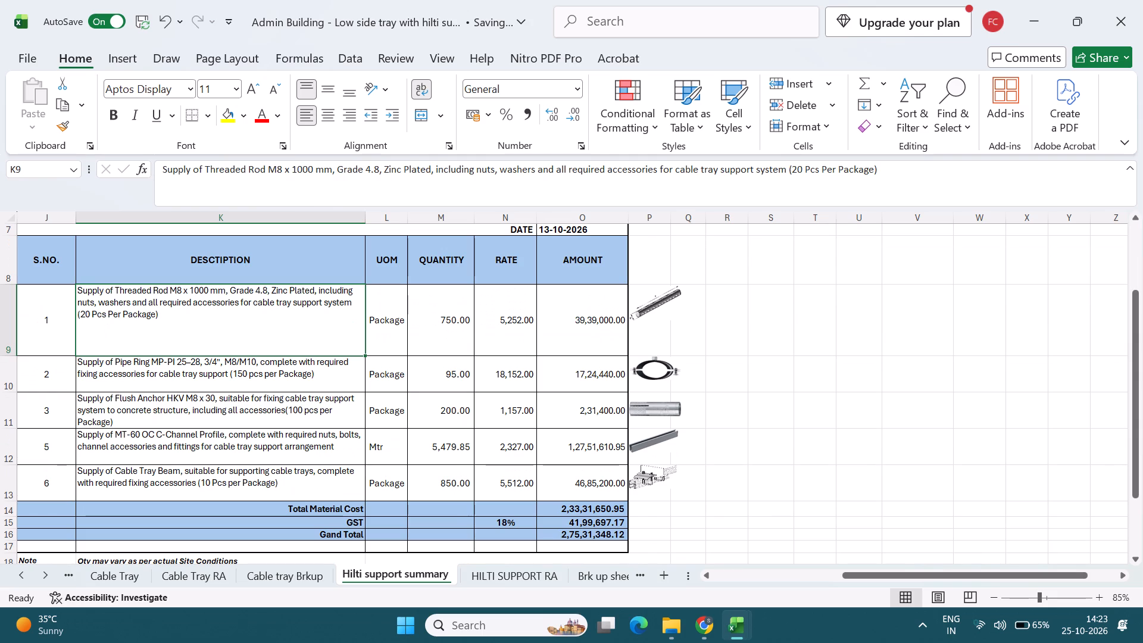
{"action": "scroll", "coordinate": [307, 526], "scroll_direction": "down", "scroll_amount": 1}
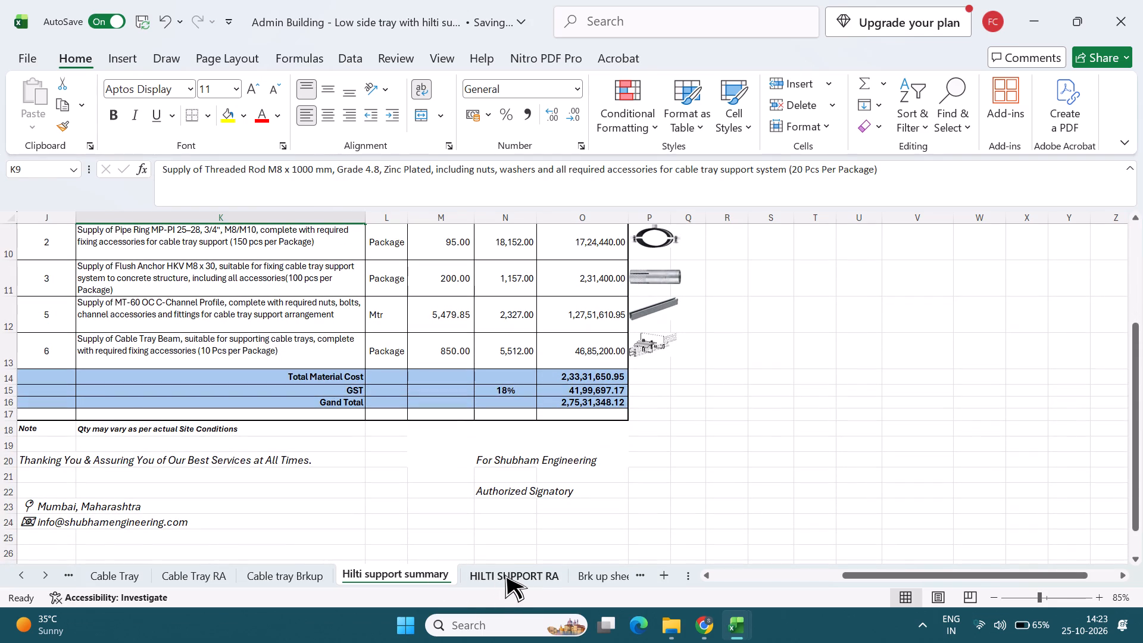
{"action": "key", "text": "alt+Tab"}
{"action": "scroll", "coordinate": [274, 425], "scroll_direction": "down", "scroll_amount": 3}
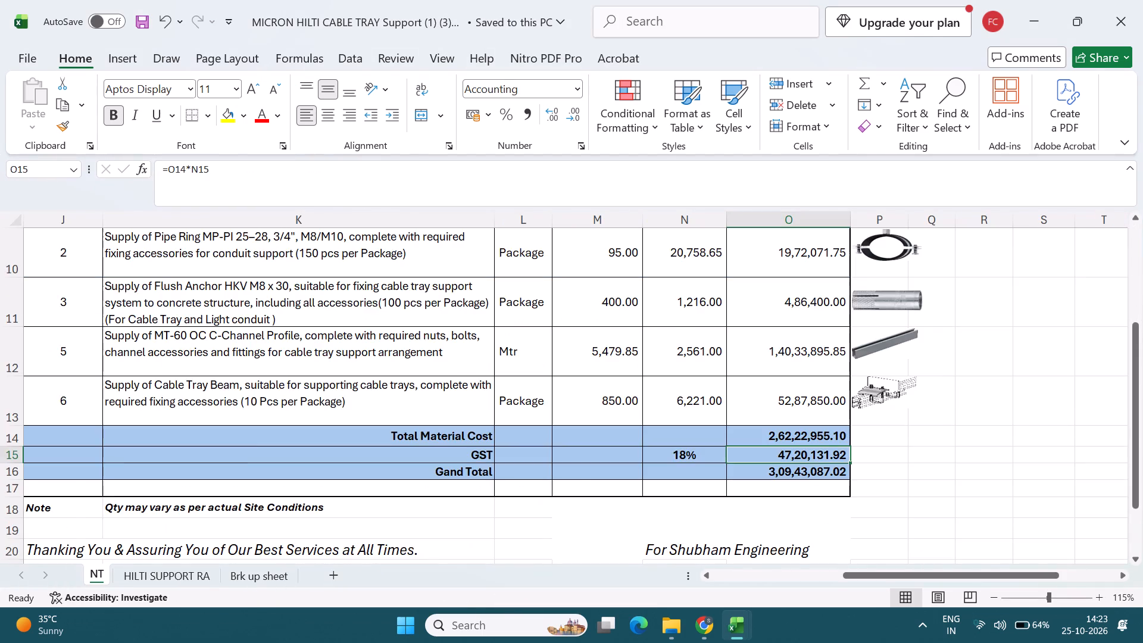
{"action": "key", "text": "alt+Tab"}
{"action": "scroll", "coordinate": [401, 458], "scroll_direction": "up", "scroll_amount": 2}
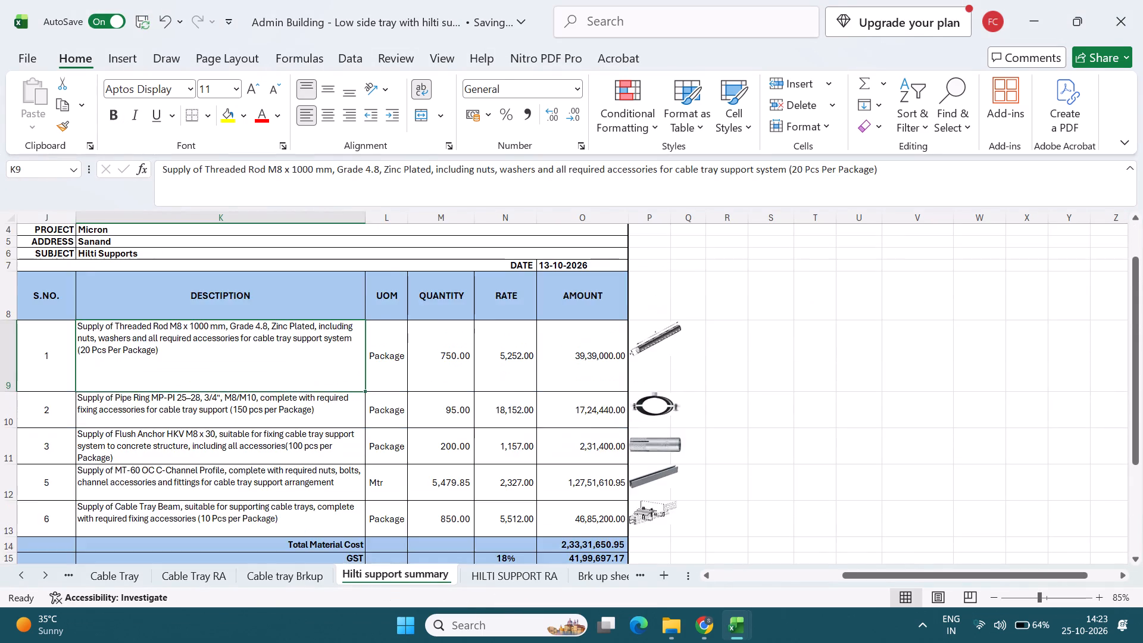
{"action": "key", "text": "alt+Tab"}
{"action": "scroll", "coordinate": [455, 402], "scroll_direction": "up", "scroll_amount": 2}
{"action": "scroll", "coordinate": [460, 405], "scroll_direction": "down", "scroll_amount": 1, "text": "ctrl"}
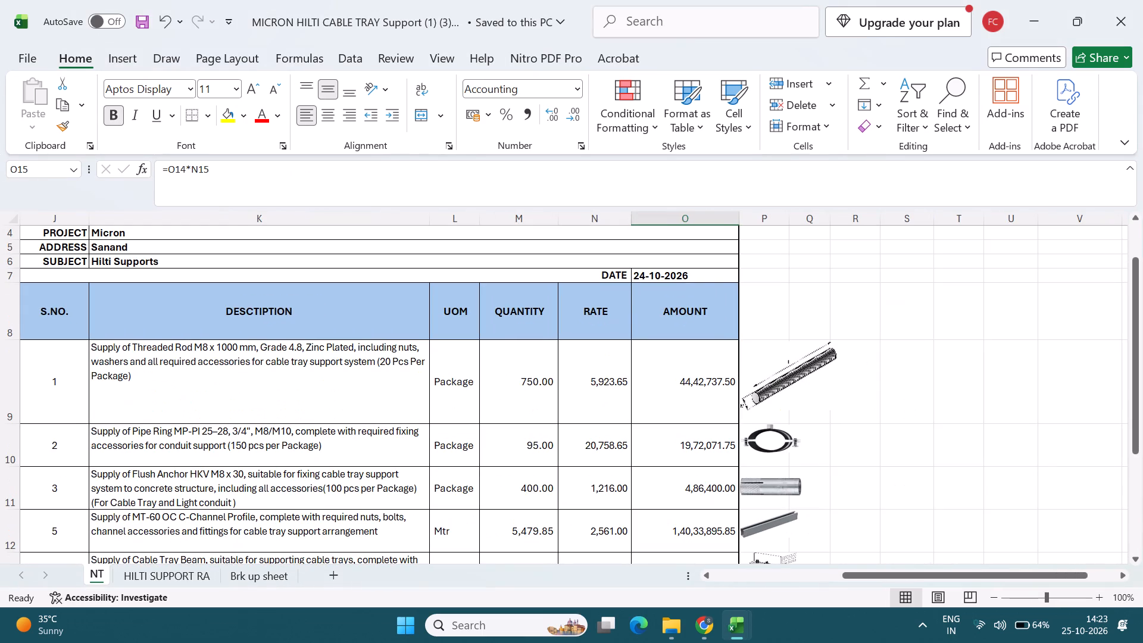
{"action": "key", "text": "alt+Tab"}
{"action": "key", "text": "alt+Tab"}
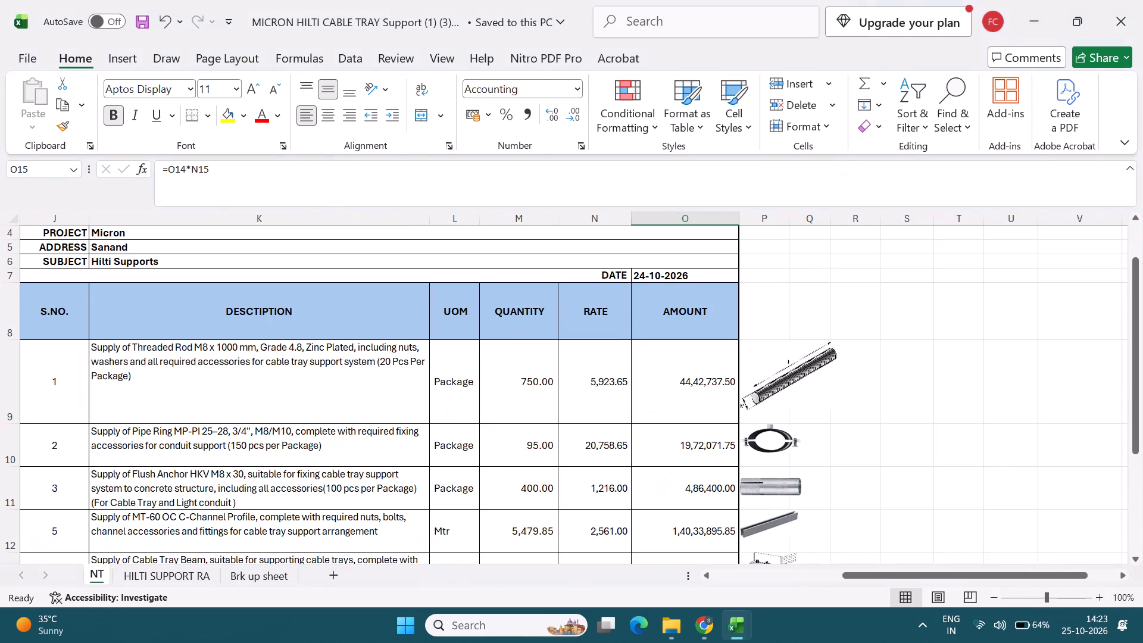
{"action": "key", "text": "alt+Tab"}
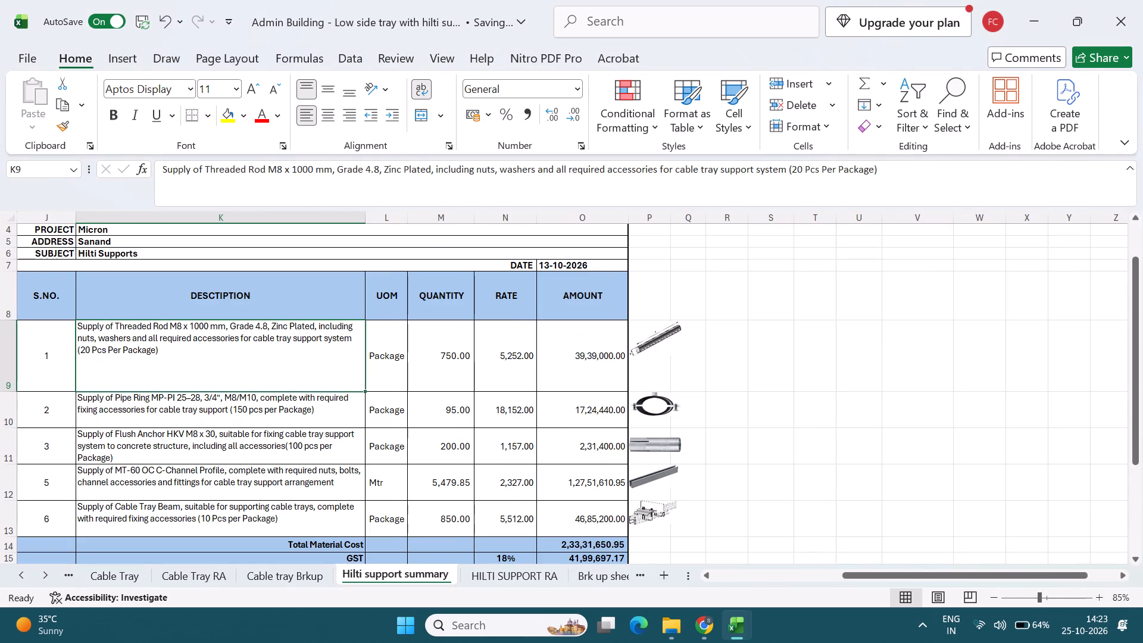
Check the source of the threaded rod rate and examine its charges and total in the HILTI SUPPORT RA sheet.
{"action": "left_click", "coordinate": [527, 371]}
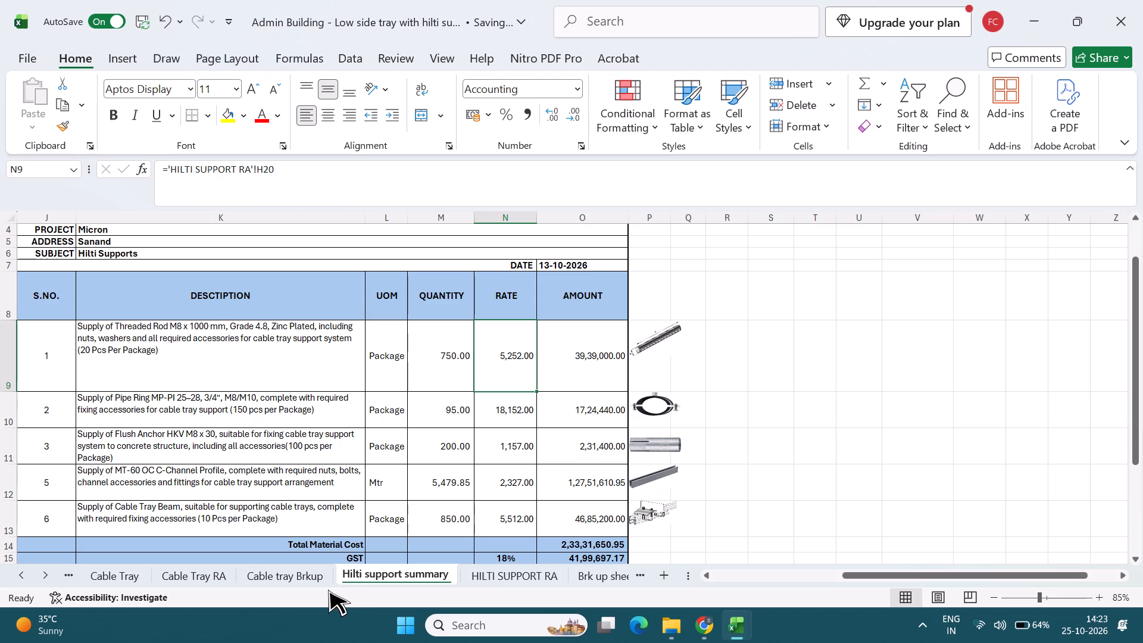
{"action": "left_click", "coordinate": [501, 578]}
{"action": "scroll", "coordinate": [498, 507], "scroll_direction": "up", "scroll_amount": 4}
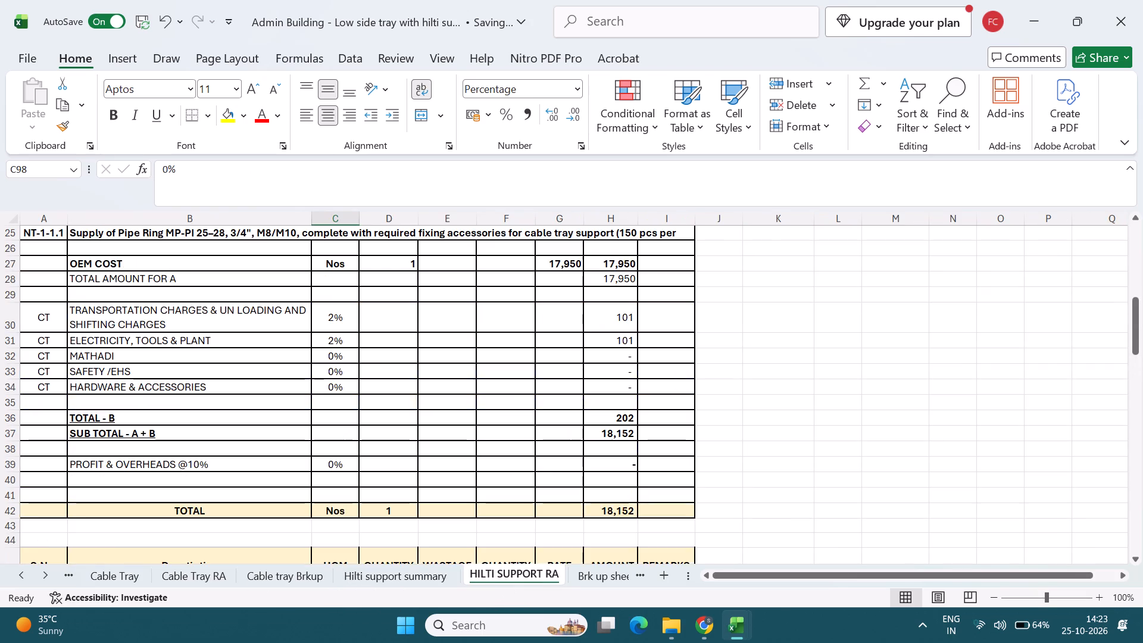
{"action": "scroll", "coordinate": [498, 507], "scroll_direction": "up", "scroll_amount": 9}
{"action": "scroll", "coordinate": [498, 507], "scroll_direction": "down", "scroll_amount": 1}
{"action": "scroll", "coordinate": [498, 507], "scroll_direction": "up", "scroll_amount": 1}
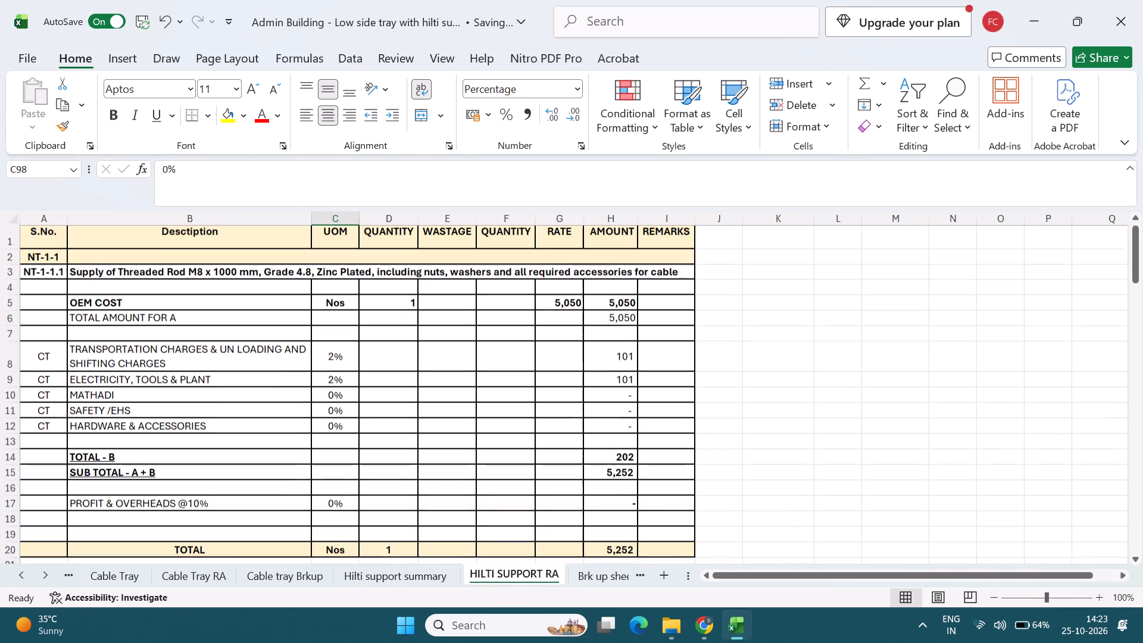
Review the MICRON HILTI CABLE TRAY Support workbook's sheets, examining each item's charges, profit and totals in HILTI SUPPORT RA.
{"action": "key", "text": "alt+Tab"}
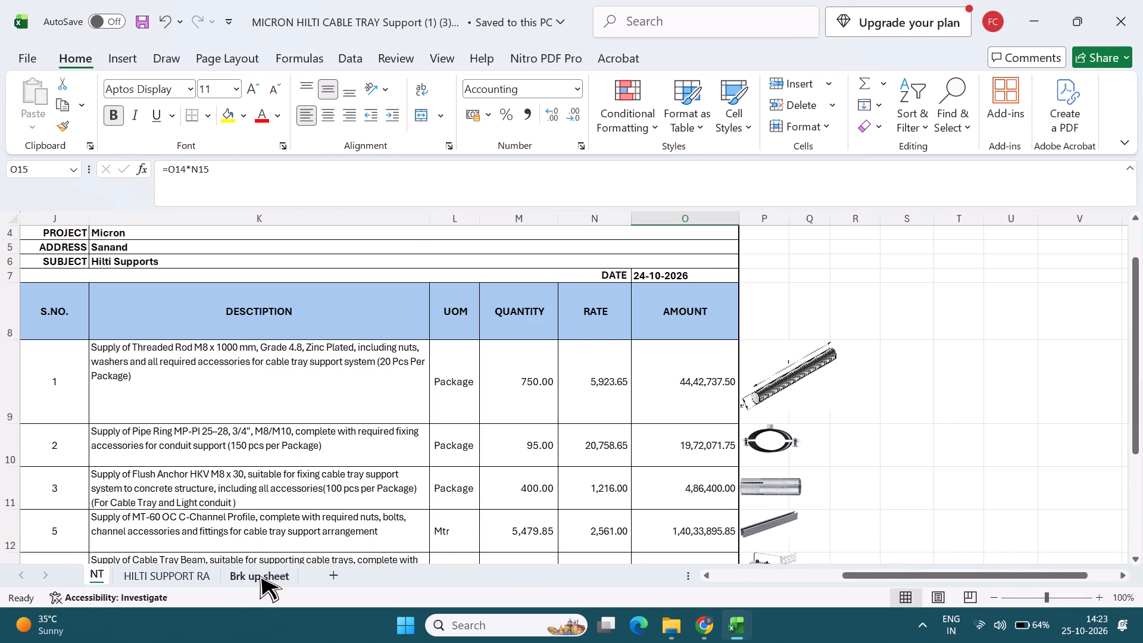
{"action": "key", "text": "alt+Tab"}
{"action": "key", "text": "alt+Tab"}
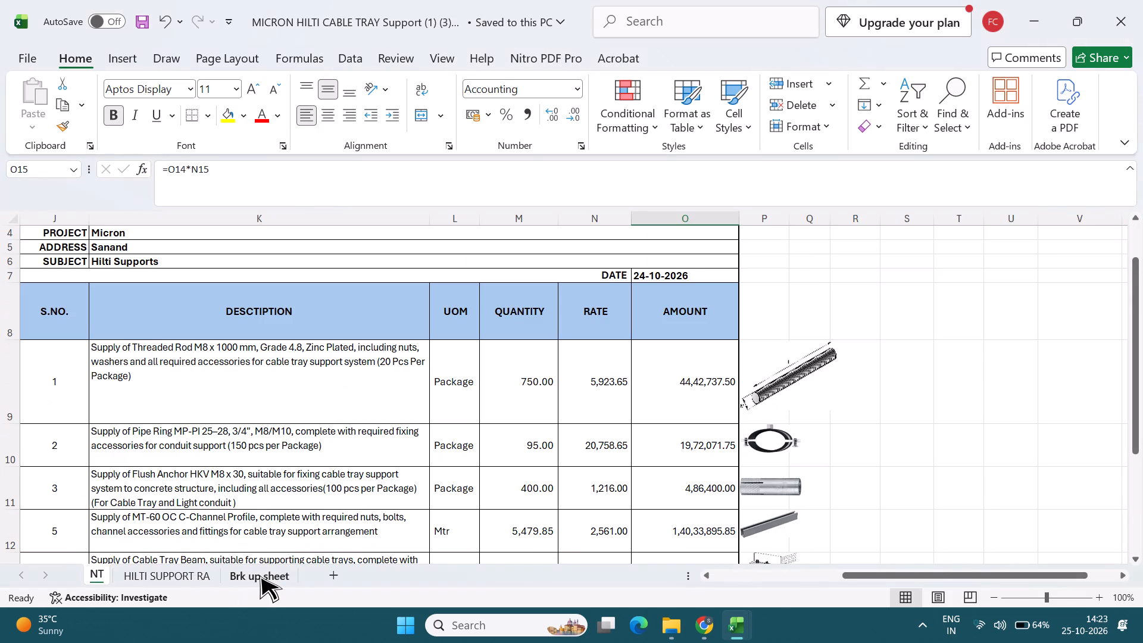
{"action": "left_click", "coordinate": [260, 575]}
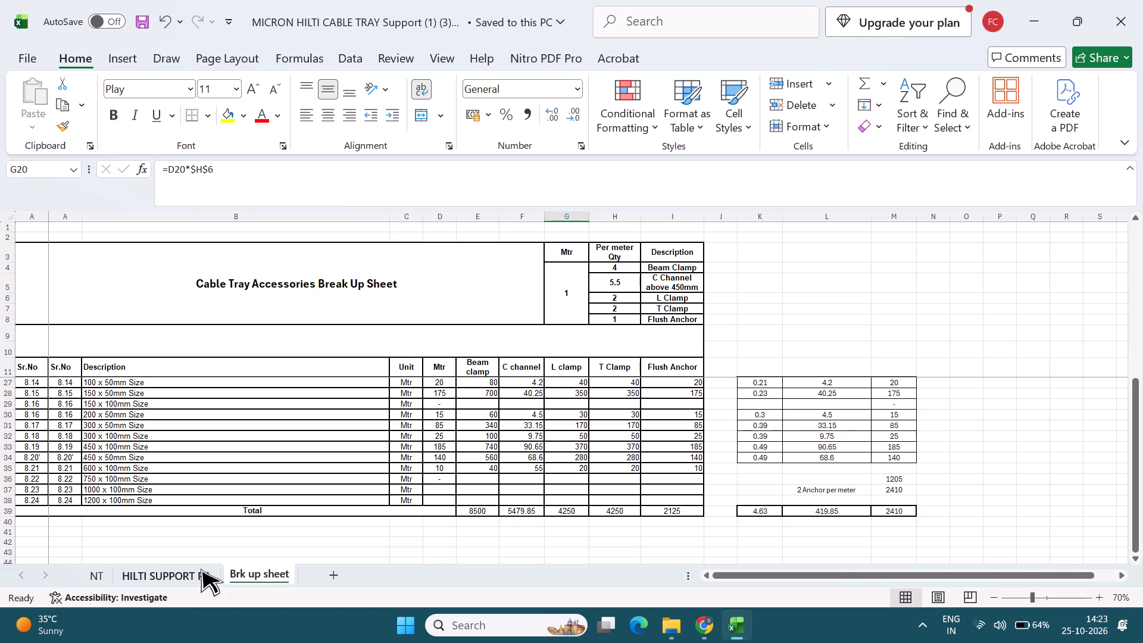
{"action": "left_click", "coordinate": [175, 579]}
{"action": "left_click", "coordinate": [102, 574]}
{"action": "scroll", "coordinate": [323, 438], "scroll_direction": "up", "scroll_amount": 1}
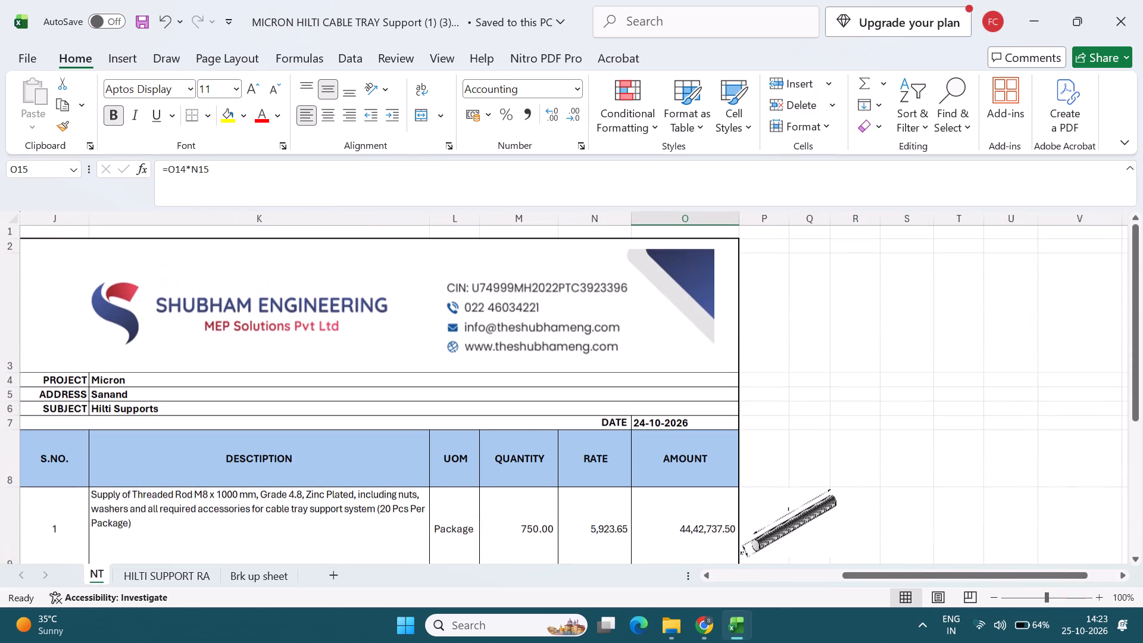
{"action": "left_click", "coordinate": [149, 578]}
{"action": "scroll", "coordinate": [280, 460], "scroll_direction": "up", "scroll_amount": 6}
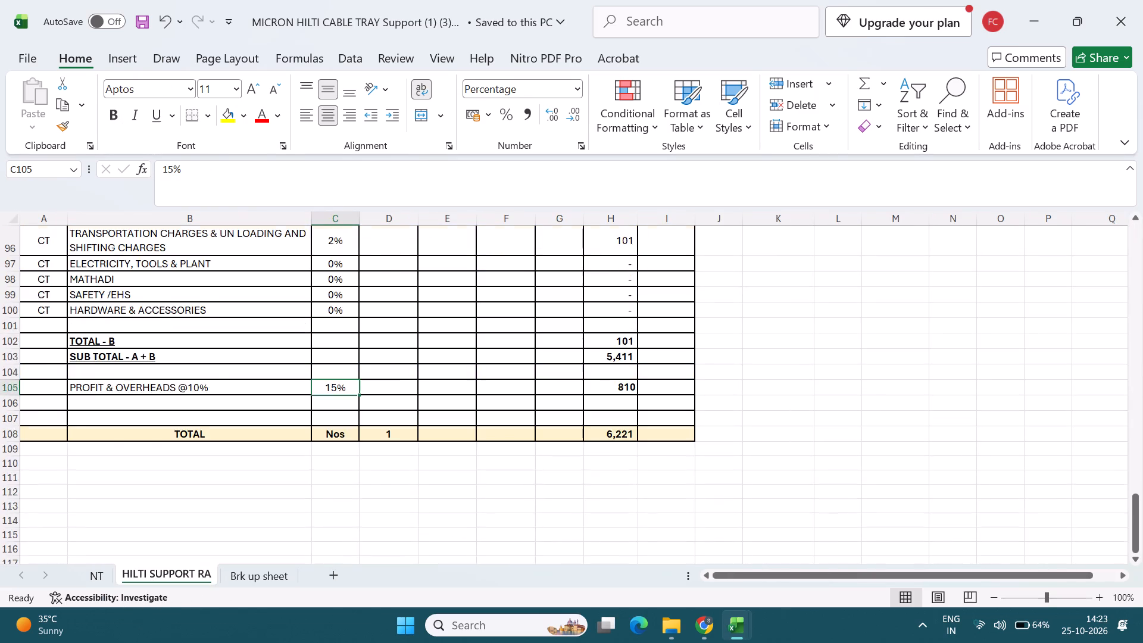
{"action": "scroll", "coordinate": [280, 460], "scroll_direction": "up", "scroll_amount": 2}
{"action": "scroll", "coordinate": [280, 460], "scroll_direction": "down", "scroll_amount": 2}
{"action": "middle_click_drag", "start_coordinate": [280, 460], "coordinate": [332, 177]}
{"action": "scroll", "coordinate": [280, 460], "scroll_direction": "up", "scroll_amount": 1}
{"action": "scroll", "coordinate": [367, 379], "scroll_direction": "down", "scroll_amount": 2}
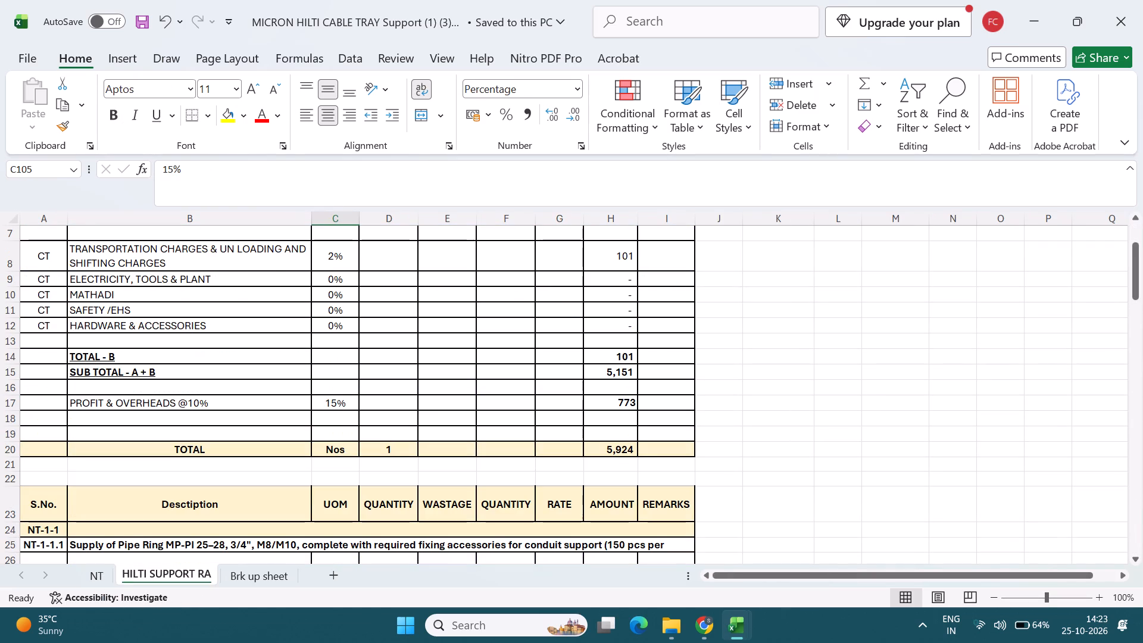
{"action": "scroll", "coordinate": [367, 380], "scroll_direction": "up", "scroll_amount": 2}
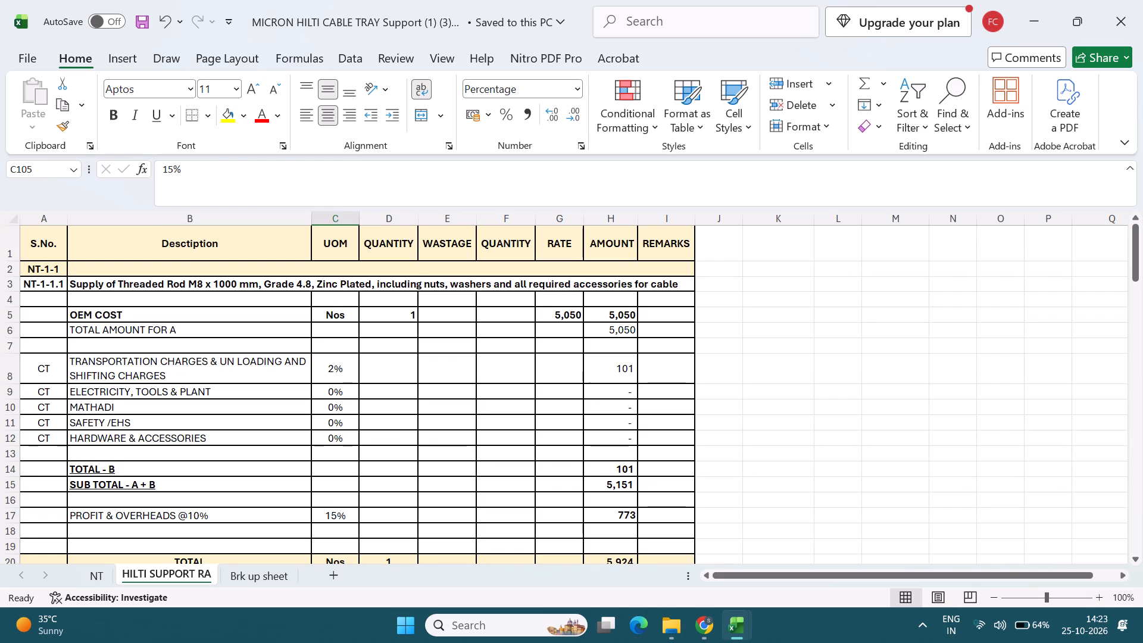
{"action": "scroll", "coordinate": [366, 380], "scroll_direction": "down", "scroll_amount": 1}
{"action": "scroll", "coordinate": [366, 380], "scroll_direction": "up", "scroll_amount": 1}
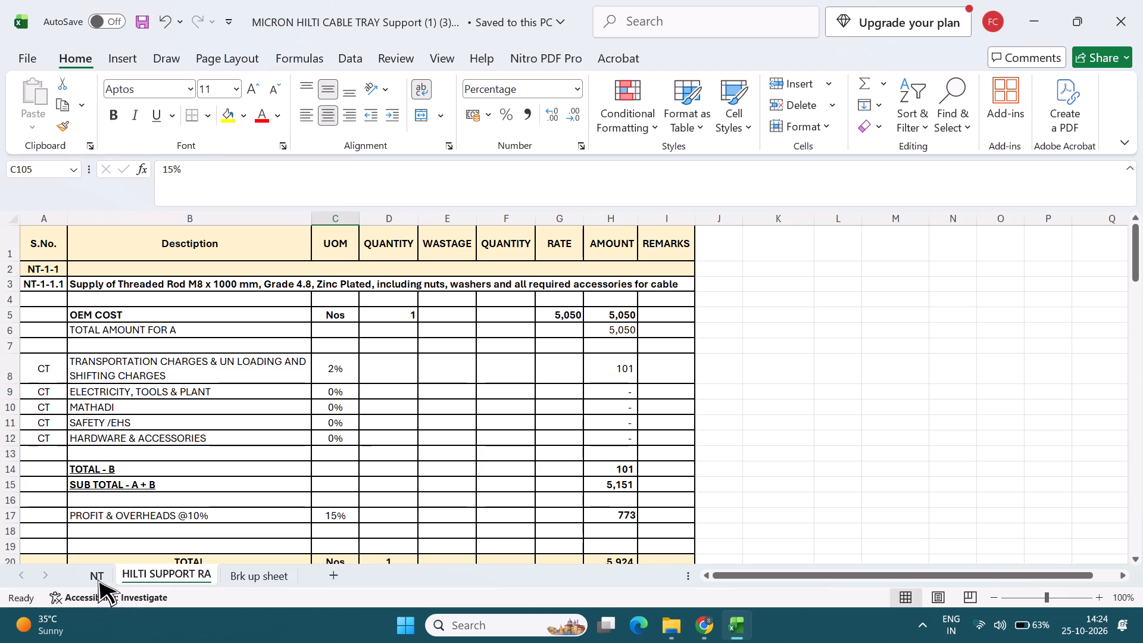
{"action": "scroll", "coordinate": [334, 410], "scroll_direction": "down", "scroll_amount": 14}
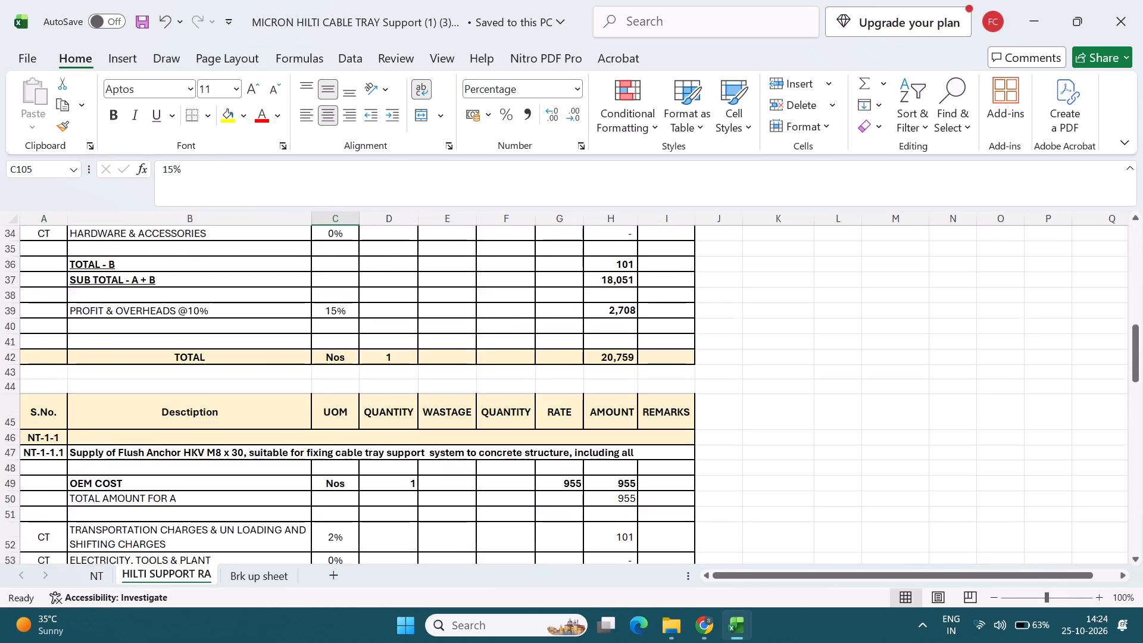
{"action": "scroll", "coordinate": [327, 411], "scroll_direction": "down", "scroll_amount": 1}
{"action": "key", "text": "alt+Tab"}
{"action": "key", "text": "alt+Tab"}
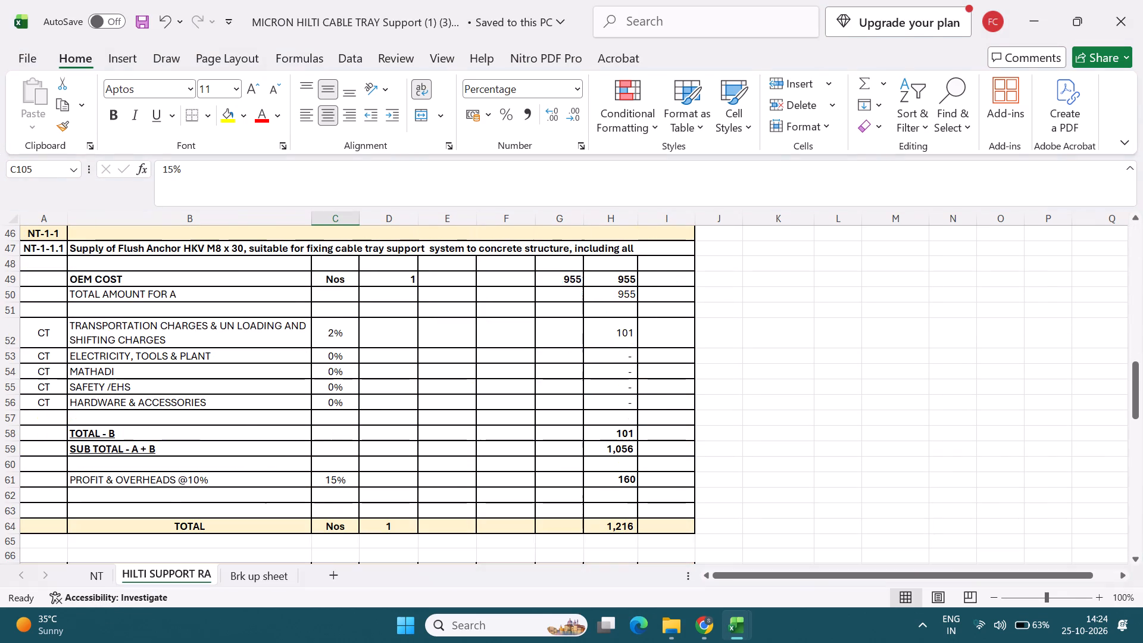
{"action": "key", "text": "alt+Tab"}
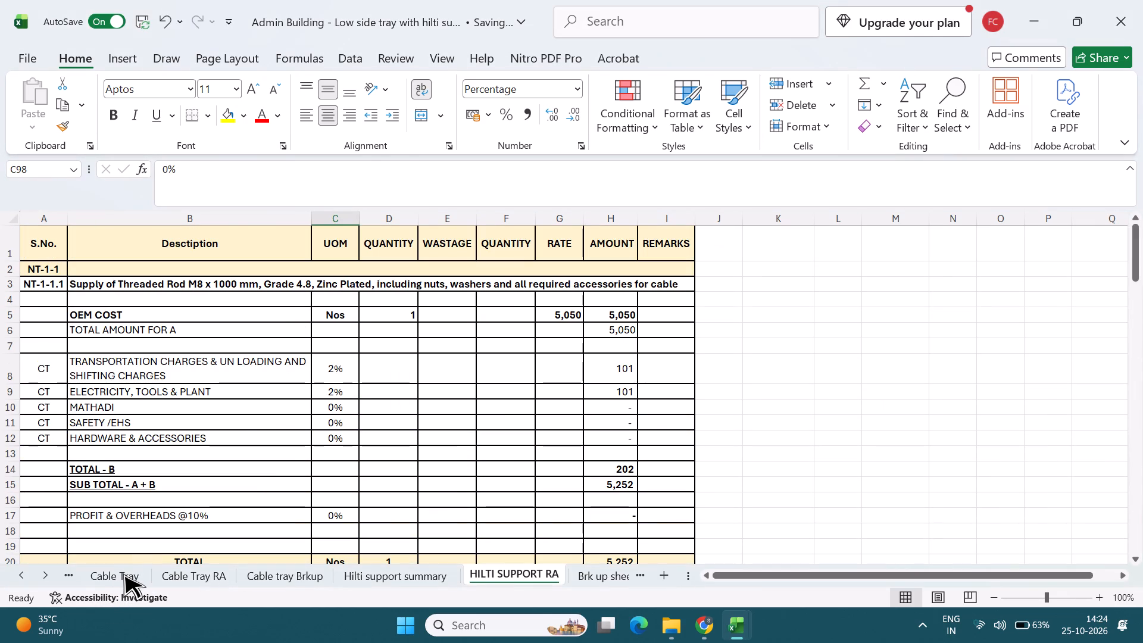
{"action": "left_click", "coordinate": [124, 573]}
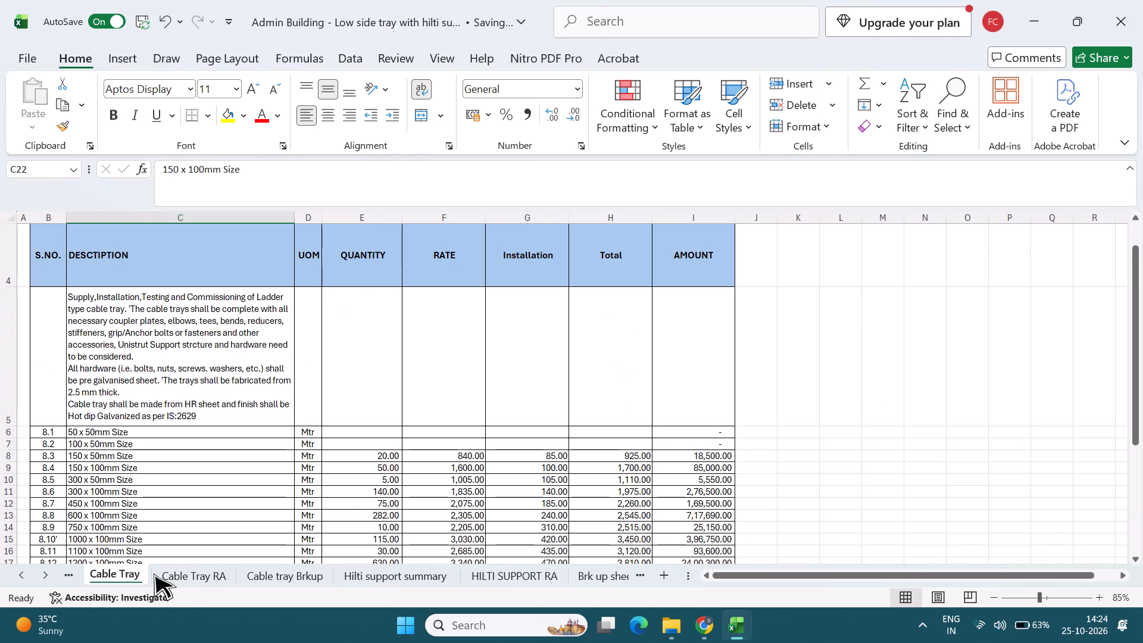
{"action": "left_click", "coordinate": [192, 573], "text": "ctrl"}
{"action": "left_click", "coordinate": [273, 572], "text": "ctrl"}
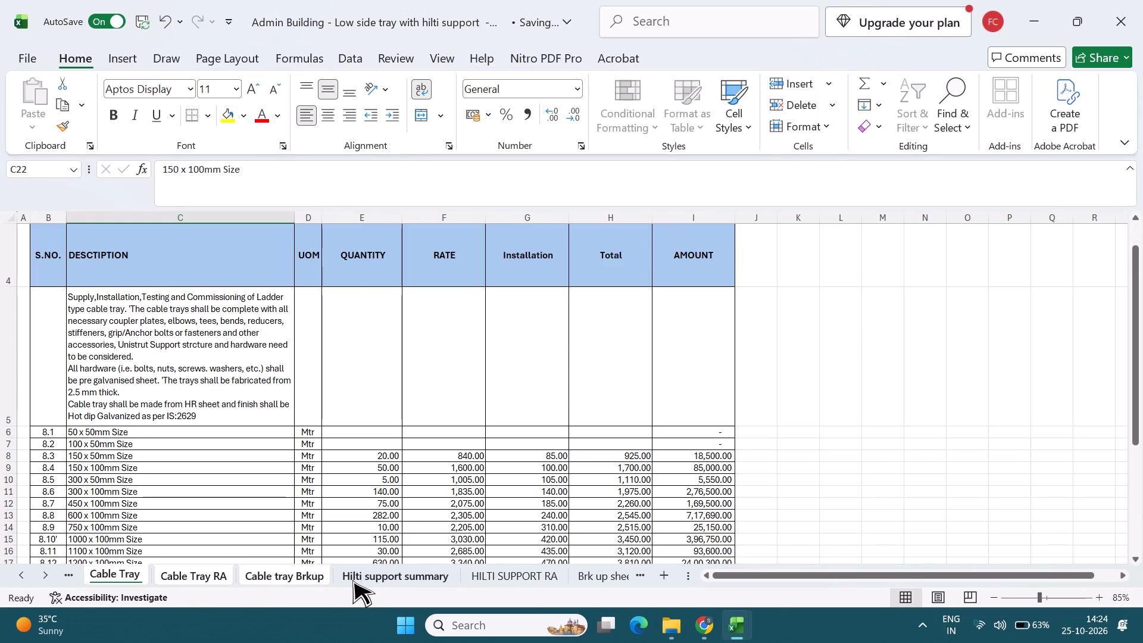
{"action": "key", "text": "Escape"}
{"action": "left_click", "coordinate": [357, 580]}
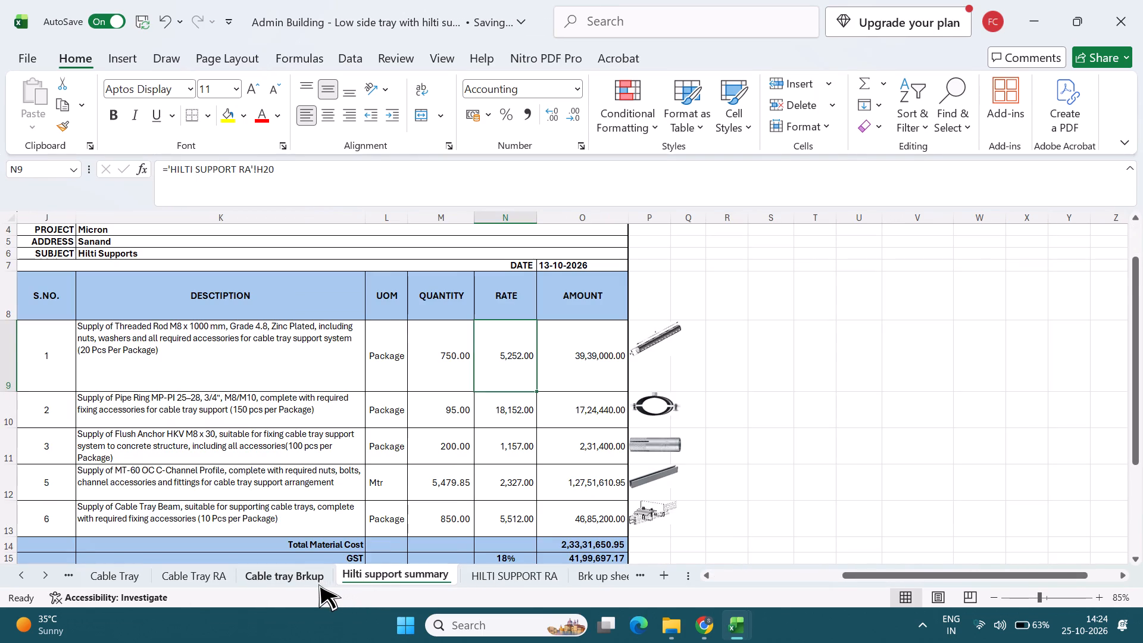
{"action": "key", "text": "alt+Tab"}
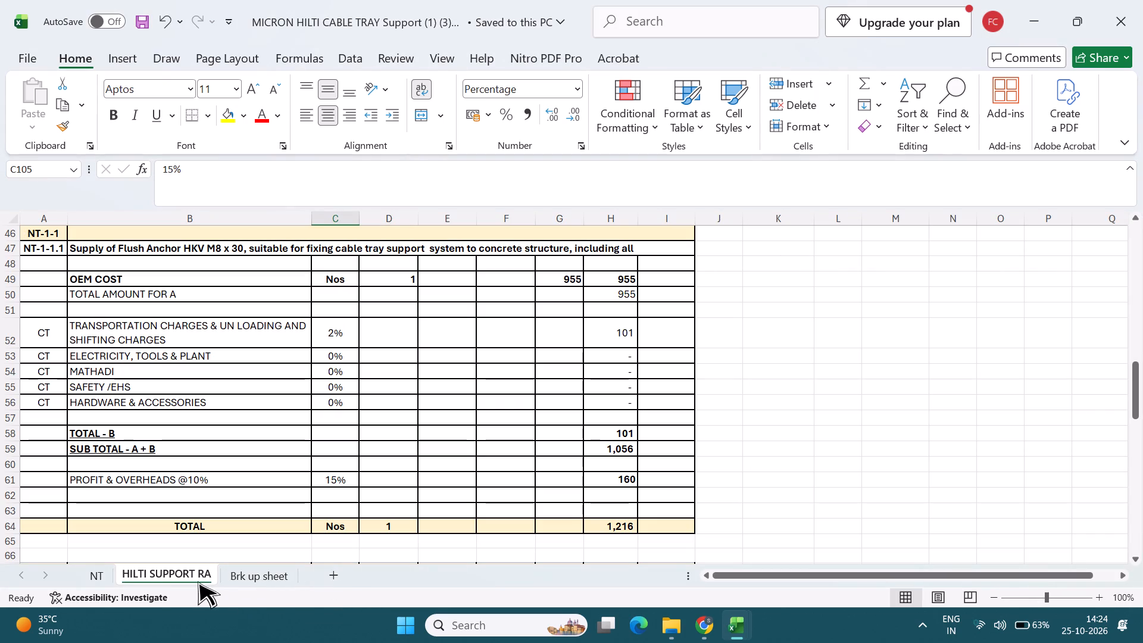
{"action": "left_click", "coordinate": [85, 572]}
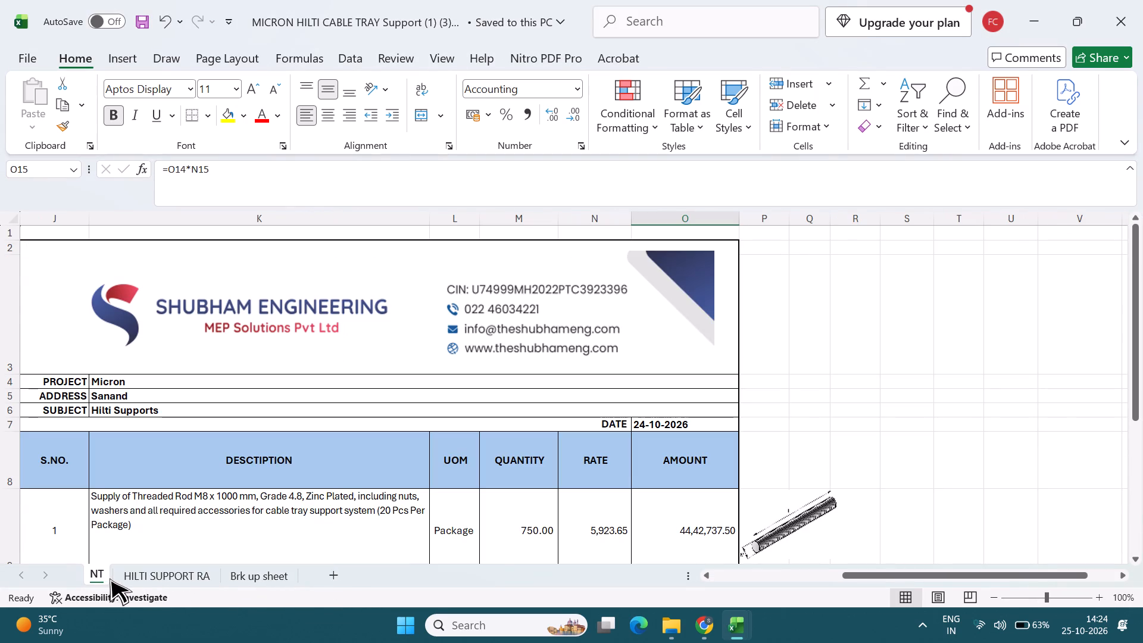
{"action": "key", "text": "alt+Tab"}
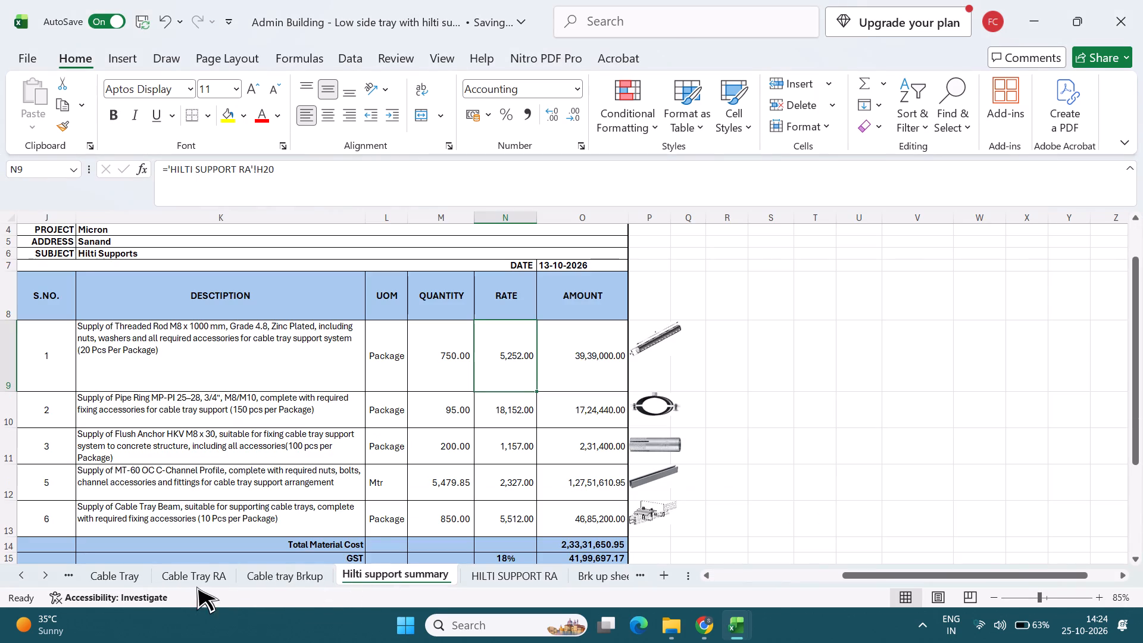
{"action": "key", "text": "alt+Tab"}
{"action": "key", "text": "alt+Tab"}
Move the Cable Tray, Cable Tray RA and Cable tray Brkup sheets together into Micron_Cable_tray.xlsx, ahead of its existing Cable Tray sheet.
{"action": "left_click", "coordinate": [104, 576]}
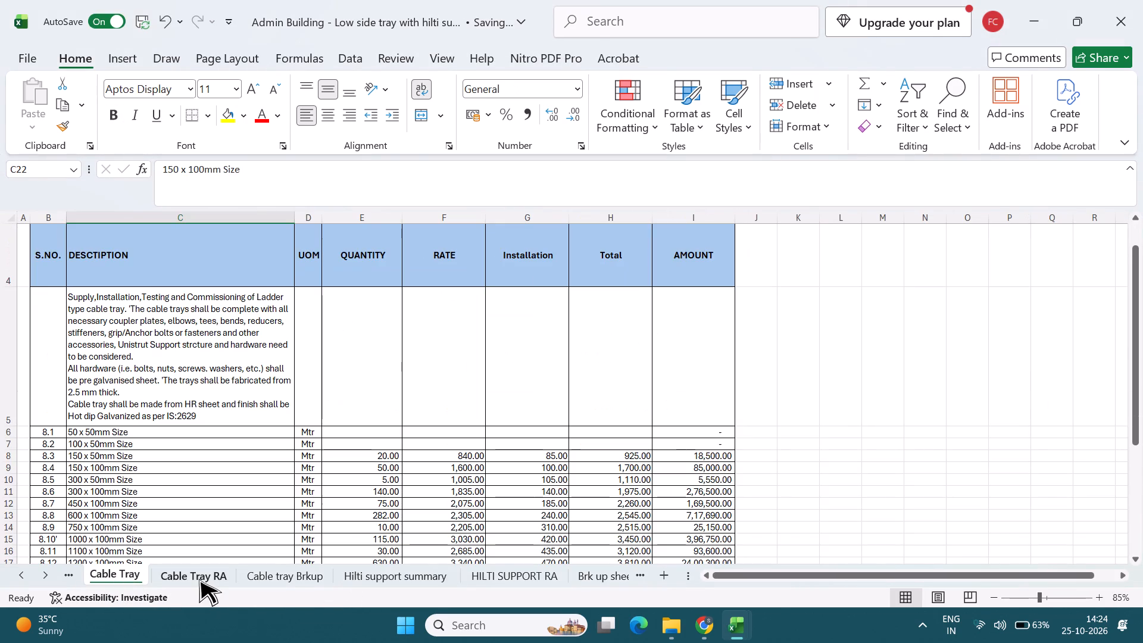
{"action": "left_click", "coordinate": [199, 579], "text": "ctrl"}
{"action": "left_click", "coordinate": [284, 576], "text": "ctrl"}
{"action": "right_click", "coordinate": [284, 576]}
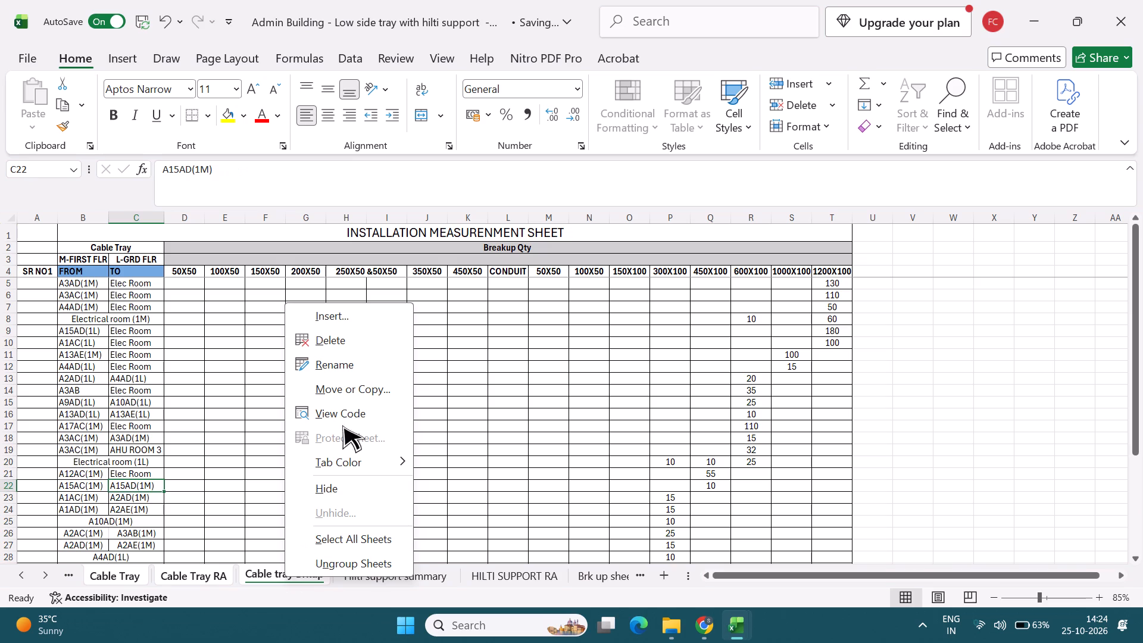
{"action": "left_click", "coordinate": [360, 389]}
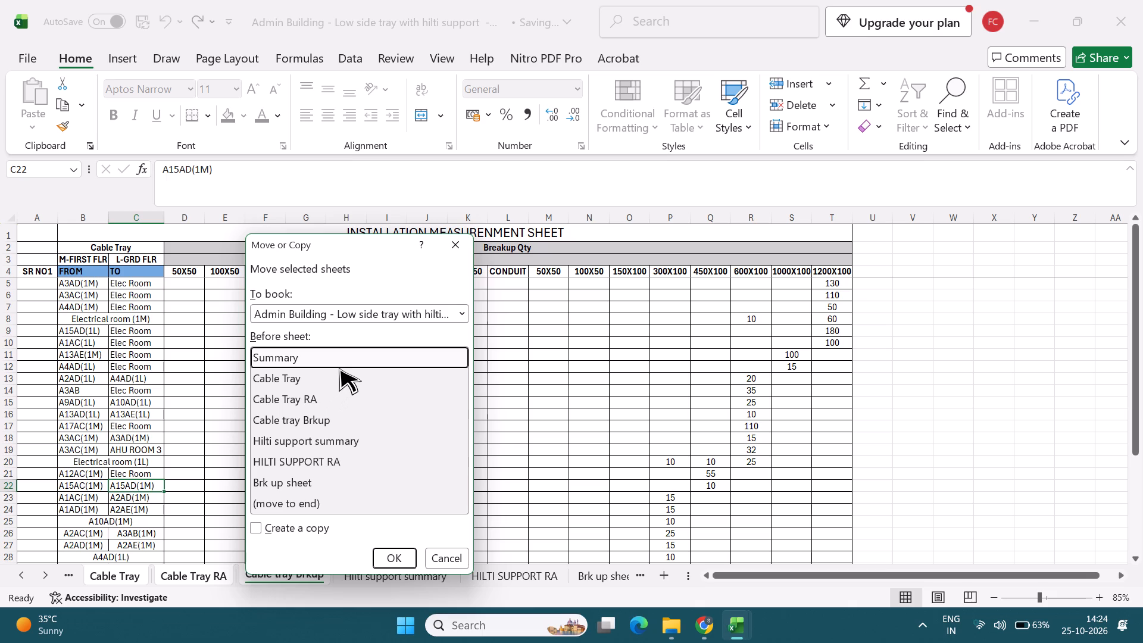
{"action": "left_click", "coordinate": [339, 367]}
{"action": "left_click", "coordinate": [331, 373]}
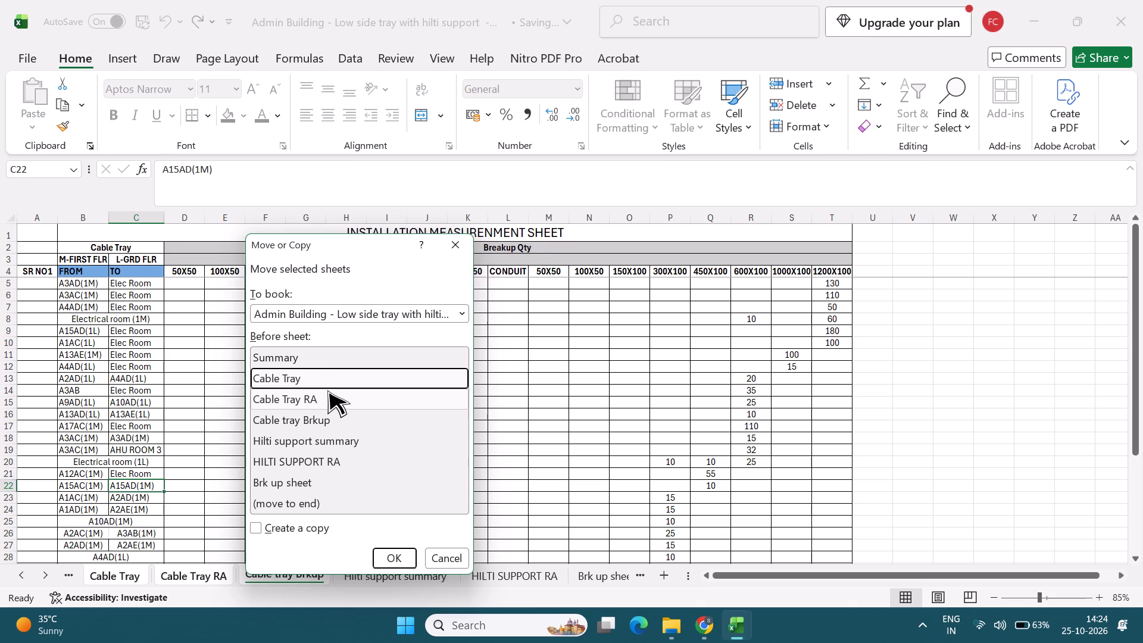
{"action": "left_click", "coordinate": [326, 396], "text": "shift"}
{"action": "left_click", "coordinate": [326, 381]}
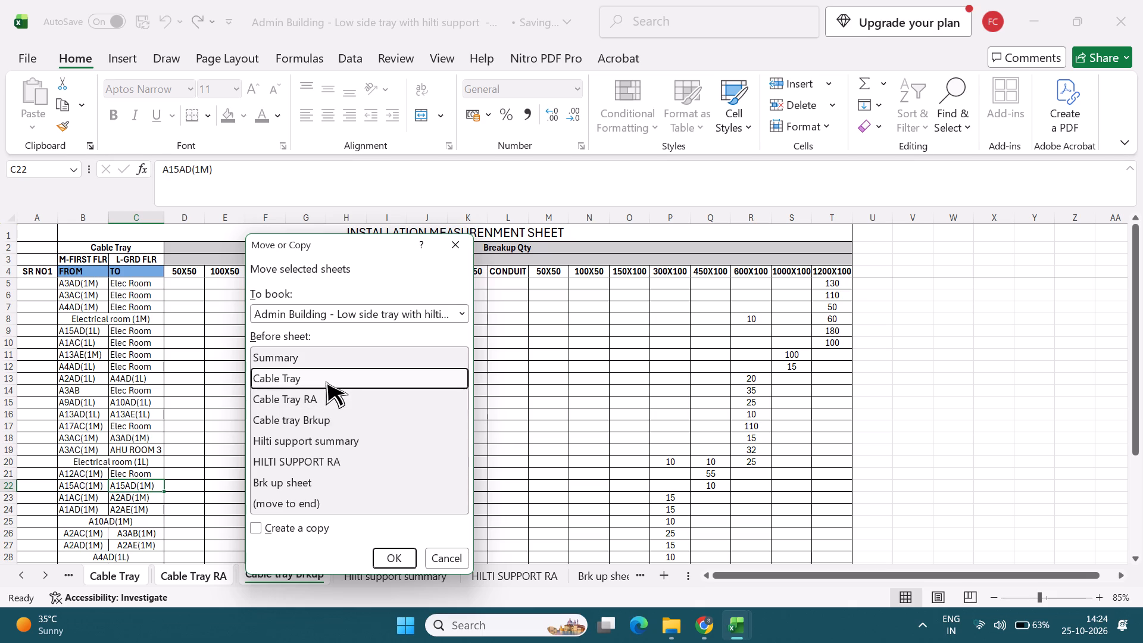
{"action": "left_click", "coordinate": [324, 401], "text": "ctrl"}
{"action": "left_click", "coordinate": [328, 380]}
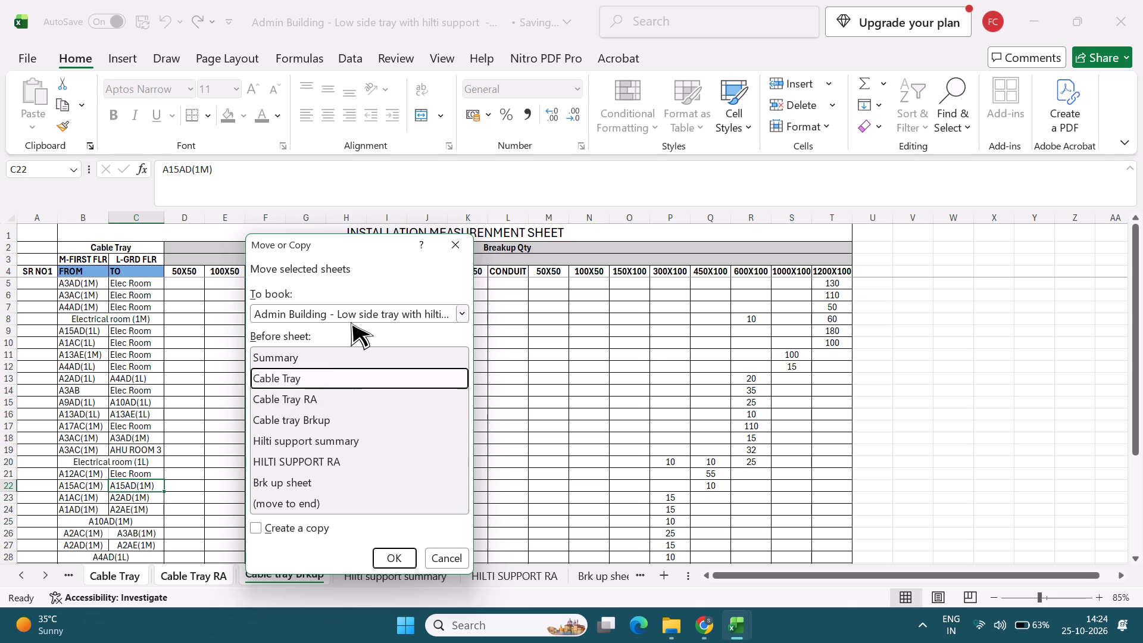
{"action": "left_click", "coordinate": [352, 316]}
{"action": "left_click", "coordinate": [339, 437]}
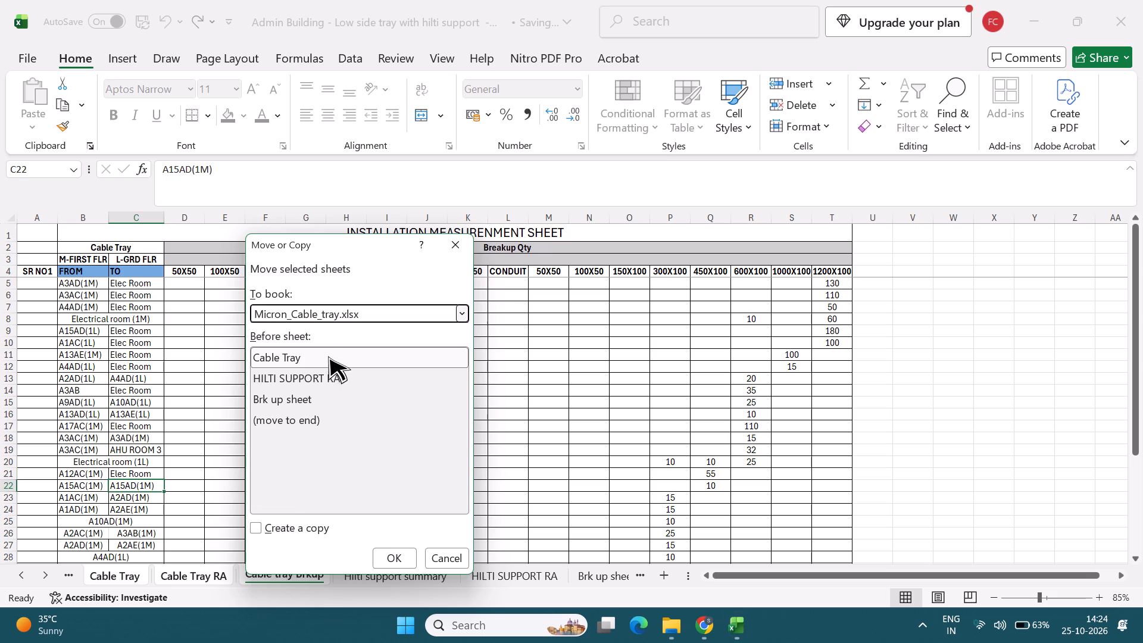
{"action": "left_click", "coordinate": [391, 557]}
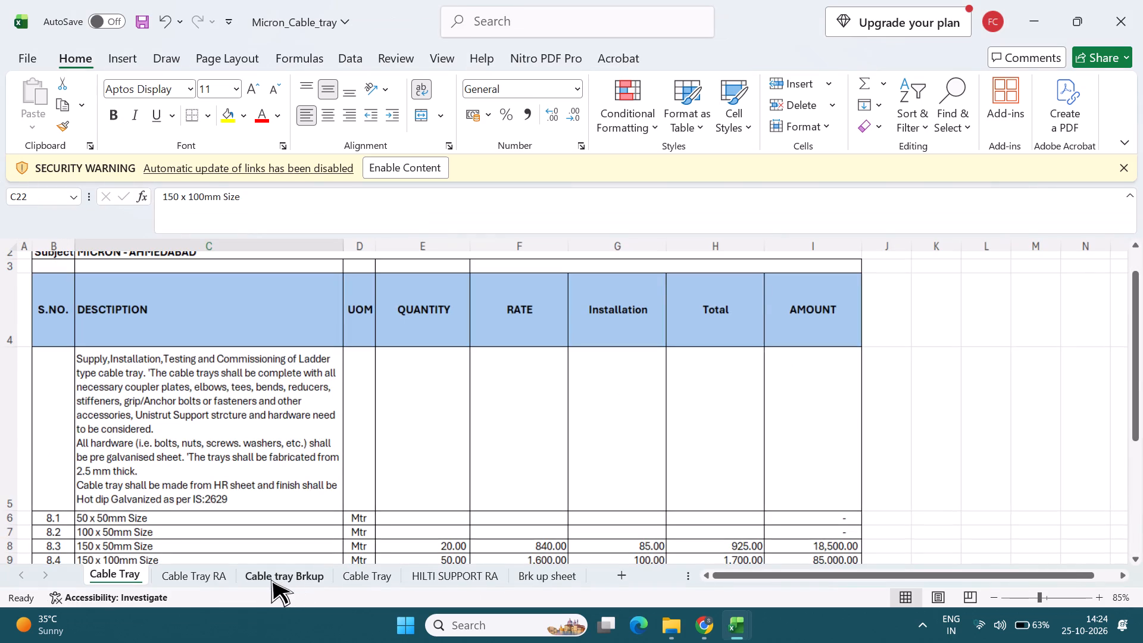
Review the sheets in the Micron_Cable_tray workbook, examining the cable tray amounts, totals, tray breakup and accessories break up.
{"action": "scroll", "coordinate": [189, 496], "scroll_direction": "up", "scroll_amount": 4}
{"action": "scroll", "coordinate": [189, 496], "scroll_direction": "down", "scroll_amount": 7}
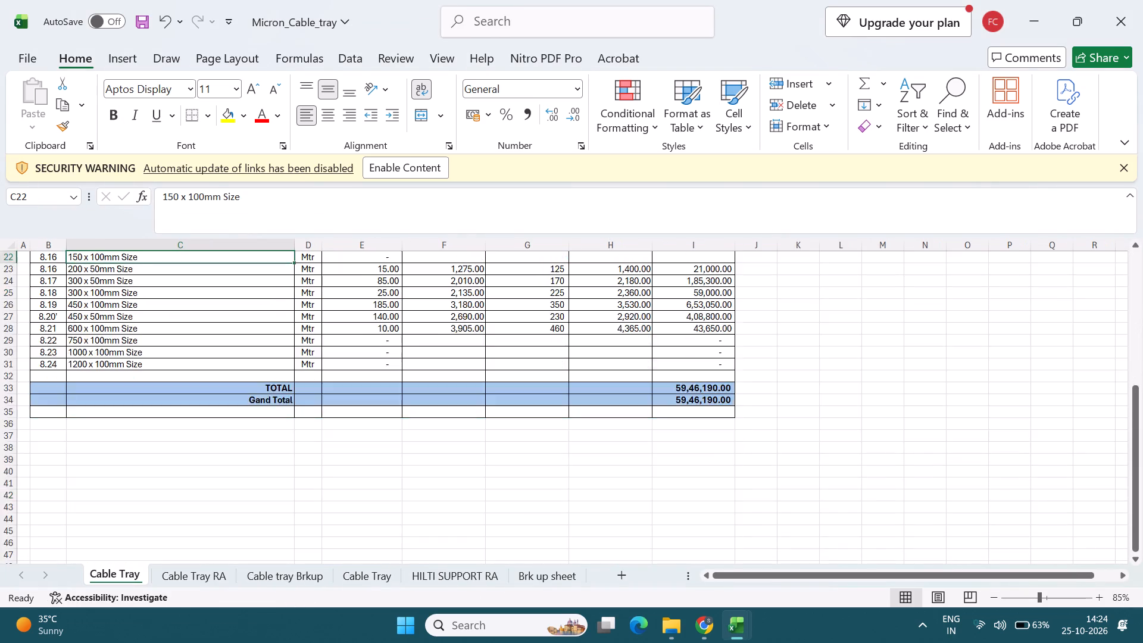
{"action": "scroll", "coordinate": [189, 496], "scroll_direction": "up", "scroll_amount": 7}
{"action": "scroll", "coordinate": [189, 496], "scroll_direction": "down", "scroll_amount": 7}
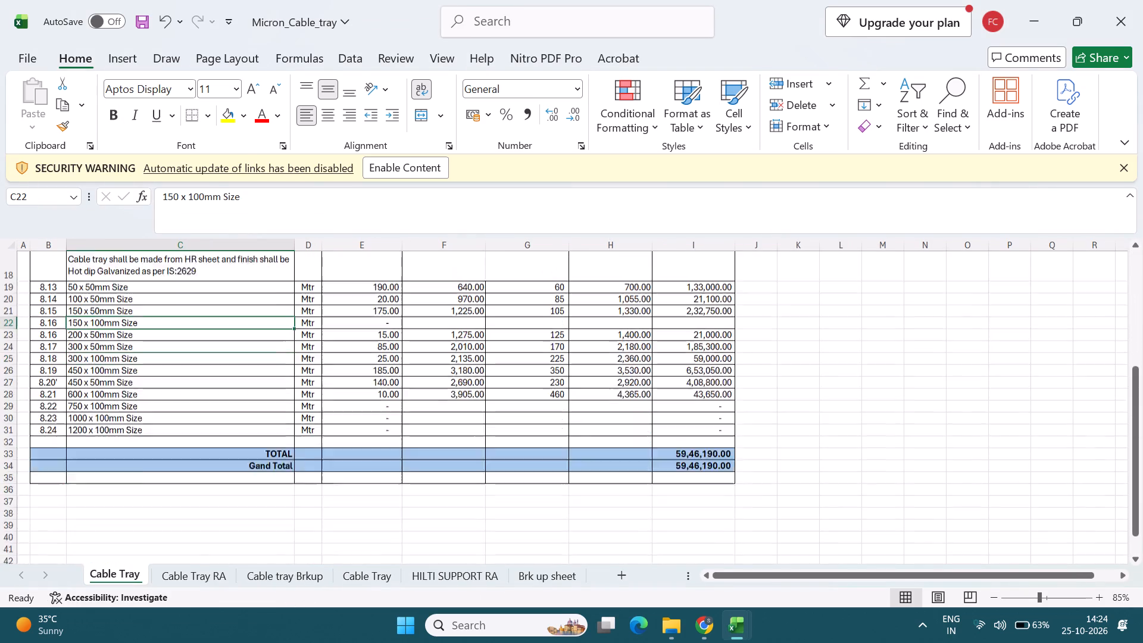
{"action": "left_click", "coordinate": [206, 572]}
{"action": "left_click", "coordinate": [305, 569]}
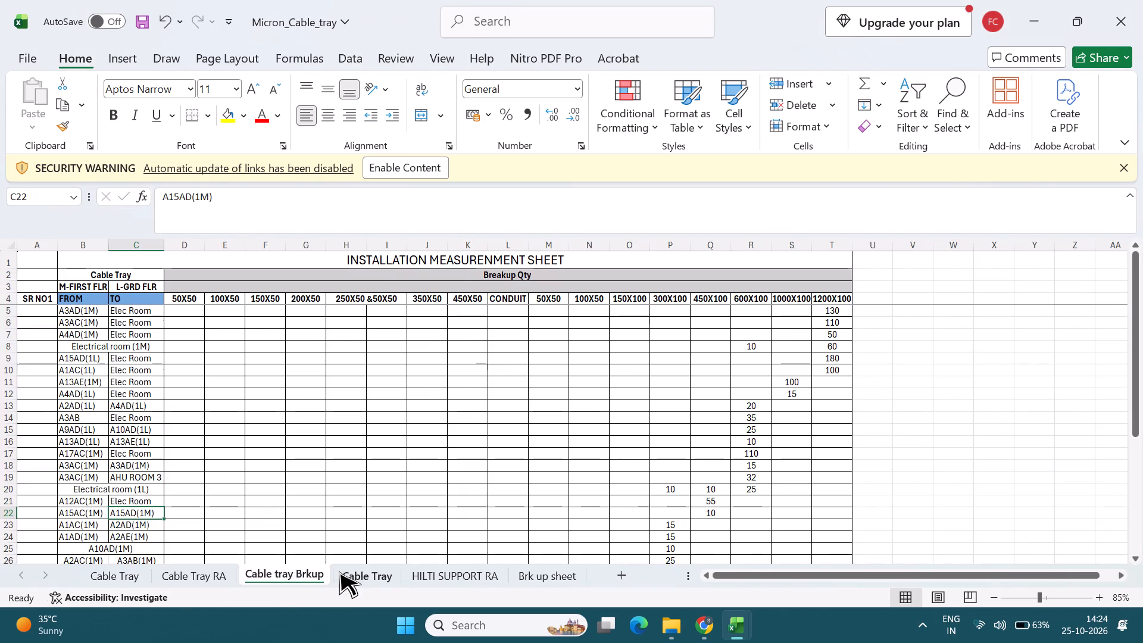
{"action": "left_click", "coordinate": [360, 570]}
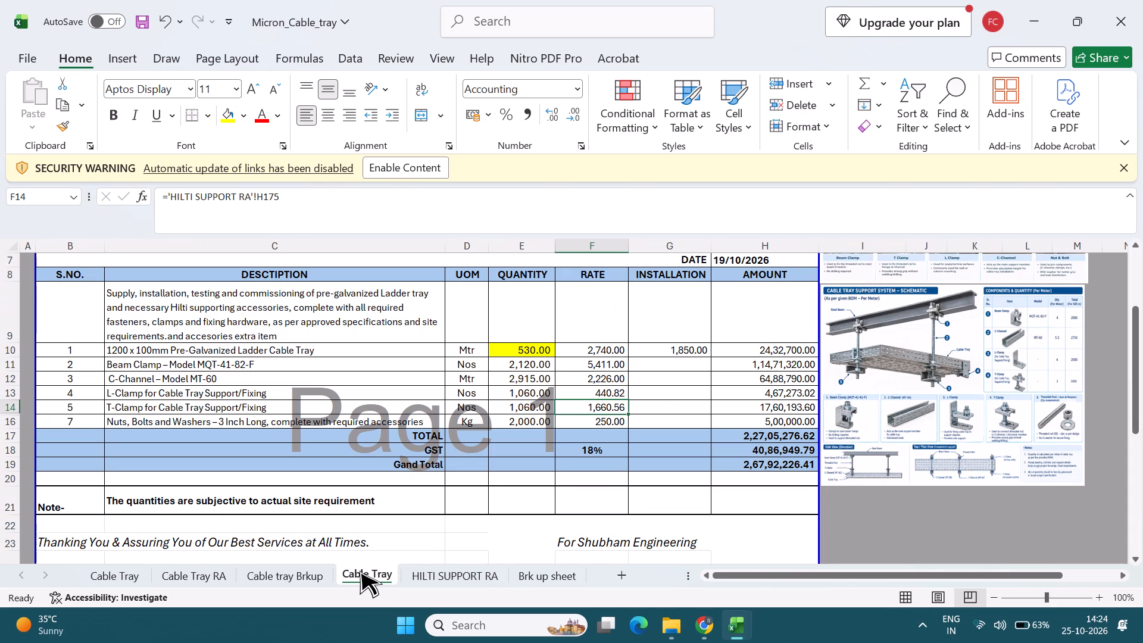
{"action": "double_click", "coordinate": [360, 570]}
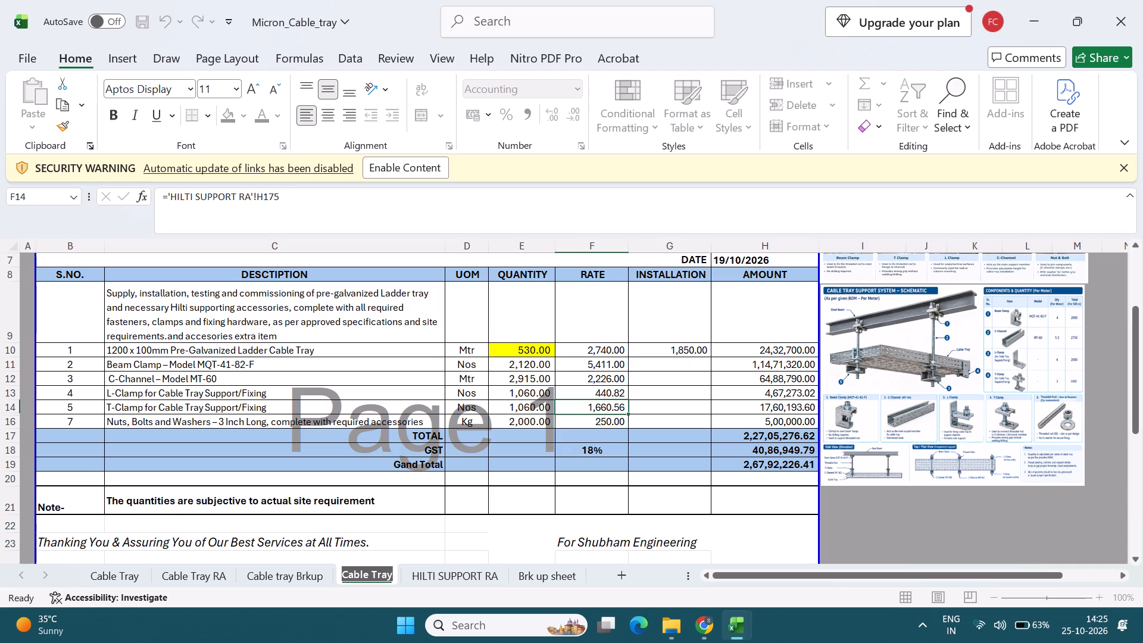
{"action": "left_click", "coordinate": [424, 458]}
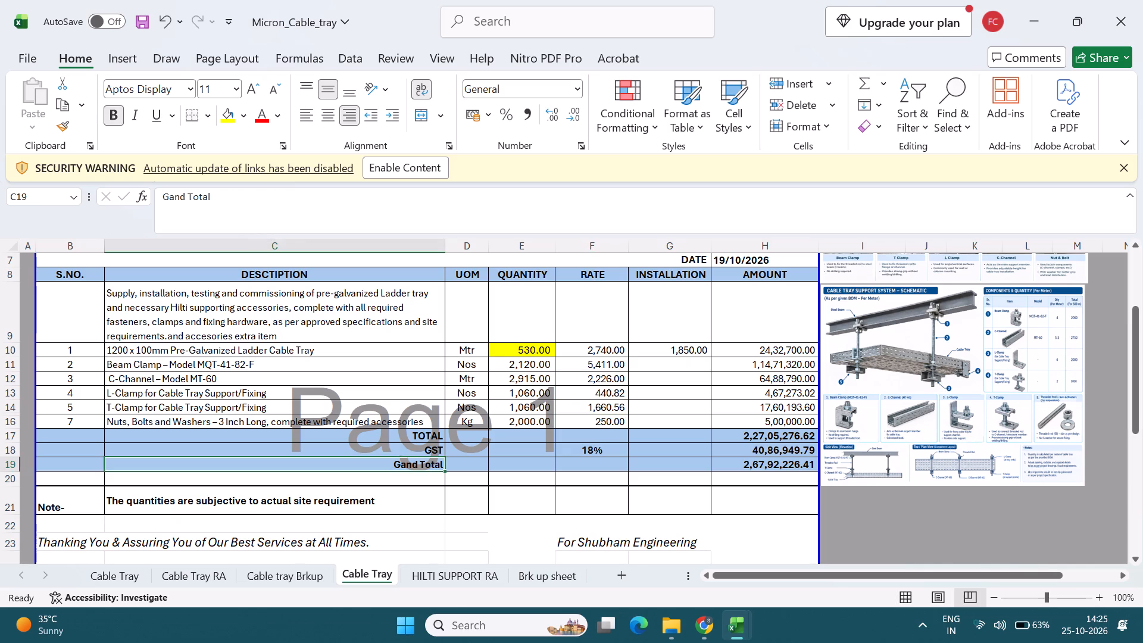
{"action": "left_click", "coordinate": [438, 581]}
{"action": "left_click", "coordinate": [541, 579]}
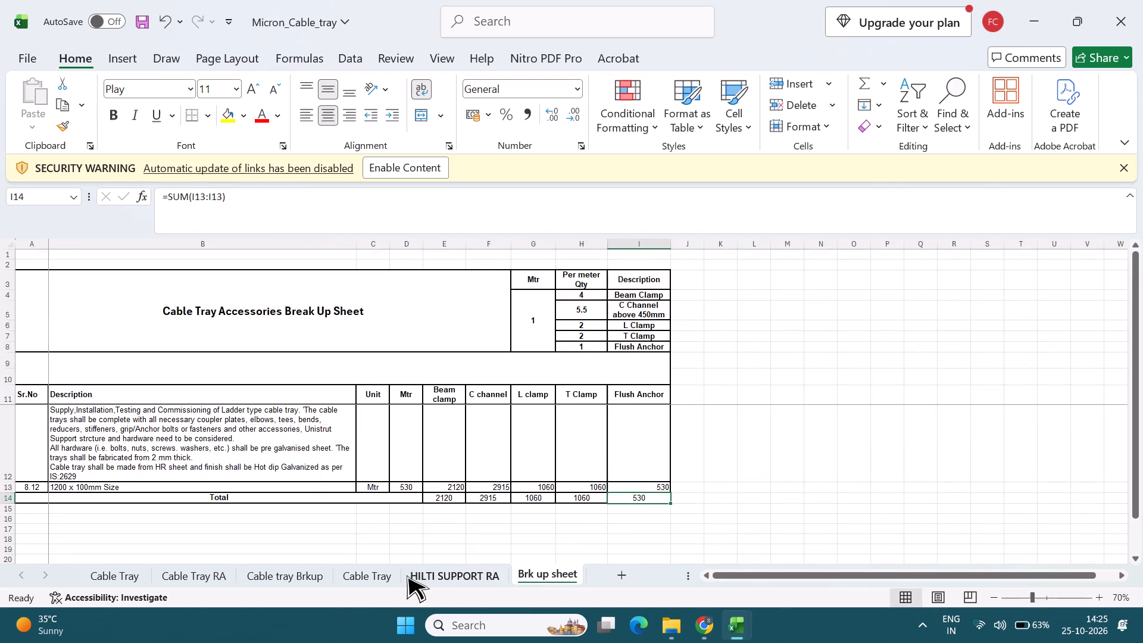
{"action": "left_click", "coordinate": [374, 574]}
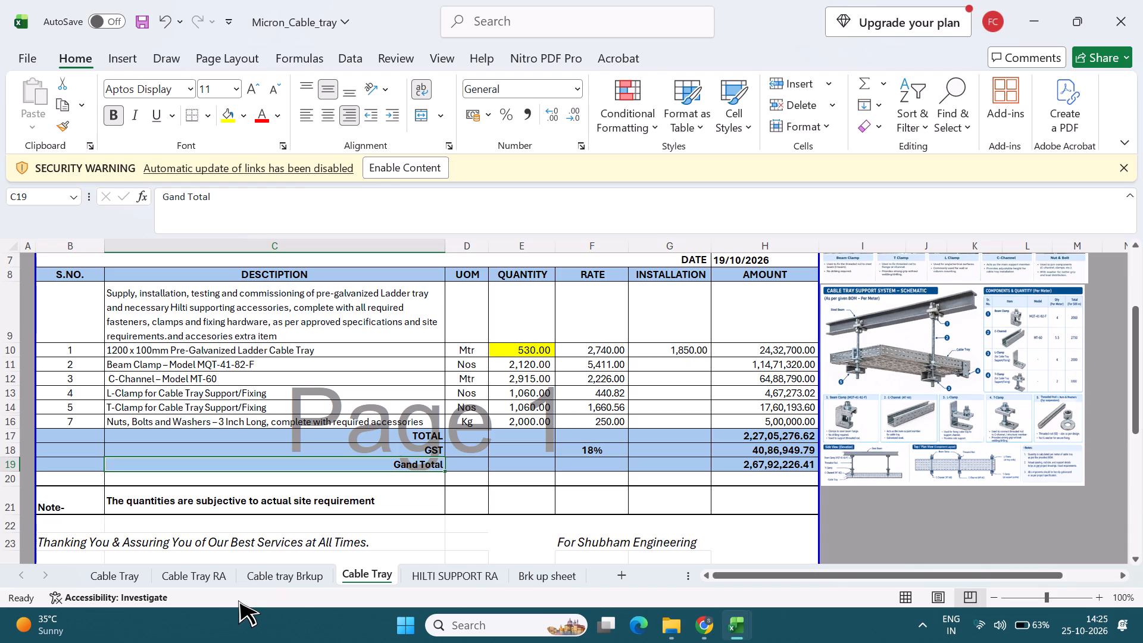
Check the Admin Building workbook's remaining Hilti sheets and the NT and HILTI SUPPORT RA sheets of the MICRON HILTI CABLE TRAY Support workbook.
{"action": "key", "text": "alt+Tab"}
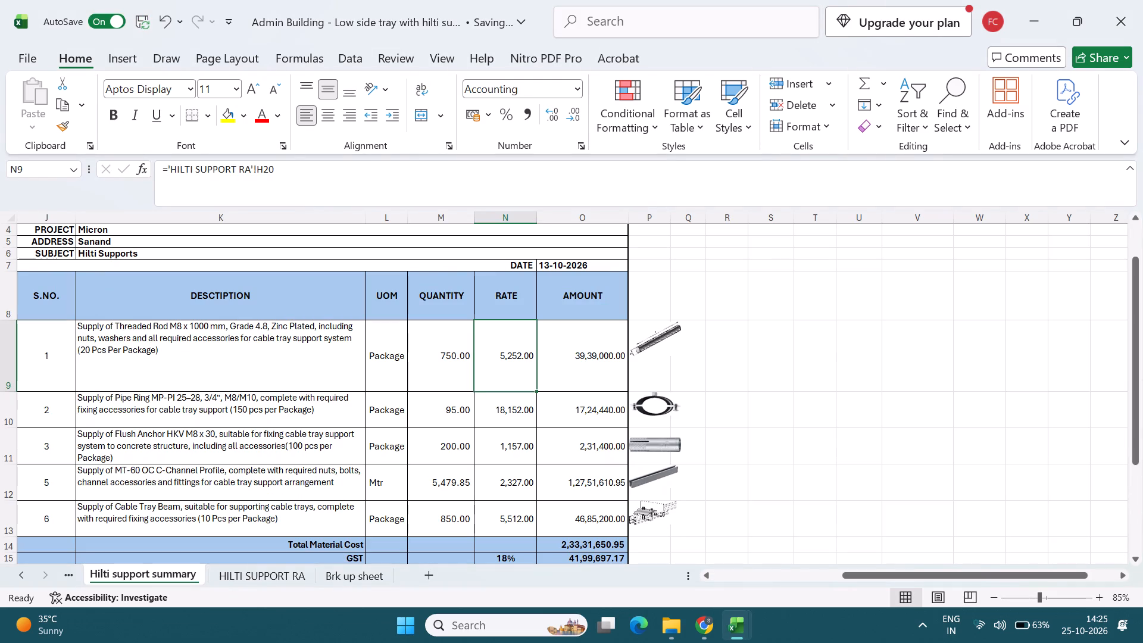
{"action": "key", "text": "alt+Tab"}
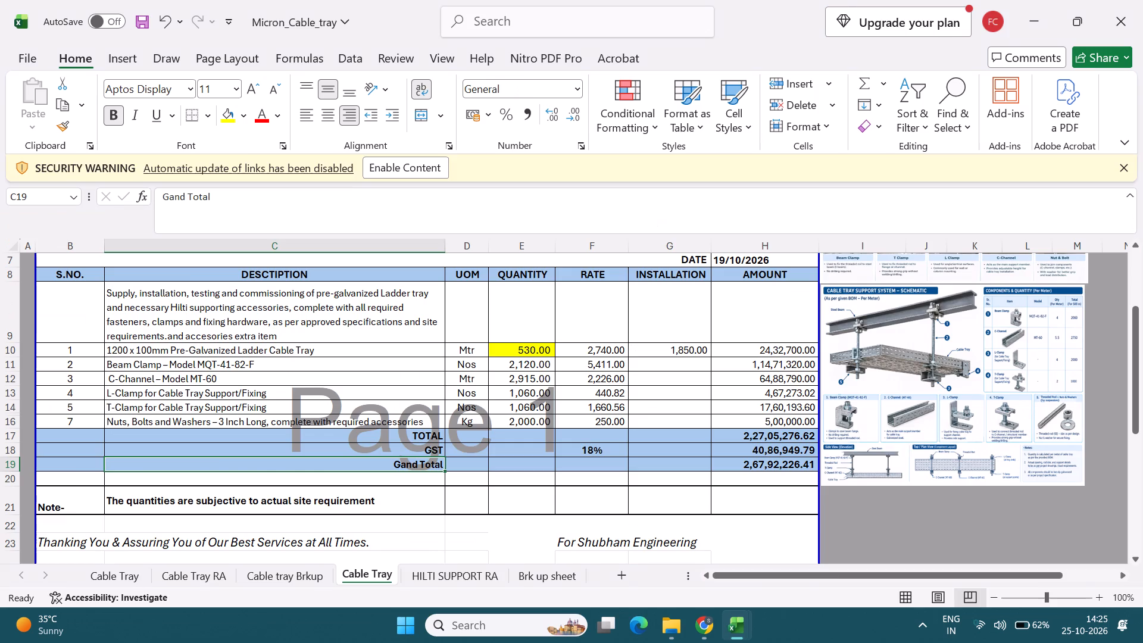
{"action": "key", "text": "alt+Tab"}
{"action": "key", "text": "alt+Tab"}
{"action": "key", "text": "alt+Tab"}
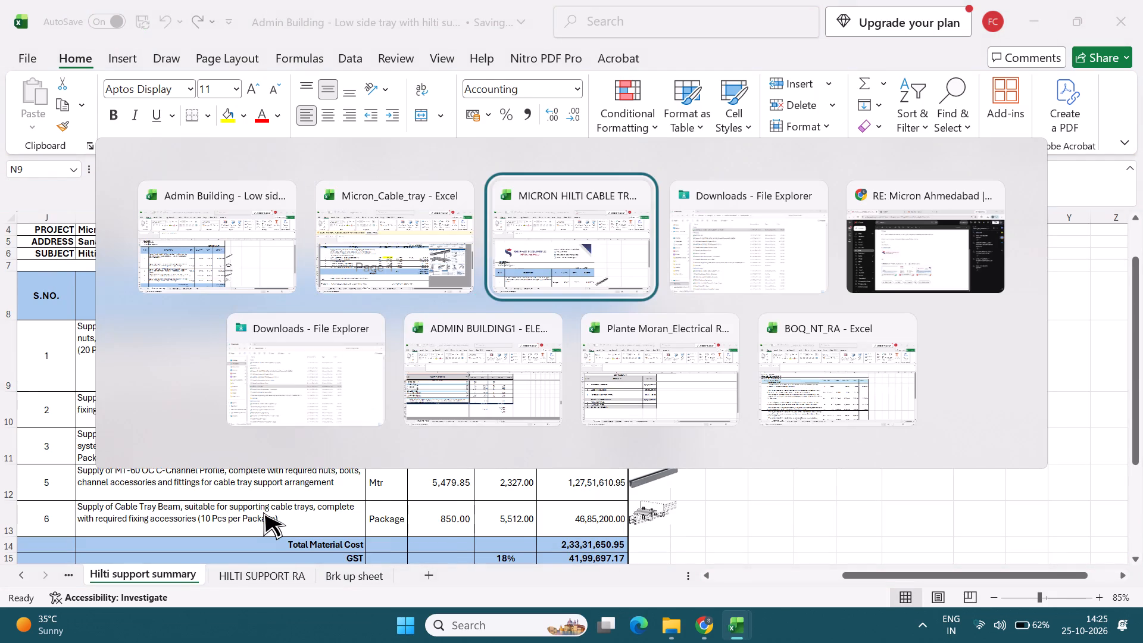
{"action": "scroll", "coordinate": [263, 512], "scroll_direction": "down", "scroll_amount": 2}
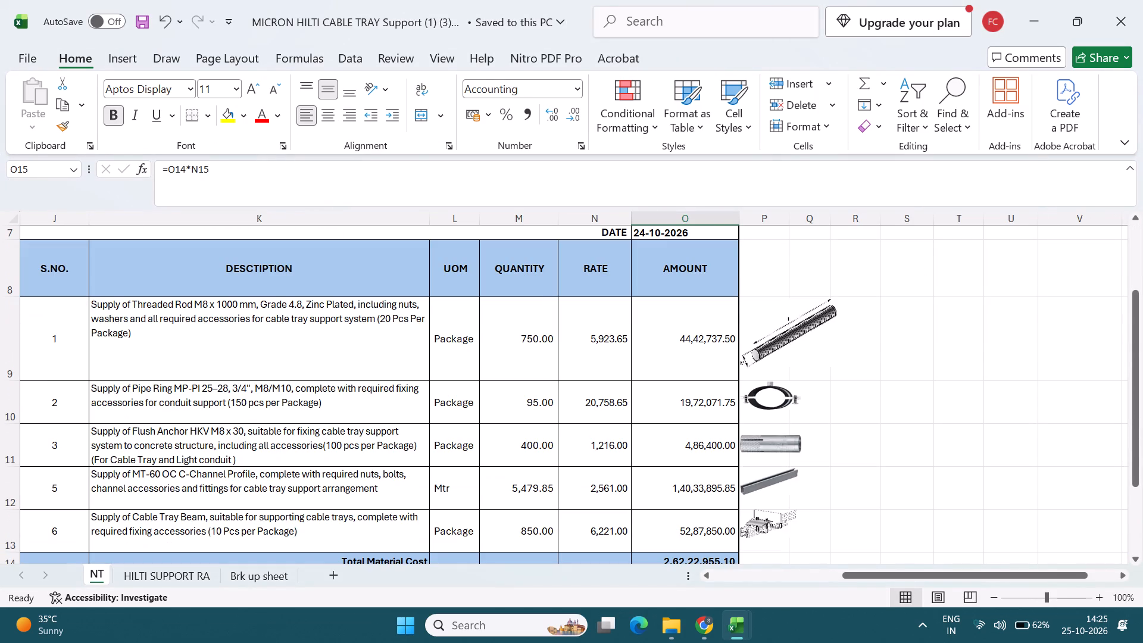
{"action": "scroll", "coordinate": [214, 554], "scroll_direction": "down", "scroll_amount": 1}
{"action": "left_click", "coordinate": [198, 578]}
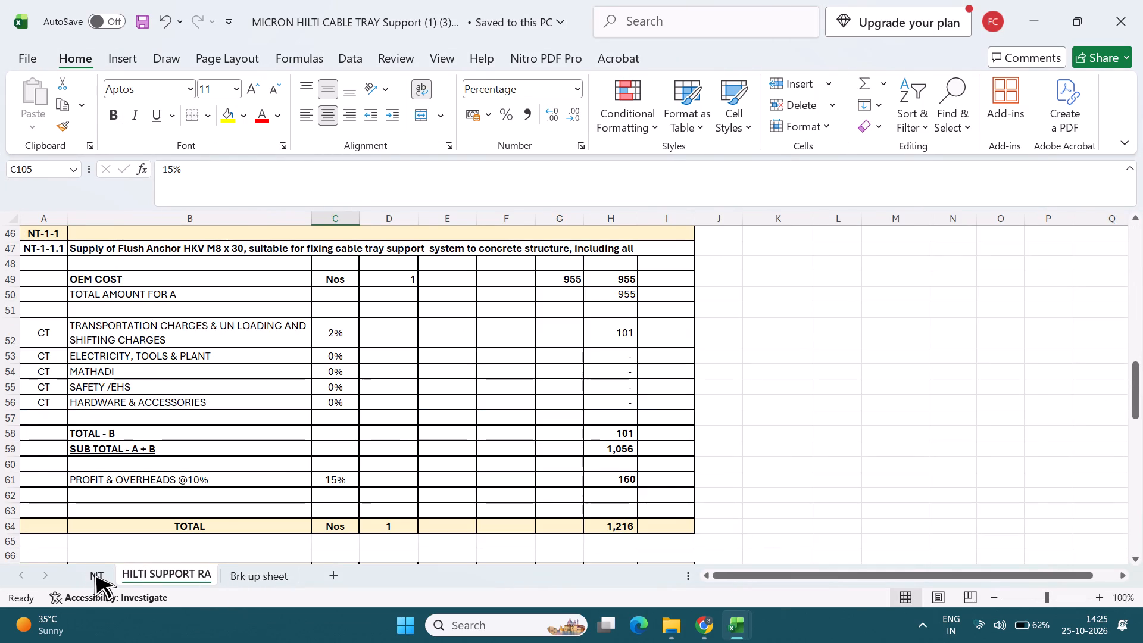
{"action": "left_click", "coordinate": [94, 573]}
Copy the first Cable Tray, Cable Tray RA and Cable tray Brkup sheets from Micron_Cable_tray into the MICRON HILTI CABLE TRAY Support workbook, before NT.
{"action": "key", "text": "alt+Tab"}
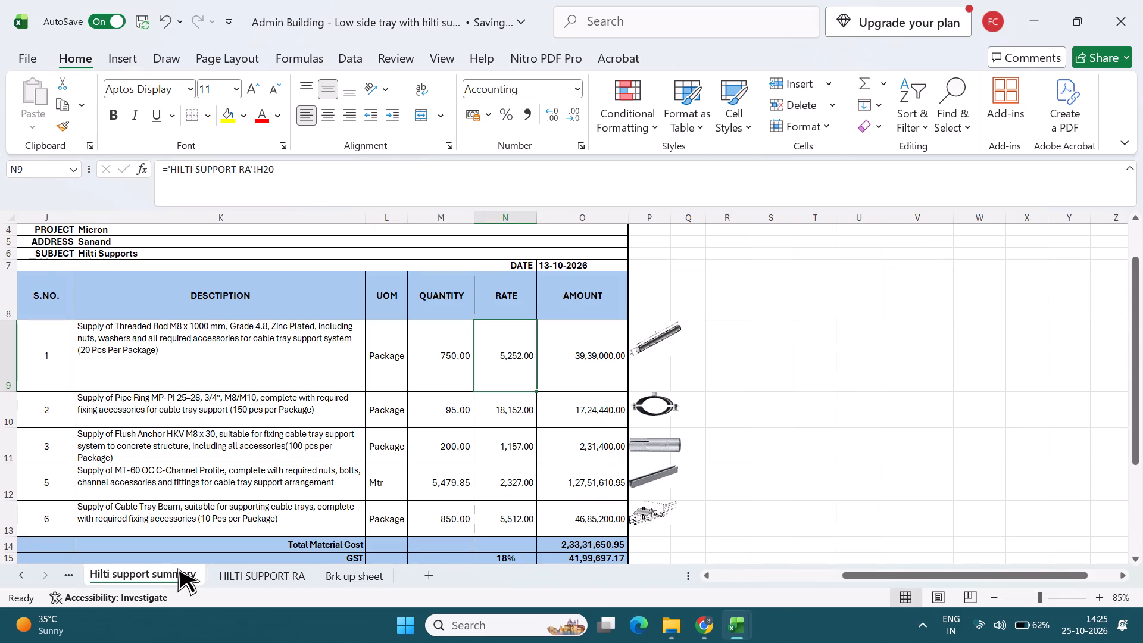
{"action": "key", "text": "alt+Tab"}
{"action": "key", "text": "alt+Tab"}
{"action": "left_click", "coordinate": [132, 569]}
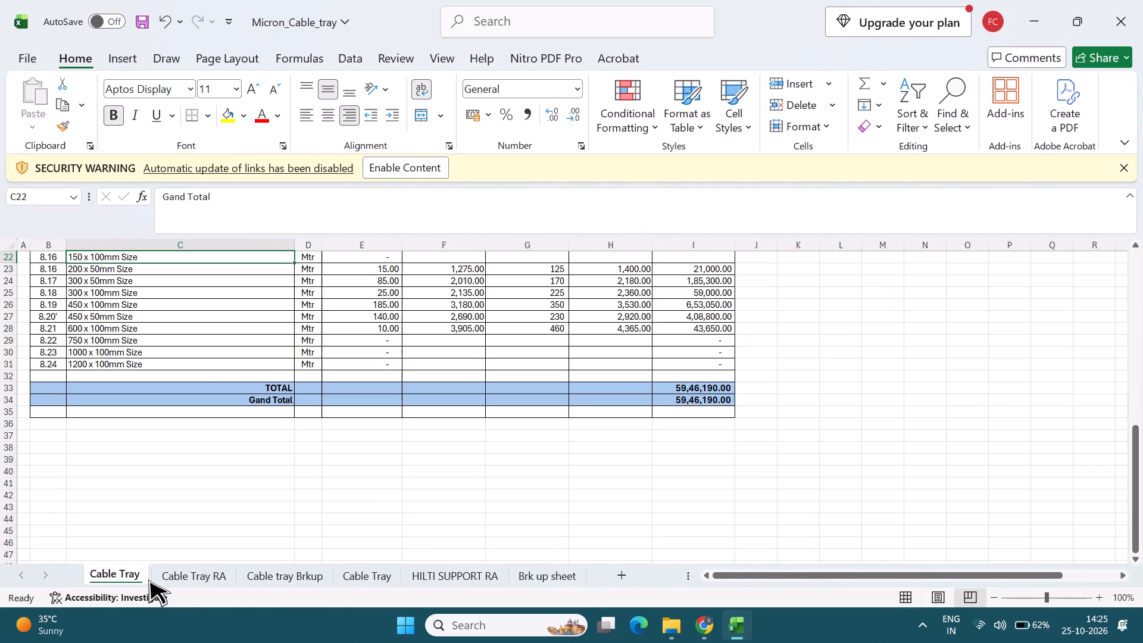
{"action": "left_click", "coordinate": [199, 571], "text": "ctrl"}
{"action": "left_click", "coordinate": [259, 576], "text": "ctrl"}
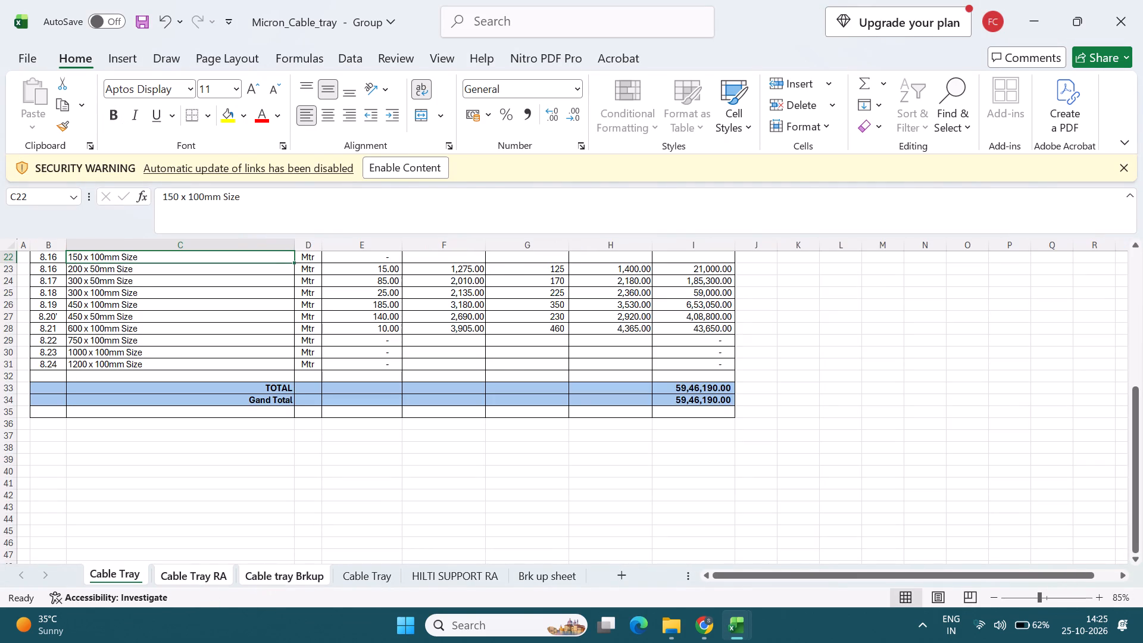
{"action": "scroll", "coordinate": [277, 537], "scroll_direction": "up", "scroll_amount": 7}
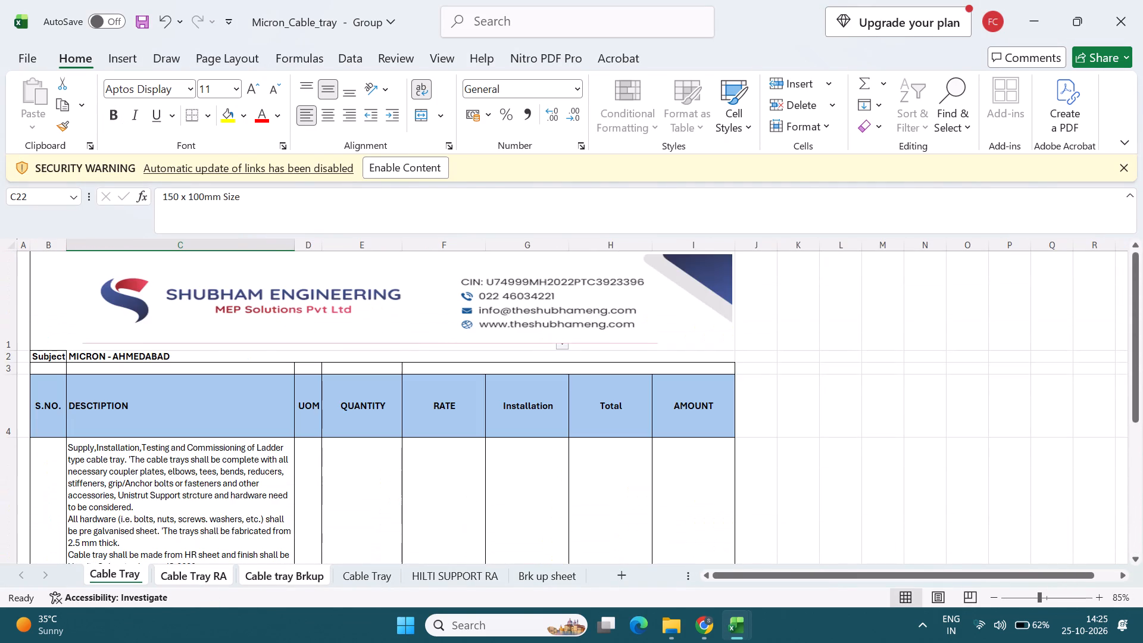
{"action": "right_click", "coordinate": [286, 575]}
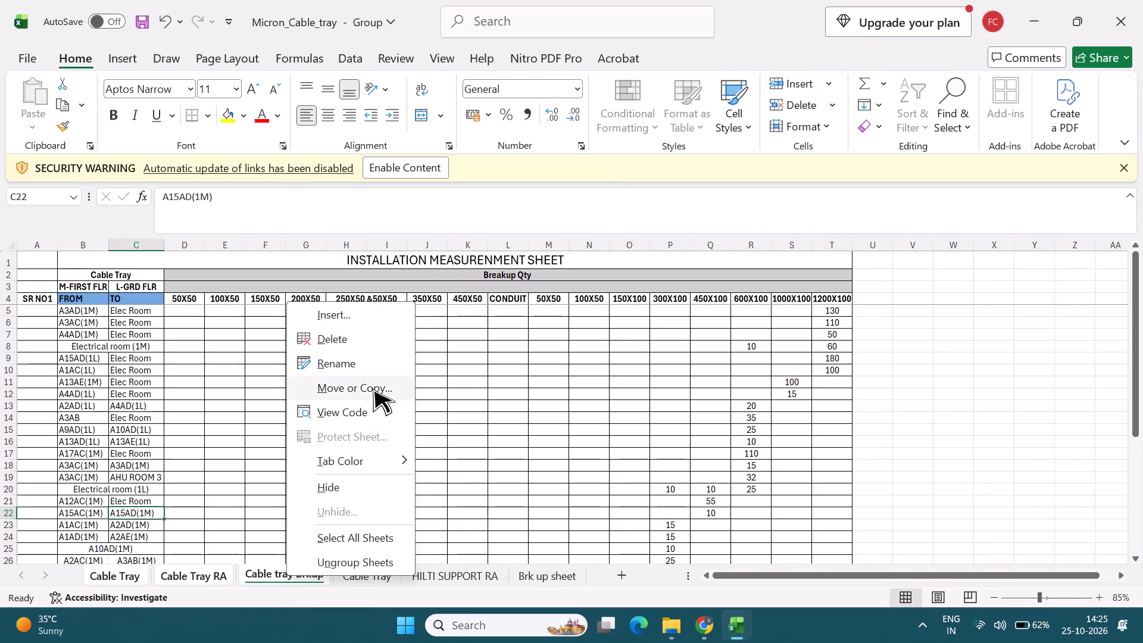
{"action": "left_click", "coordinate": [373, 386]}
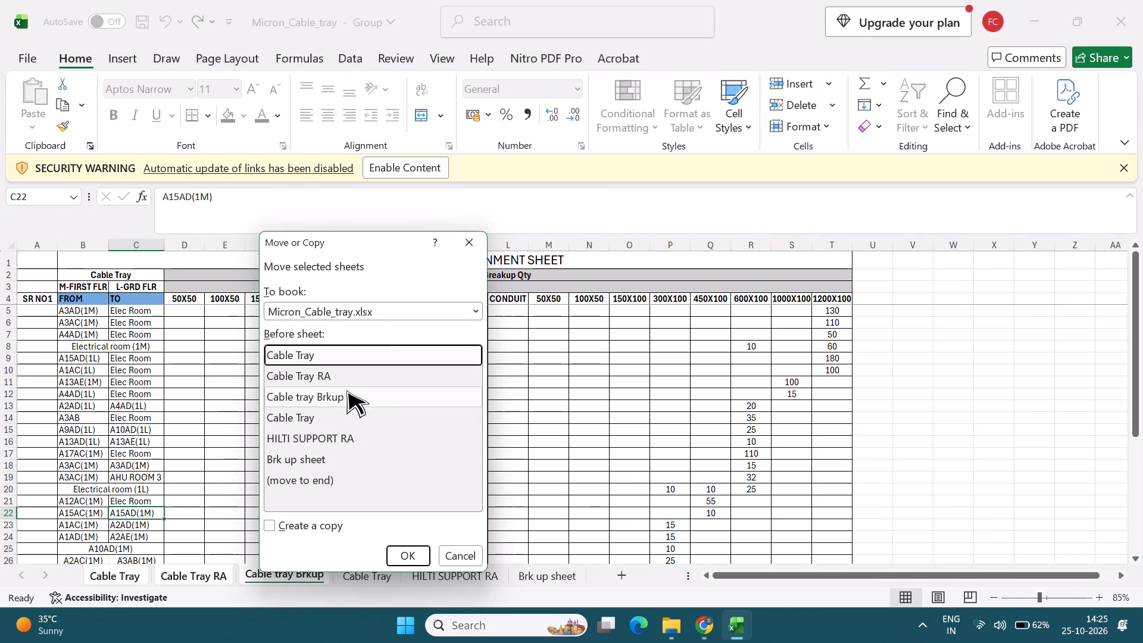
{"action": "left_click", "coordinate": [305, 527]}
{"action": "left_click", "coordinate": [373, 313]}
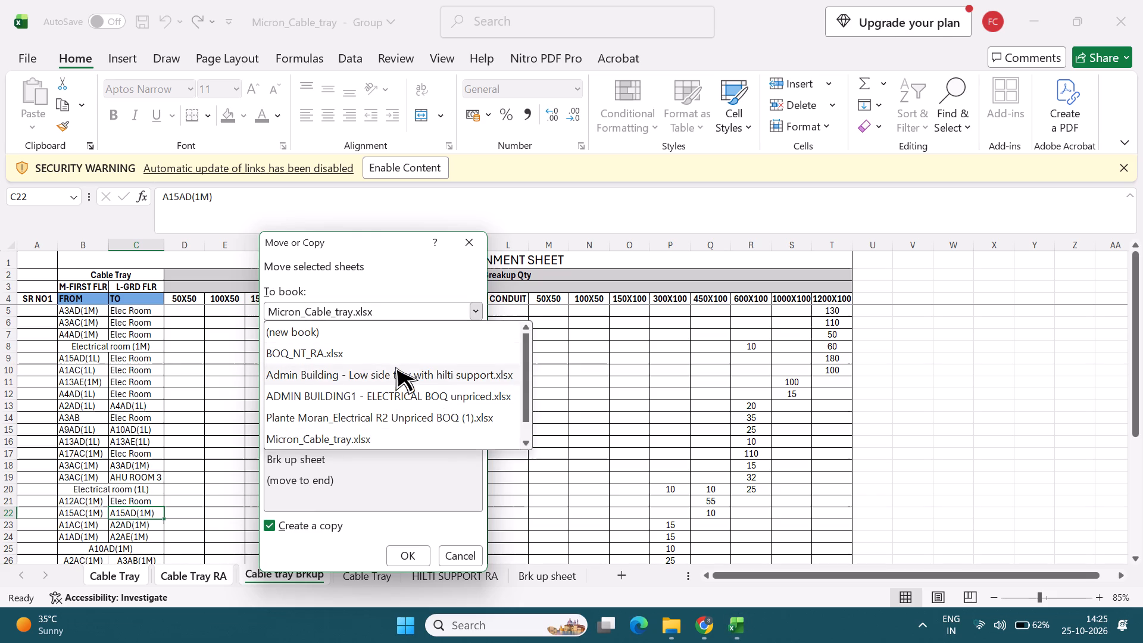
{"action": "scroll", "coordinate": [395, 367], "scroll_direction": "down", "scroll_amount": 2}
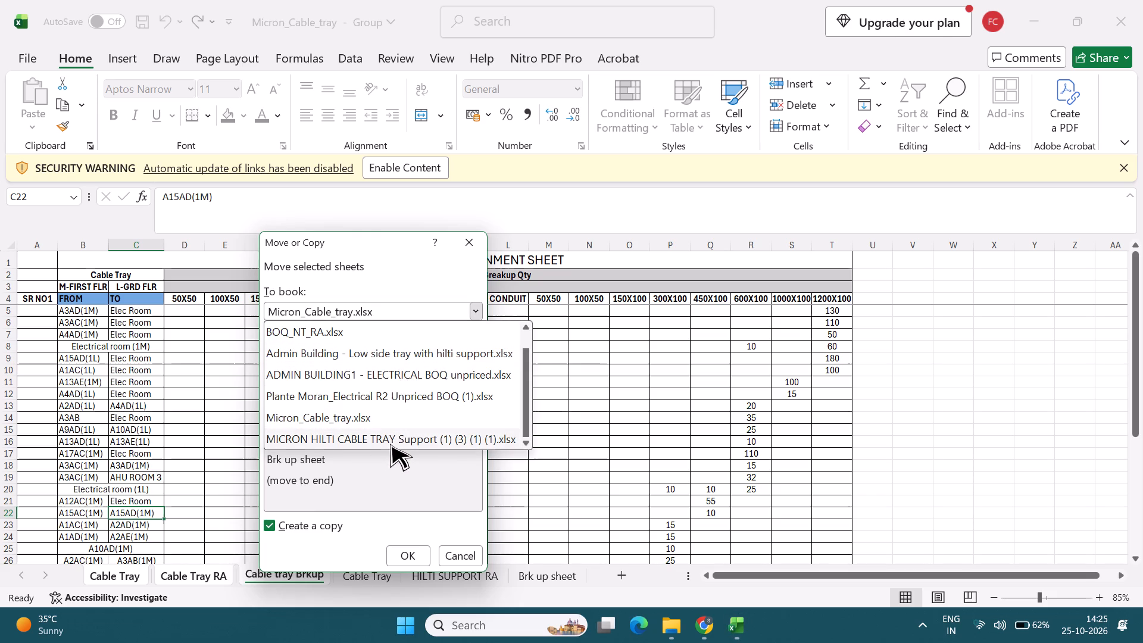
{"action": "left_click", "coordinate": [390, 444]}
{"action": "left_click", "coordinate": [409, 558]}
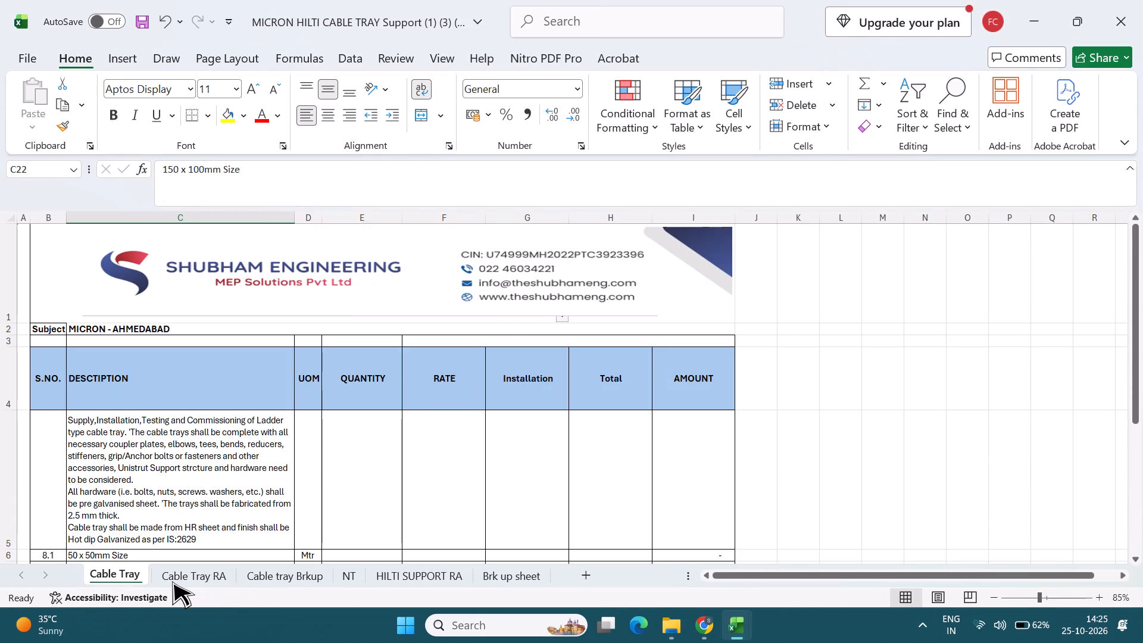
Rename the NT sheet in the MICRON HILTI CABLE TRAY Support workbook as HILTI SUPPORT SUMMARY.
{"action": "scroll", "coordinate": [241, 504], "scroll_direction": "down", "scroll_amount": 2}
{"action": "left_click", "coordinate": [207, 576]}
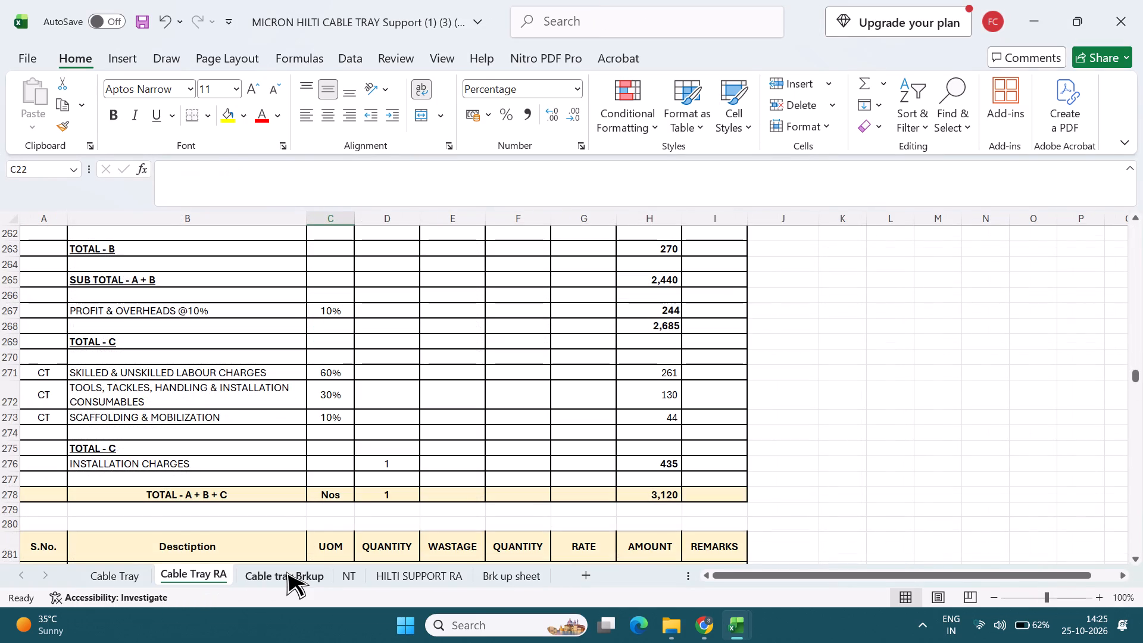
{"action": "left_click", "coordinate": [286, 572]}
{"action": "left_click", "coordinate": [358, 572]}
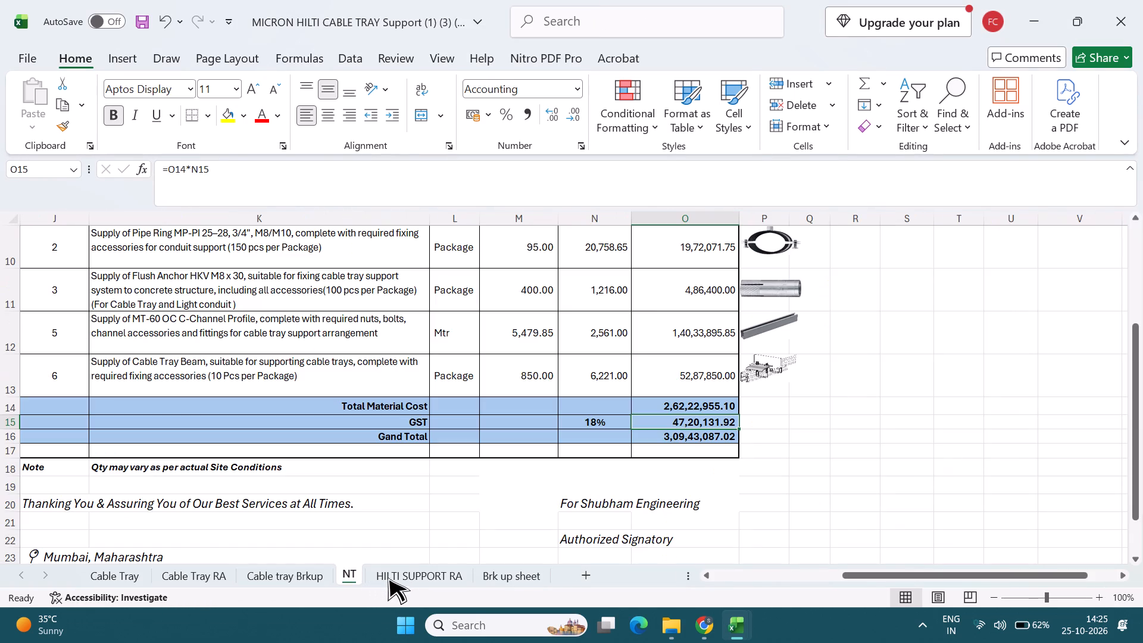
{"action": "scroll", "coordinate": [431, 517], "scroll_direction": "up", "scroll_amount": 2}
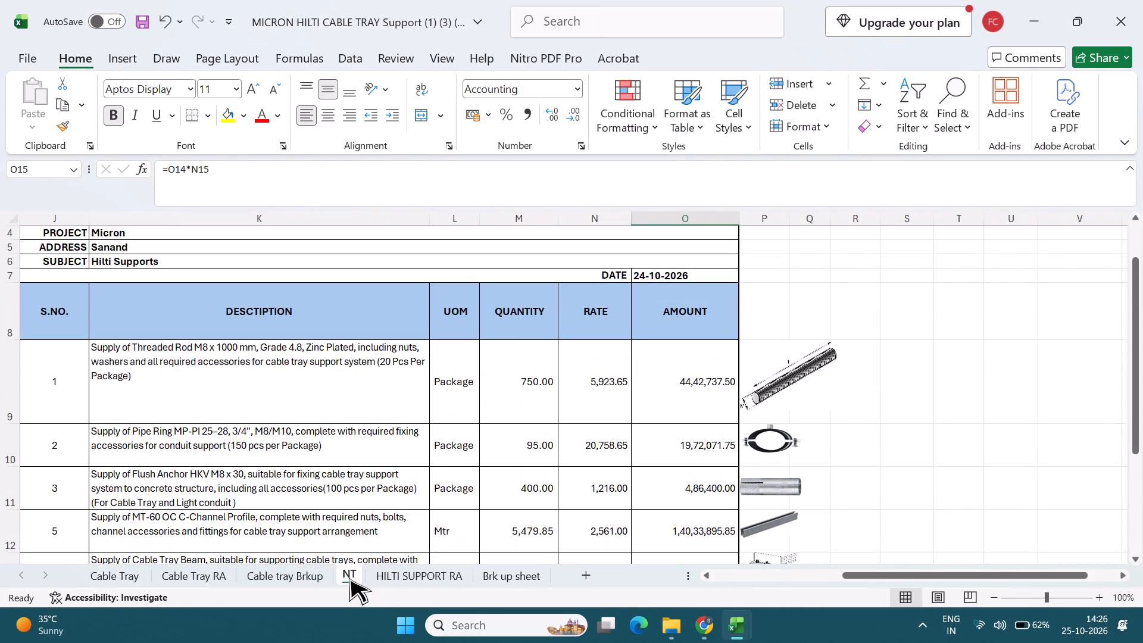
{"action": "triple_click", "coordinate": [349, 577]}
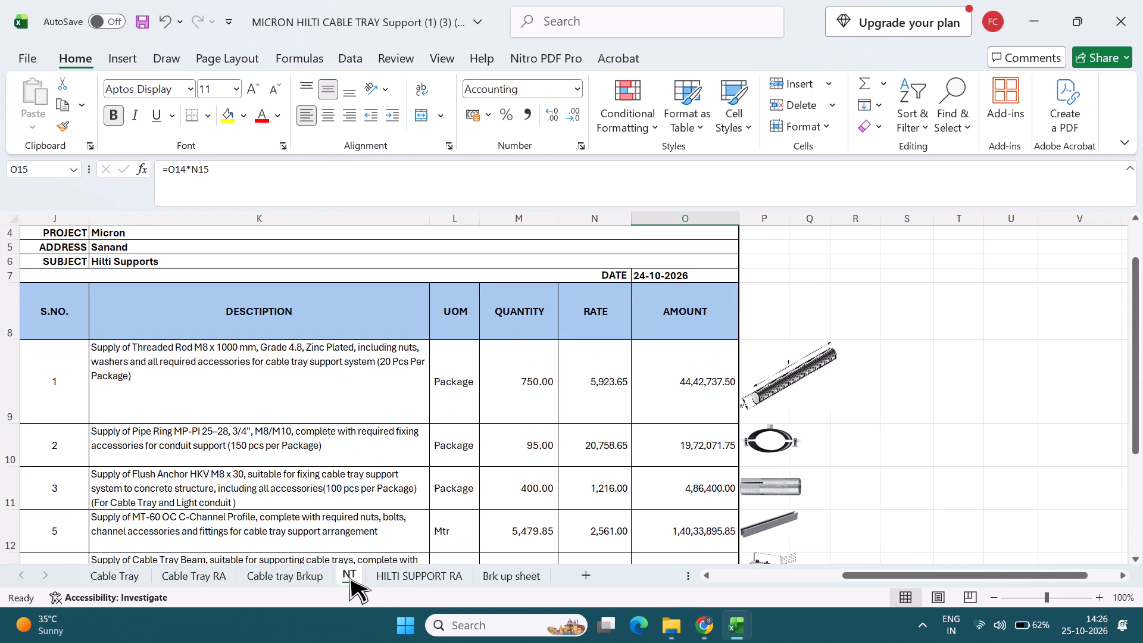
{"action": "double_click", "coordinate": [349, 577]}
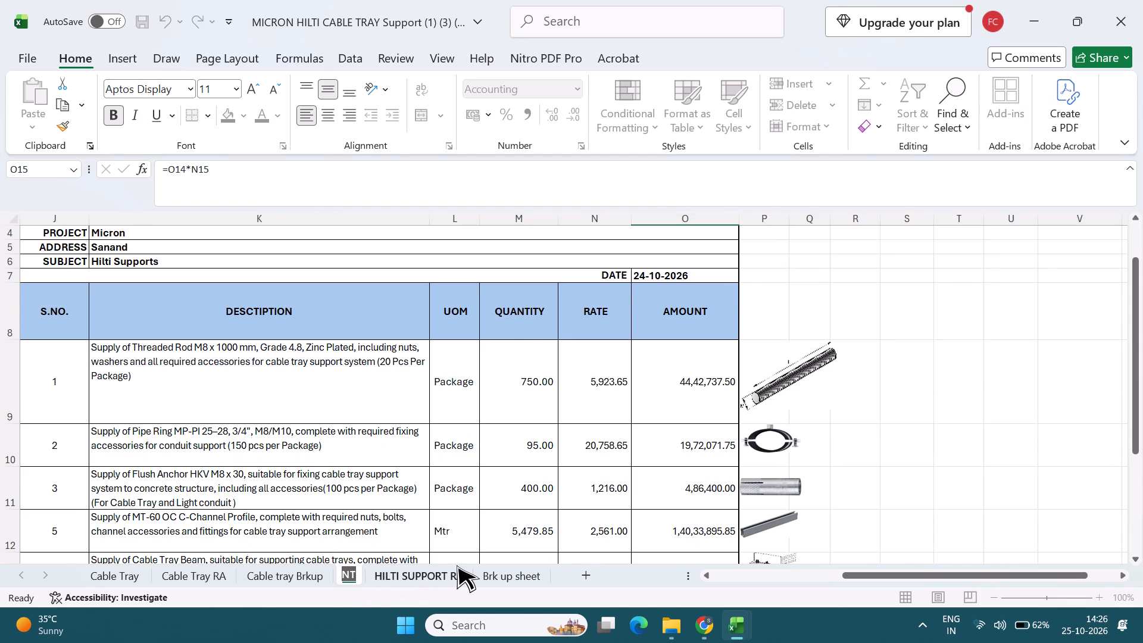
{"action": "type", "text": "HILTI SUPPORT"}
{"action": "key", "text": "space"}
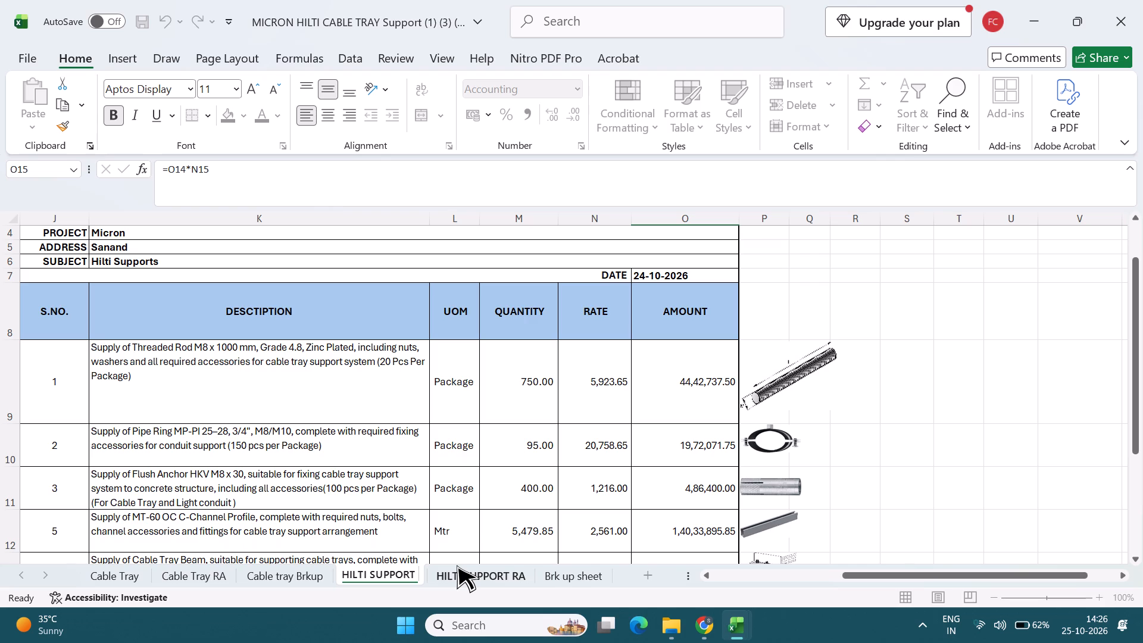
{"action": "type", "text": "SUMMARY"}
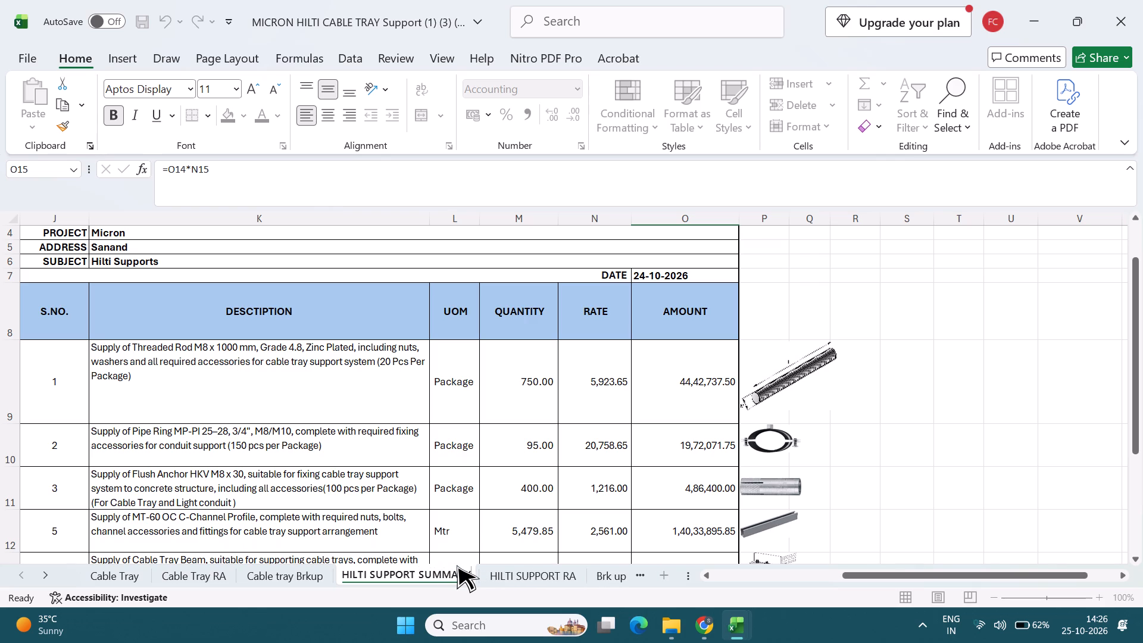
{"action": "left_click", "coordinate": [508, 489]}
Check the HILTI SUPPORT RA, HILTI SUPPORT SUMMARY and Cable Tray sheets in the MICRON HILTI CABLE TRAY Support workbook.
{"action": "left_click", "coordinate": [504, 575]}
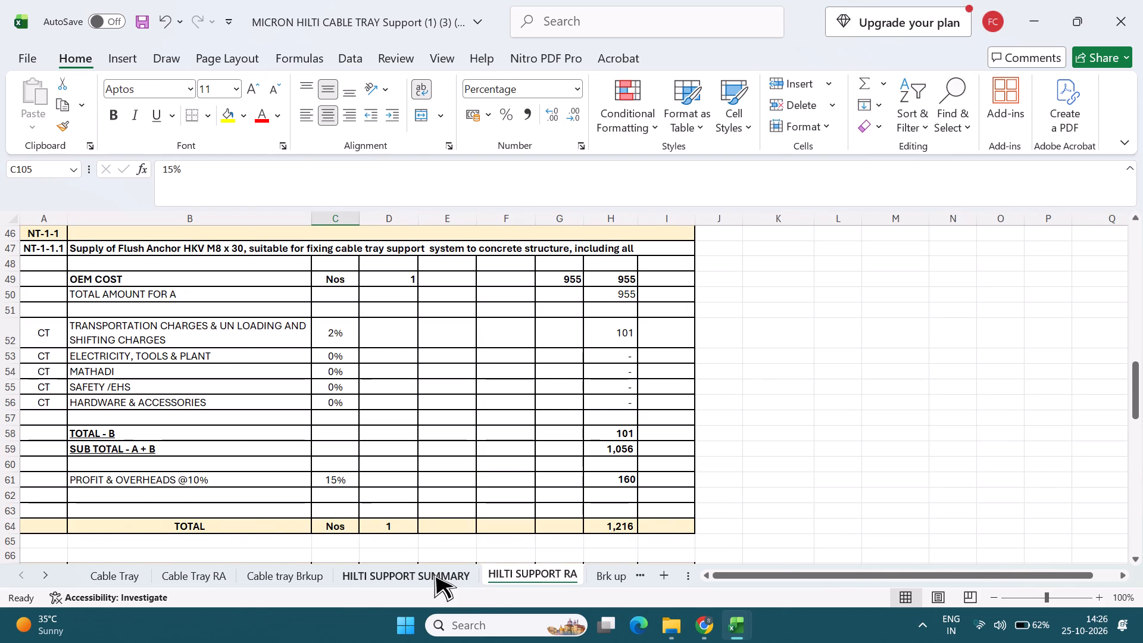
{"action": "left_click", "coordinate": [434, 574]}
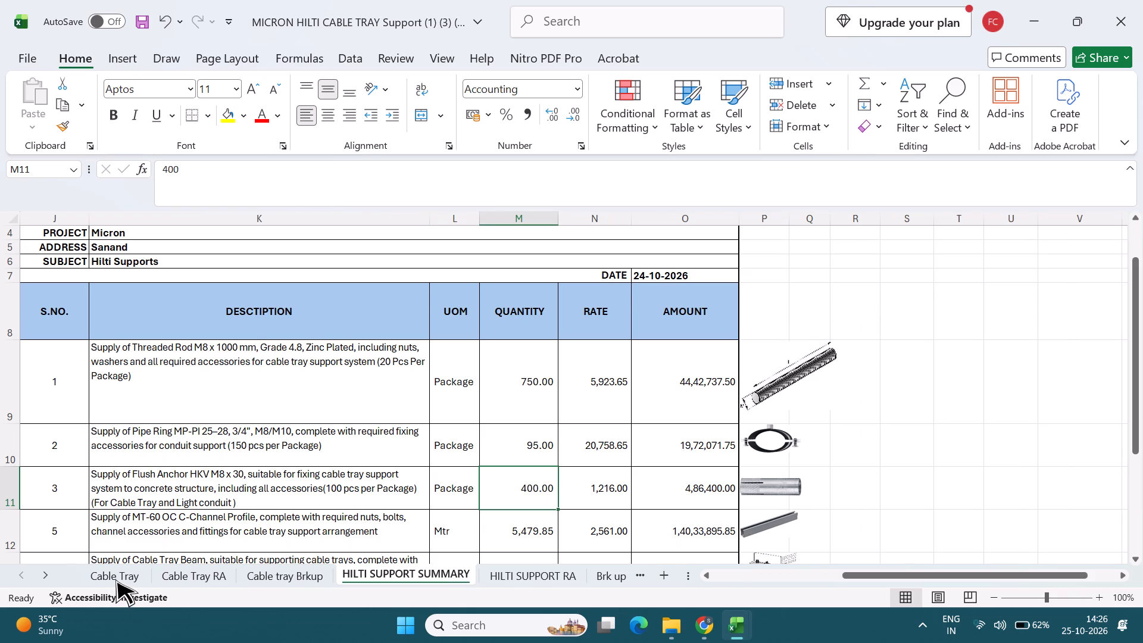
{"action": "scroll", "coordinate": [356, 473], "scroll_direction": "down", "scroll_amount": 2}
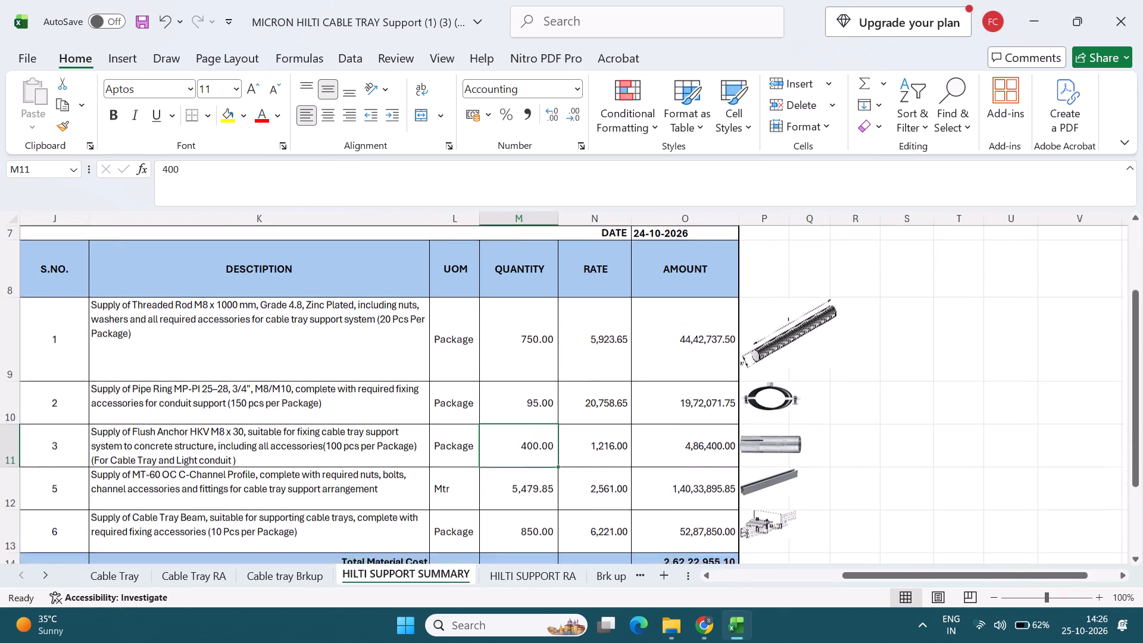
{"action": "scroll", "coordinate": [356, 473], "scroll_direction": "down", "scroll_amount": 1}
{"action": "left_click", "coordinate": [399, 458]}
{"action": "scroll", "coordinate": [316, 501], "scroll_direction": "up", "scroll_amount": 5}
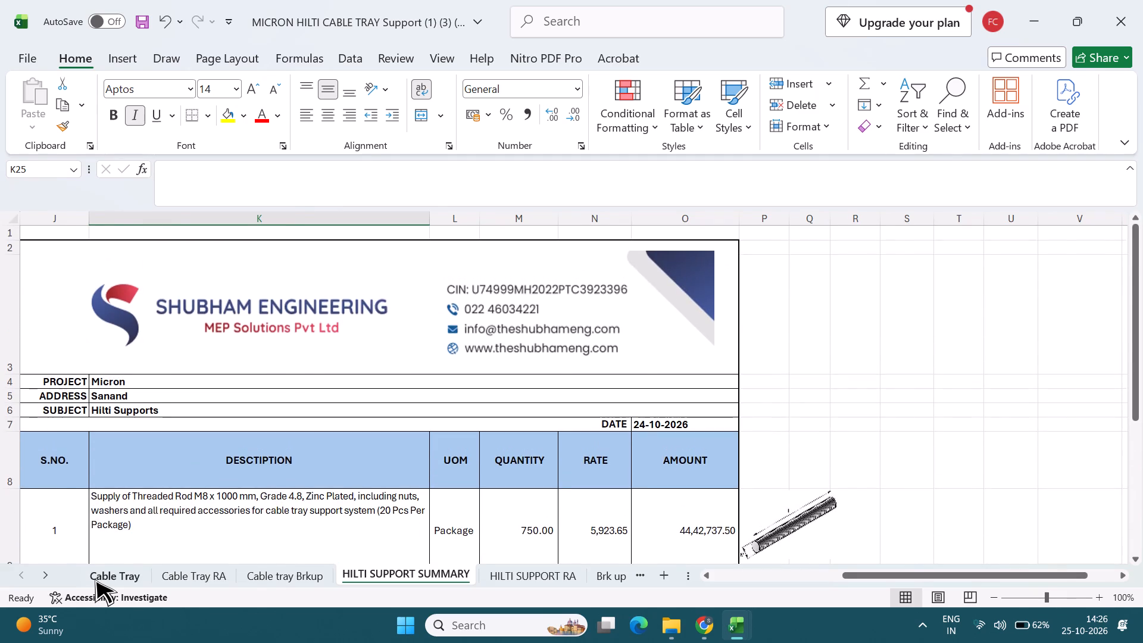
{"action": "left_click", "coordinate": [95, 579]}
Switch to the Micron_Cable_tray workbook and delete its first Cable Tray, Cable Tray RA and Cable tray Brkup sheets together.
{"action": "key", "text": "alt+Tab"}
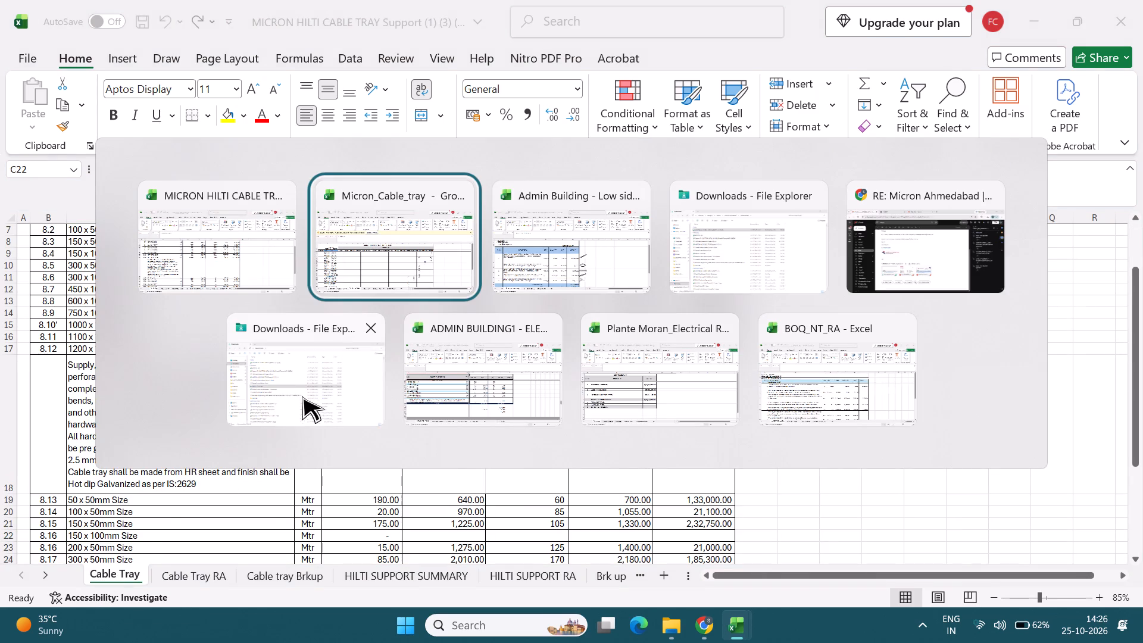
{"action": "left_click", "coordinate": [20, 576]}
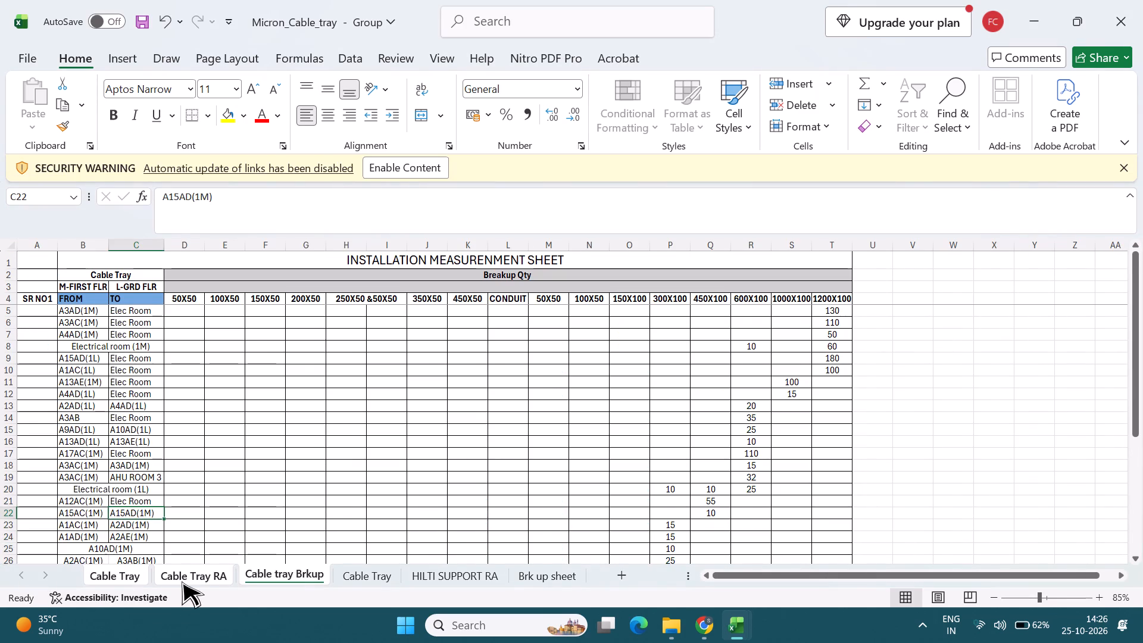
{"action": "left_click", "coordinate": [182, 581]}
{"action": "left_click", "coordinate": [295, 567]}
{"action": "left_click", "coordinate": [386, 575]}
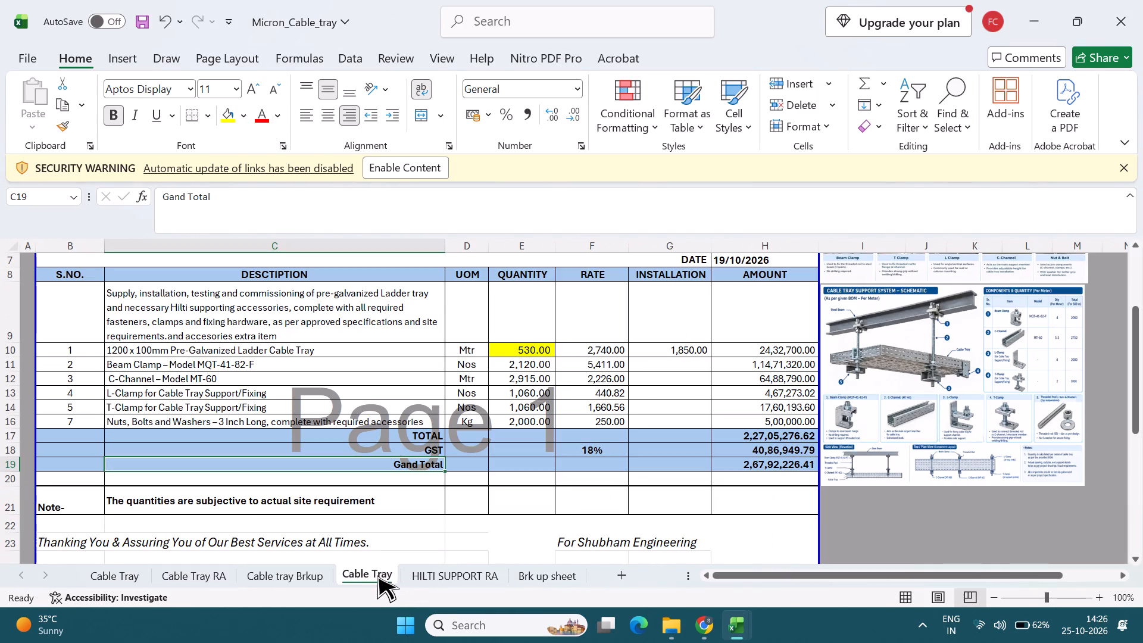
{"action": "left_click", "coordinate": [102, 576]}
{"action": "left_click", "coordinate": [203, 573], "text": "ctrl"}
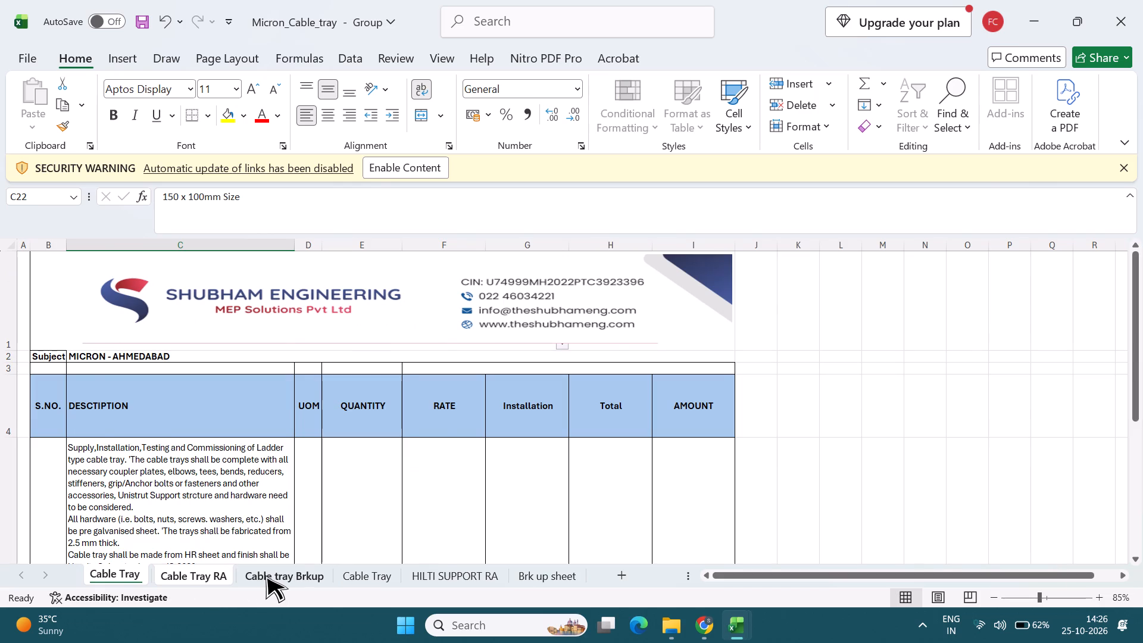
{"action": "left_click", "coordinate": [266, 575], "text": "ctrl"}
{"action": "right_click", "coordinate": [266, 575]}
{"action": "left_click", "coordinate": [343, 342]}
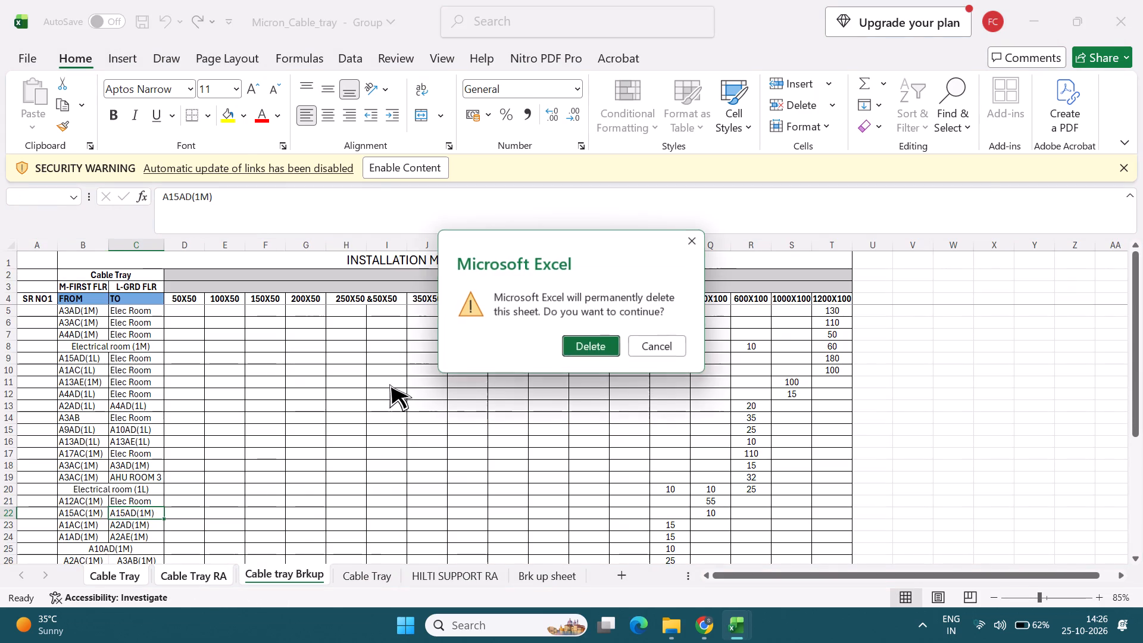
{"action": "left_click", "coordinate": [595, 336]}
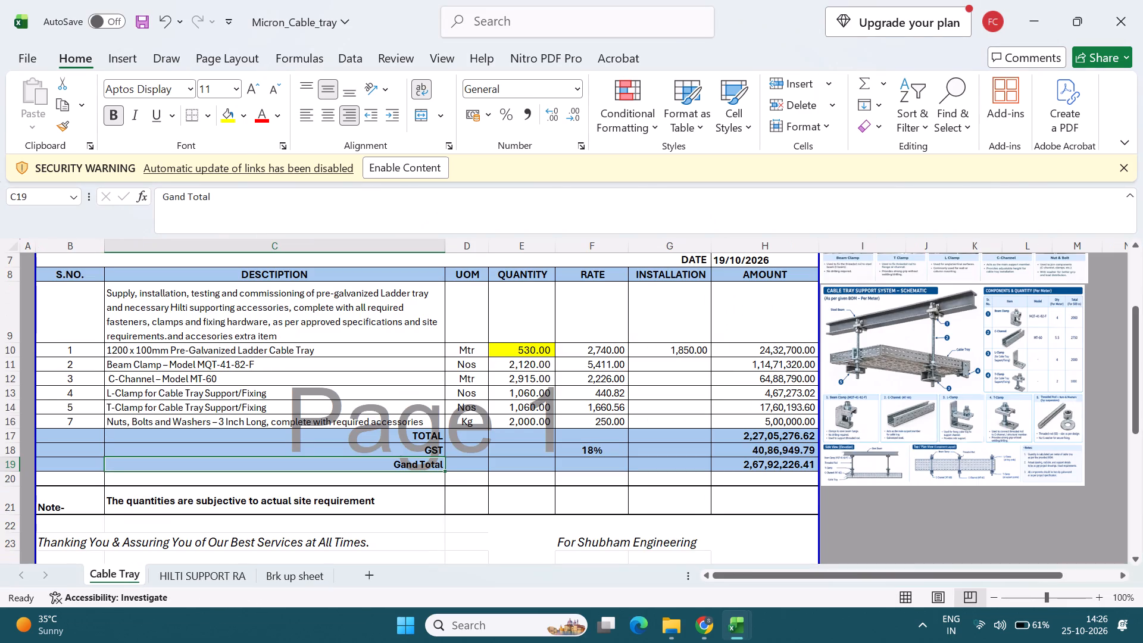
Save the Micron_Cable_tray workbook and close it.
{"action": "scroll", "coordinate": [296, 496], "scroll_direction": "up", "scroll_amount": 2}
{"action": "key", "text": "ctrl+s"}
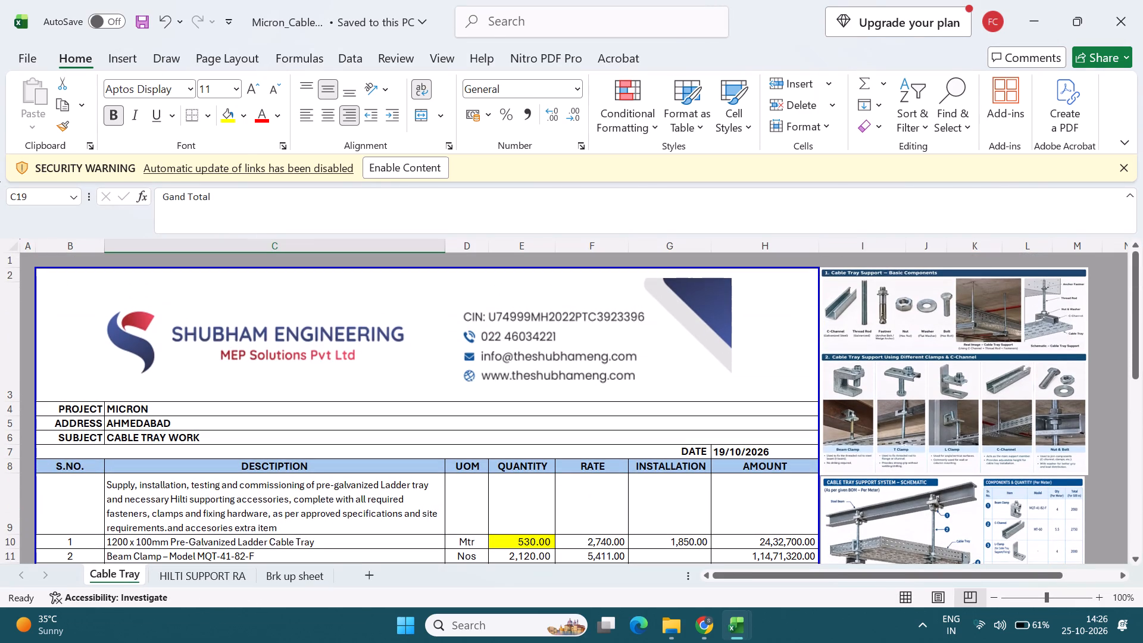
{"action": "key", "text": "alt+Tab"}
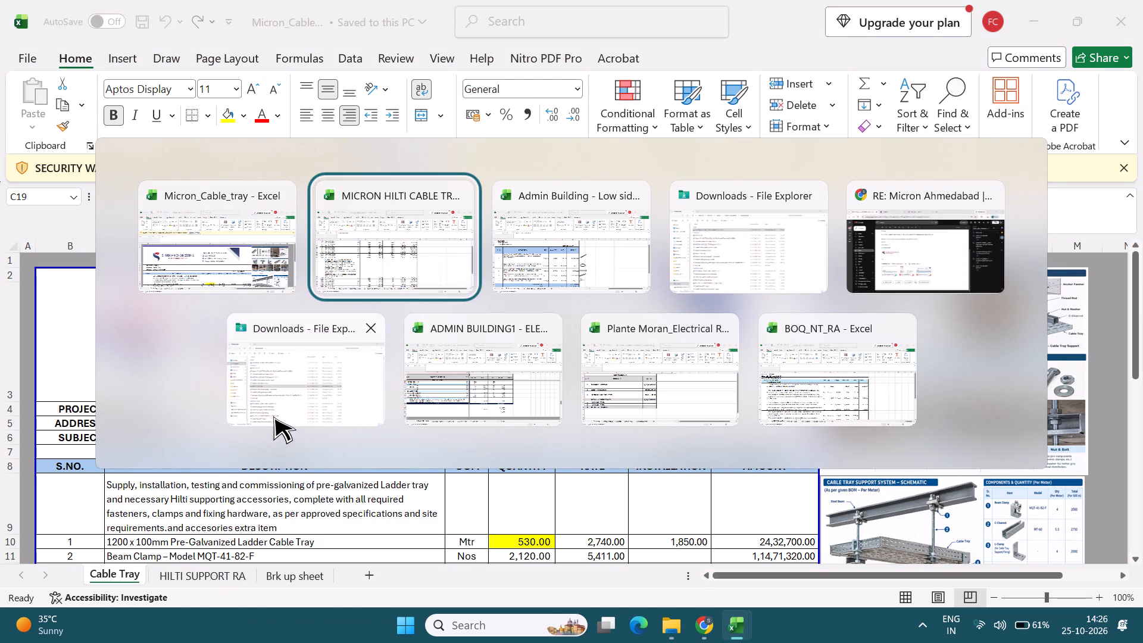
{"action": "left_click", "coordinate": [263, 497], "text": "alt"}
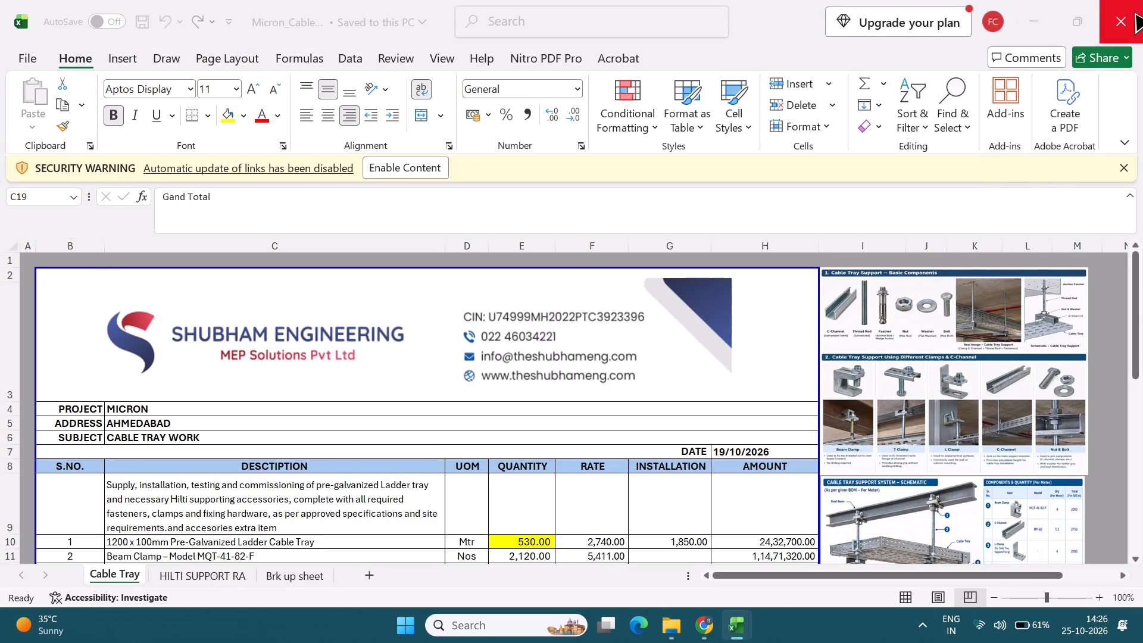
{"action": "left_click", "coordinate": [1133, 14]}
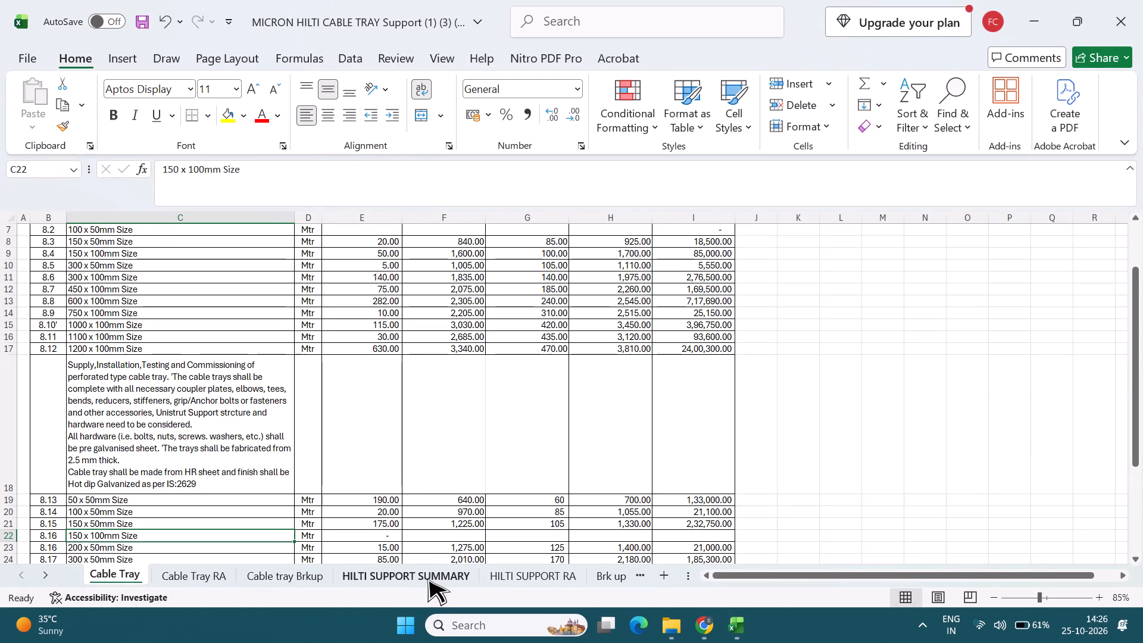
Copy the Admin Building workbook's Summary sheet into the MICRON HILTI CABLE TRAY Support workbook, before Cable Tray, using the destination's existing versions of conflicting names.
{"action": "left_click", "coordinate": [27, 575]}
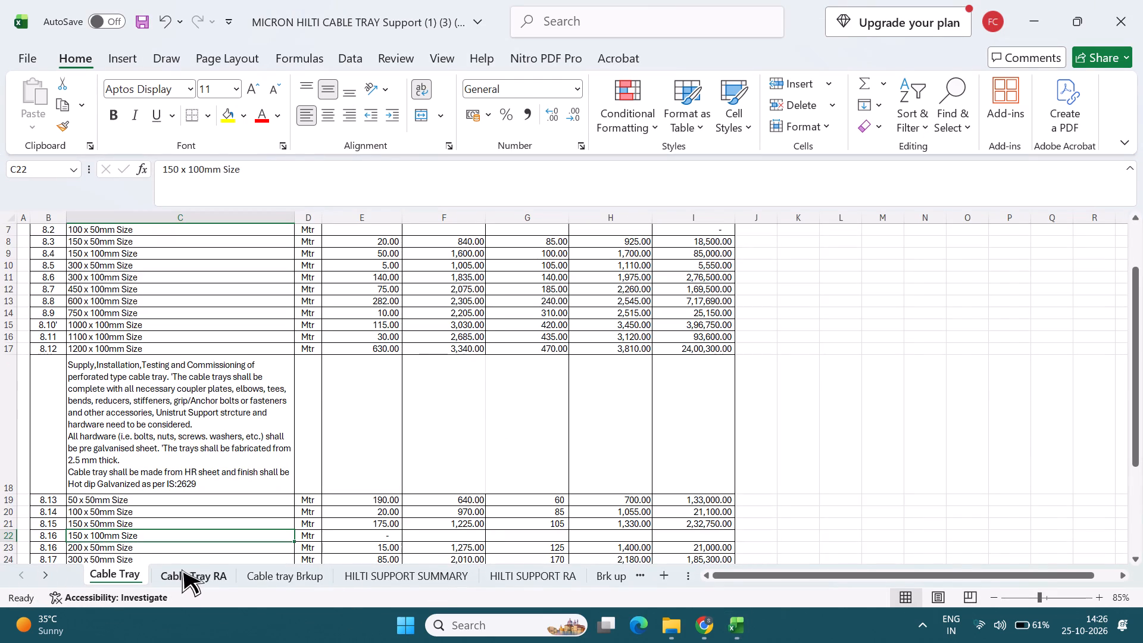
{"action": "left_click", "coordinate": [182, 569]}
{"action": "key", "text": "alt+Tab"}
{"action": "left_click", "coordinate": [61, 575]}
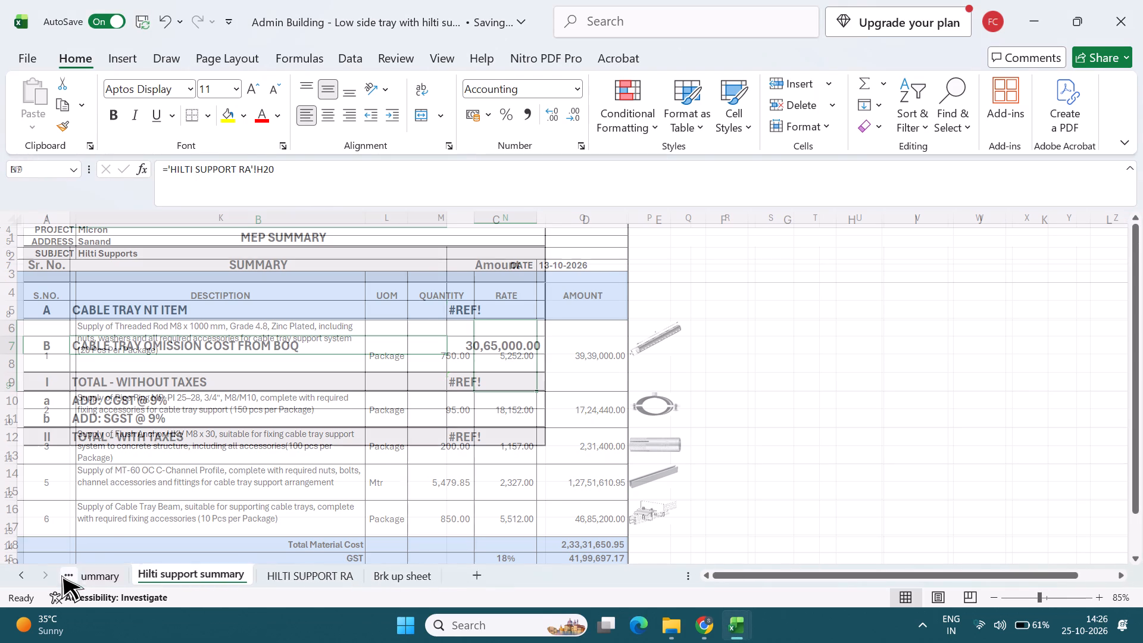
{"action": "right_click", "coordinate": [99, 575]}
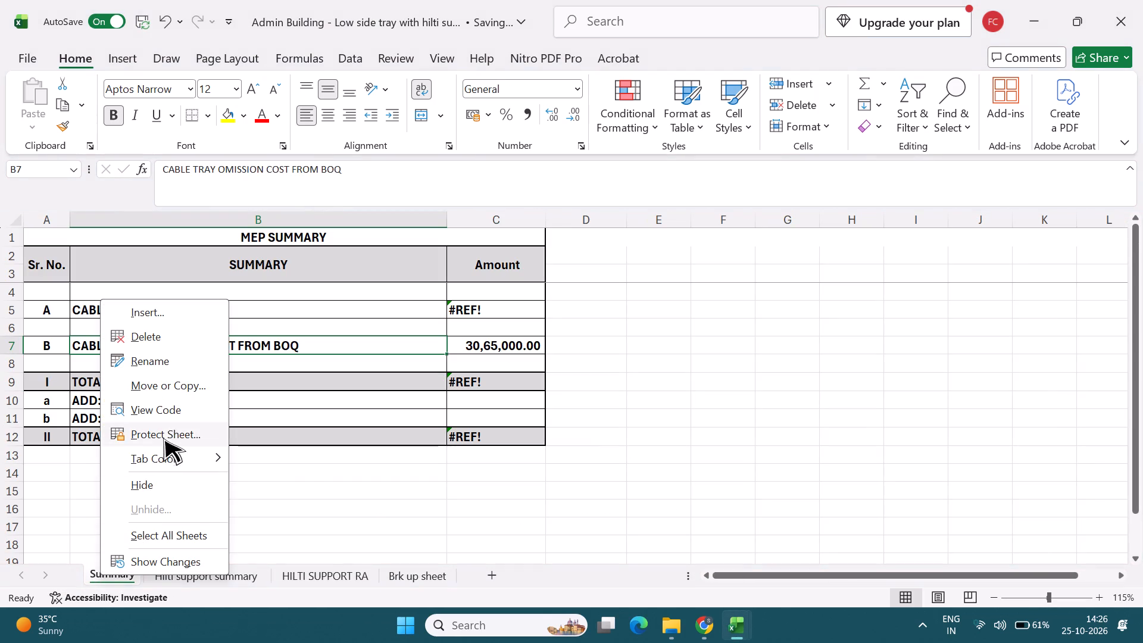
{"action": "left_click", "coordinate": [177, 388]}
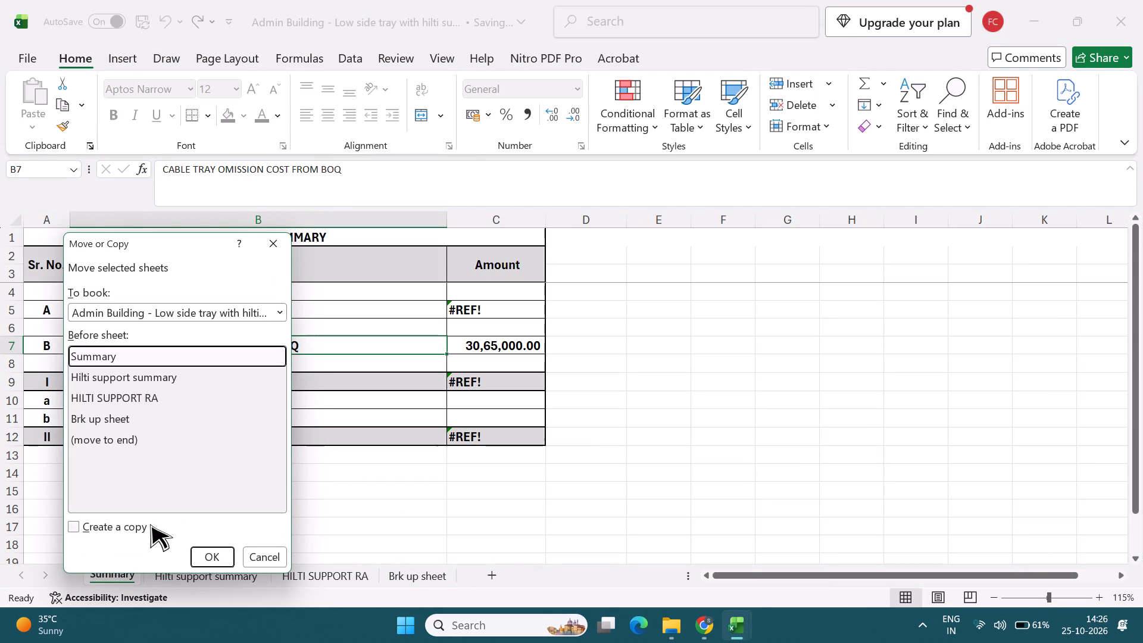
{"action": "left_click", "coordinate": [70, 521]}
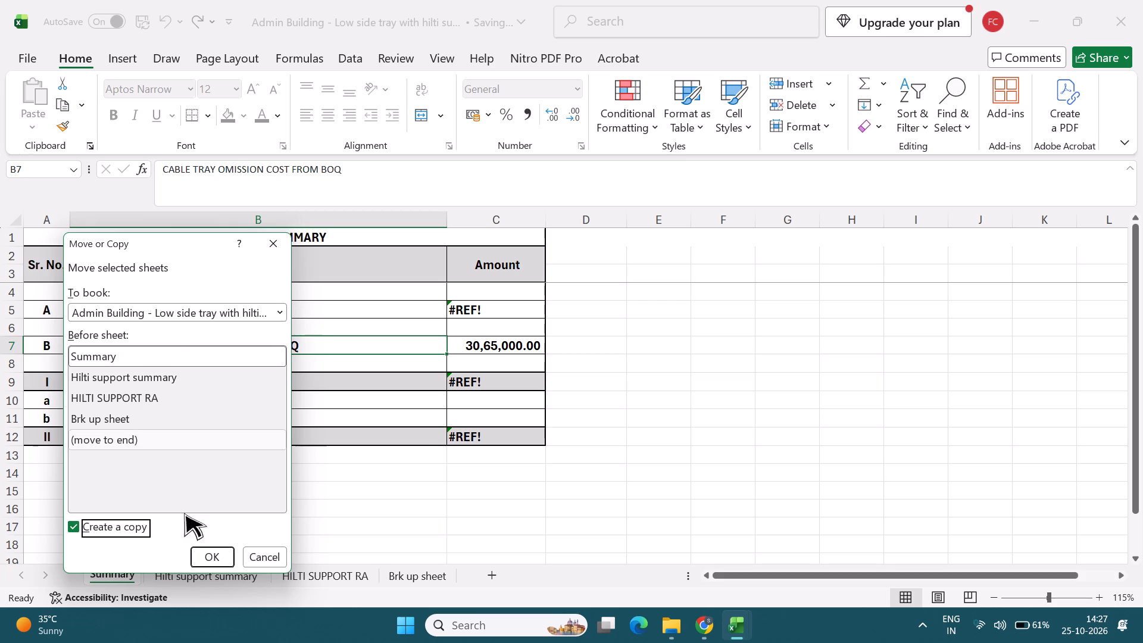
{"action": "left_click", "coordinate": [229, 311]}
{"action": "scroll", "coordinate": [211, 384], "scroll_direction": "down", "scroll_amount": 2}
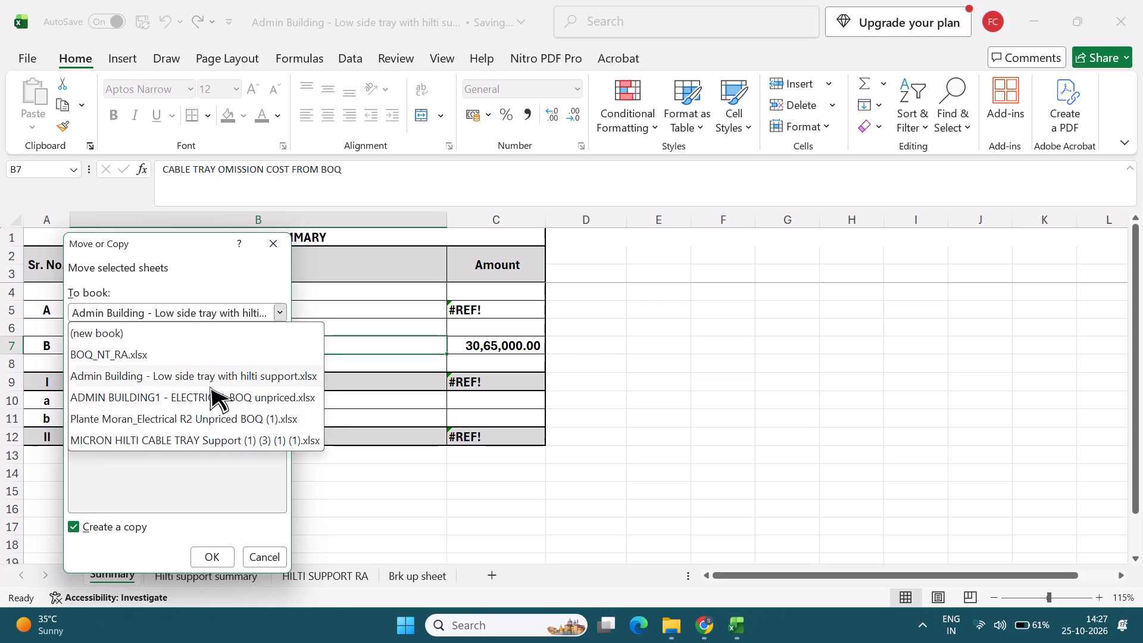
{"action": "scroll", "coordinate": [198, 419], "scroll_direction": "down", "scroll_amount": 1}
{"action": "left_click", "coordinate": [190, 436]}
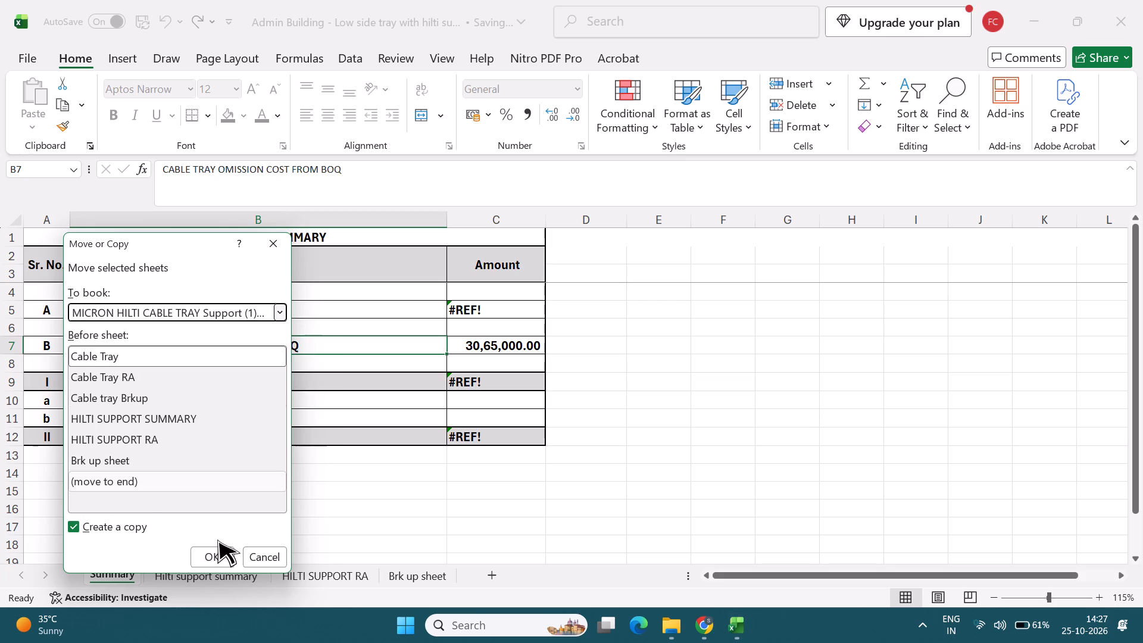
{"action": "left_click", "coordinate": [216, 554]}
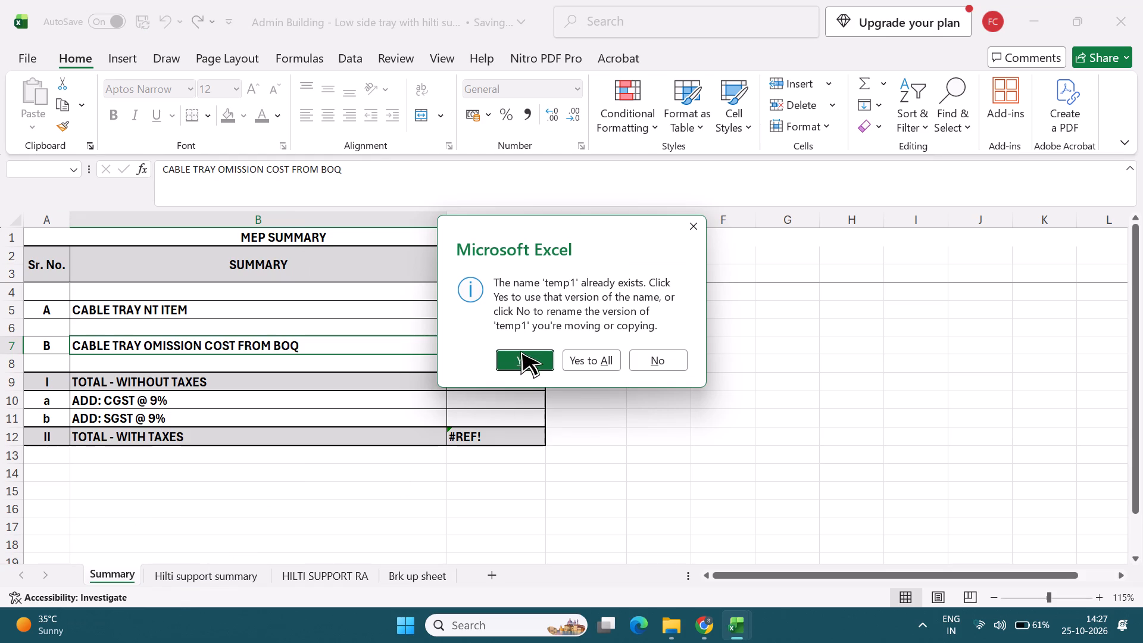
{"action": "left_click", "coordinate": [517, 360]}
{"action": "left_click", "coordinate": [527, 361]}
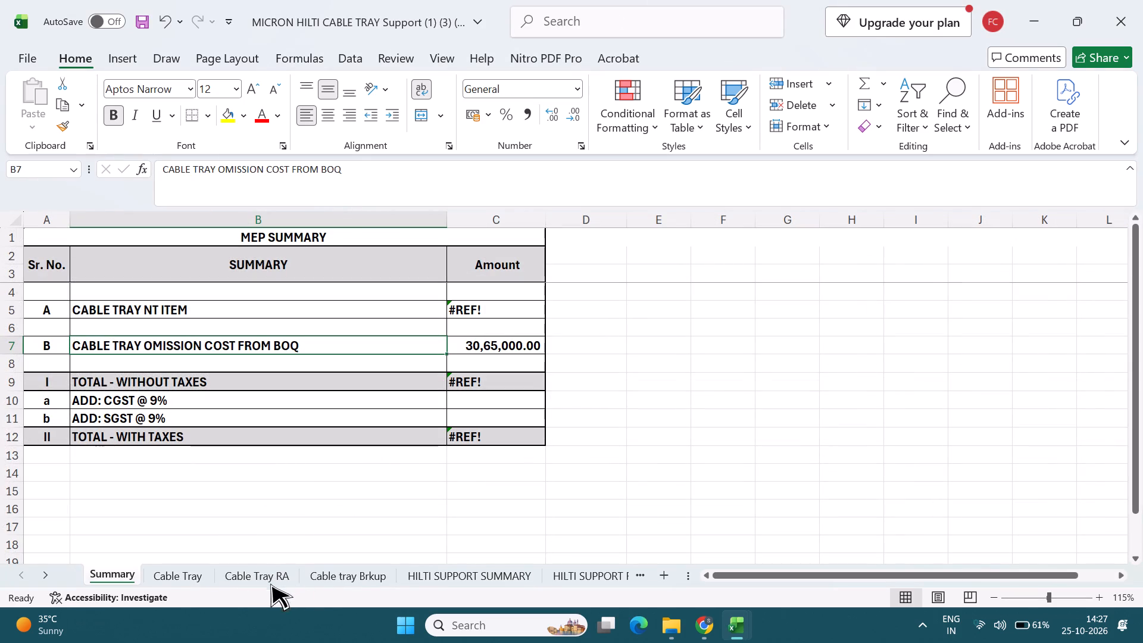
Examine the amount formulas for the cable tray NT item and BOQ omission cost in the copied Summary, along with the Cable Tray sheet's totals.
{"action": "scroll", "coordinate": [212, 534], "scroll_direction": "up", "scroll_amount": 1}
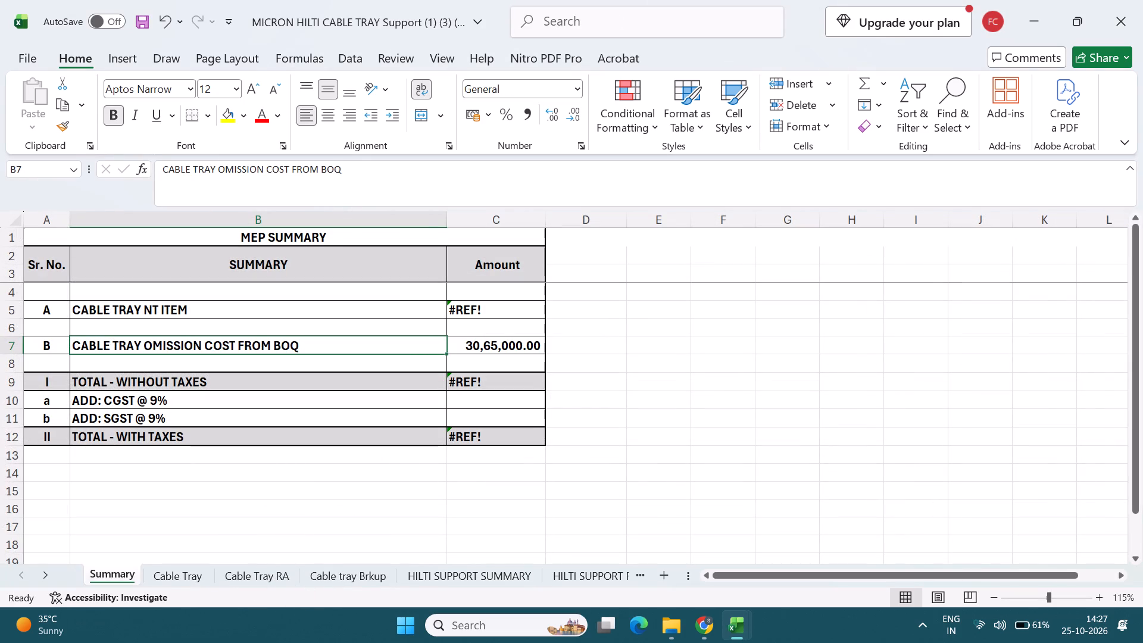
{"action": "left_click", "coordinate": [503, 311]}
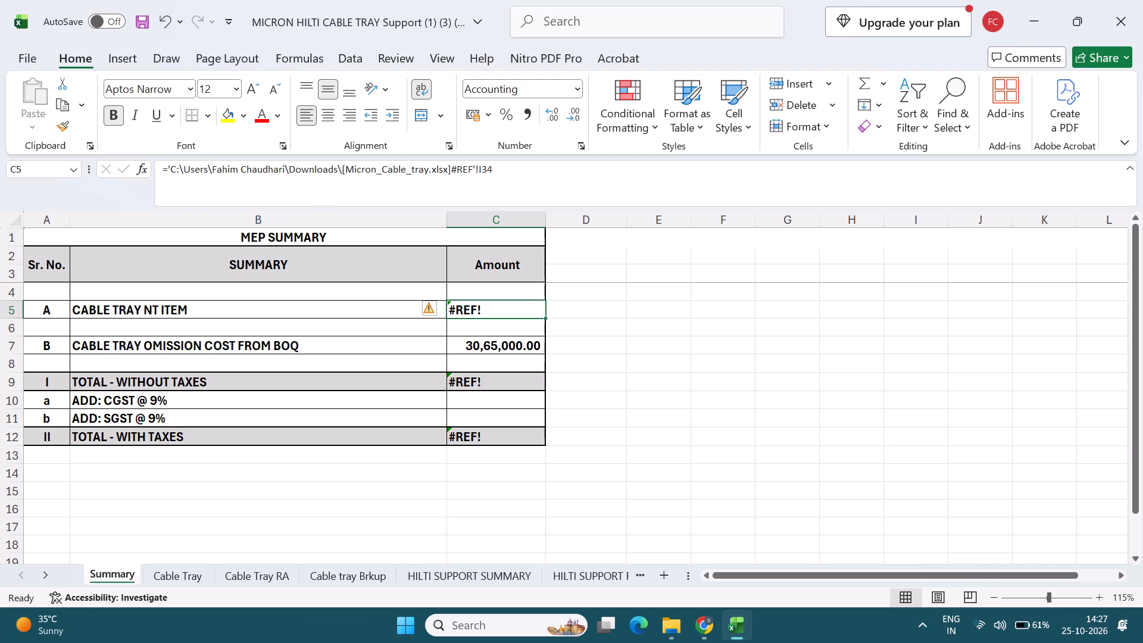
{"action": "left_click", "coordinate": [316, 496]}
{"action": "left_click", "coordinate": [190, 578]}
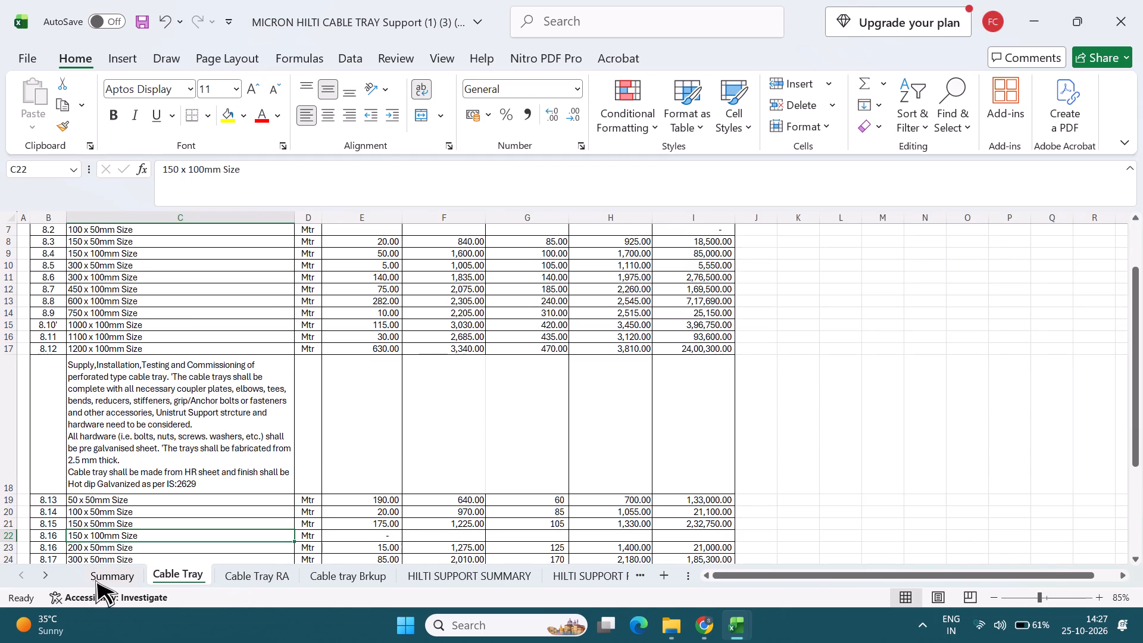
{"action": "left_click", "coordinate": [104, 580]}
{"action": "scroll", "coordinate": [253, 489], "scroll_direction": "down", "scroll_amount": 1}
{"action": "left_click", "coordinate": [188, 576]}
{"action": "scroll", "coordinate": [487, 436], "scroll_direction": "down", "scroll_amount": 5}
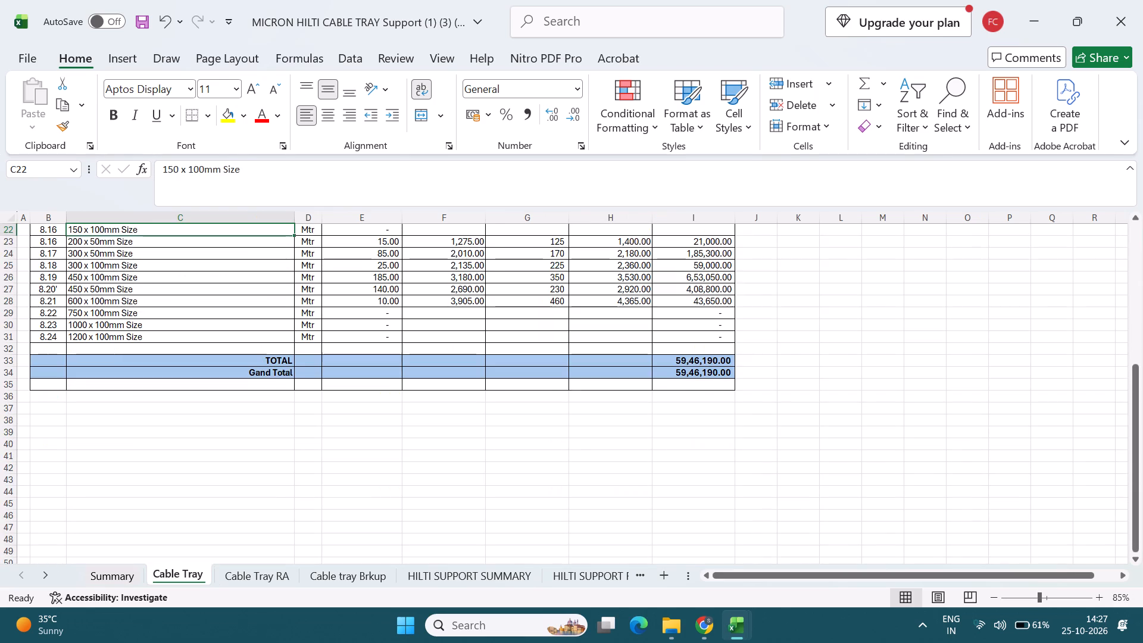
{"action": "left_click", "coordinate": [112, 569]}
{"action": "left_click", "coordinate": [501, 295]}
{"action": "scroll", "coordinate": [479, 339], "scroll_direction": "up", "scroll_amount": 2}
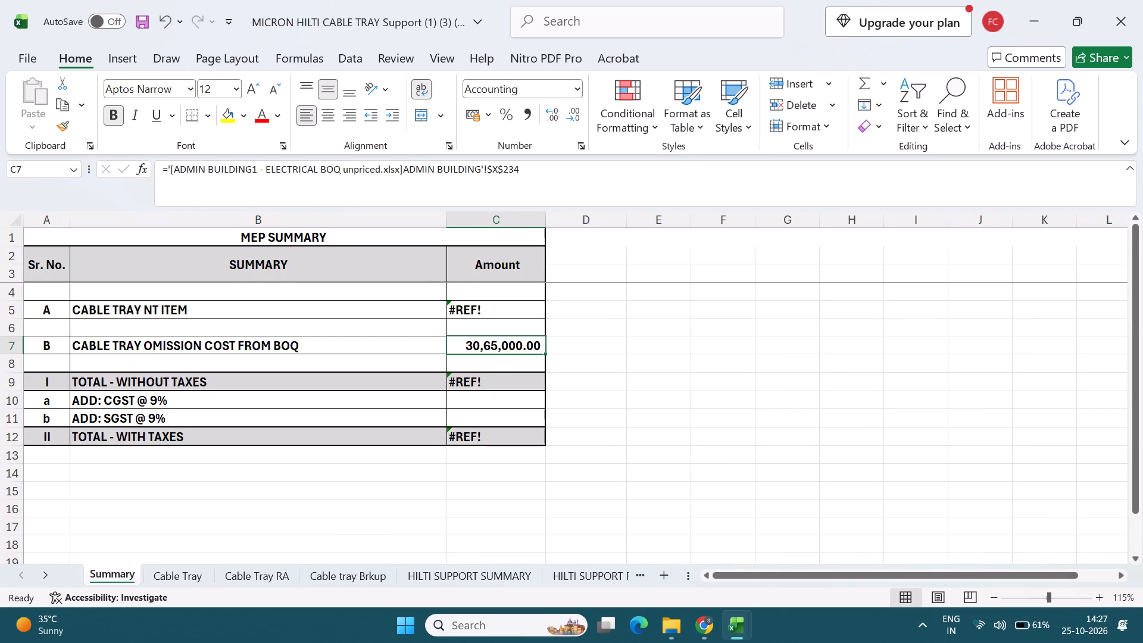
Link the CABLE TRAY NT ITEM amount in the Summary sheet to the Cable Tray sheet's total.
{"action": "left_click", "coordinate": [514, 307]}
{"action": "key", "text": "equal"}
{"action": "left_click", "coordinate": [189, 576]}
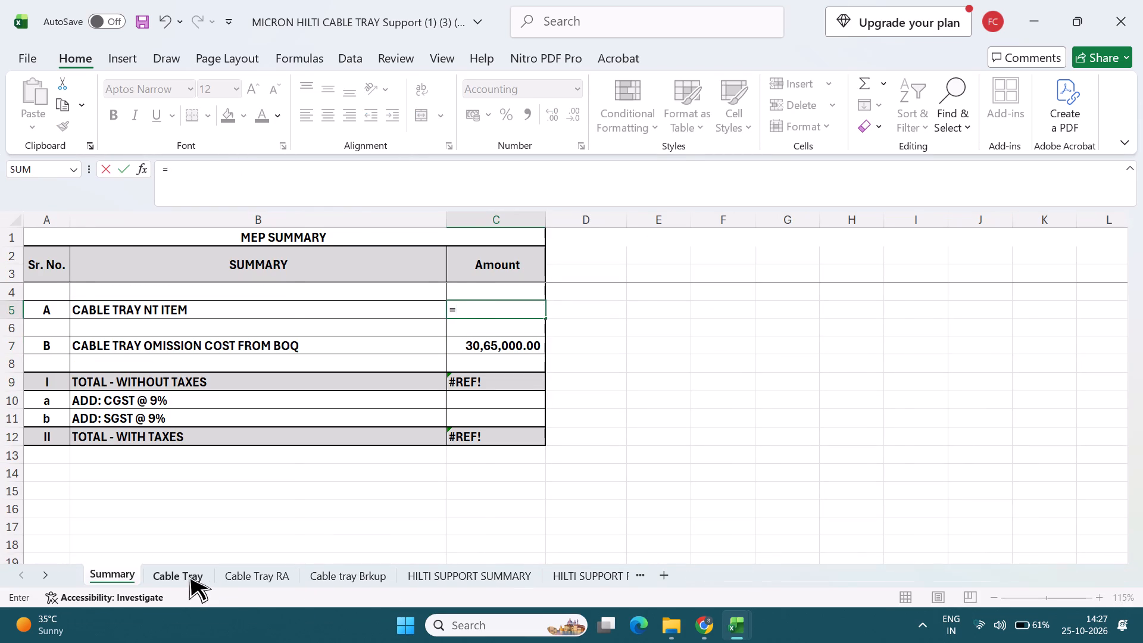
{"action": "left_click", "coordinate": [726, 370]}
{"action": "key", "text": "Return"}
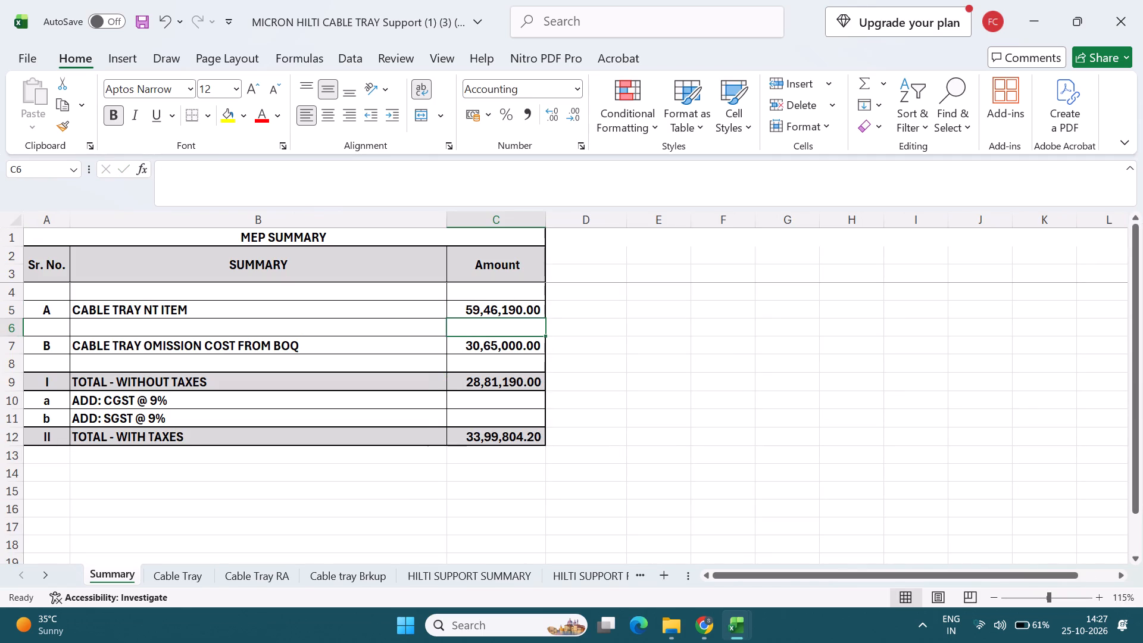
Look through the cable tray and Hilti support sheets, checking the totals in HILTI SUPPORT SUMMARY, and return to Summary.
{"action": "left_click", "coordinate": [193, 575]}
{"action": "scroll", "coordinate": [321, 497], "scroll_direction": "up", "scroll_amount": 3}
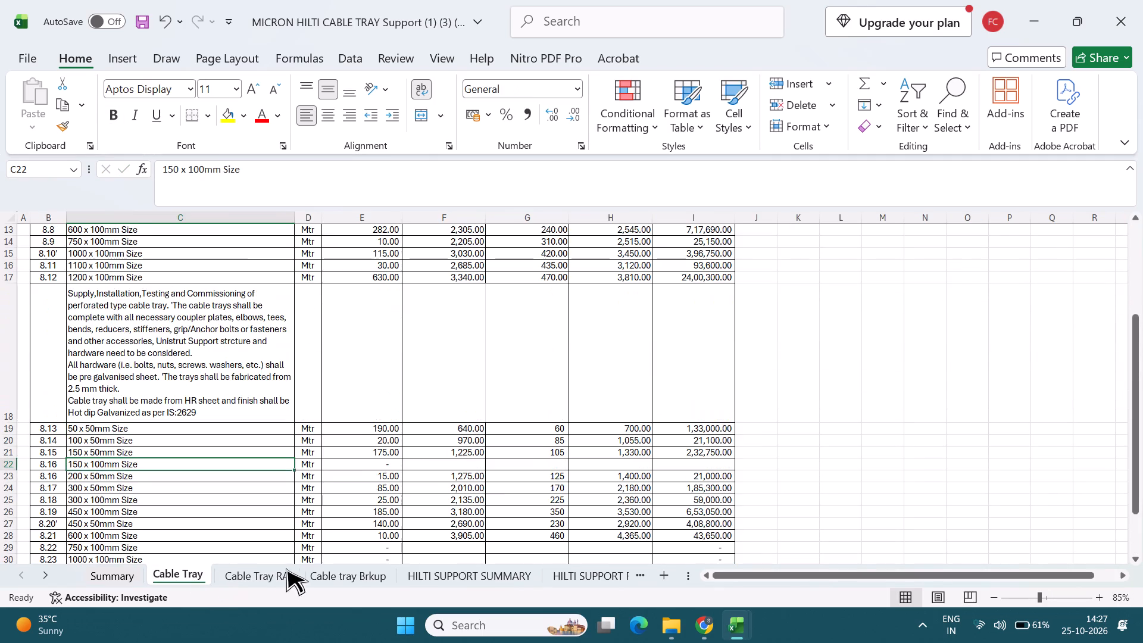
{"action": "left_click", "coordinate": [258, 578]}
{"action": "left_click", "coordinate": [346, 581]}
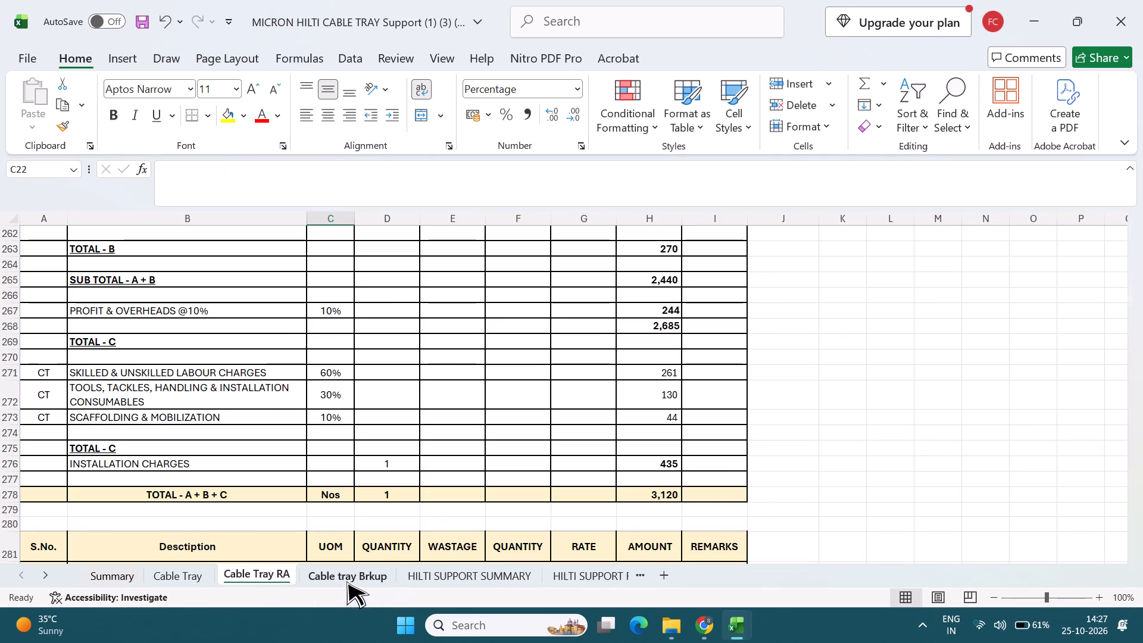
{"action": "left_click", "coordinate": [441, 577]}
{"action": "scroll", "coordinate": [525, 450], "scroll_direction": "down", "scroll_amount": 1}
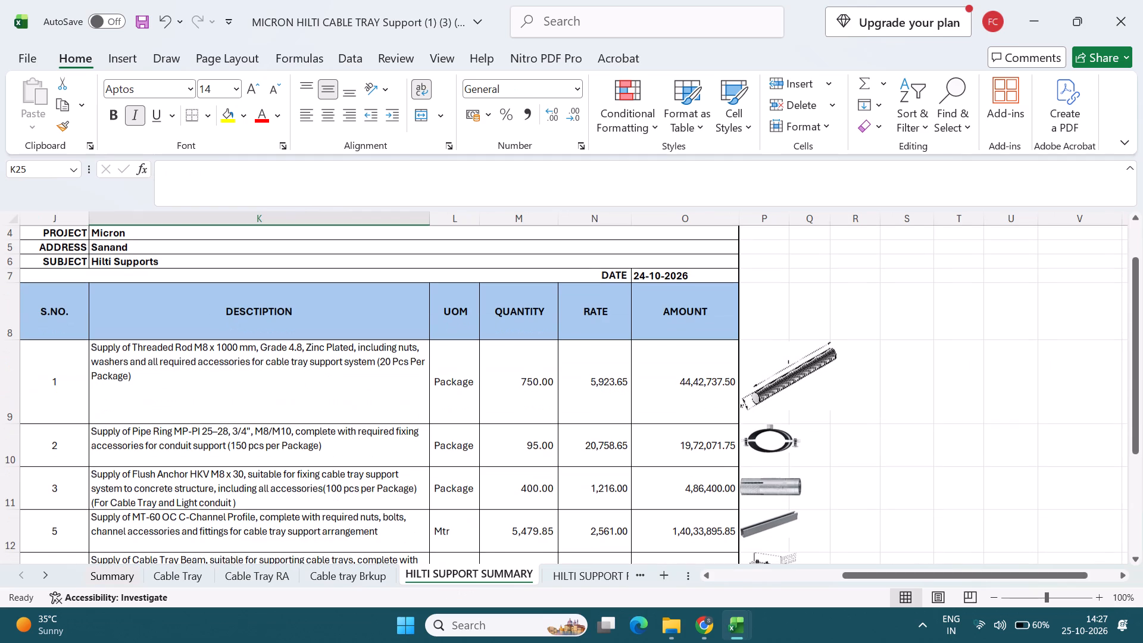
{"action": "left_click", "coordinate": [613, 564]}
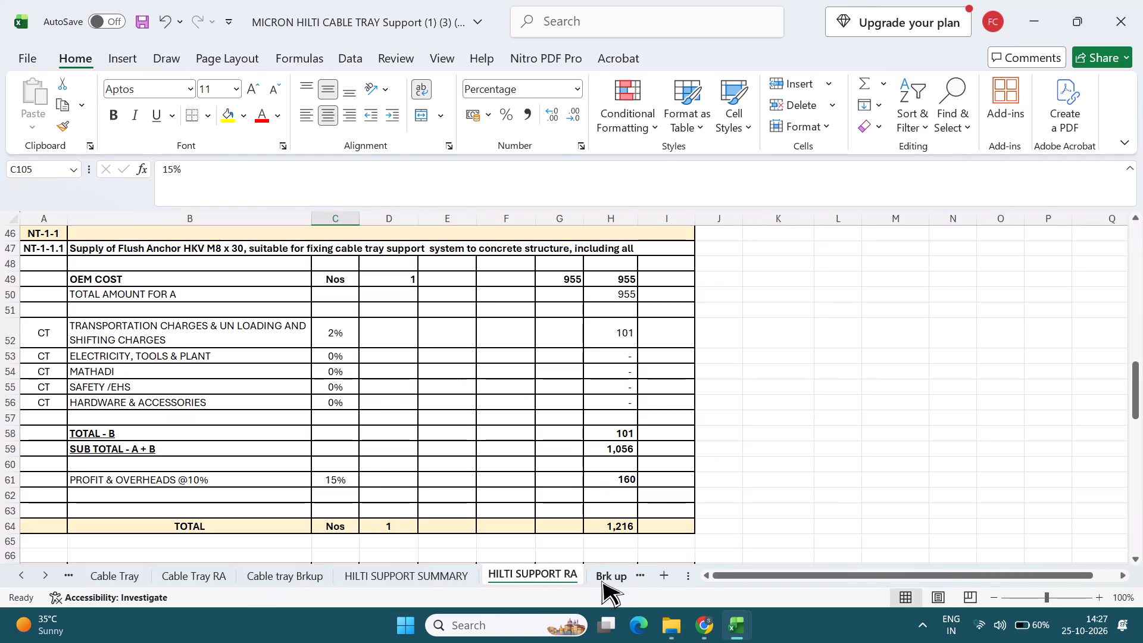
{"action": "left_click", "coordinate": [601, 580]}
{"action": "left_click", "coordinate": [461, 581]}
{"action": "left_click", "coordinate": [360, 583]}
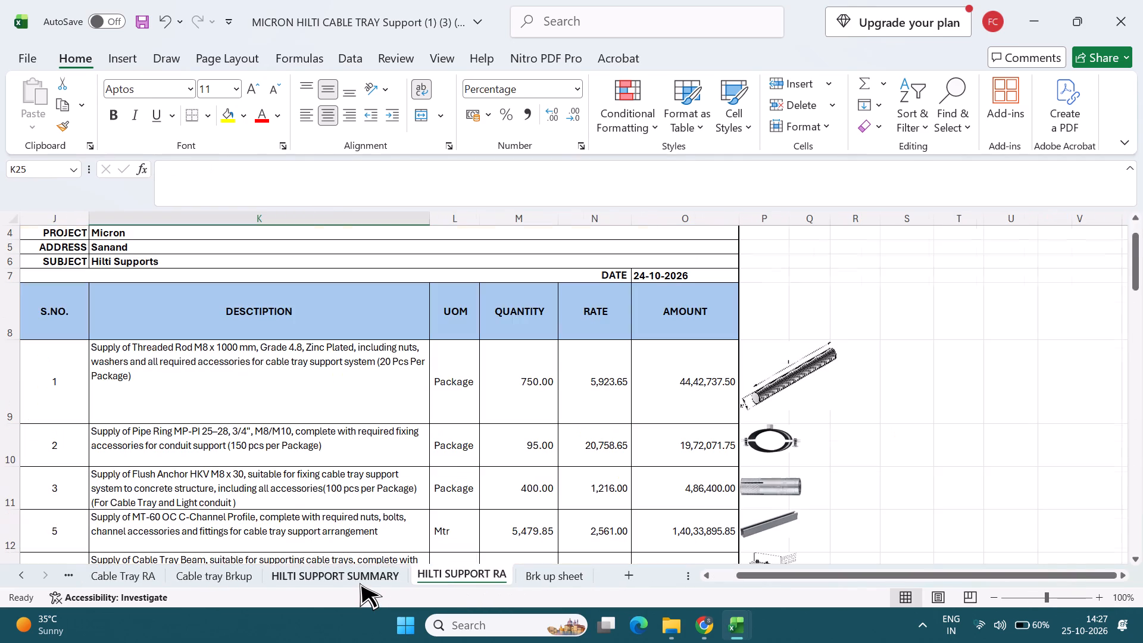
{"action": "scroll", "coordinate": [408, 498], "scroll_direction": "down", "scroll_amount": 2}
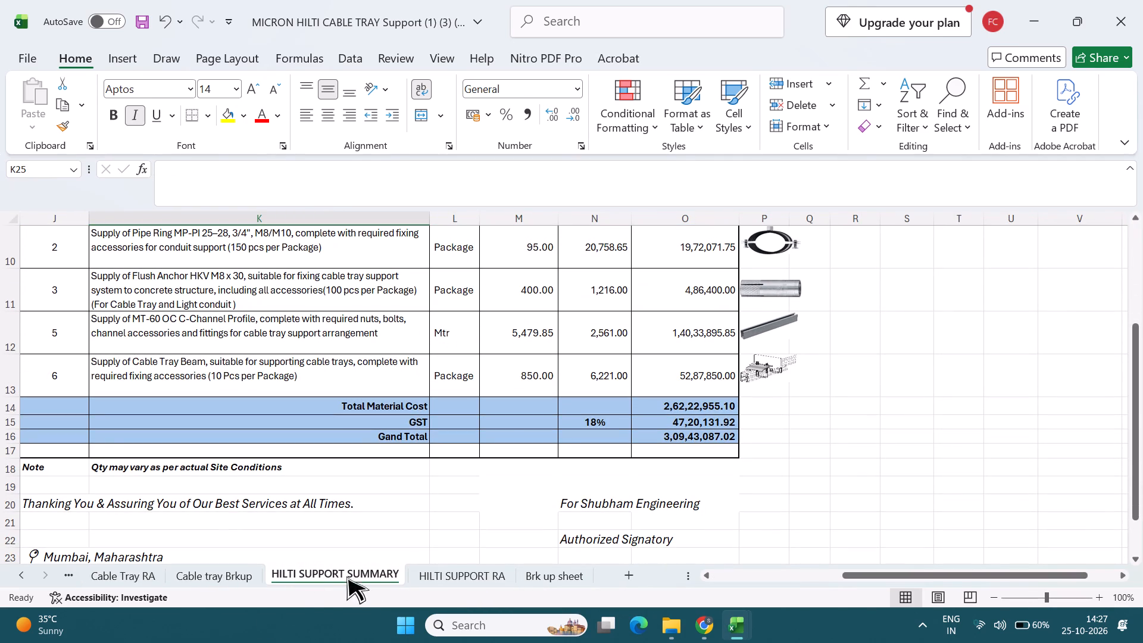
{"action": "middle_click_drag", "start_coordinate": [507, 433], "coordinate": [371, 450]}
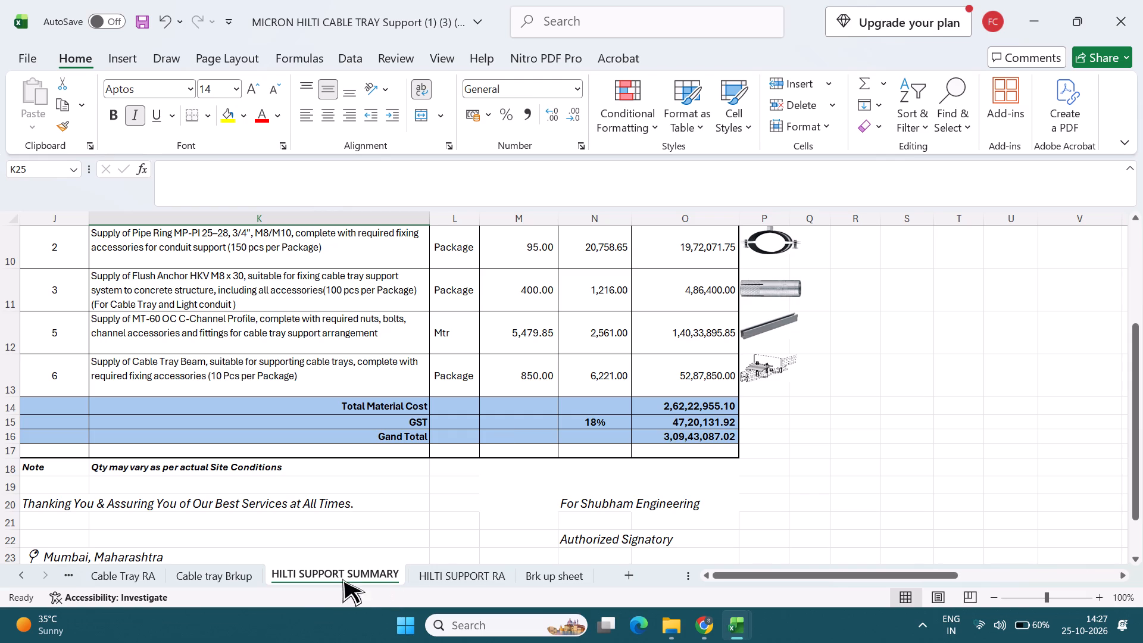
{"action": "left_click", "coordinate": [61, 579]}
{"action": "left_click", "coordinate": [61, 579]}
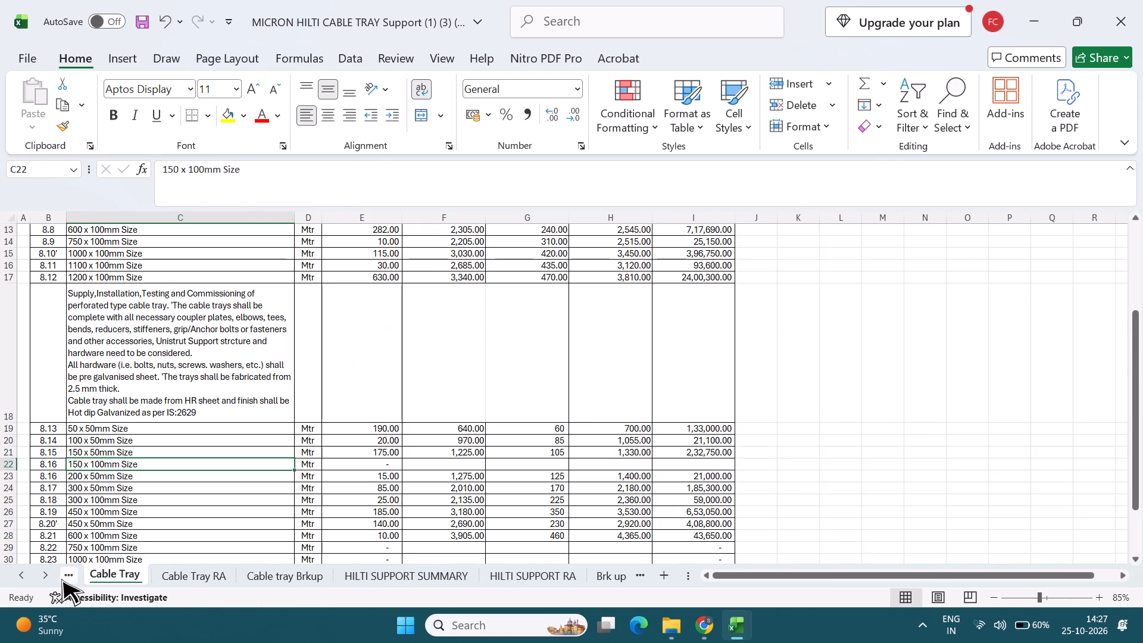
{"action": "left_click", "coordinate": [61, 579]}
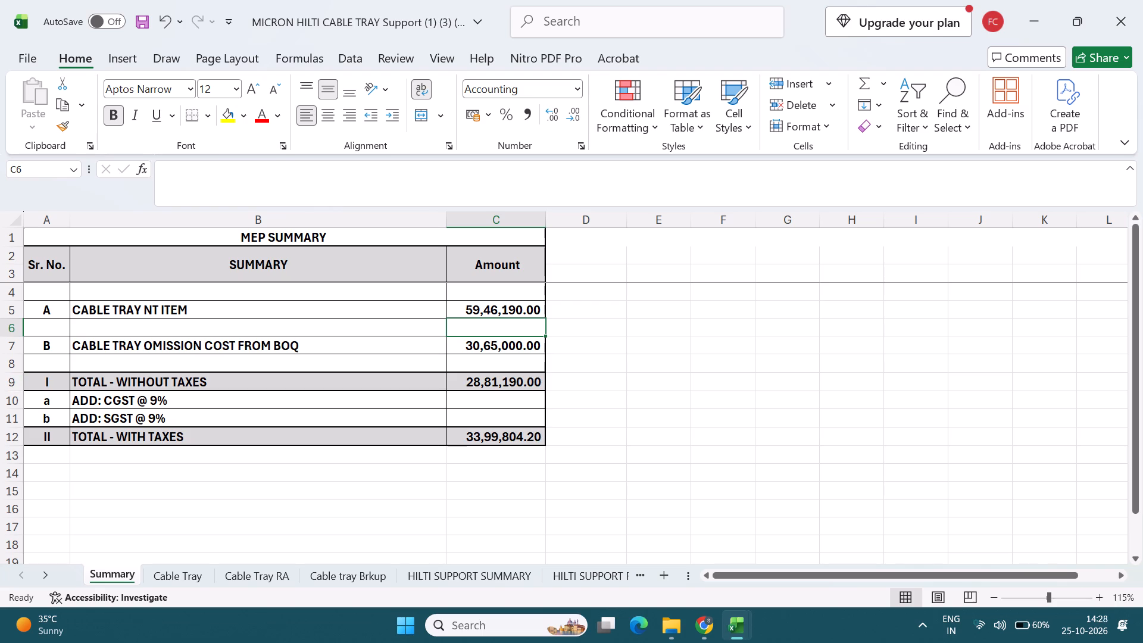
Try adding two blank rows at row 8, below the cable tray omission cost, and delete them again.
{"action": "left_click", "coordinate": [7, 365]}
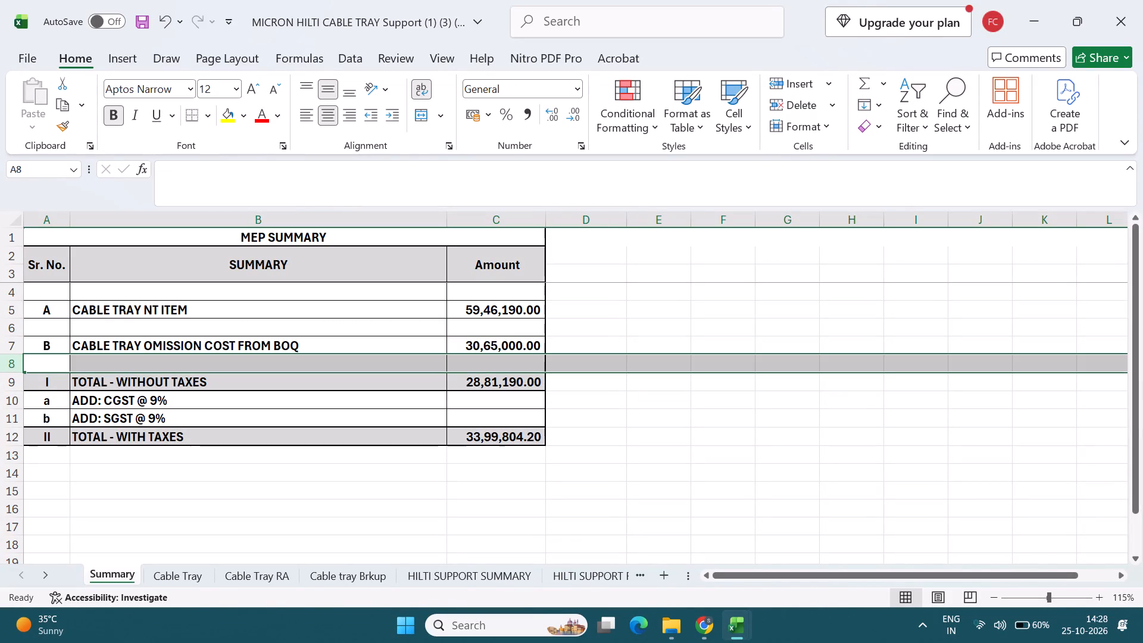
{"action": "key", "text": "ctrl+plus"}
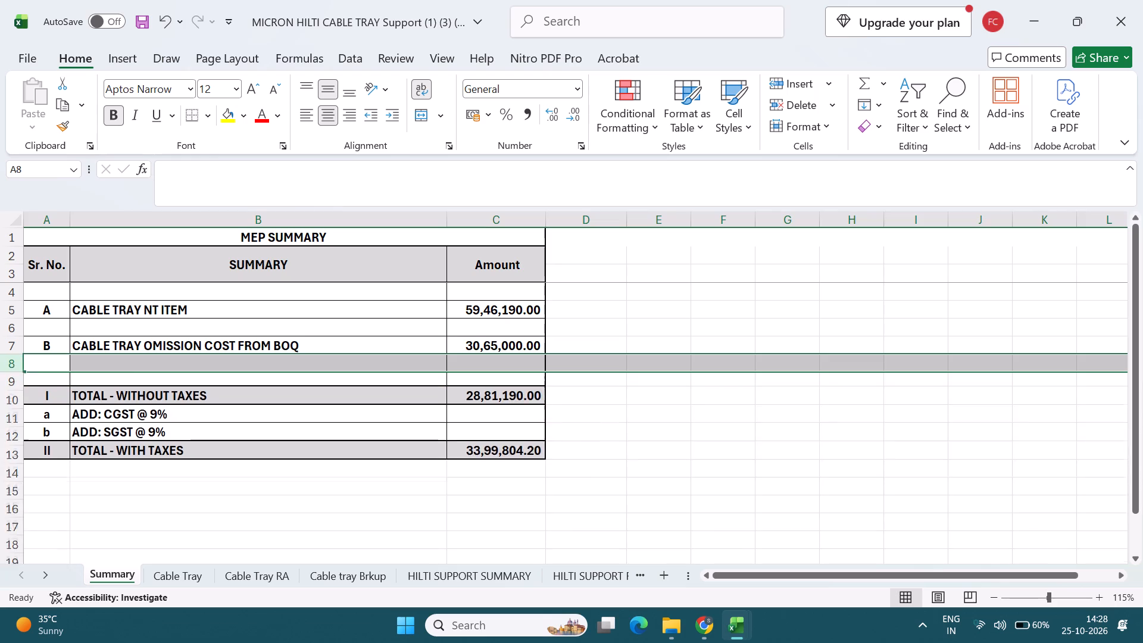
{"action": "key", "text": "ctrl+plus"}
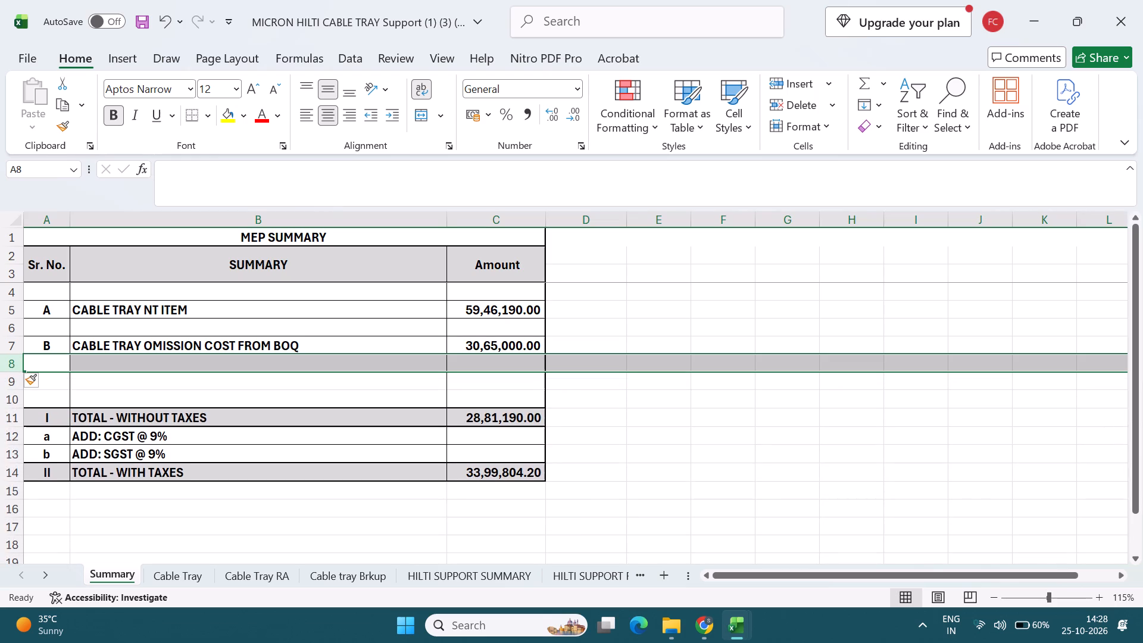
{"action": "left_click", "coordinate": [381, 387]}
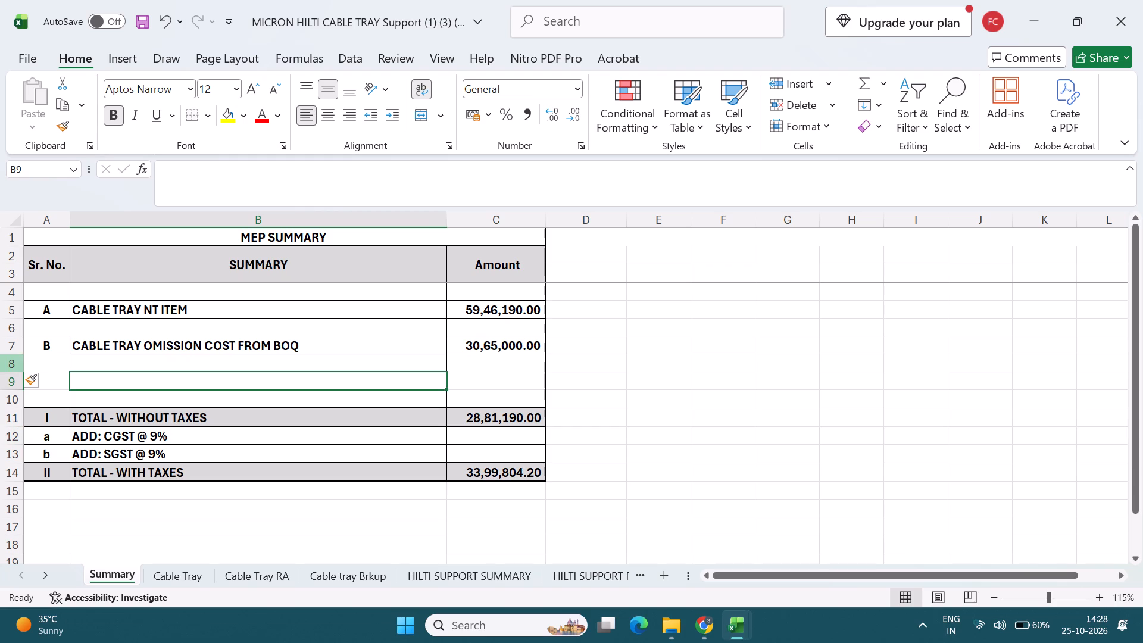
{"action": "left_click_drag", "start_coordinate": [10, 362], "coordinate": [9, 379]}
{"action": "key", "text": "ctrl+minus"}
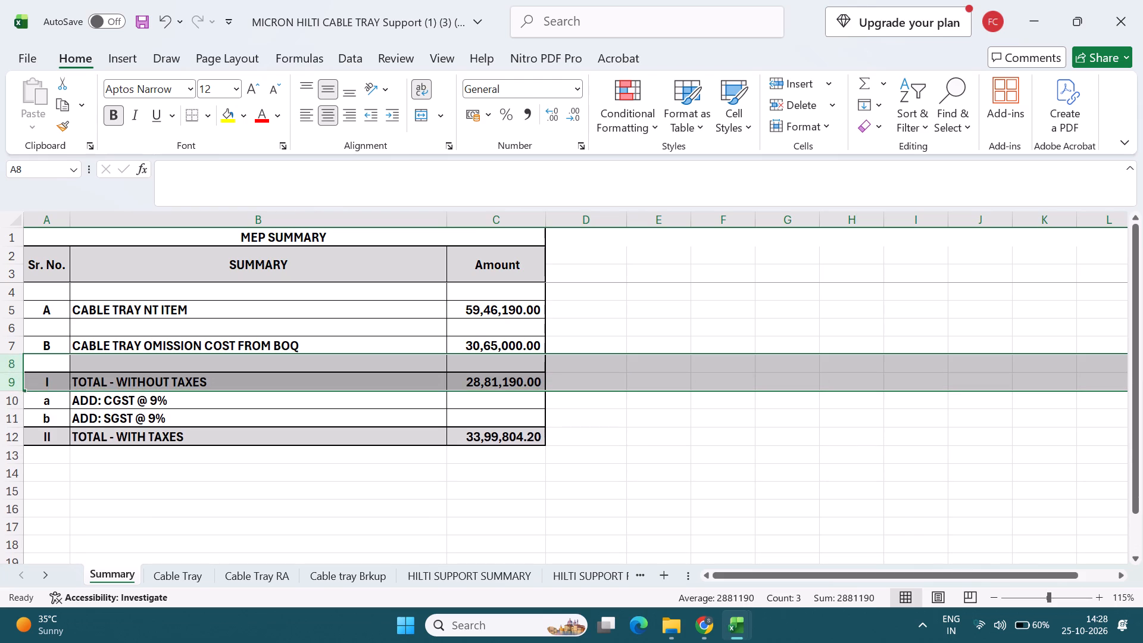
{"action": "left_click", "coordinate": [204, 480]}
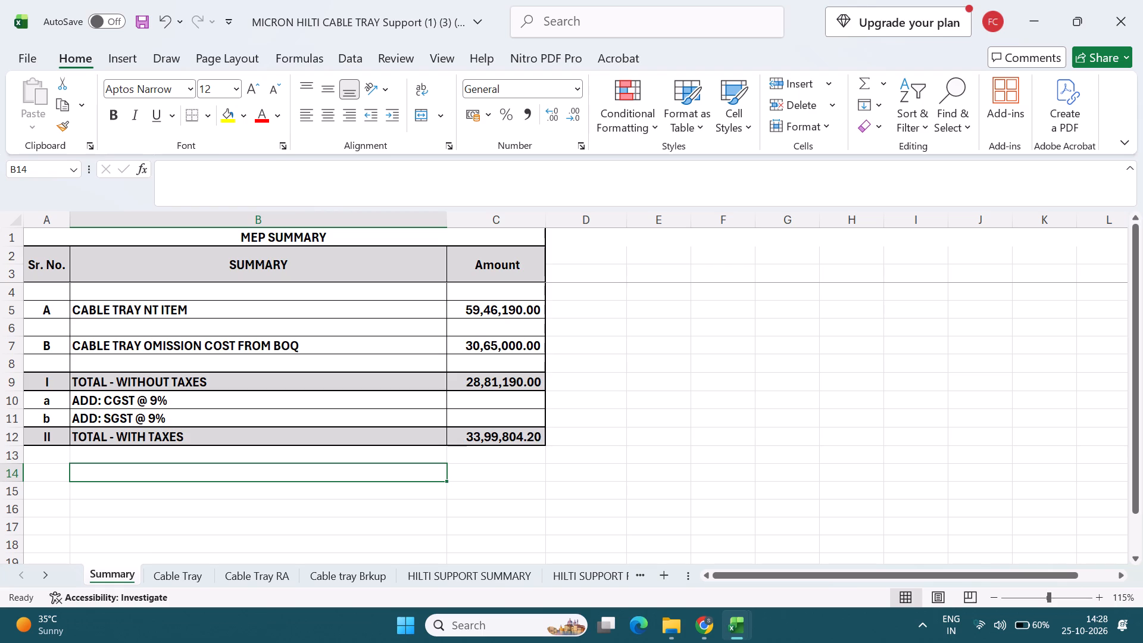
Insert five blank rows above the TOTAL - WITHOUT TAXES row in the Summary sheet.
{"action": "left_click", "coordinate": [0, 383]}
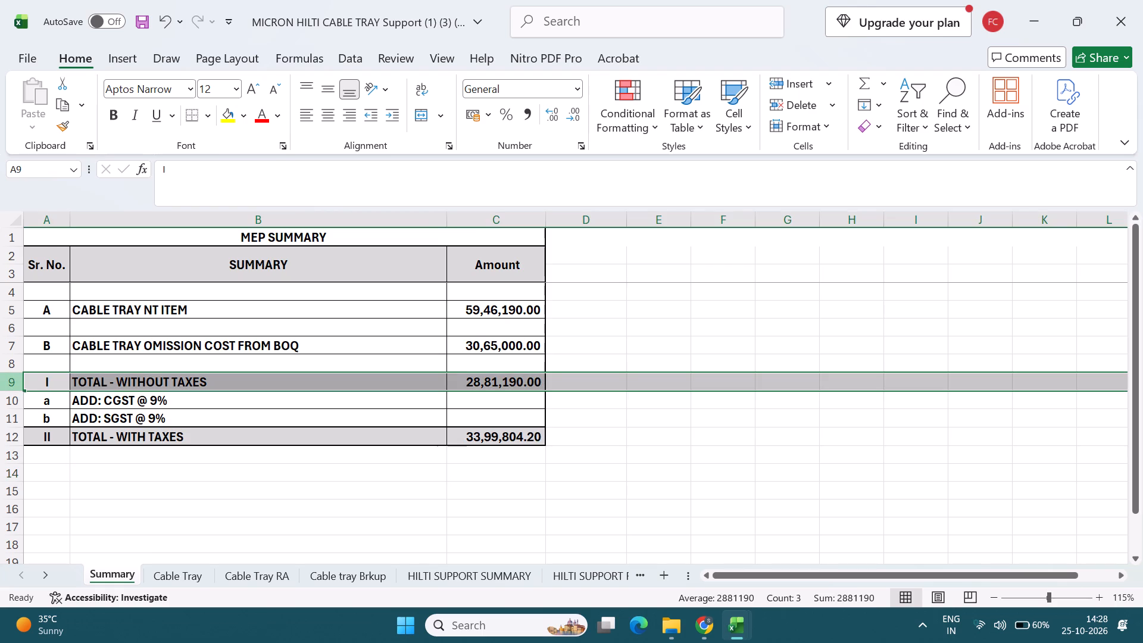
{"action": "key", "text": "ctrl+plus"}
{"action": "key", "text": "ctrl+plus"}
{"action": "key", "text": "ctrl+plus"}
{"action": "key", "text": "ctrl+plus"}
{"action": "key", "text": "ctrl+plus"}
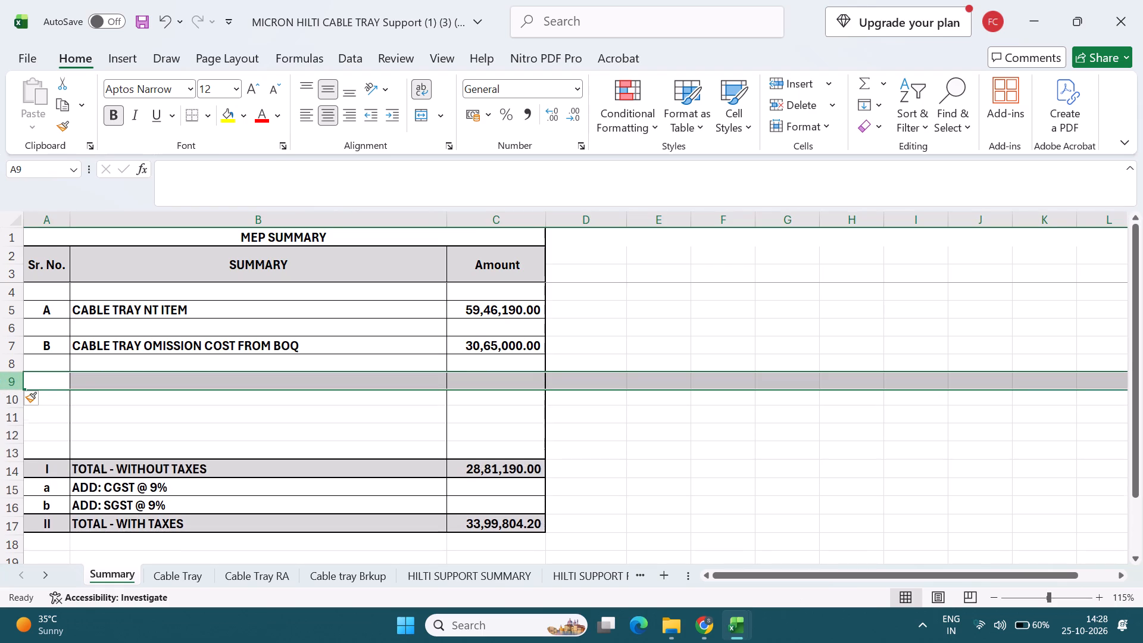
Copy the sheet name HILTI SUPPORT SUMMARY into cell B9 of the Summary sheet as a new item description.
{"action": "left_click", "coordinate": [121, 377]}
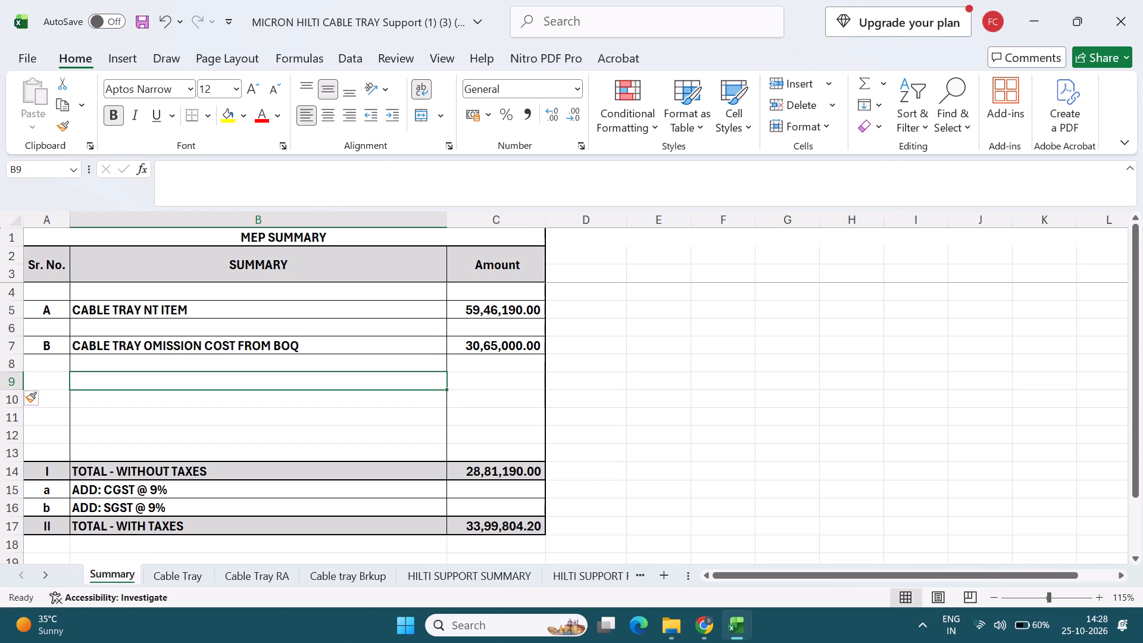
{"action": "left_click", "coordinate": [430, 563]}
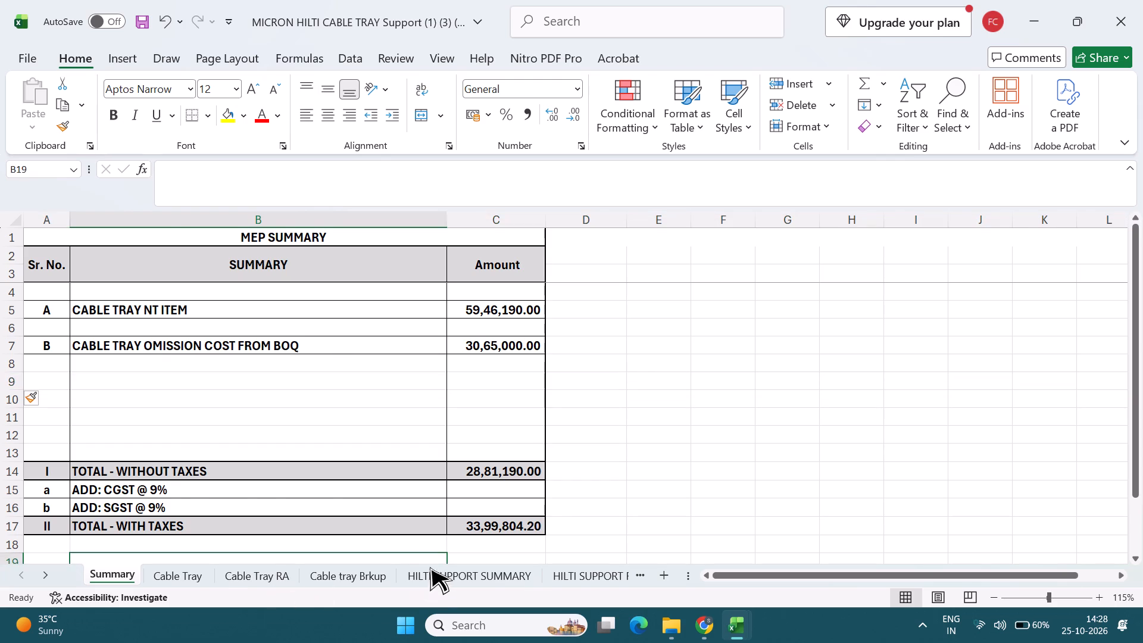
{"action": "double_click", "coordinate": [432, 575]}
{"action": "key", "text": "ctrl+c"}
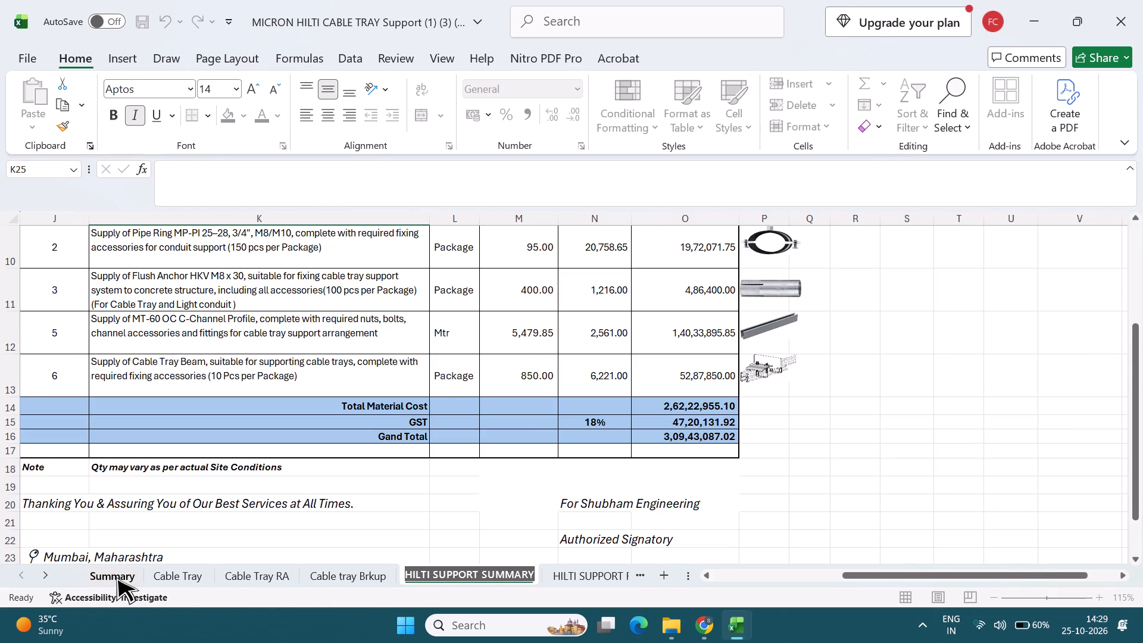
{"action": "left_click", "coordinate": [115, 577]}
{"action": "left_click", "coordinate": [185, 380]}
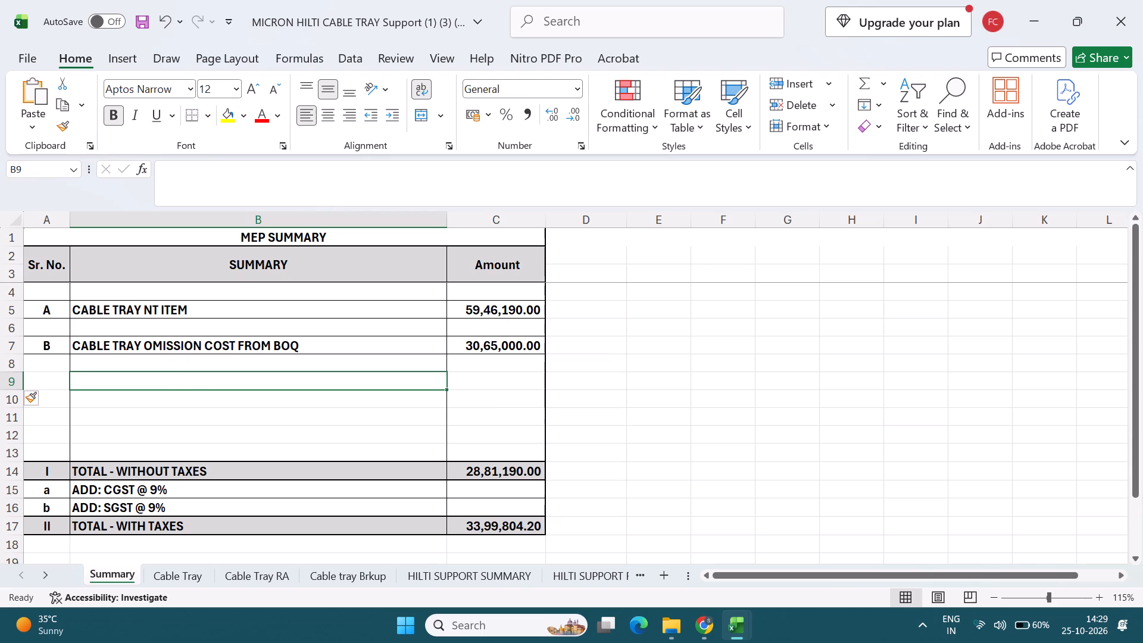
{"action": "key", "text": "ctrl+v"}
{"action": "left_click", "coordinate": [196, 436]}
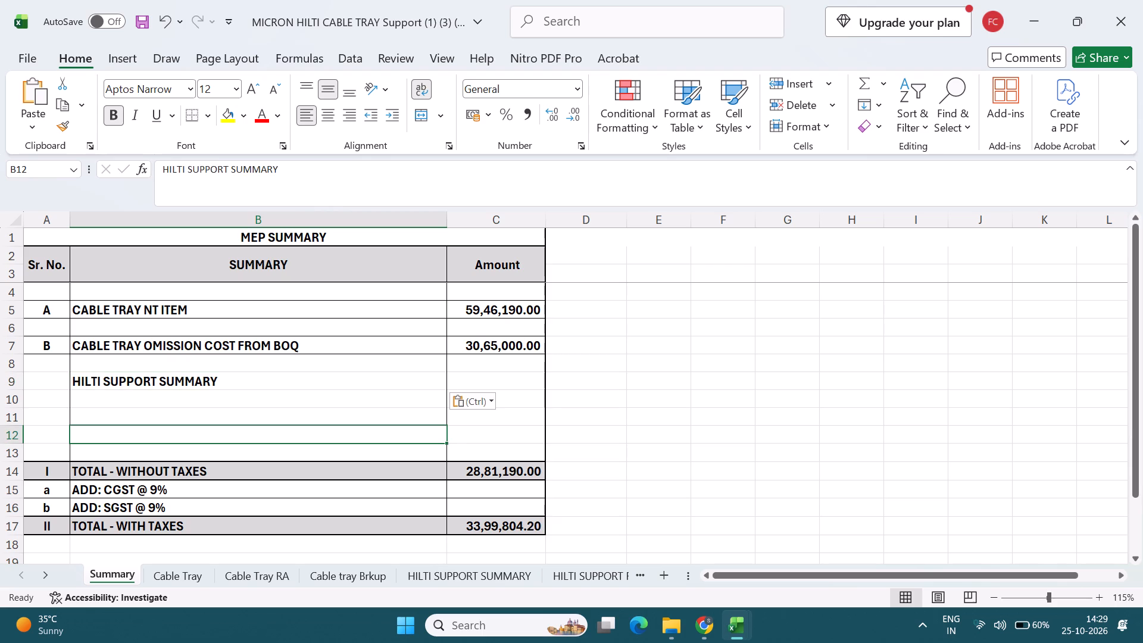
Apply all borders to cells A7:B10 around the new Hilti support entry.
{"action": "left_click", "coordinate": [58, 346]}
{"action": "left_click_drag", "start_coordinate": [58, 346], "coordinate": [308, 440]}
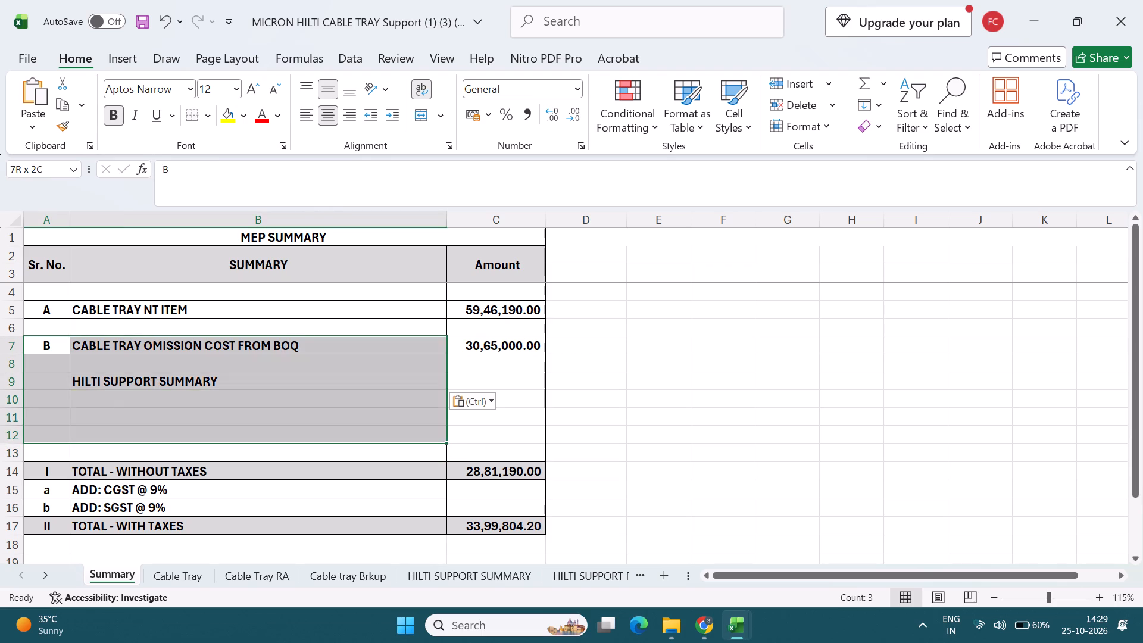
{"action": "left_click_drag", "start_coordinate": [308, 440], "coordinate": [321, 402]}
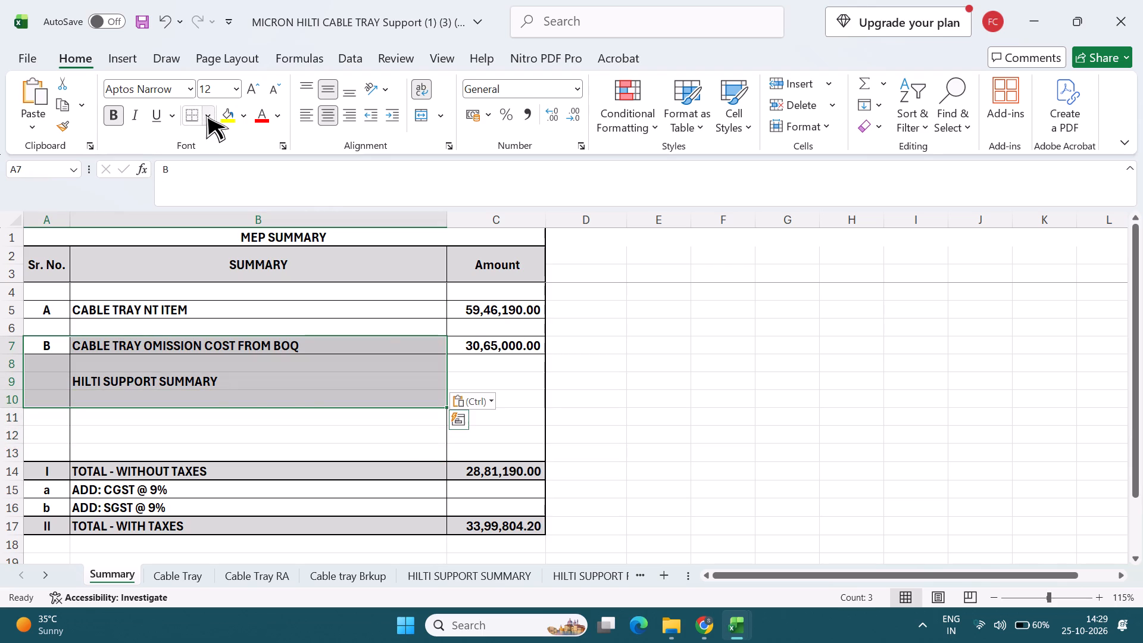
{"action": "left_click", "coordinate": [206, 115]}
{"action": "left_click", "coordinate": [223, 292]}
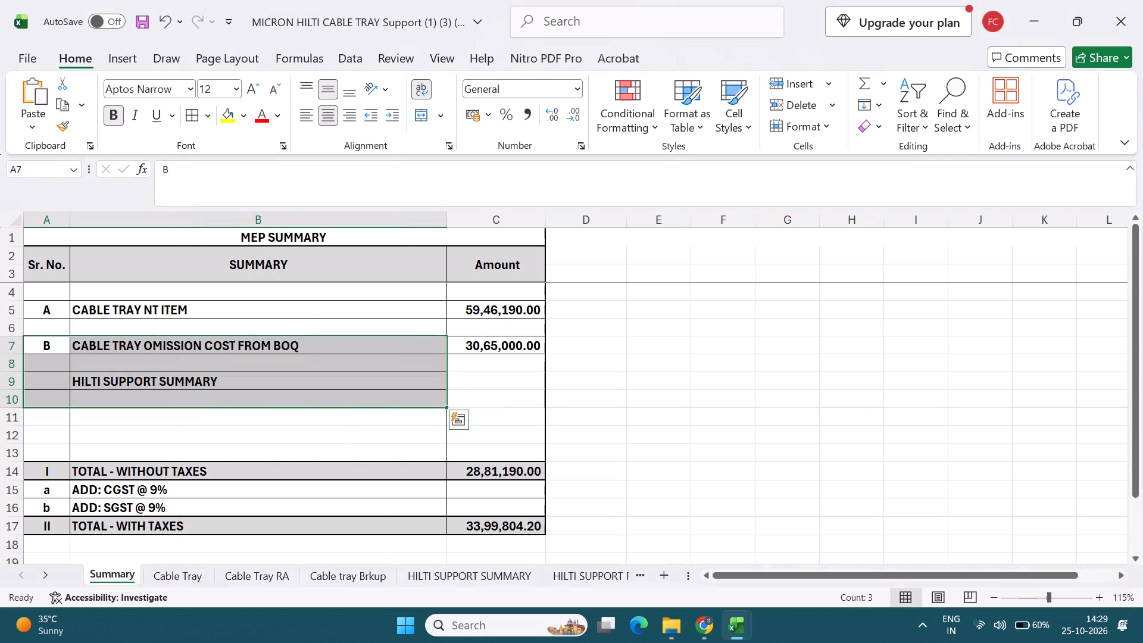
{"action": "left_click", "coordinate": [108, 394]}
Enter C as the serial letter for the HILTI SUPPORT SUMMARY row.
{"action": "left_click", "coordinate": [59, 346]}
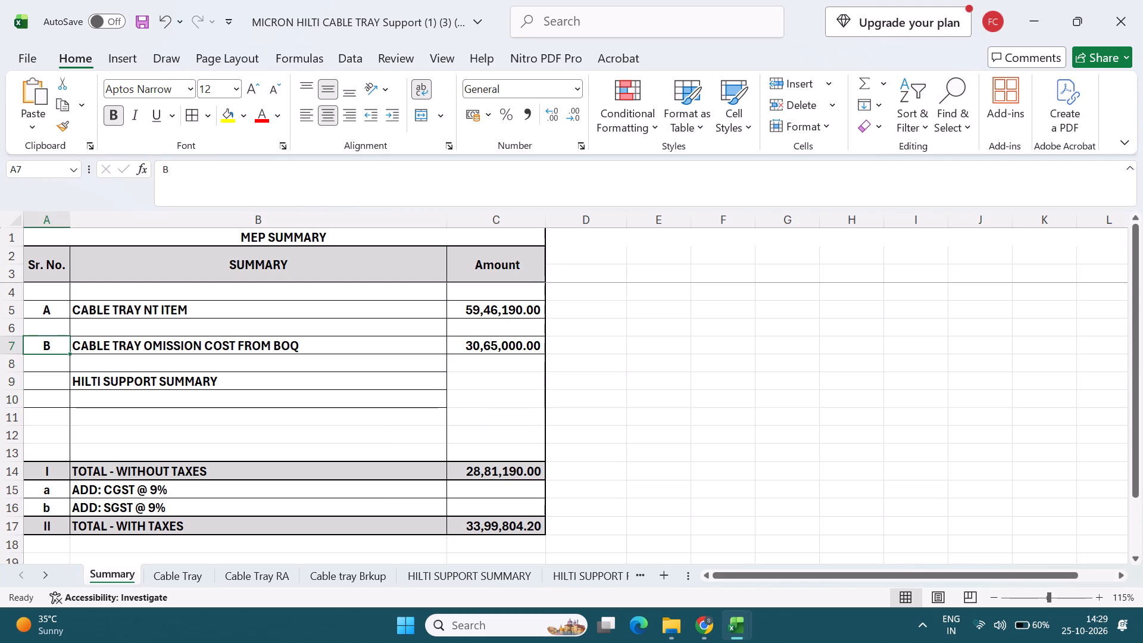
{"action": "left_click", "coordinate": [55, 382]}
{"action": "key", "text": "shift+c"}
{"action": "left_click", "coordinate": [87, 435]}
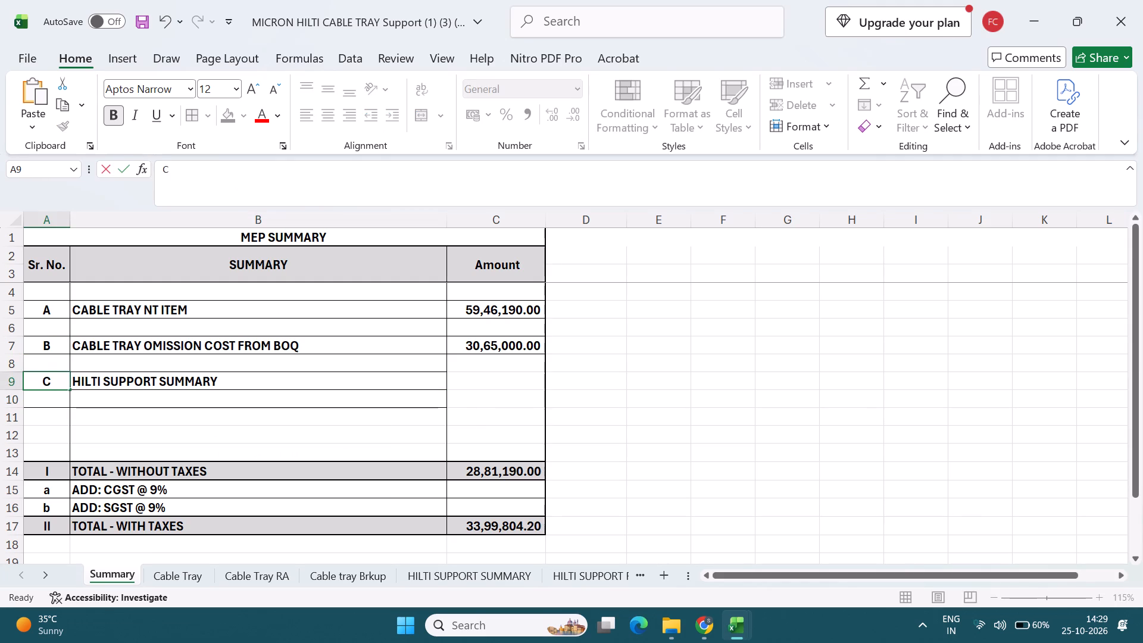
Apply all borders to the amount cells C8:C10.
{"action": "left_click_drag", "start_coordinate": [463, 362], "coordinate": [471, 404]}
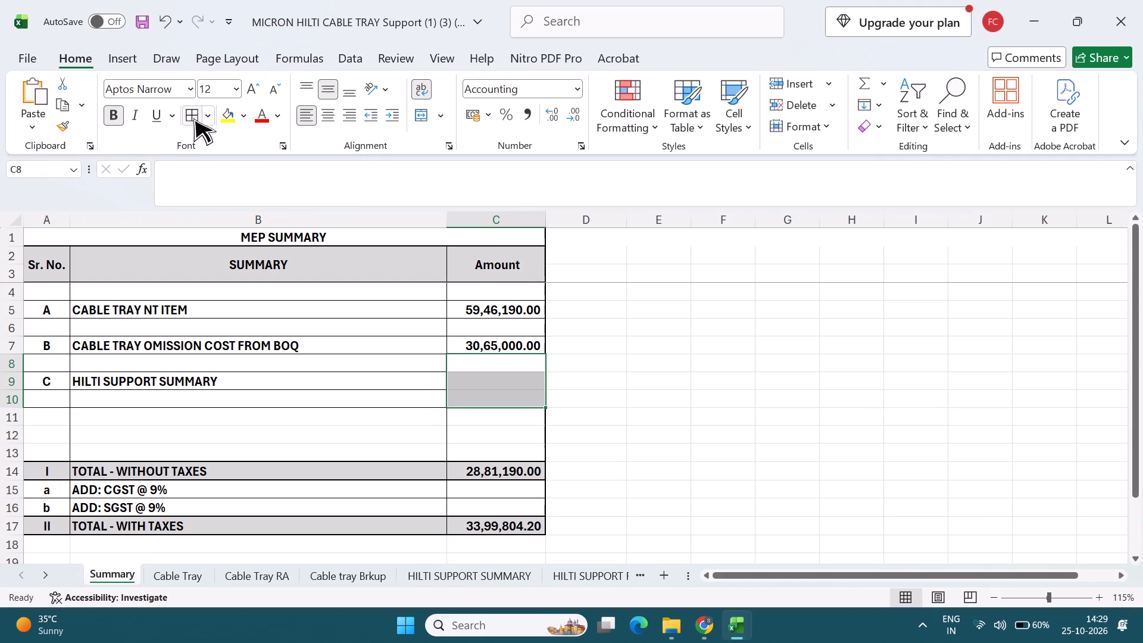
{"action": "left_click", "coordinate": [193, 118]}
{"action": "left_click", "coordinate": [506, 434]}
Link the HILTI SUPPORT SUMMARY amount in C9 to the Total Material Cost in cell O14 of the HILTI SUPPORT SUMMARY sheet.
{"action": "left_click", "coordinate": [516, 382]}
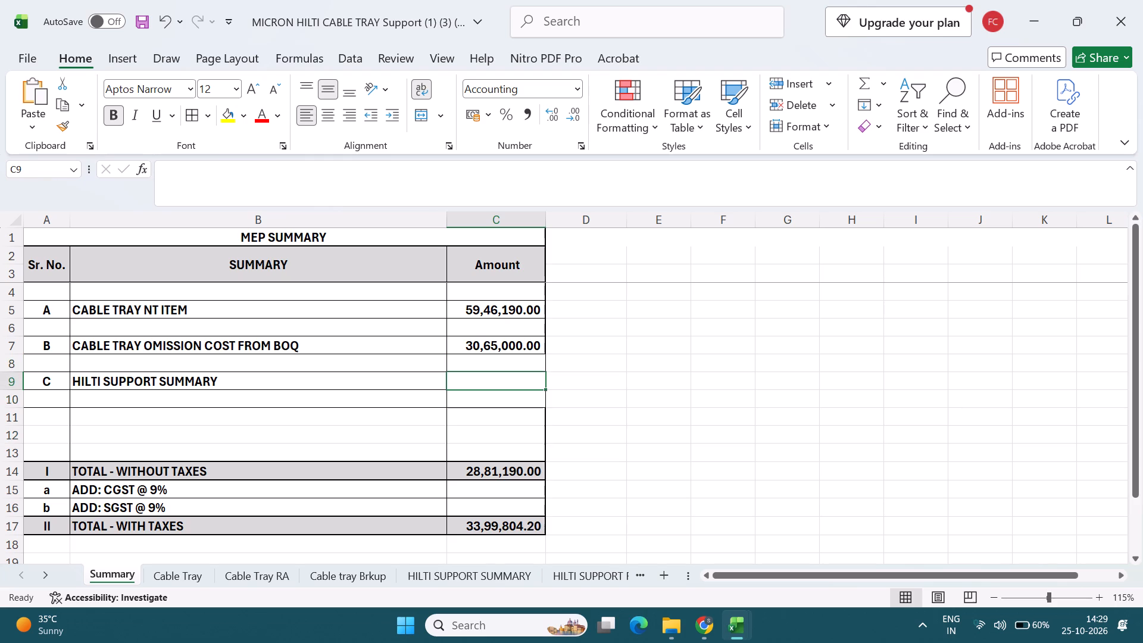
{"action": "key", "text": "equal"}
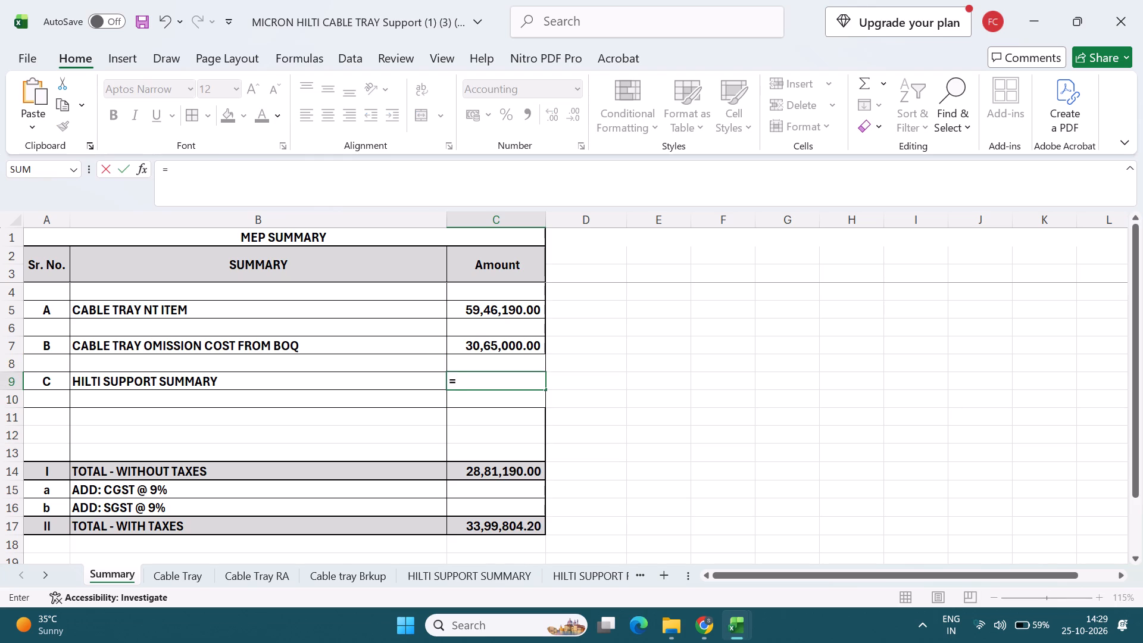
{"action": "left_click", "coordinate": [498, 572]}
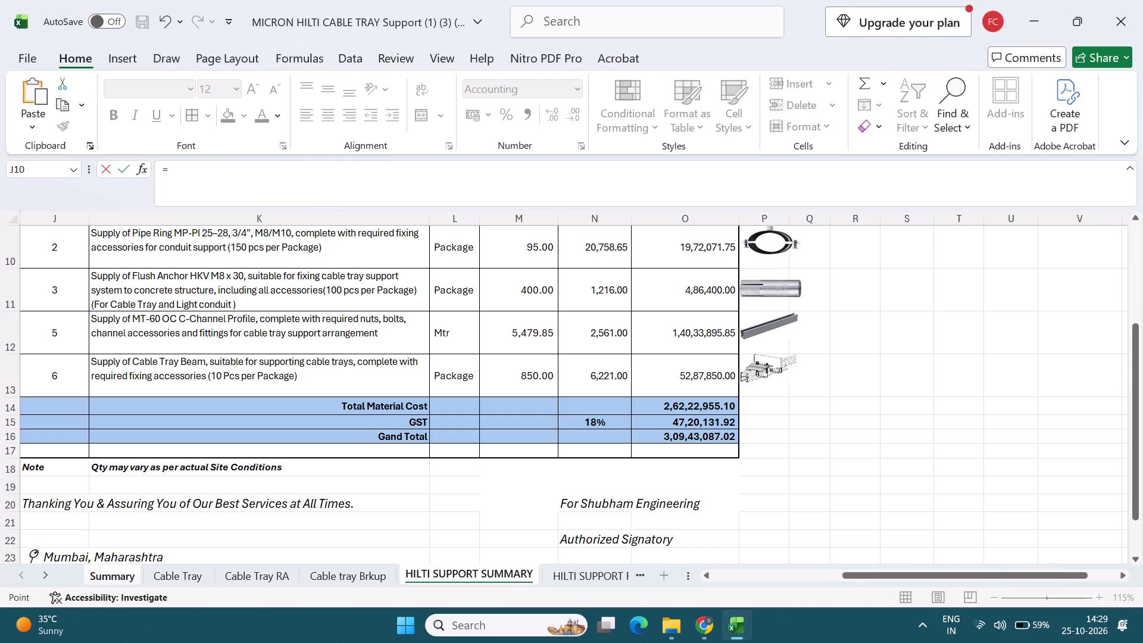
{"action": "left_click", "coordinate": [681, 408]}
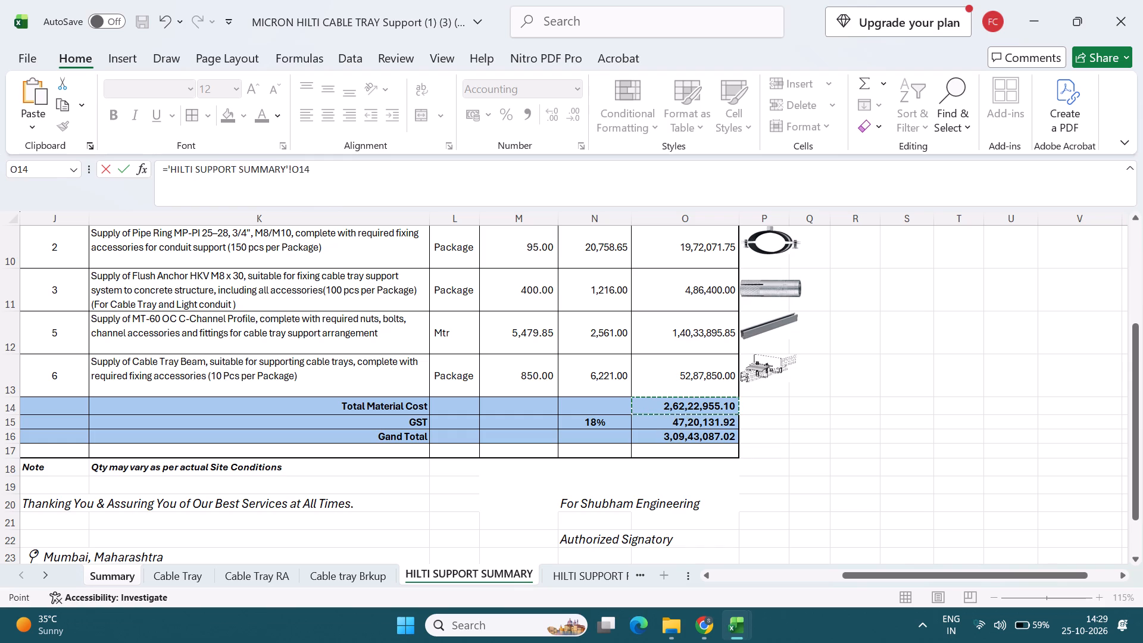
{"action": "key", "text": "Return"}
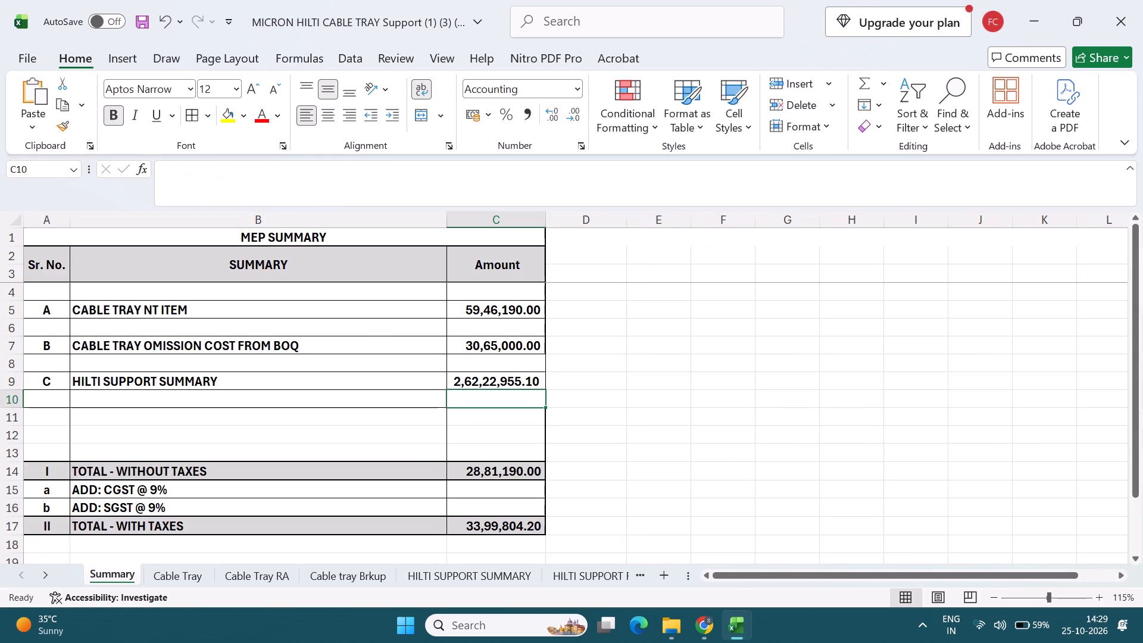
Trace the CABLE TRAY NT ITEM amount in C5 to its source on the Cable Tray sheet, and return to Summary.
{"action": "left_click", "coordinate": [529, 342]}
{"action": "left_click", "coordinate": [526, 307]}
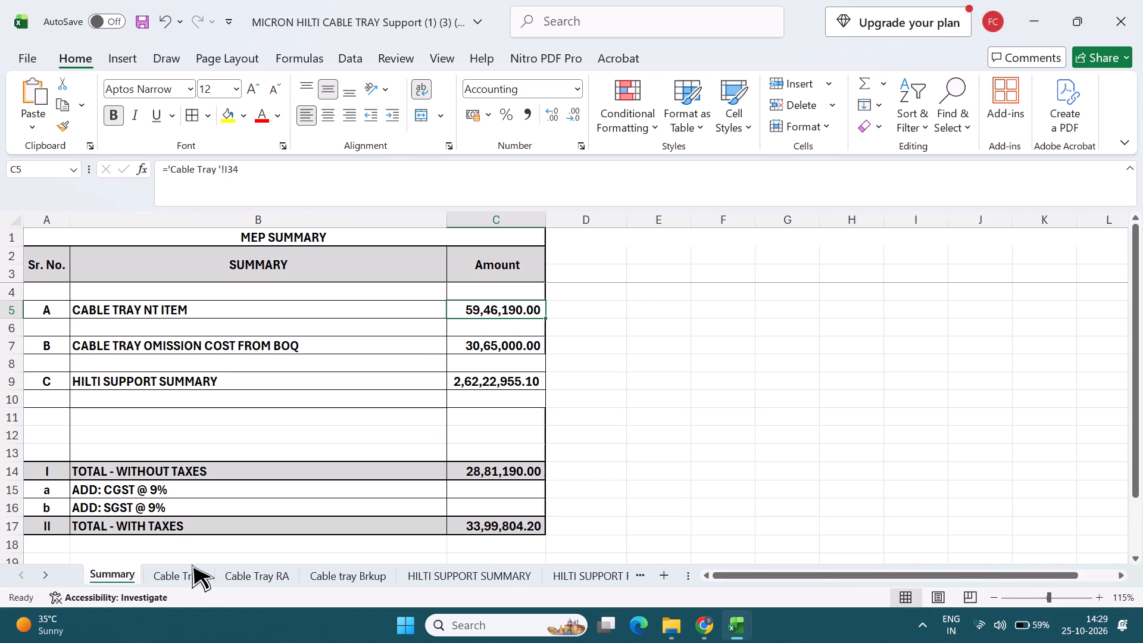
{"action": "key", "text": "ctrl+bracketleft"}
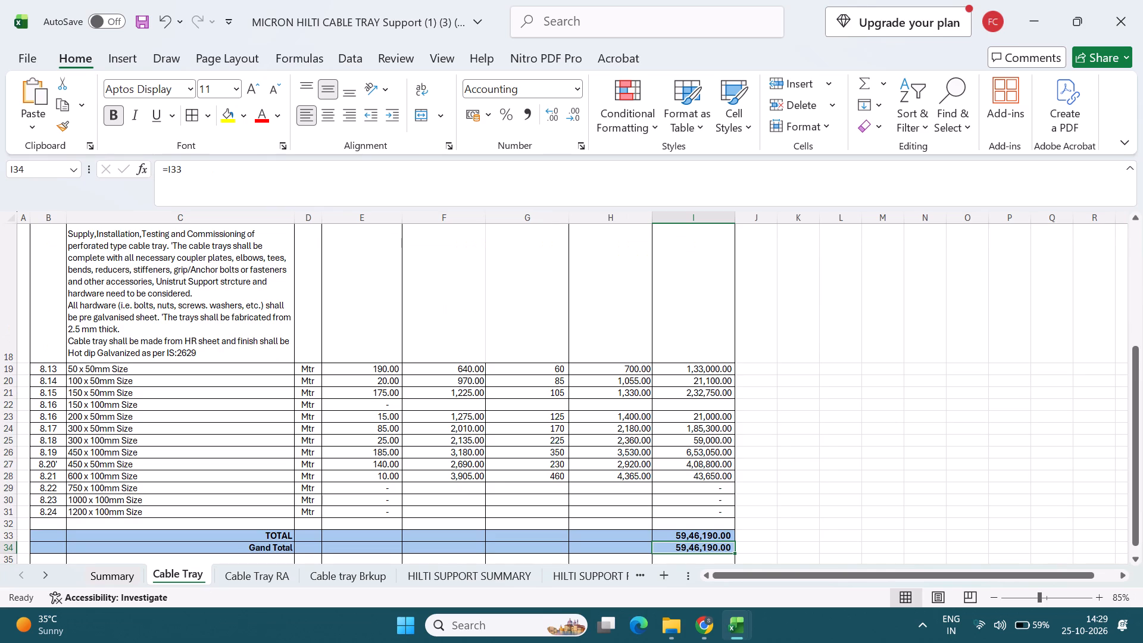
{"action": "scroll", "coordinate": [355, 547], "scroll_direction": "up", "scroll_amount": 2}
{"action": "scroll", "coordinate": [355, 547], "scroll_direction": "down", "scroll_amount": 2}
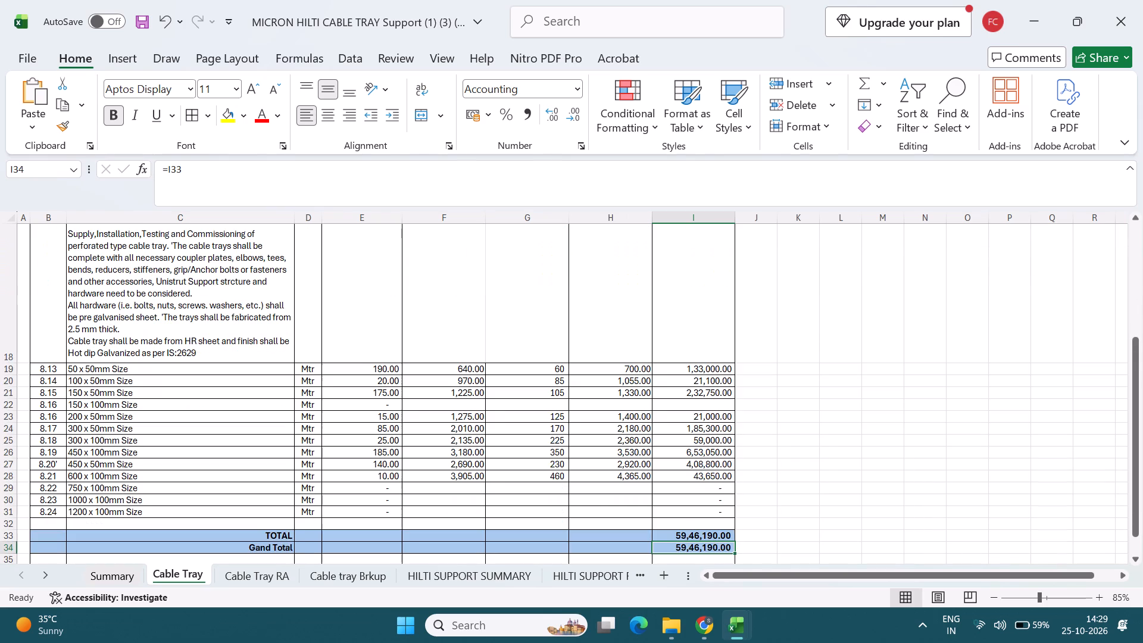
{"action": "left_click", "coordinate": [124, 578]}
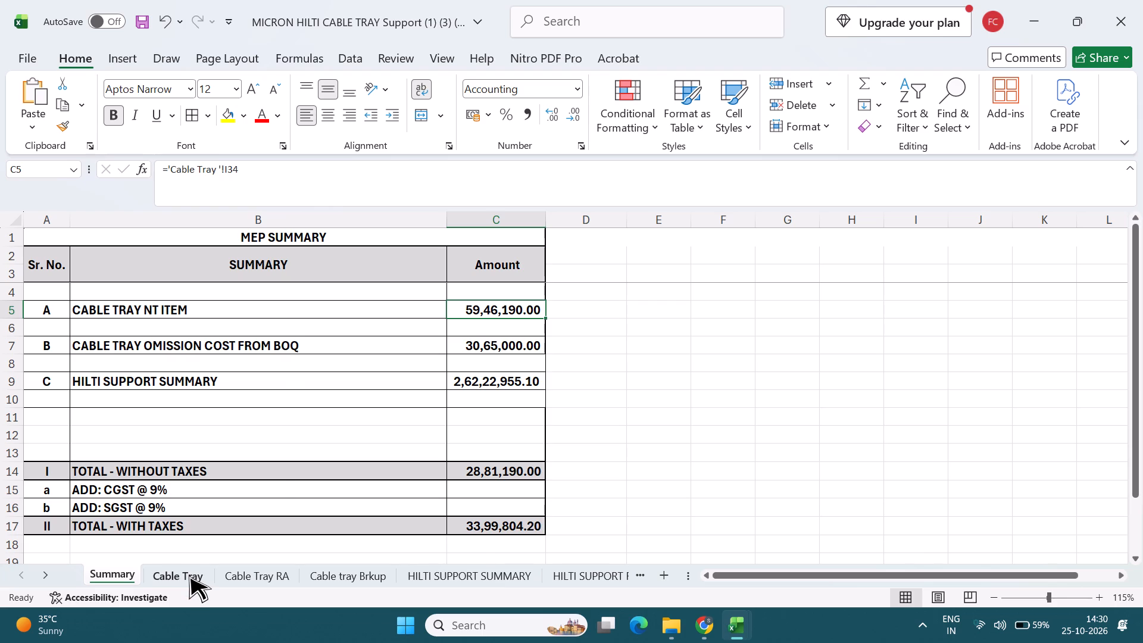
Review the cable tray, Hilti support and break-up sheets that feed the Summary, and return to the Summary sheet.
{"action": "left_click", "coordinate": [189, 575]}
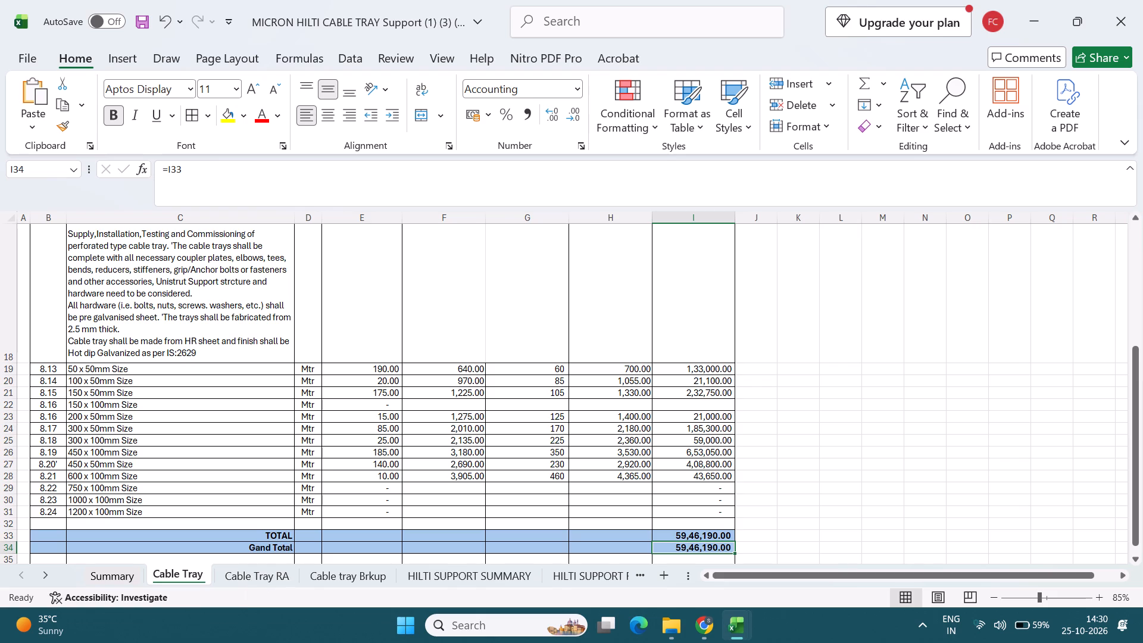
{"action": "left_click", "coordinate": [260, 582]}
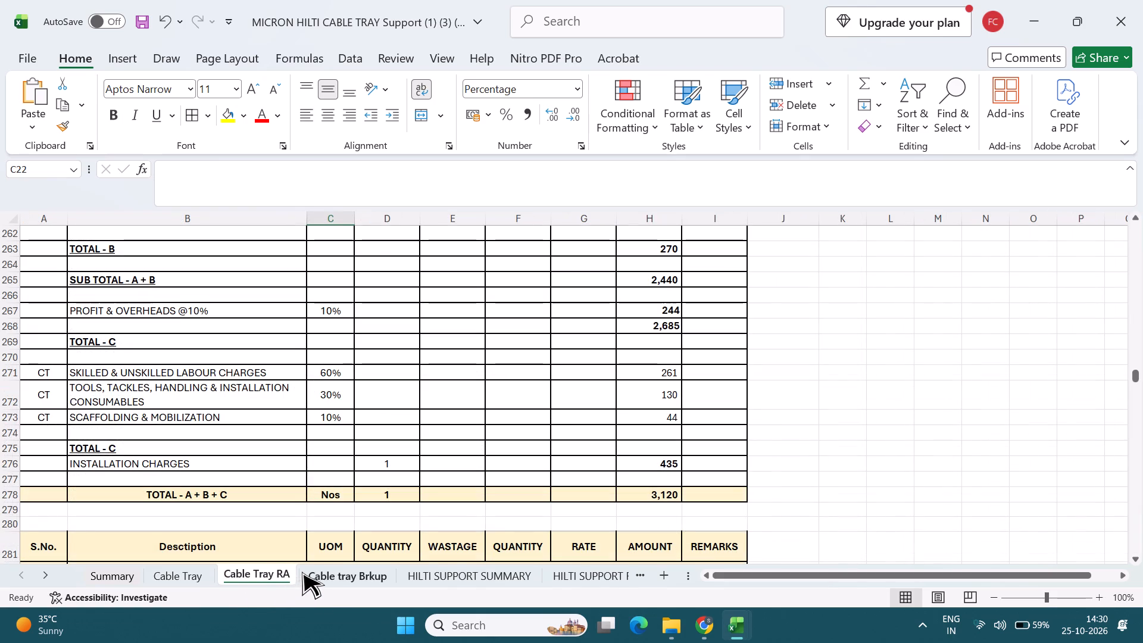
{"action": "left_click", "coordinate": [320, 578]}
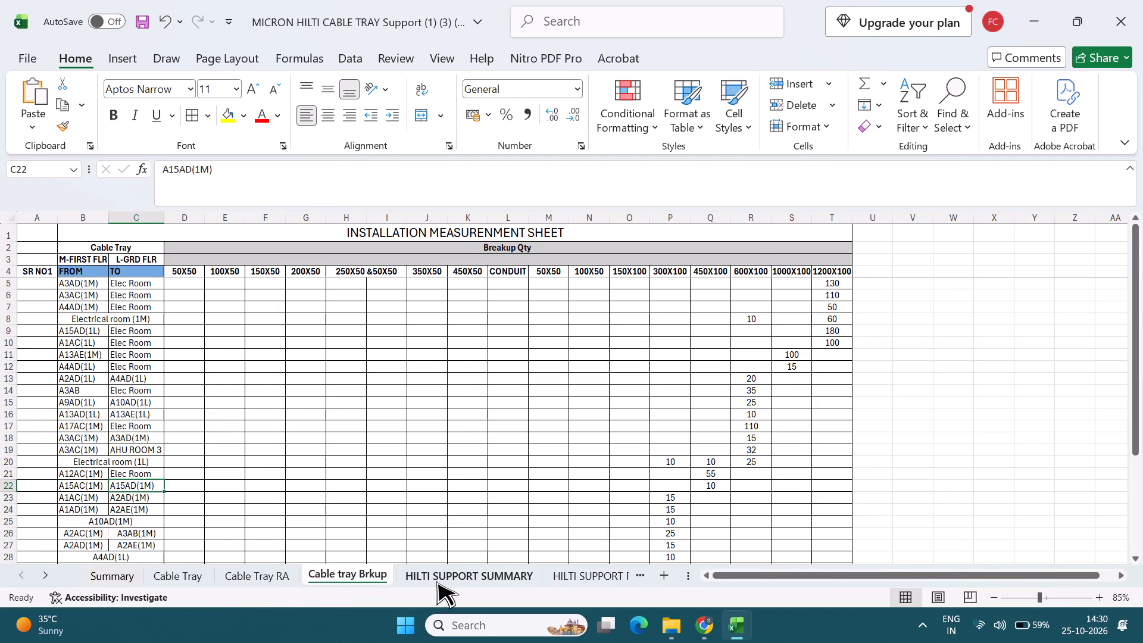
{"action": "left_click", "coordinate": [436, 581]}
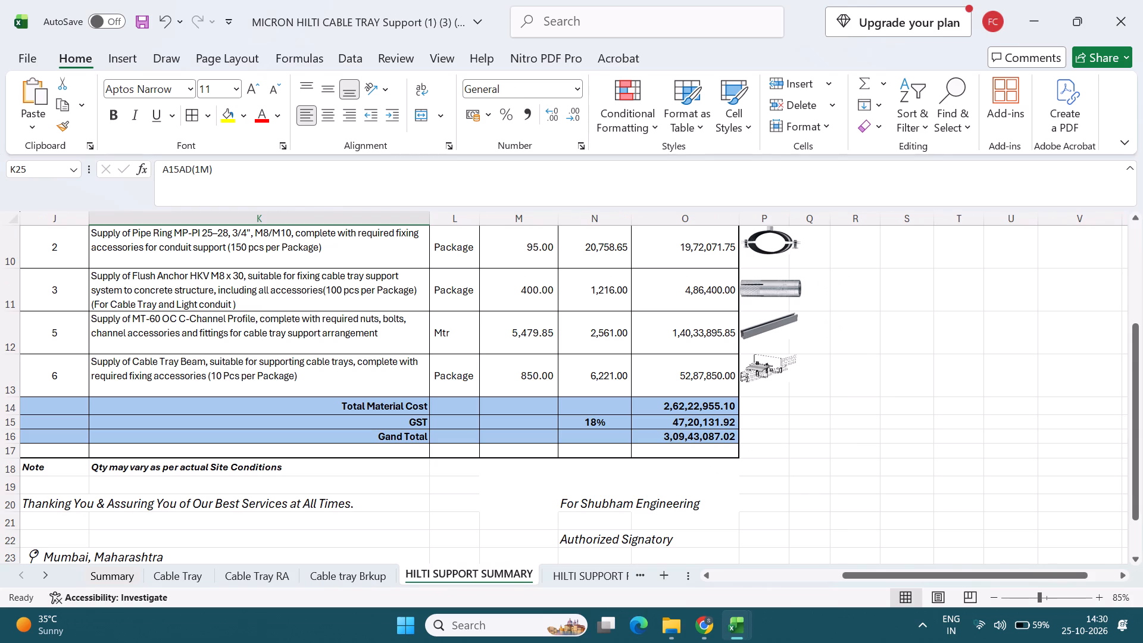
{"action": "scroll", "coordinate": [480, 505], "scroll_direction": "up", "scroll_amount": 2}
{"action": "scroll", "coordinate": [480, 505], "scroll_direction": "down", "scroll_amount": 1}
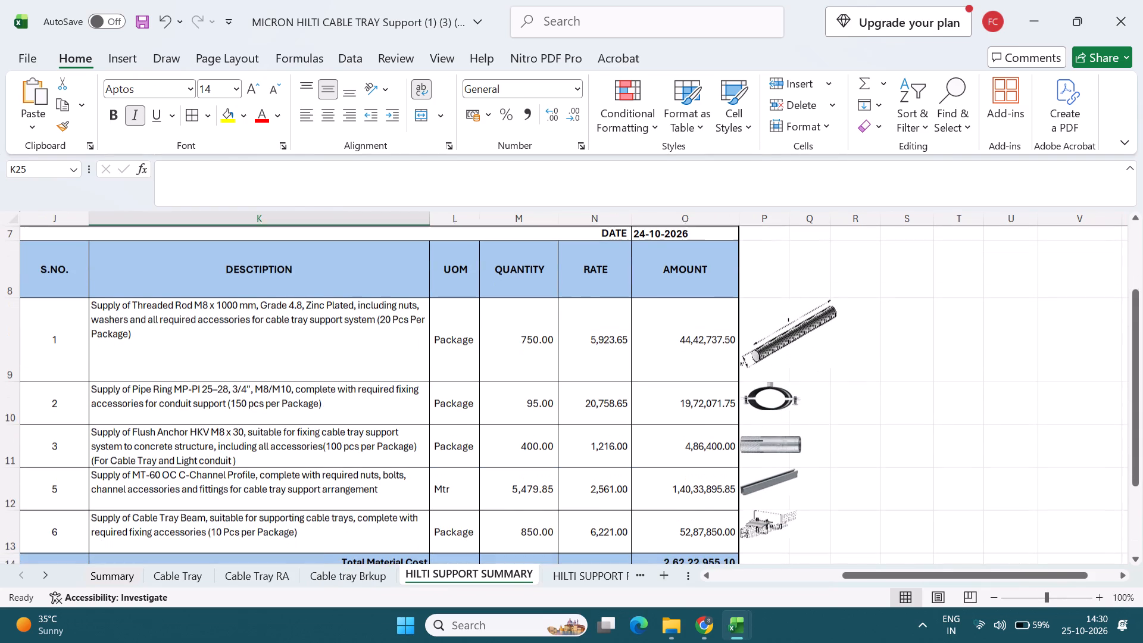
{"action": "scroll", "coordinate": [425, 532], "scroll_direction": "down", "scroll_amount": 1}
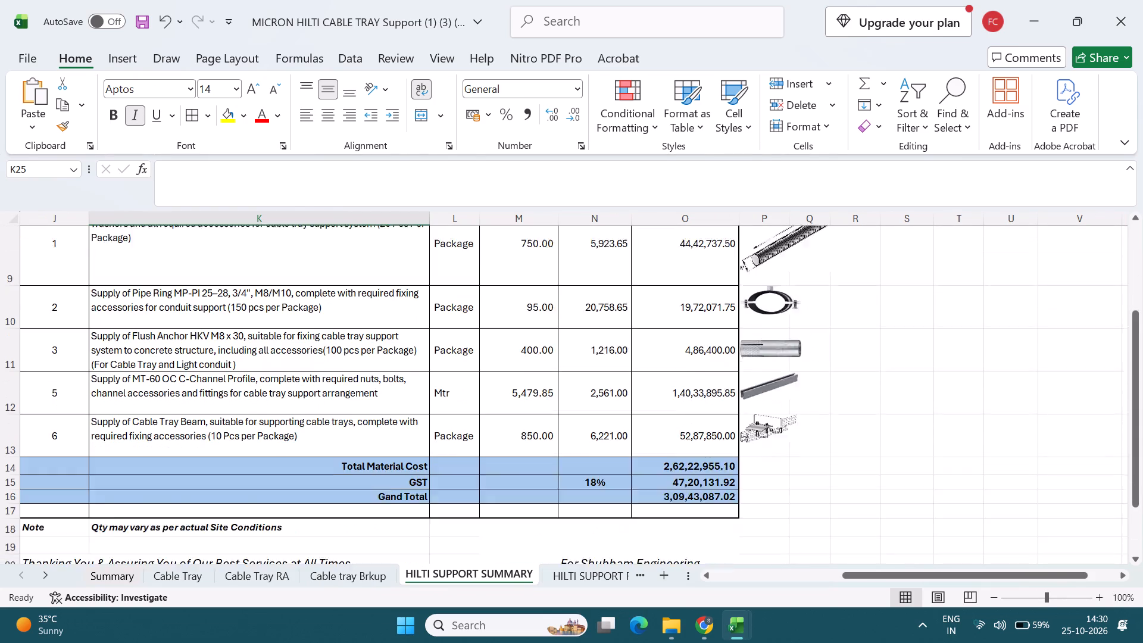
{"action": "left_click", "coordinate": [603, 579]}
{"action": "left_click", "coordinate": [603, 579]}
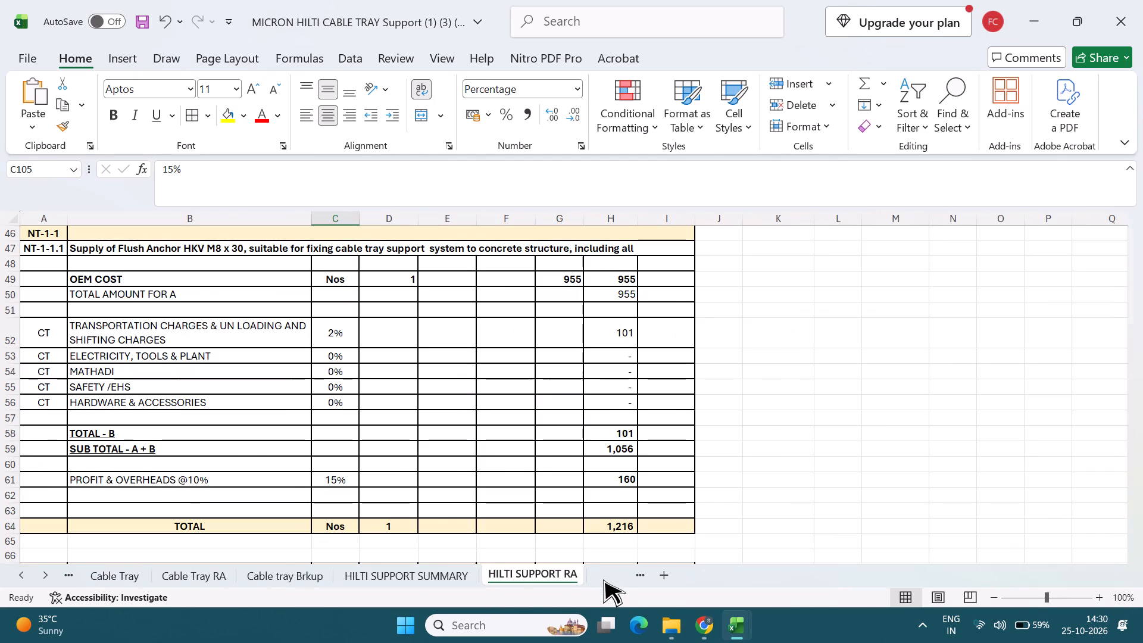
{"action": "left_click", "coordinate": [349, 563]}
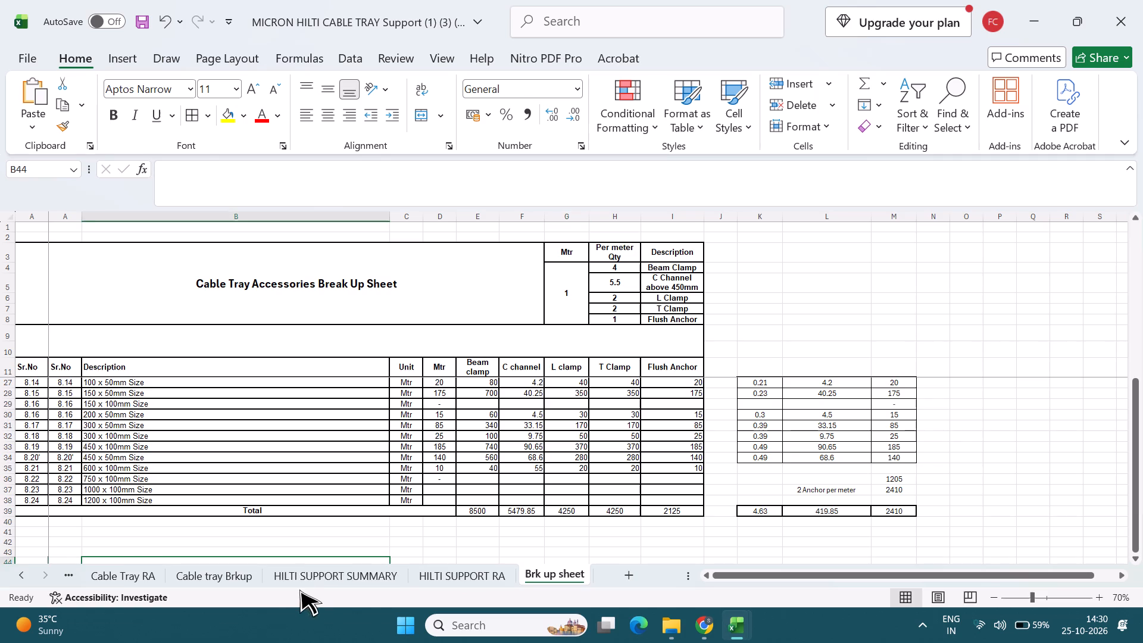
{"action": "left_click", "coordinate": [308, 578]}
{"action": "left_click", "coordinate": [239, 576]}
{"action": "triple_click", "coordinate": [69, 578]}
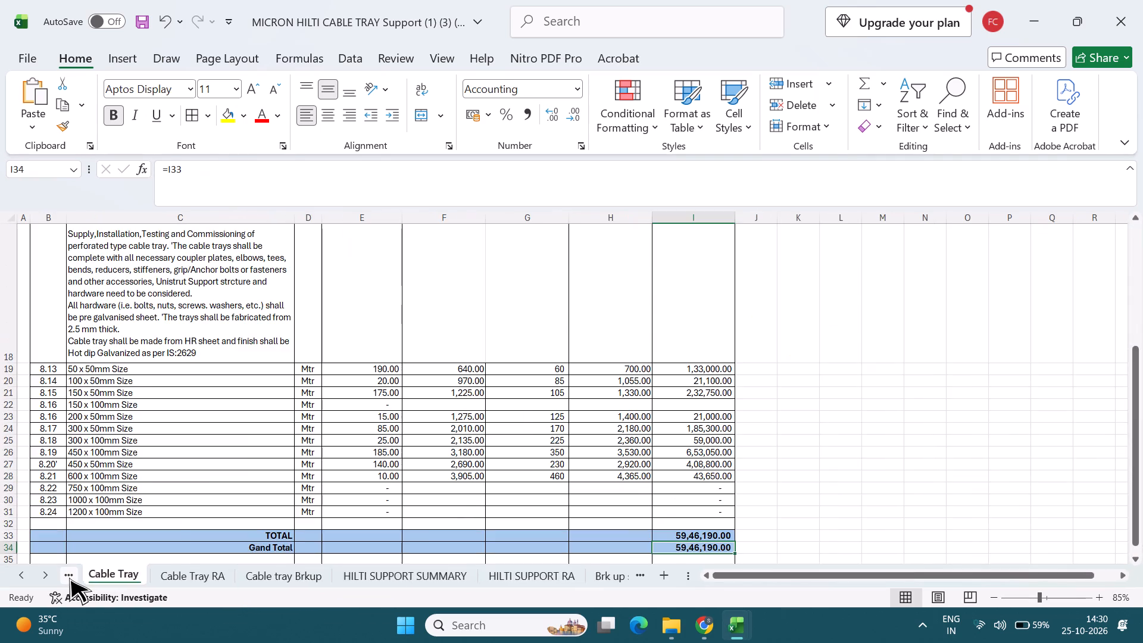
{"action": "left_click", "coordinate": [164, 575]}
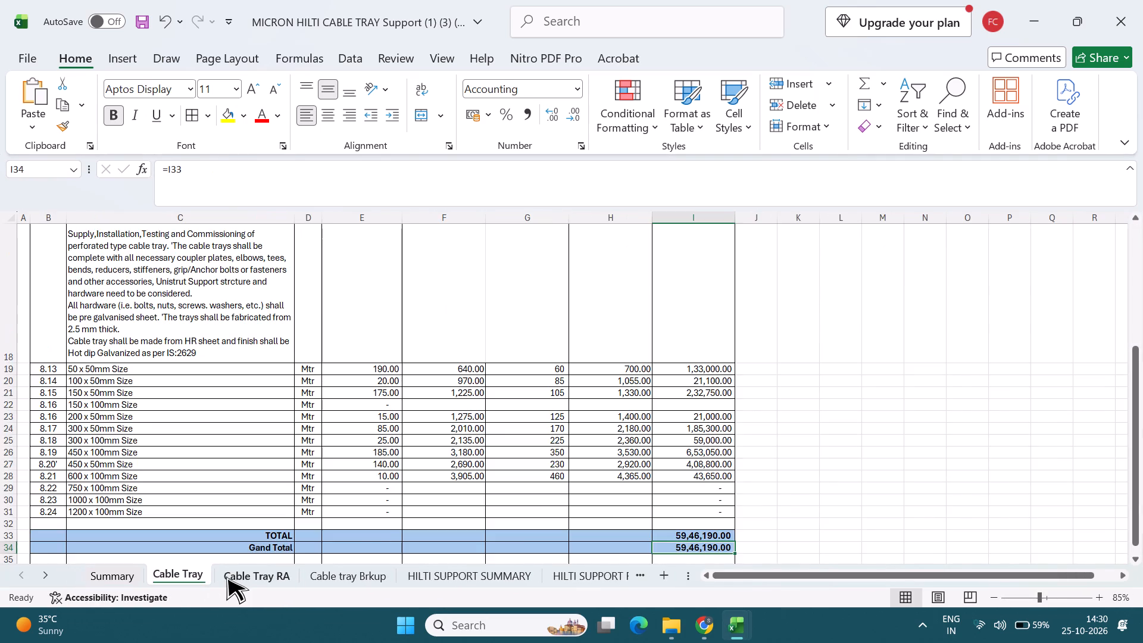
{"action": "left_click", "coordinate": [236, 576]}
{"action": "left_click", "coordinate": [122, 572]}
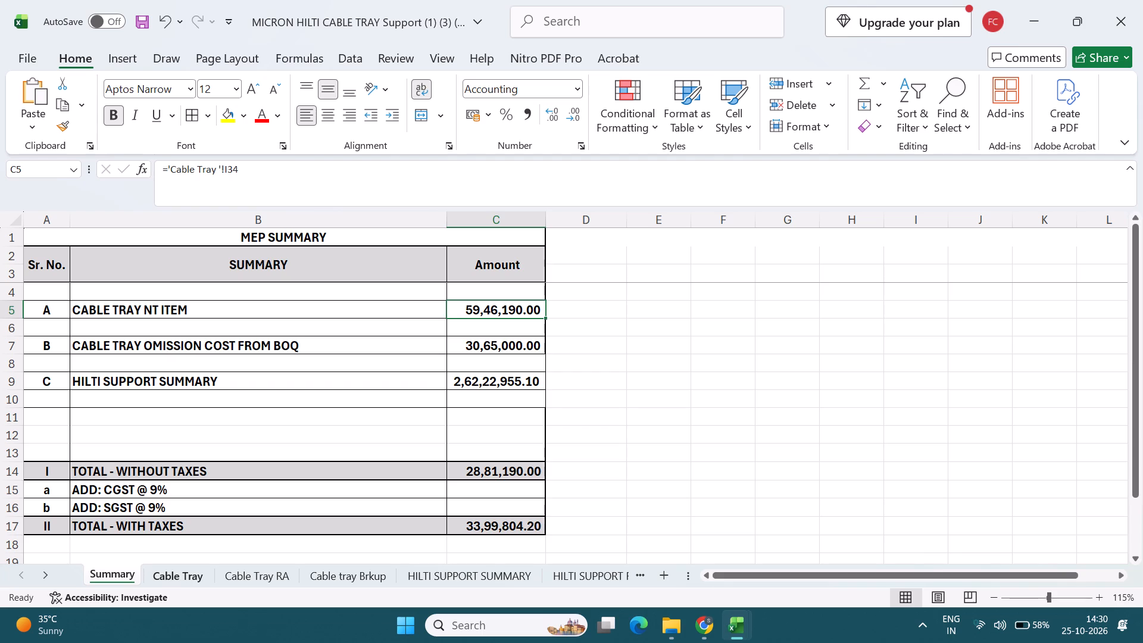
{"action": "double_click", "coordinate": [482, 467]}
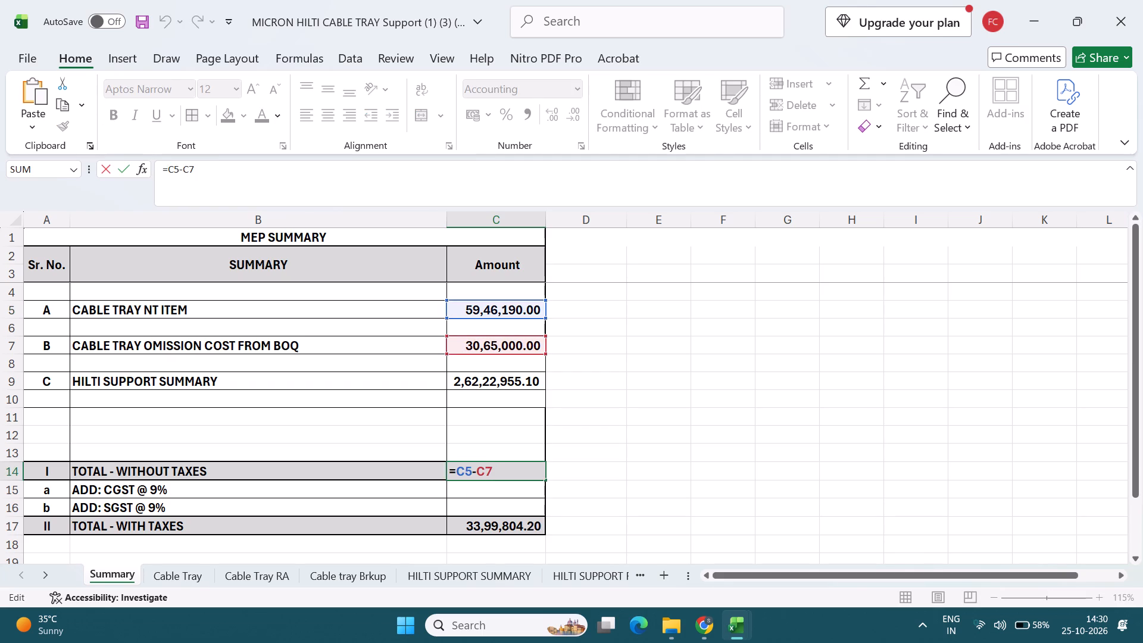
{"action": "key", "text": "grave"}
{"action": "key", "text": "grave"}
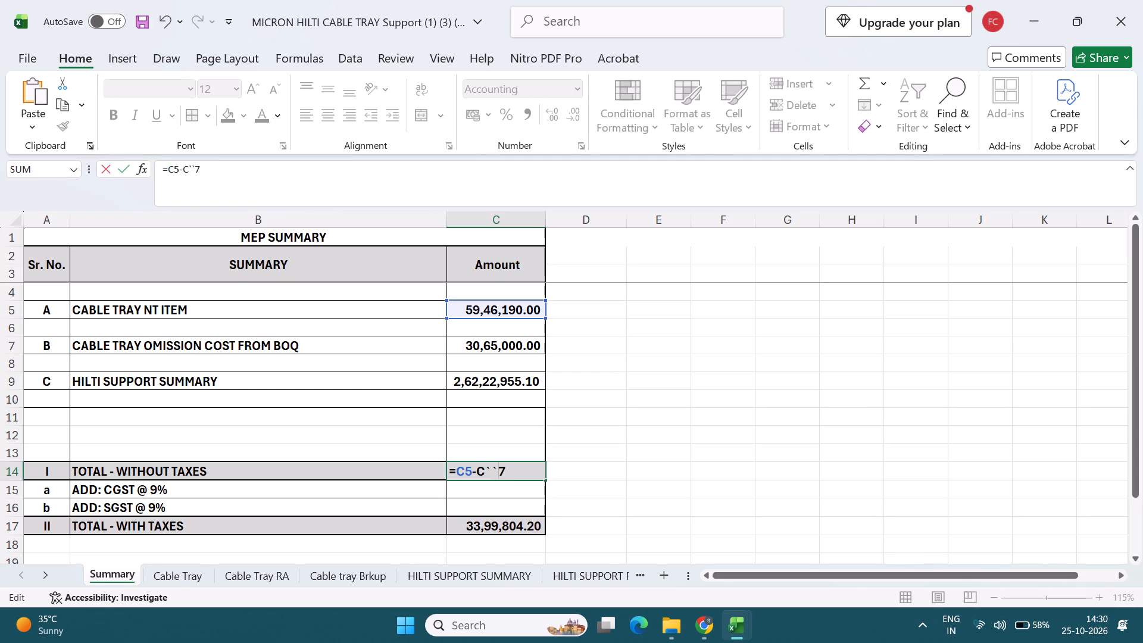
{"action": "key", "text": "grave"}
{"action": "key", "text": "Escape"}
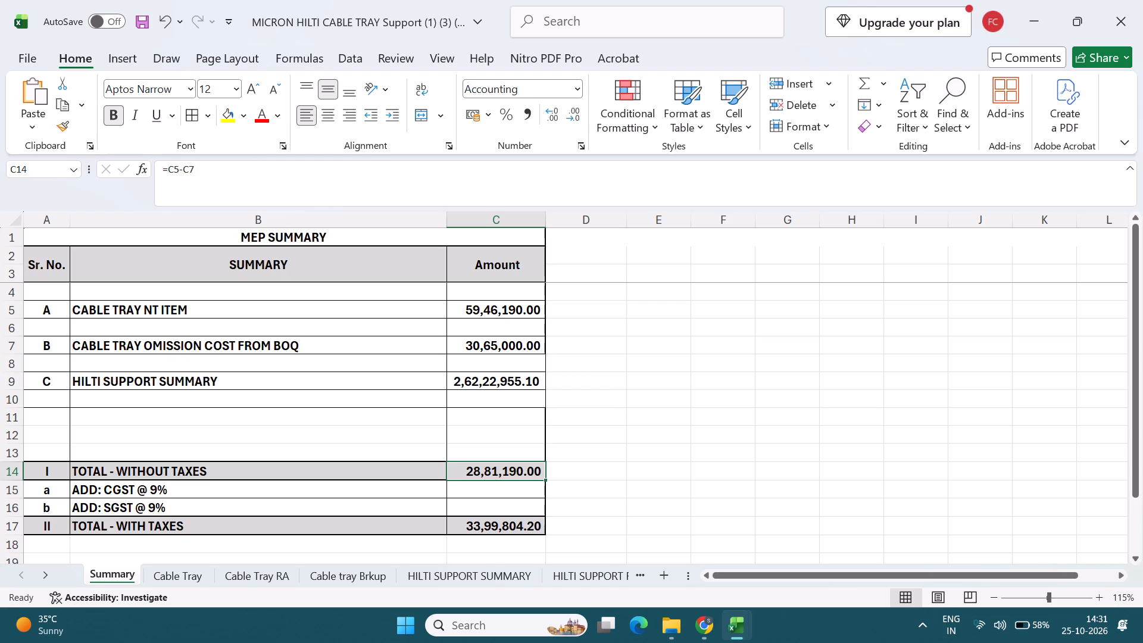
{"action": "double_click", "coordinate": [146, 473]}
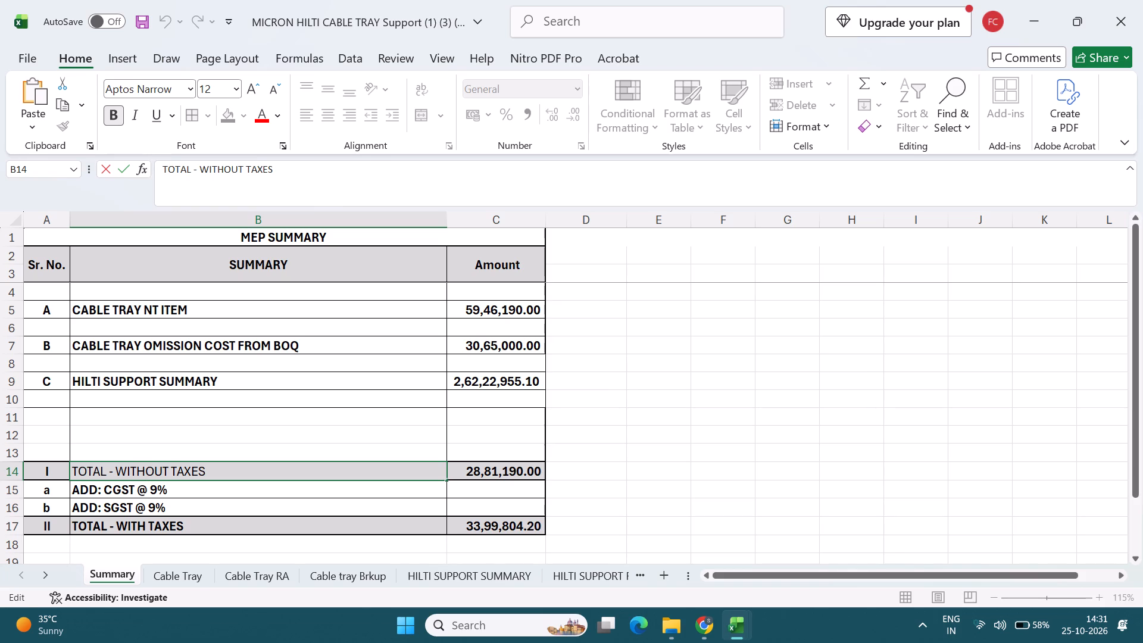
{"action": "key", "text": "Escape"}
Insert three blank rows above the HILTI SUPPORT SUMMARY row.
{"action": "left_click", "coordinate": [0, 378]}
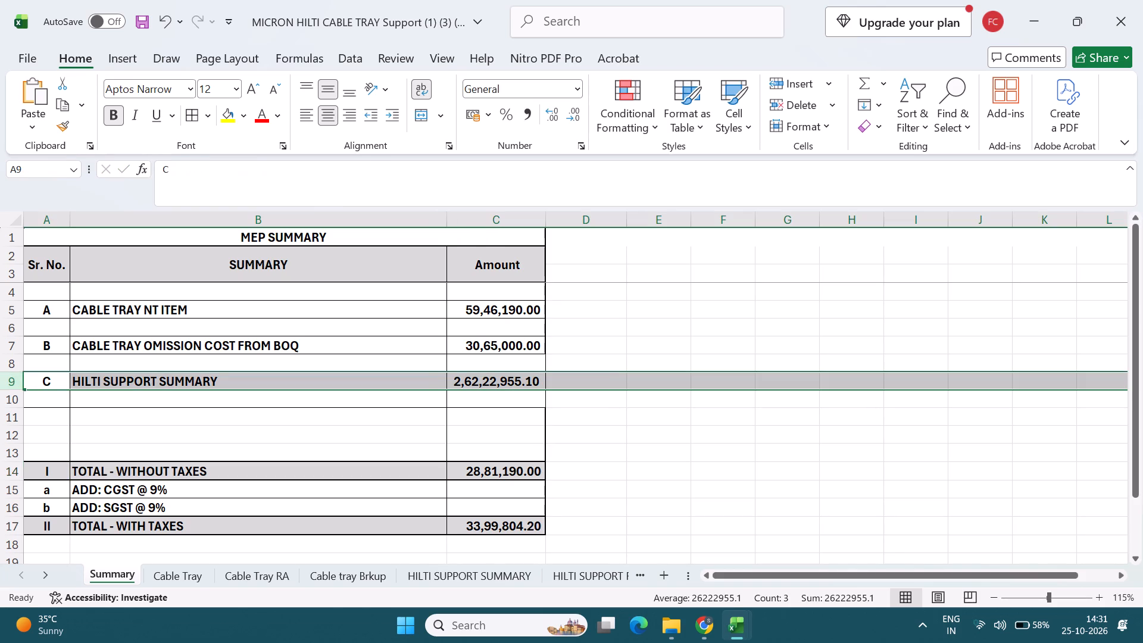
{"action": "key", "text": "ctrl+plus"}
{"action": "key", "text": "ctrl+plus"}
{"action": "key", "text": "ctrl+plus"}
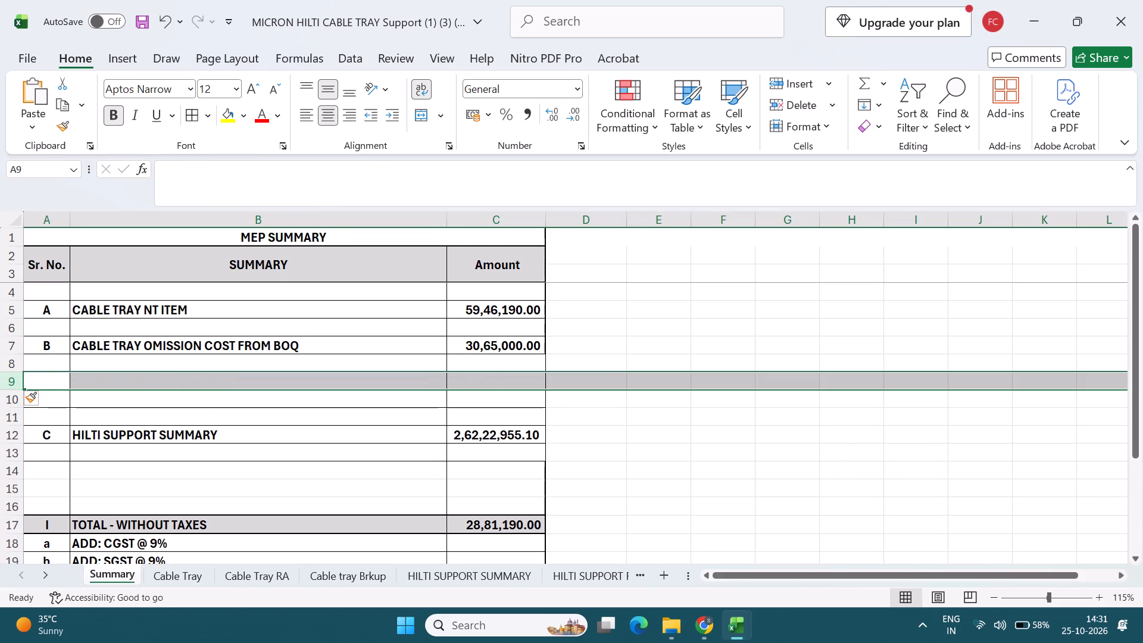
Copy the TOTAL - WITHOUT TAXES amount cell into C9 and set its formula to =C5-C7.
{"action": "scroll", "coordinate": [64, 418], "scroll_direction": "down", "scroll_amount": 1}
{"action": "left_click", "coordinate": [354, 416]}
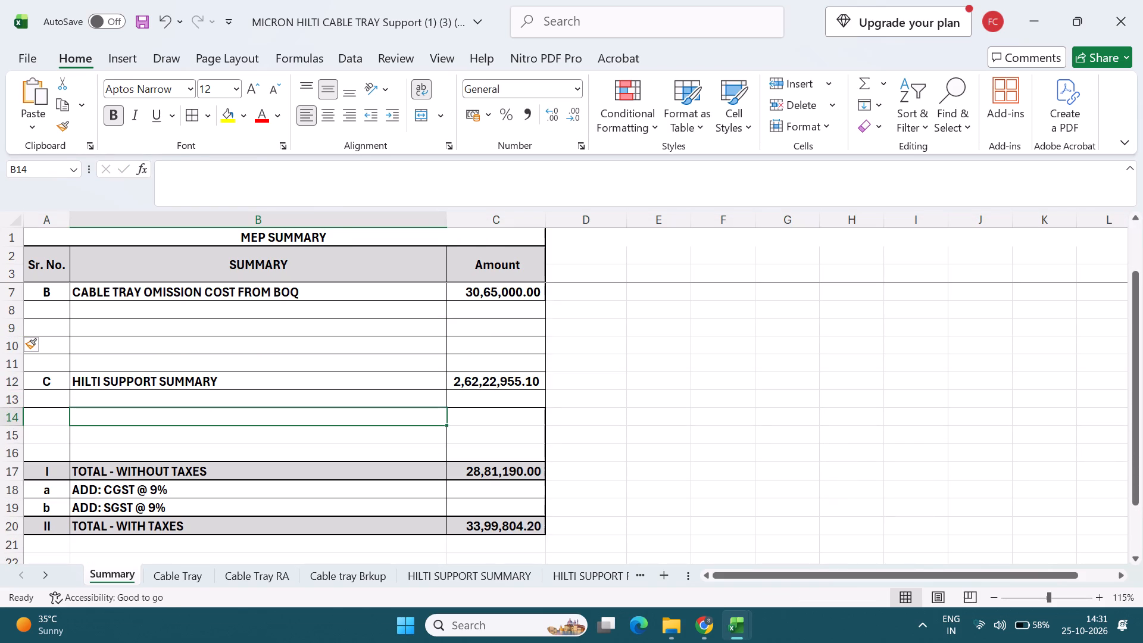
{"action": "left_click", "coordinate": [488, 469]}
{"action": "key", "text": "ctrl+c"}
{"action": "scroll", "coordinate": [494, 420], "scroll_direction": "up", "scroll_amount": 1}
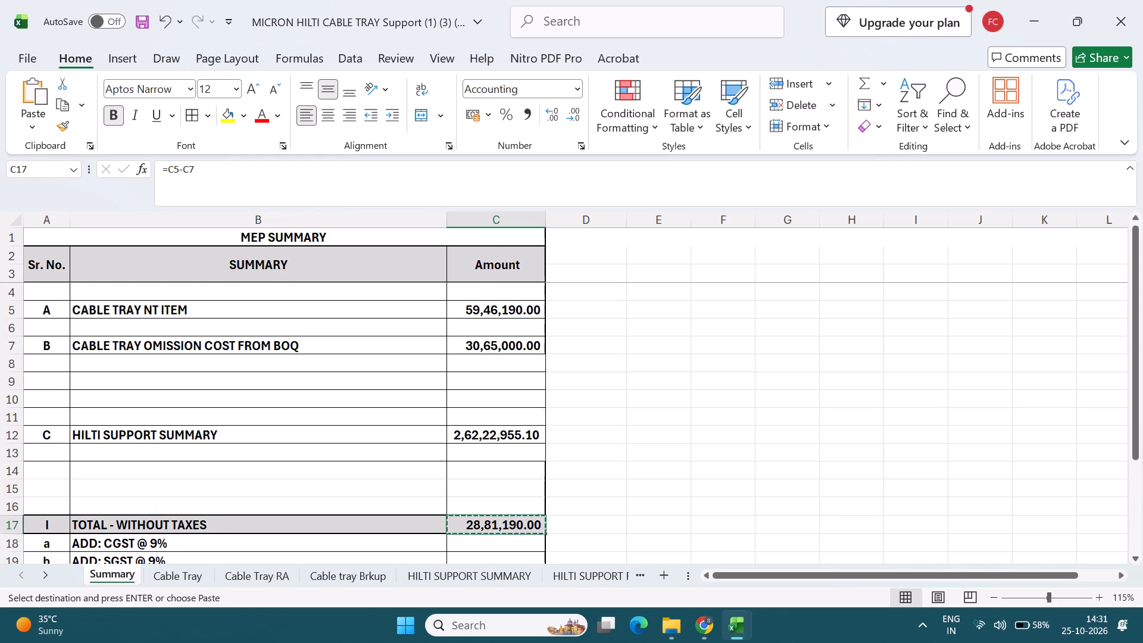
{"action": "left_click", "coordinate": [499, 374]}
{"action": "key", "text": "ctrl+v"}
{"action": "double_click", "coordinate": [501, 385]}
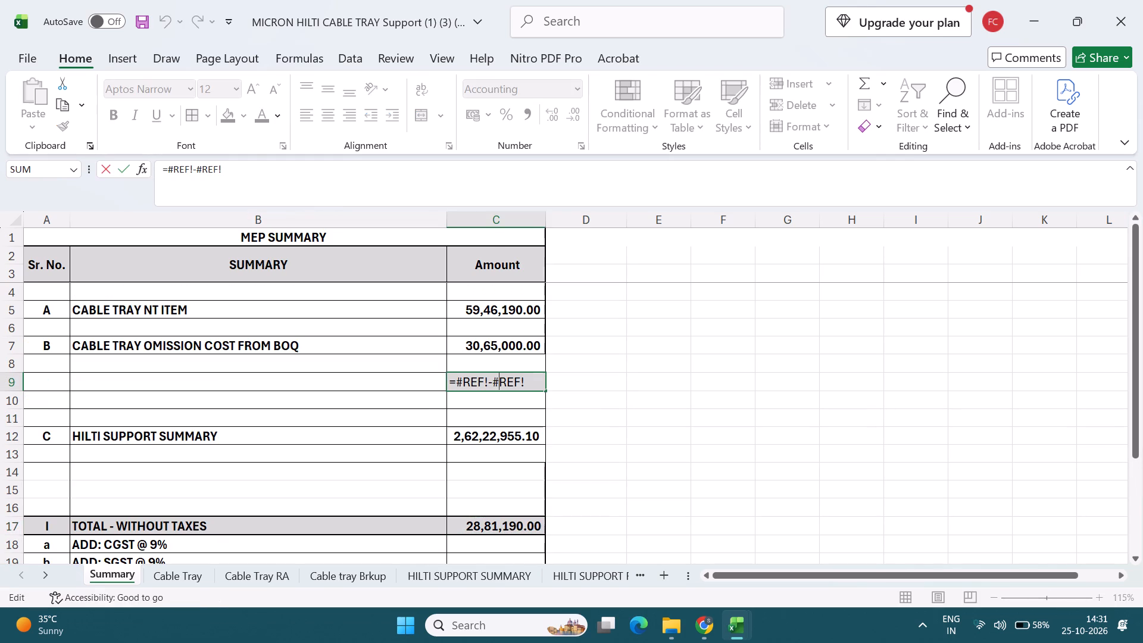
{"action": "left_click_drag", "start_coordinate": [529, 382], "coordinate": [457, 391]}
{"action": "key", "text": "BackSpace"}
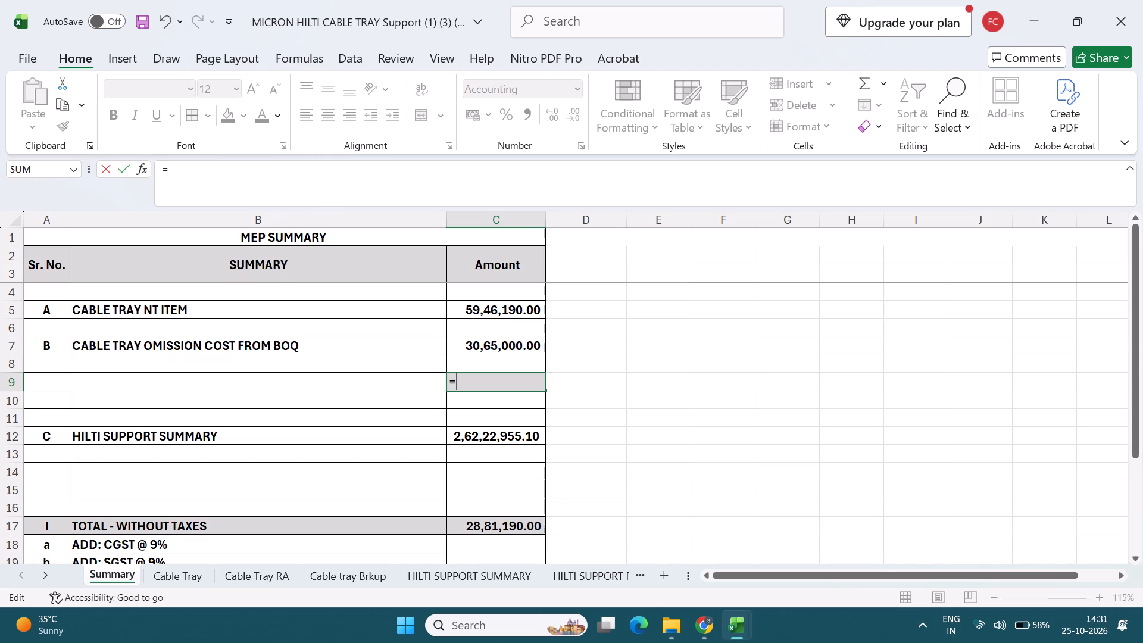
{"action": "left_click", "coordinate": [526, 314]}
{"action": "key", "text": "minus"}
{"action": "left_click", "coordinate": [515, 349]}
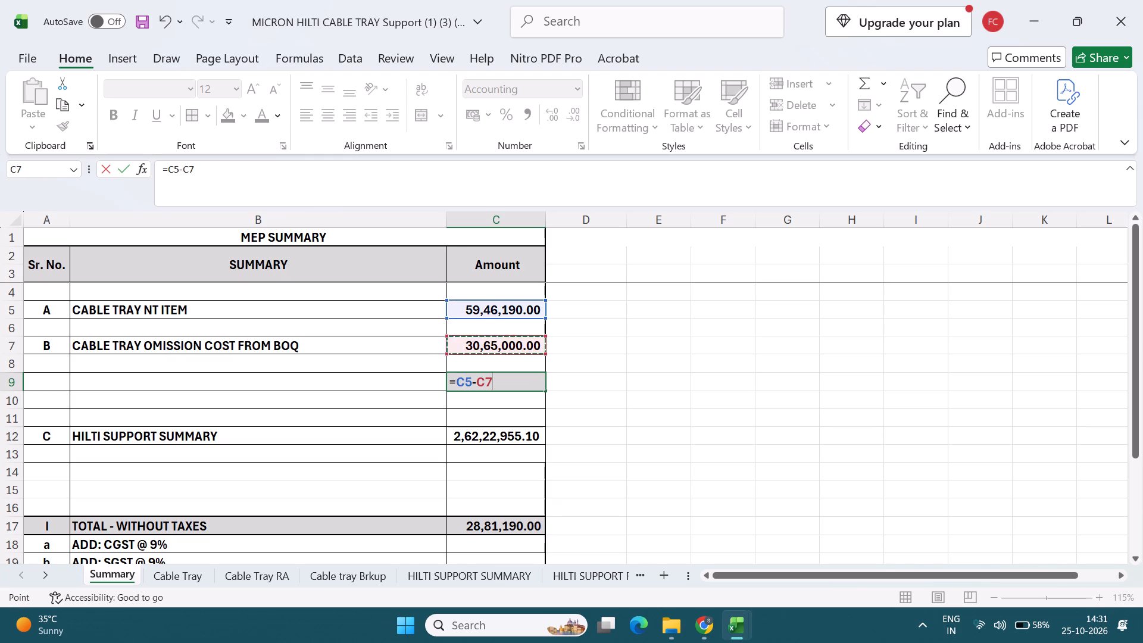
{"action": "key", "text": "Return"}
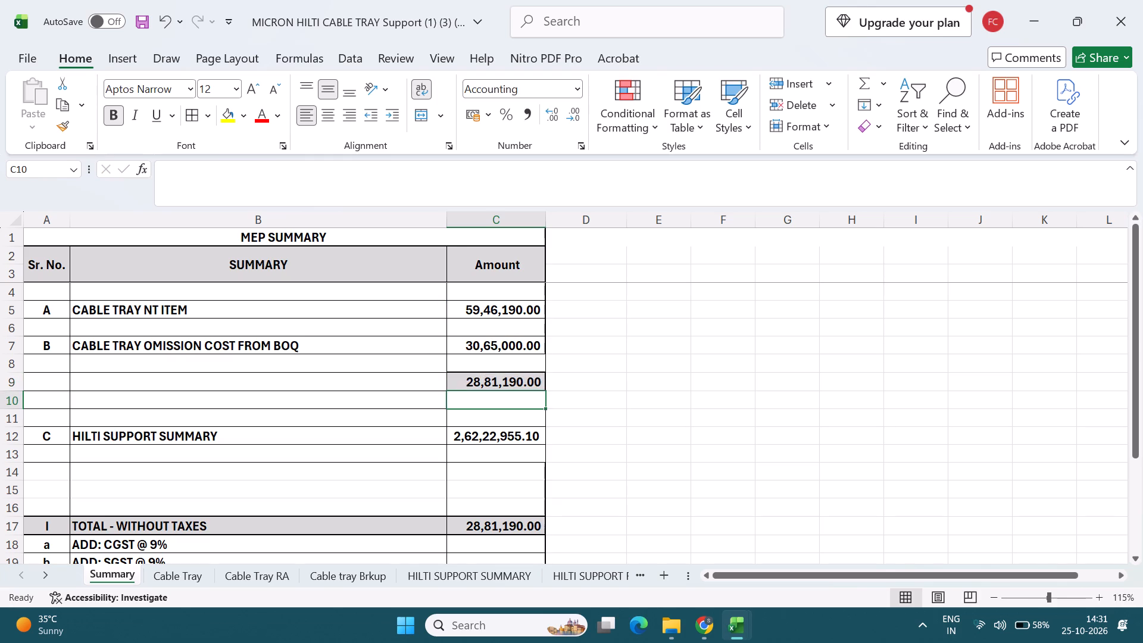
Delete blank row 11 directly above the HILTI SUPPORT SUMMARY row.
{"action": "middle_click_drag", "start_coordinate": [342, 420], "coordinate": [291, 424]}
{"action": "scroll", "coordinate": [284, 461], "scroll_direction": "down", "scroll_amount": 1}
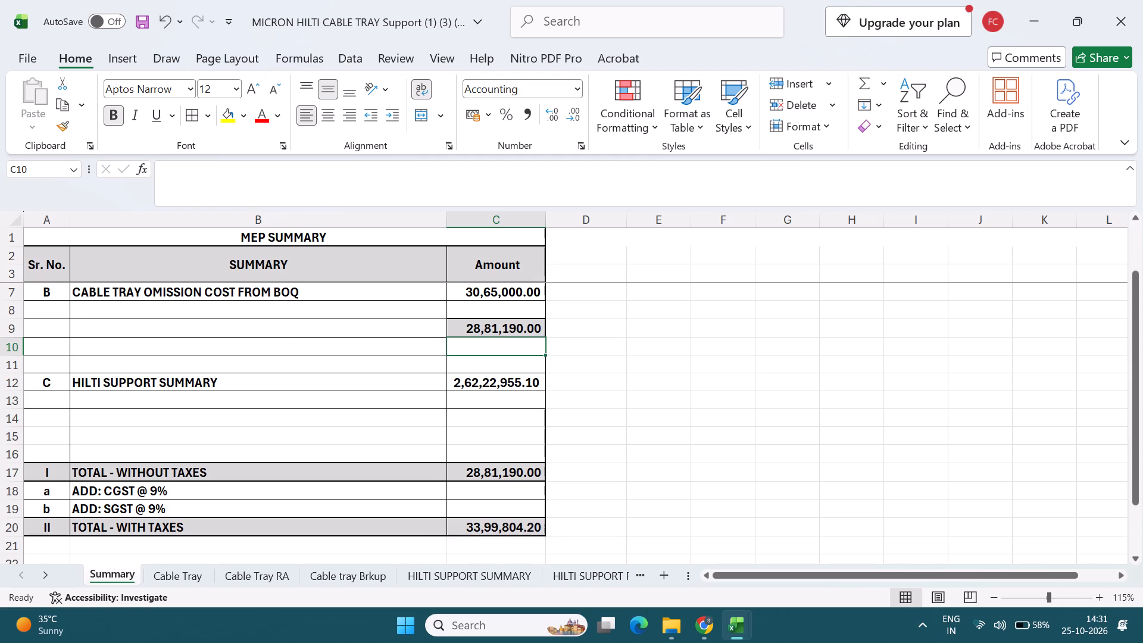
{"action": "scroll", "coordinate": [345, 388], "scroll_direction": "up", "scroll_amount": 1}
{"action": "left_click", "coordinate": [0, 423]}
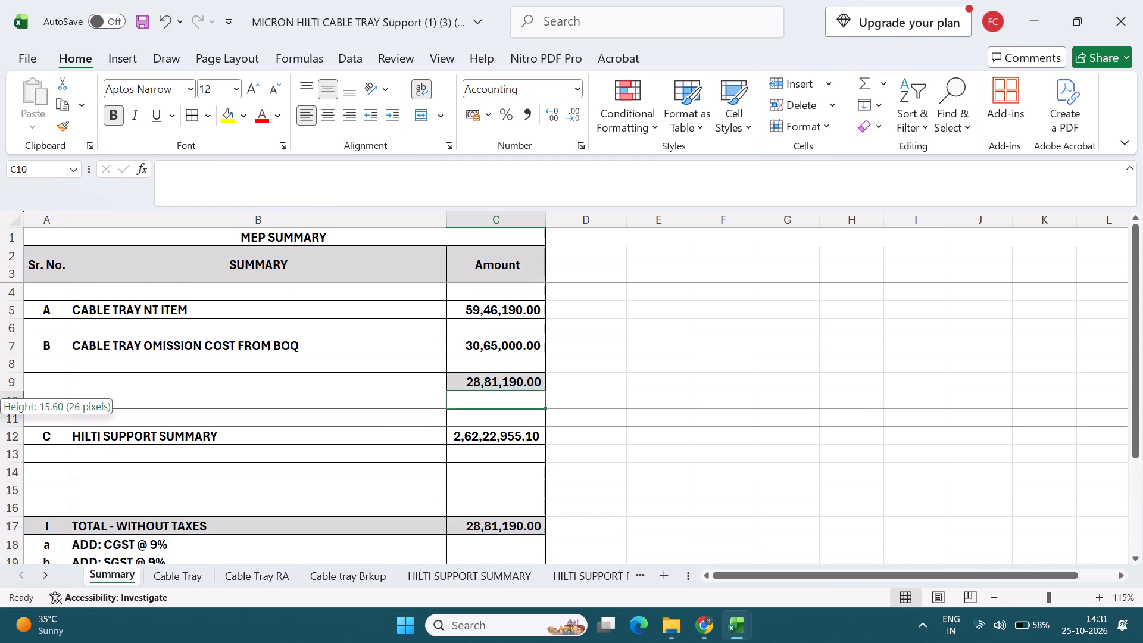
{"action": "left_click", "coordinate": [10, 415]}
{"action": "key", "text": "ctrl+minus"}
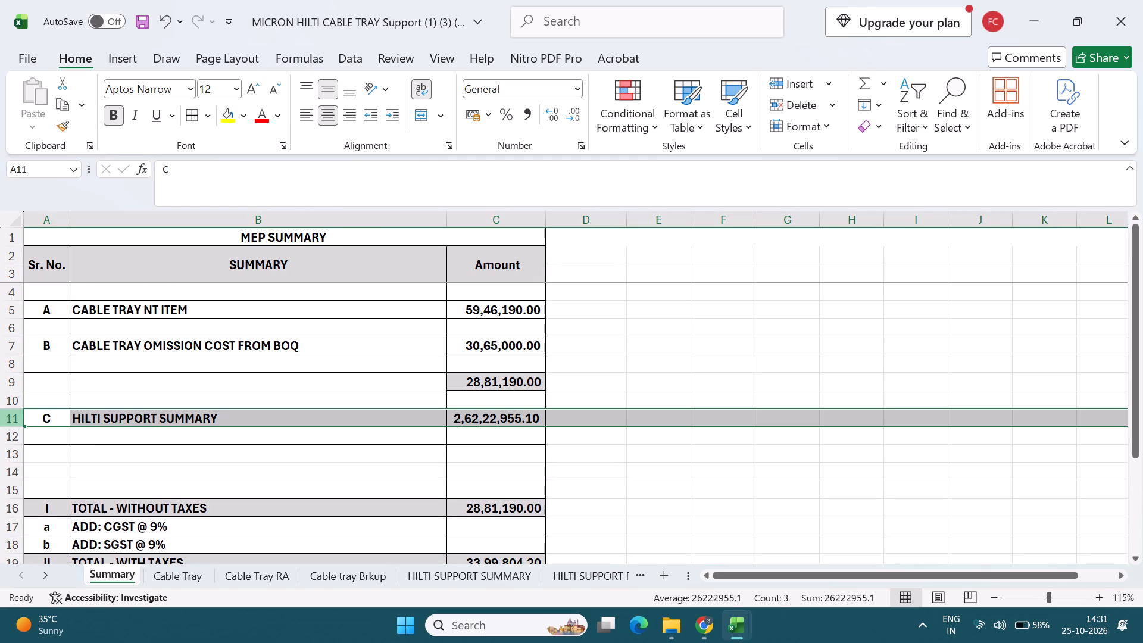
{"action": "left_click", "coordinate": [227, 473]}
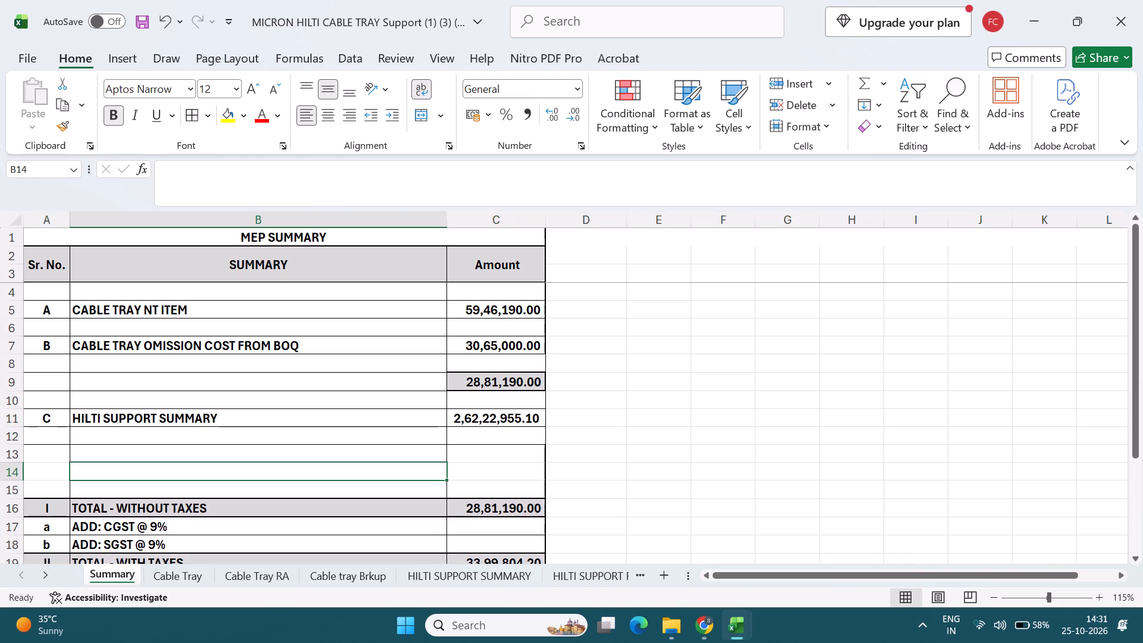
Enter C as the serial letter in A9 for the new subtotal row.
{"action": "left_click", "coordinate": [48, 385]}
{"action": "key", "text": "shift+c"}
{"action": "left_click", "coordinate": [86, 457]}
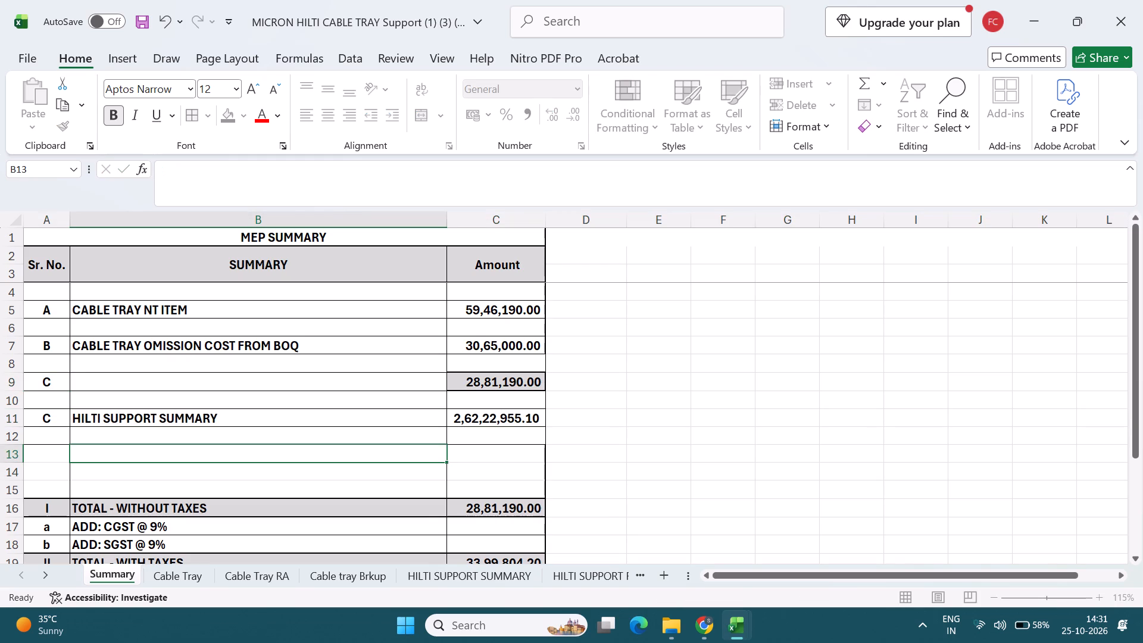
Enter SUB TOTAL as the description in B9 for the subtotal row.
{"action": "left_click", "coordinate": [186, 382]}
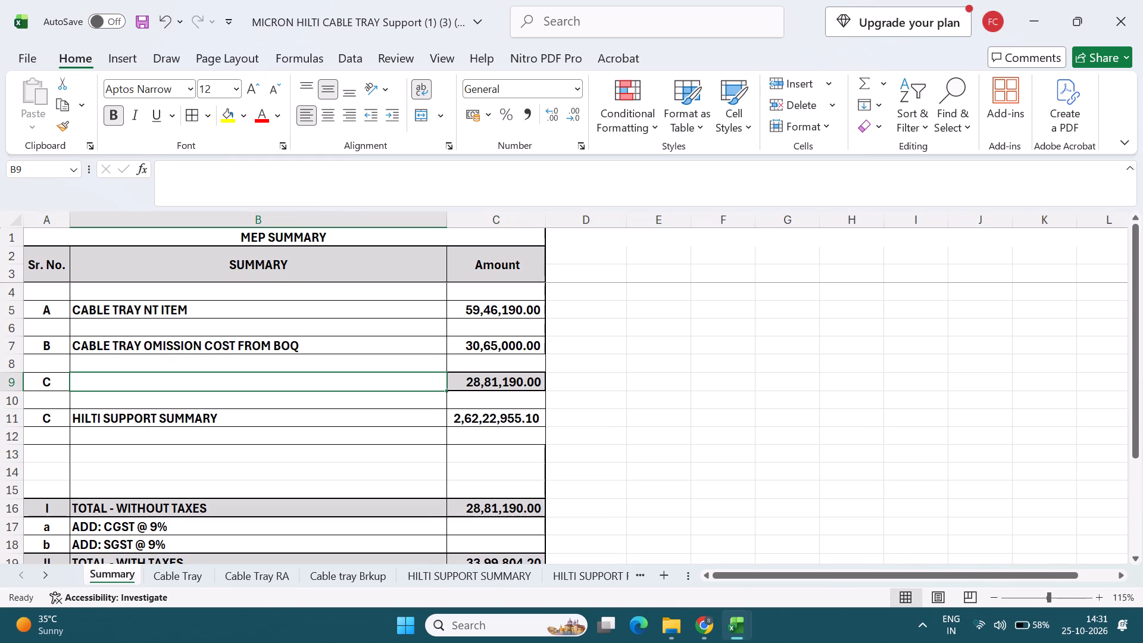
{"action": "type", "text": "Total"}
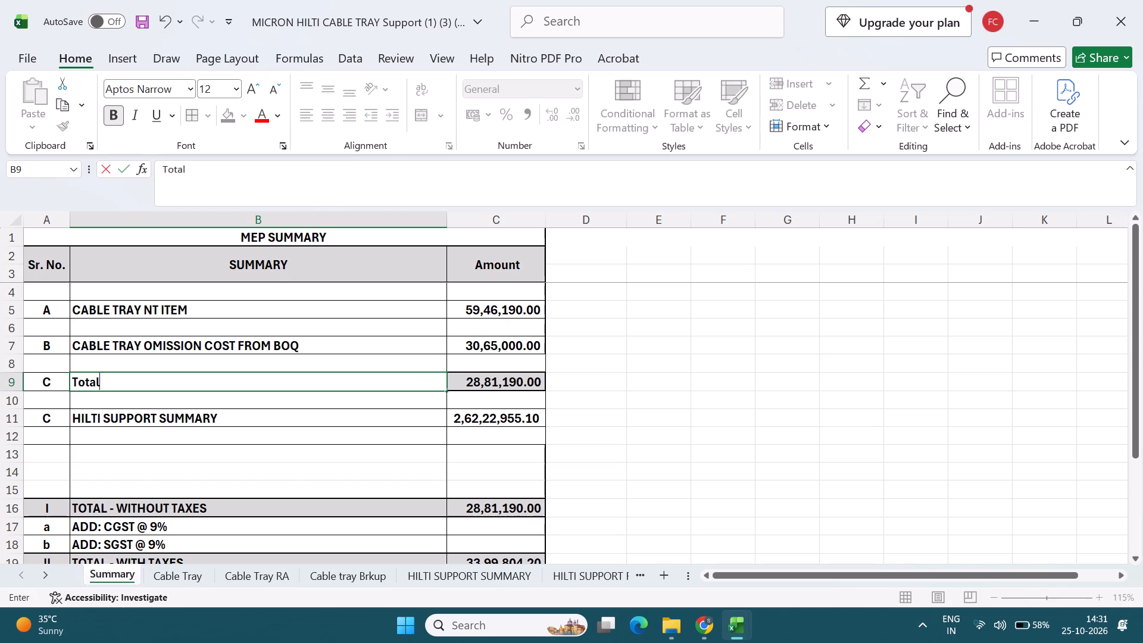
{"action": "key", "text": "BackSpace"}
{"action": "key", "text": "BackSpace"}
{"action": "key", "text": "BackSpace"}
{"action": "key", "text": "BackSpace"}
{"action": "type", "text": "OTAL"}
{"action": "left_click", "coordinate": [438, 495]}
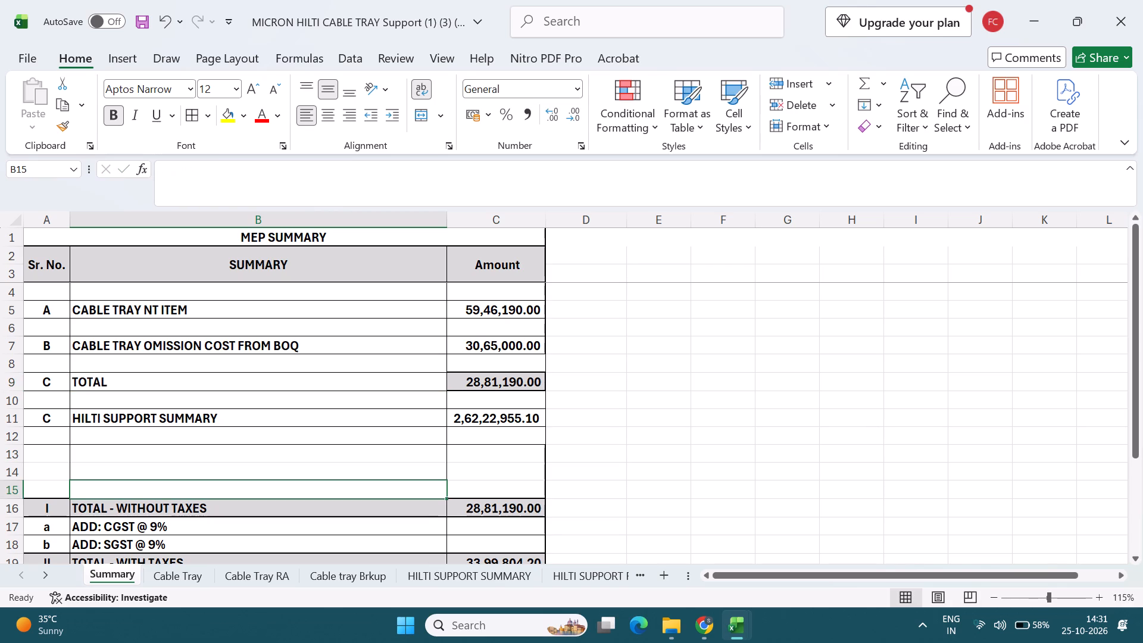
{"action": "left_click", "coordinate": [472, 385]}
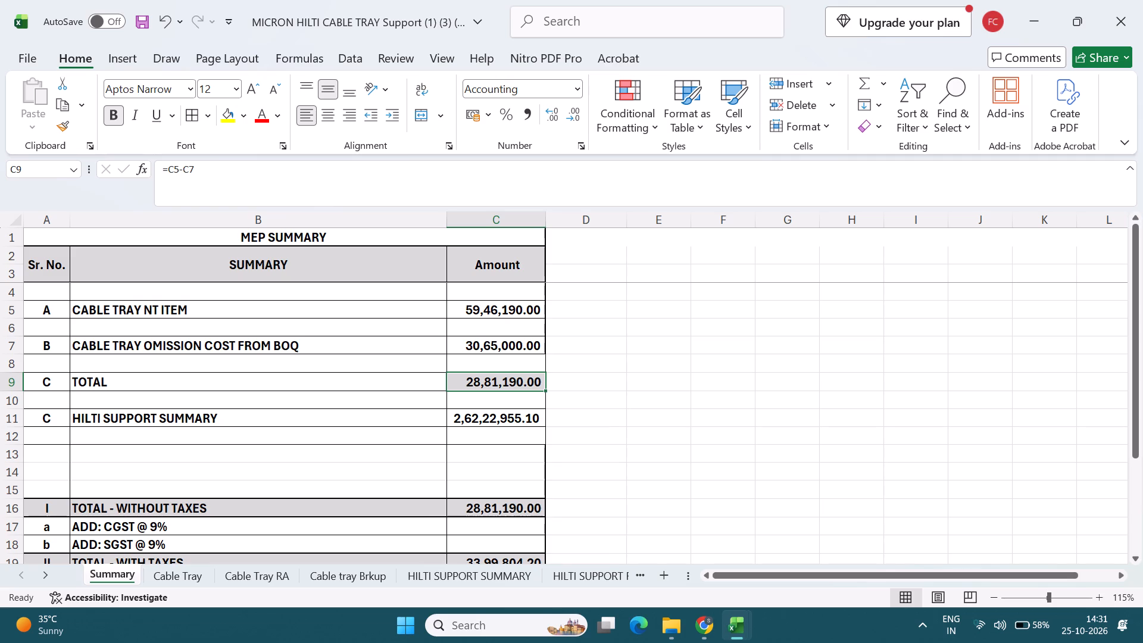
{"action": "double_click", "coordinate": [81, 378]}
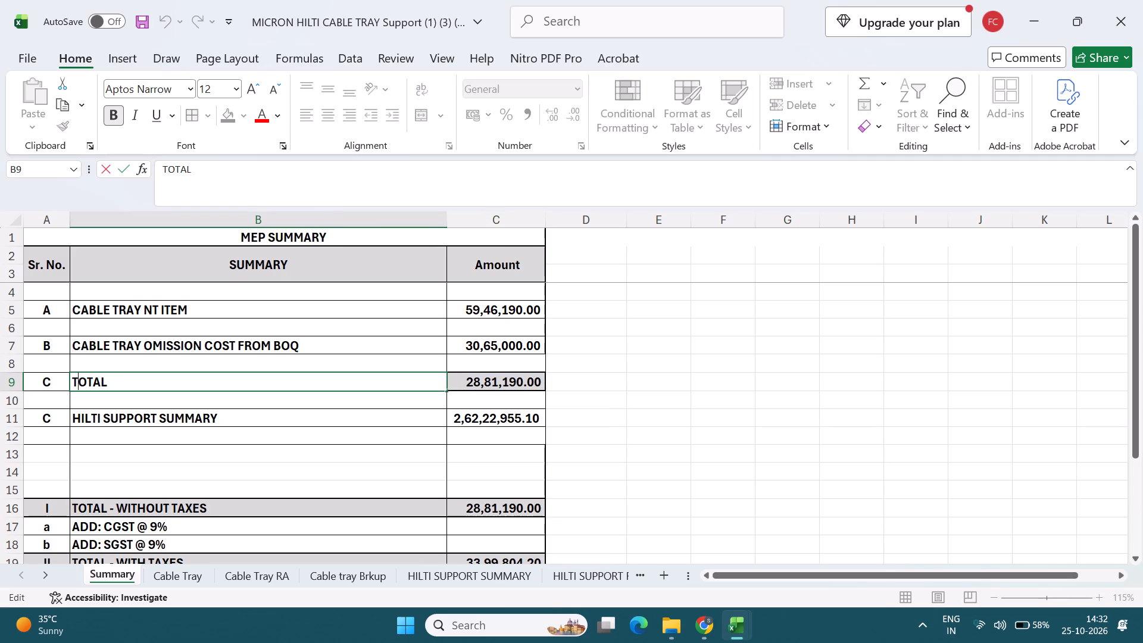
{"action": "left_click", "coordinate": [74, 382]}
{"action": "type", "text": "SUB"}
{"action": "key", "text": "space"}
{"action": "left_click", "coordinate": [183, 432]}
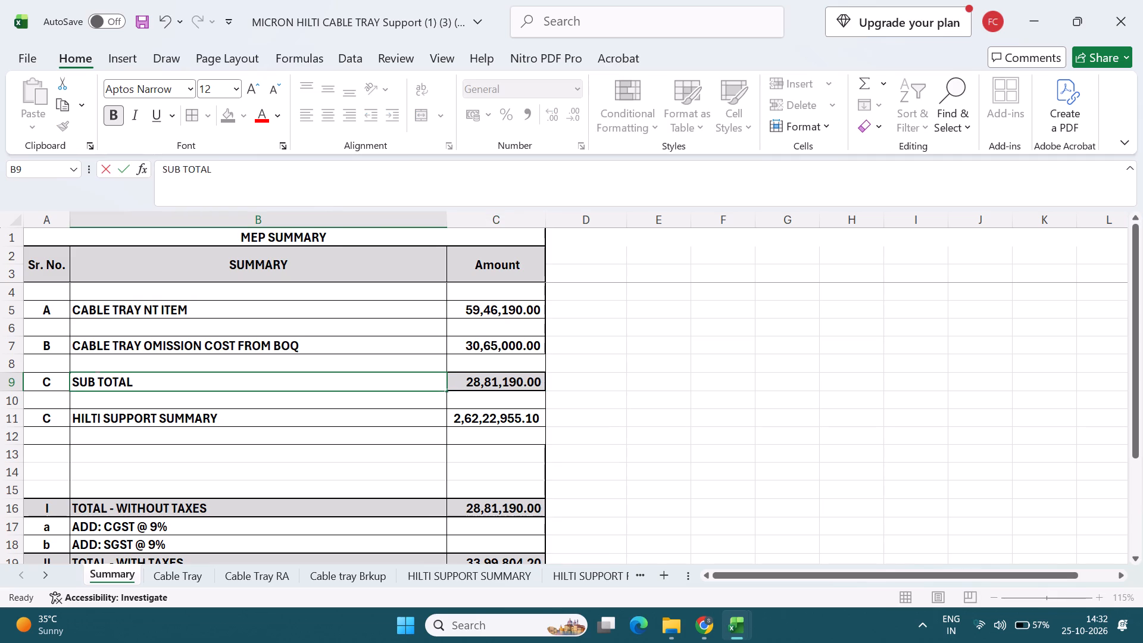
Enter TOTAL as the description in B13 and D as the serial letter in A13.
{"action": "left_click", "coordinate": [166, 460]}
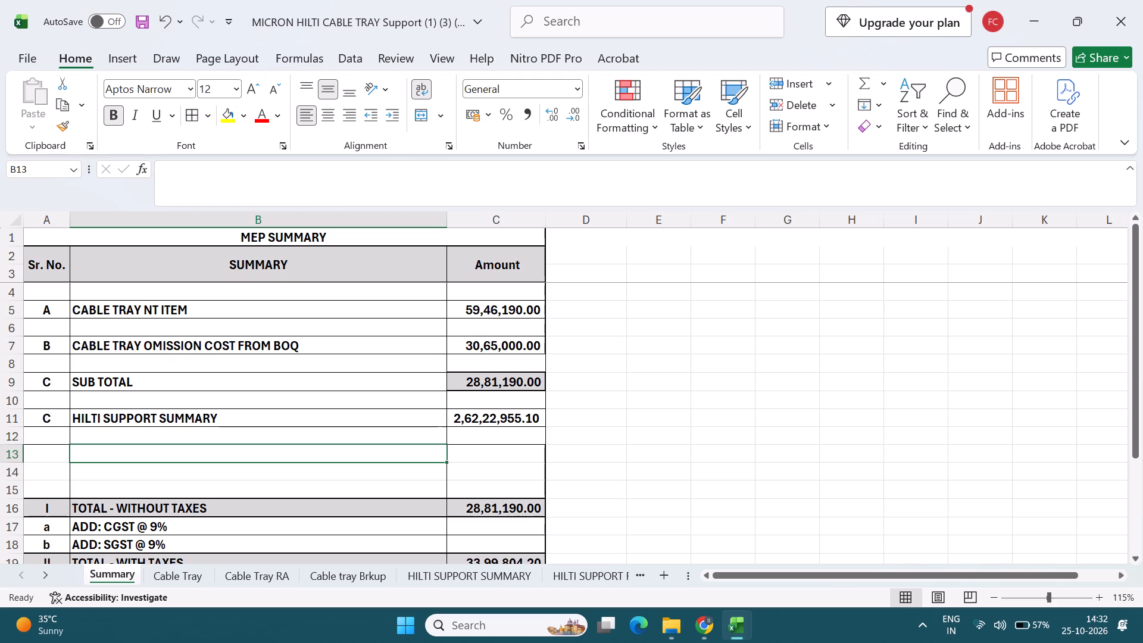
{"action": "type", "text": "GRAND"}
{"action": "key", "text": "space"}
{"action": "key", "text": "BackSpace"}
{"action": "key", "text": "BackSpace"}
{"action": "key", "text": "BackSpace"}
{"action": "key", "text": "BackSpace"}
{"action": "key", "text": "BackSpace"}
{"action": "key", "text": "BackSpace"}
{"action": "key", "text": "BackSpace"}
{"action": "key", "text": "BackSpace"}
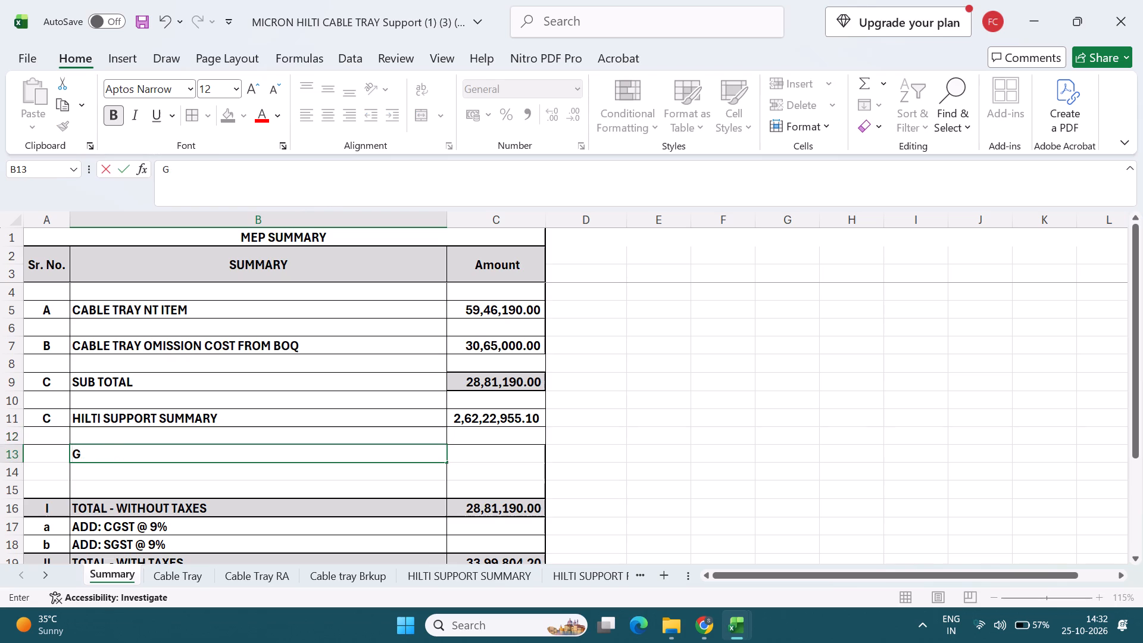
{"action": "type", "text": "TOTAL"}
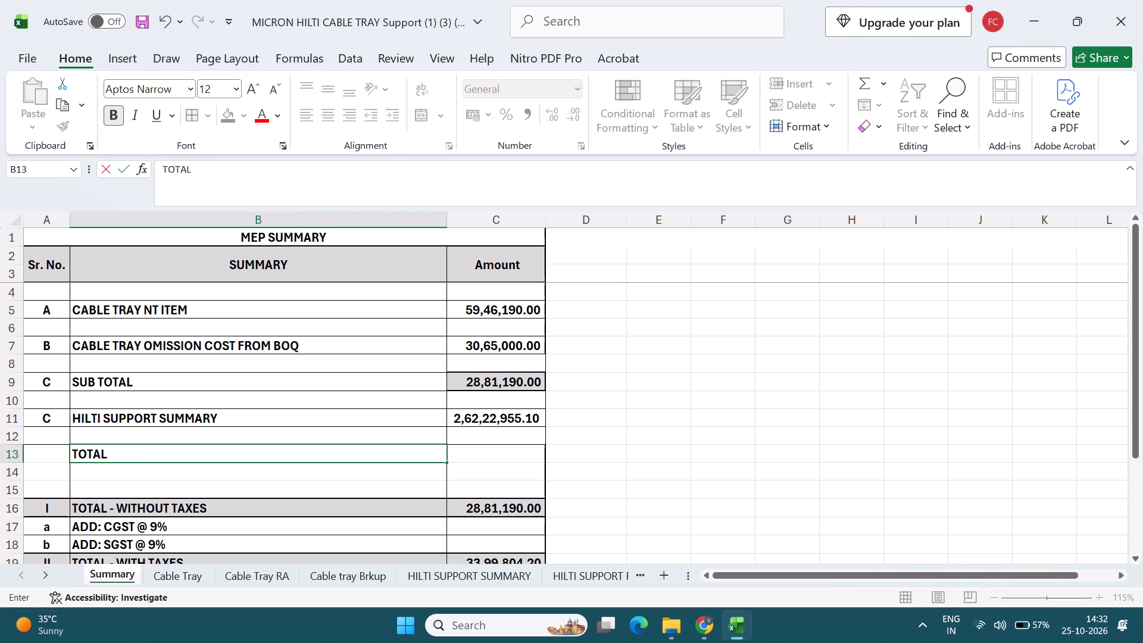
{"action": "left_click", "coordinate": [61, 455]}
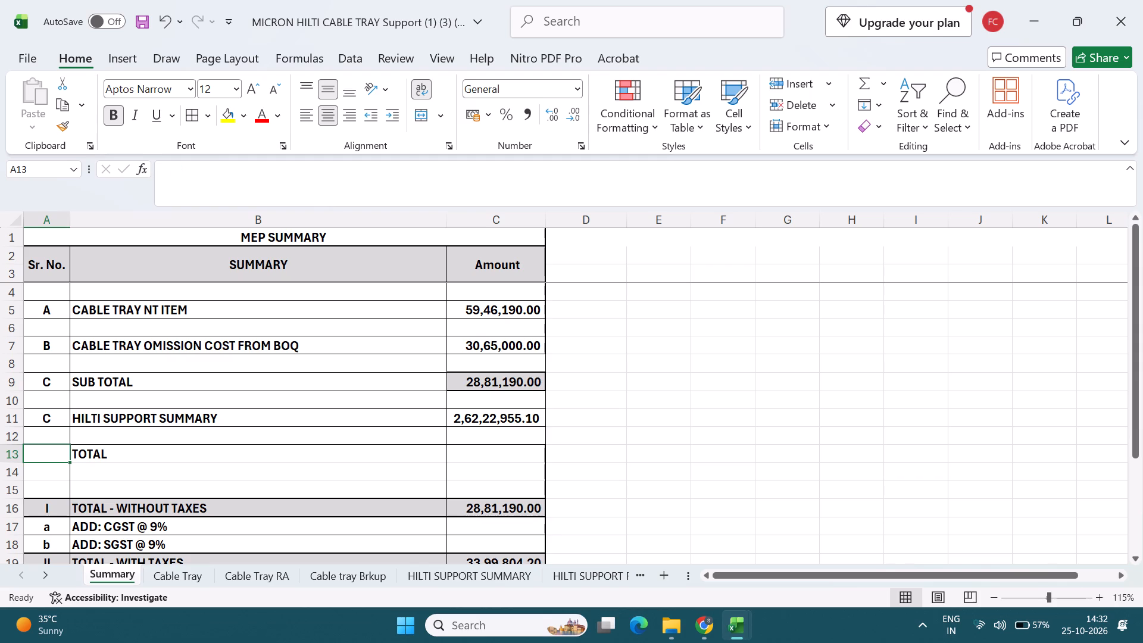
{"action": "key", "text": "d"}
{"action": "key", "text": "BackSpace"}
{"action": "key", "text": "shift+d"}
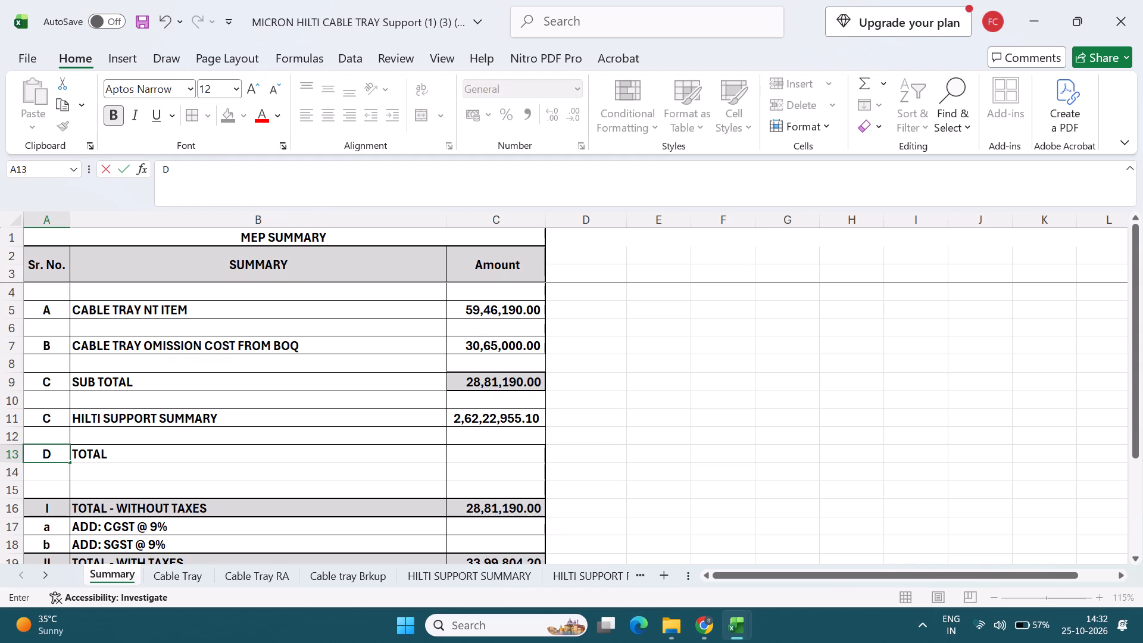
Enter the formula =C11+C9 in C13 to add the Hilti support amount and the subtotal.
{"action": "left_click", "coordinate": [486, 448]}
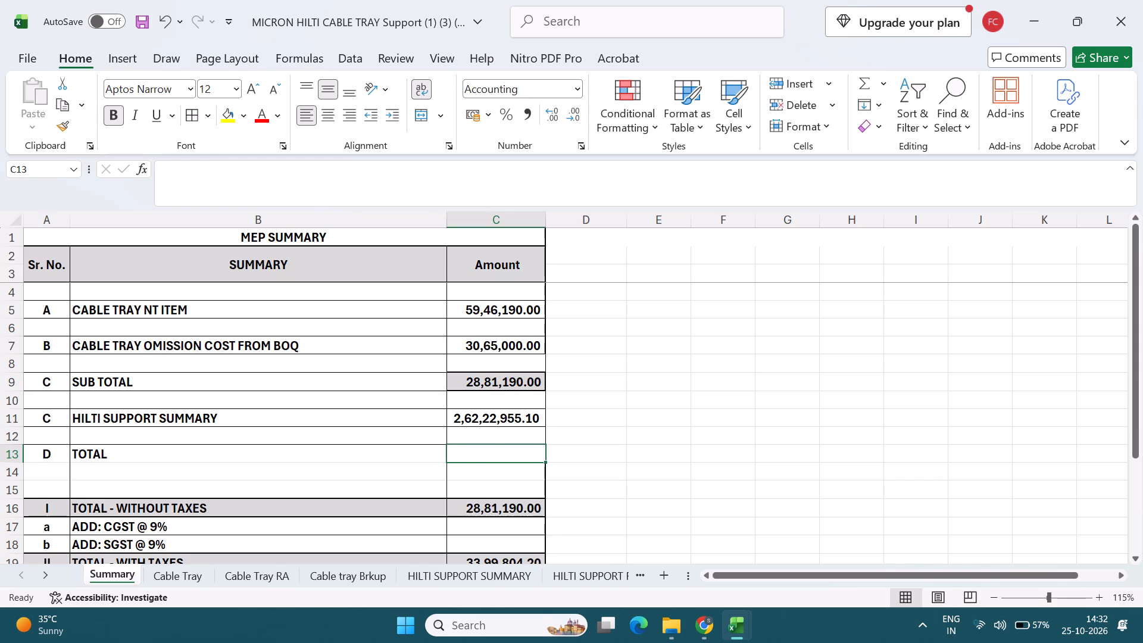
{"action": "key", "text": "equal"}
{"action": "key", "text": "Up"}
{"action": "key", "text": "Up"}
{"action": "key", "text": "plus"}
{"action": "key", "text": "Up"}
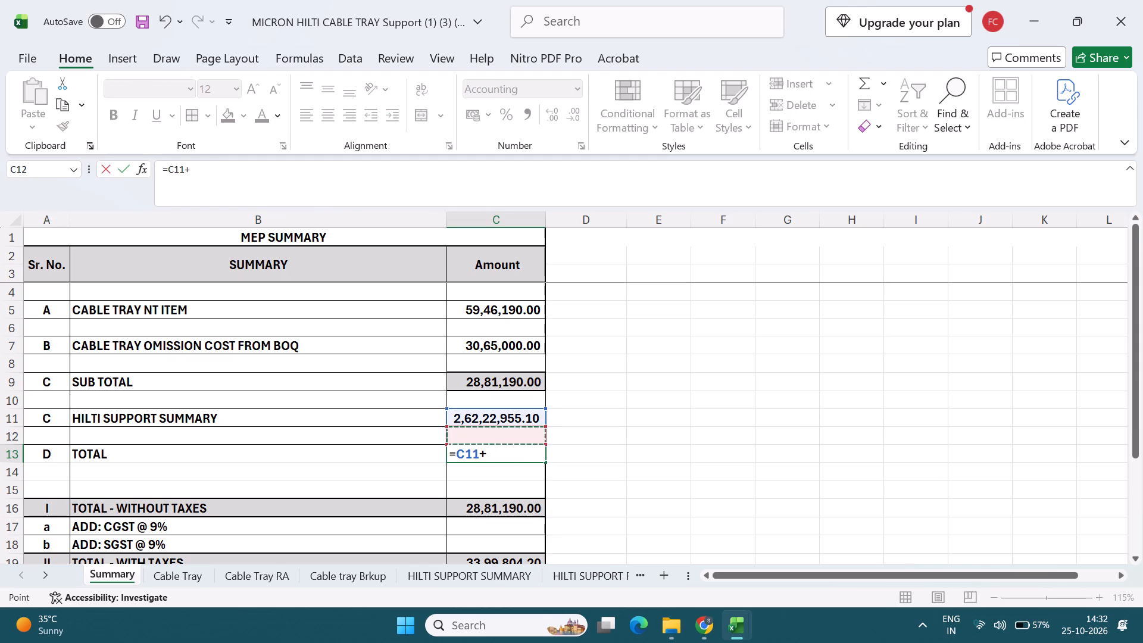
{"action": "key", "text": "Up"}
{"action": "key", "text": "Up"}
{"action": "key", "text": "Up"}
{"action": "key", "text": "Return"}
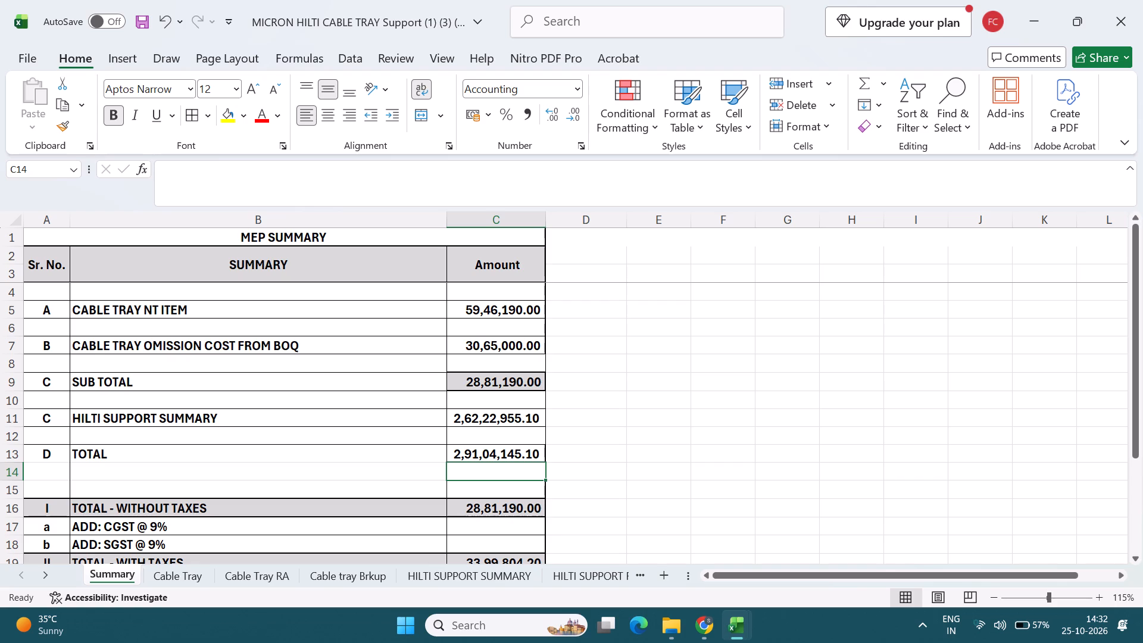
Apply cell borders to the range A13:C15.
{"action": "scroll", "coordinate": [348, 486], "scroll_direction": "down", "scroll_amount": 1}
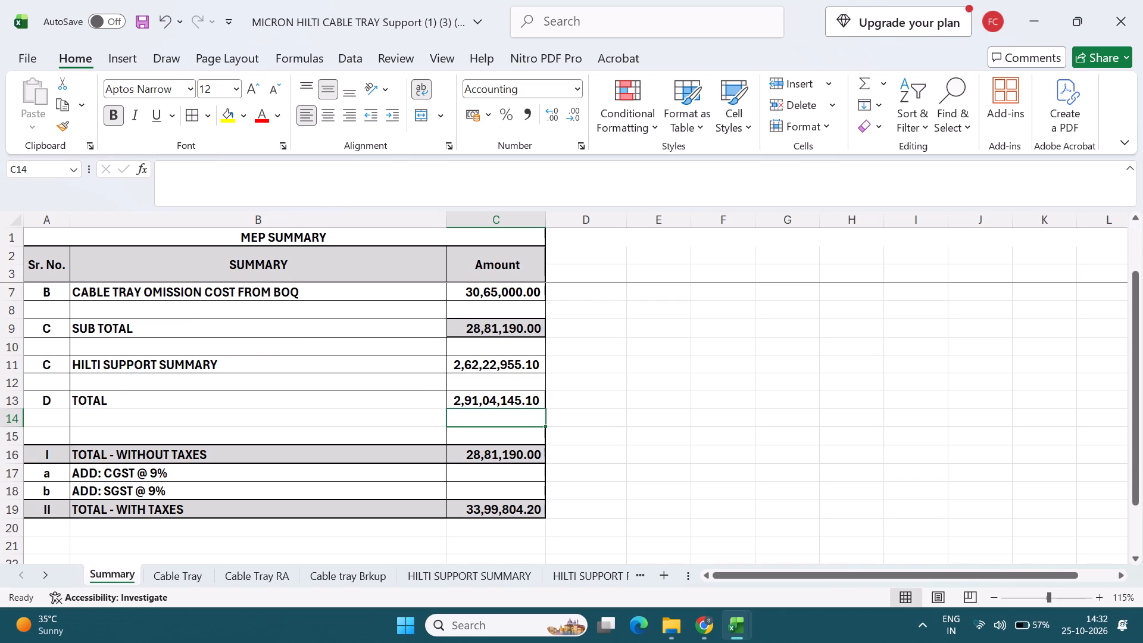
{"action": "left_click_drag", "start_coordinate": [48, 397], "coordinate": [498, 430]}
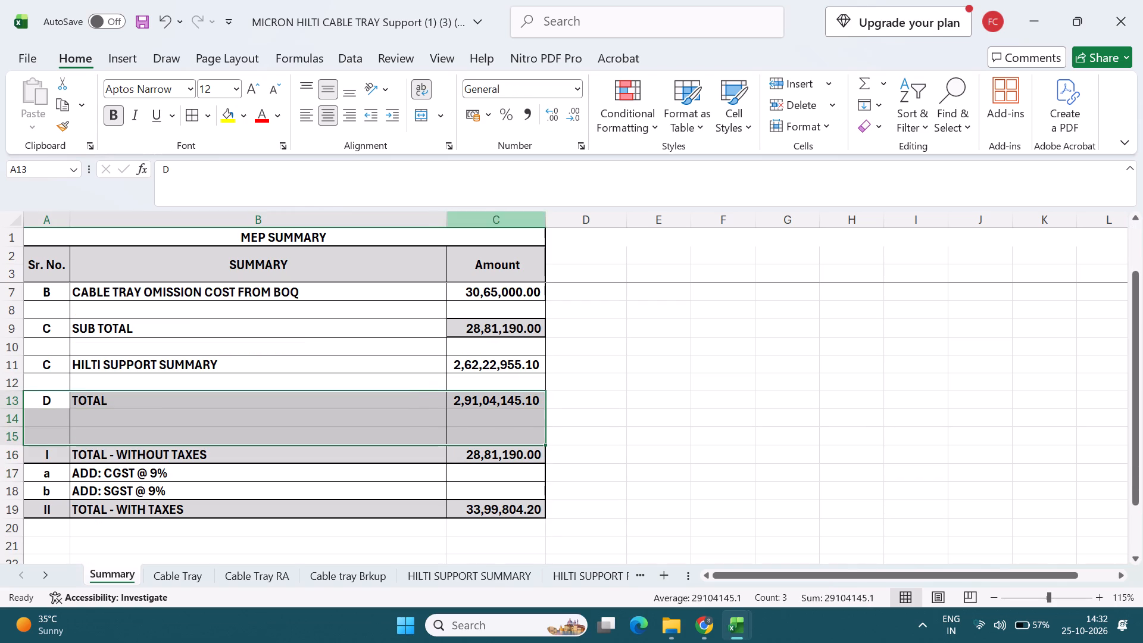
{"action": "left_click", "coordinate": [195, 114]}
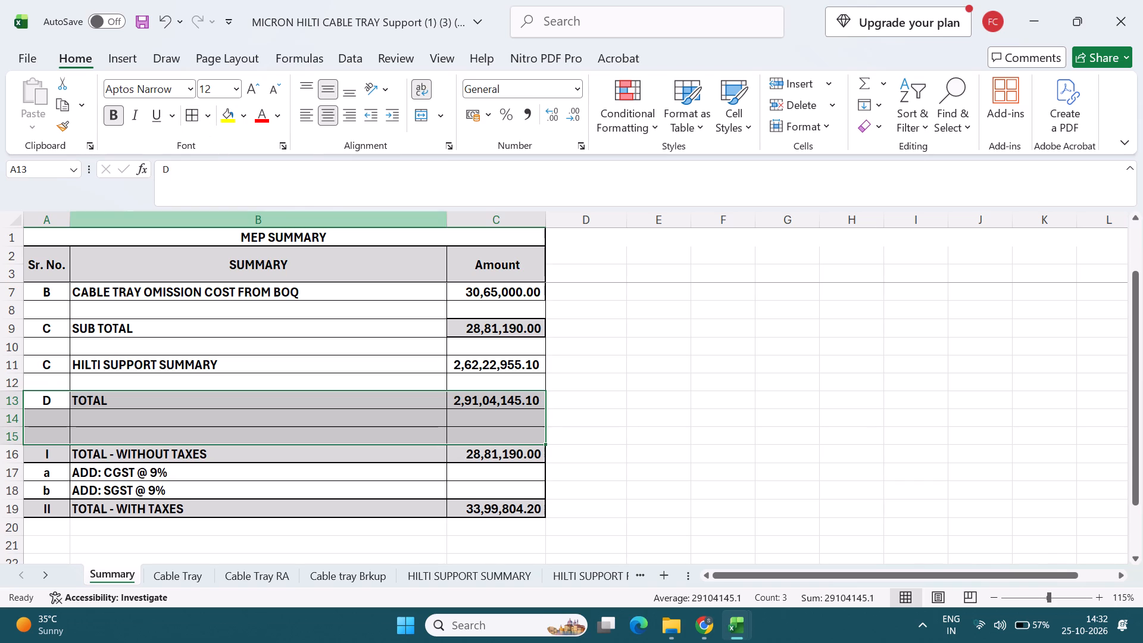
{"action": "left_click", "coordinate": [320, 408]}
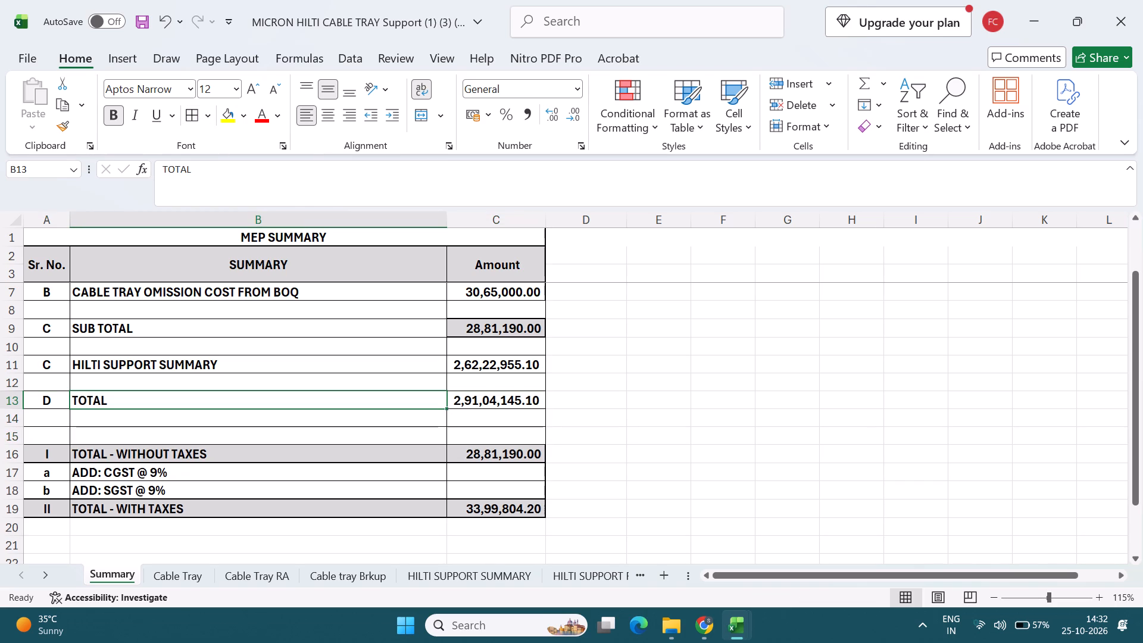
Inspect the formulas behind the amounts in C16 and C13.
{"action": "double_click", "coordinate": [472, 454]}
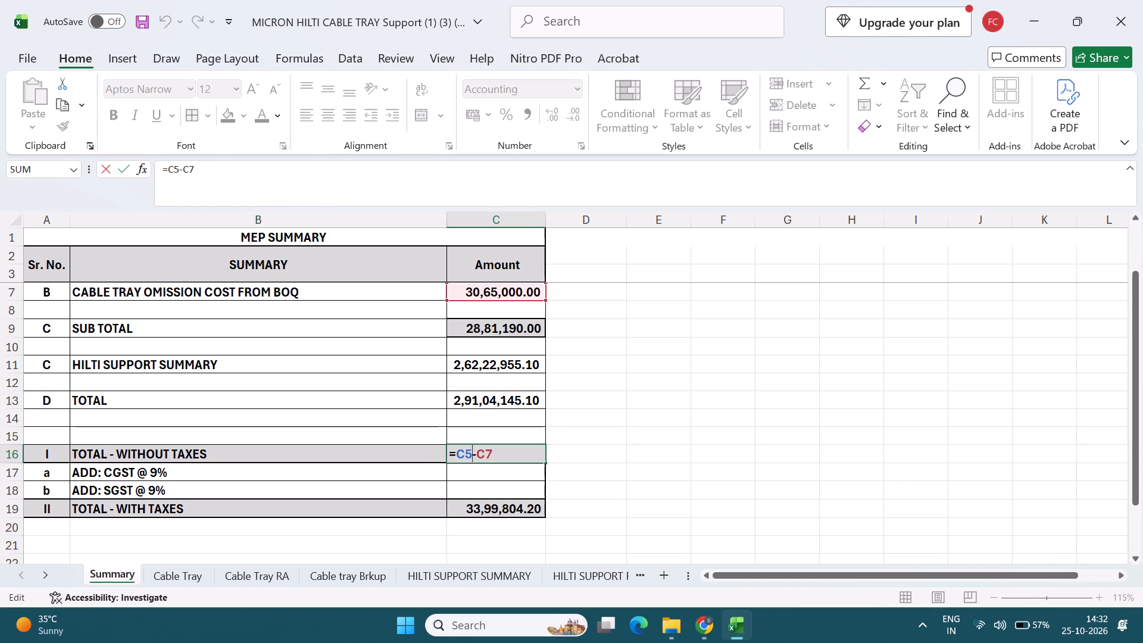
{"action": "key", "text": "Escape"}
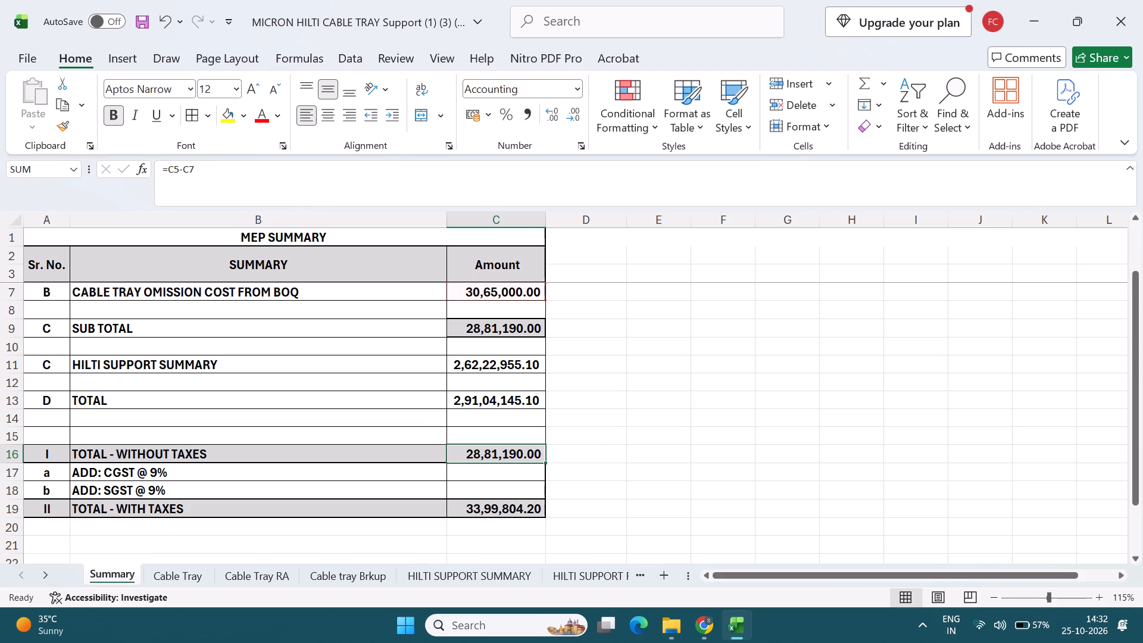
{"action": "double_click", "coordinate": [472, 398]}
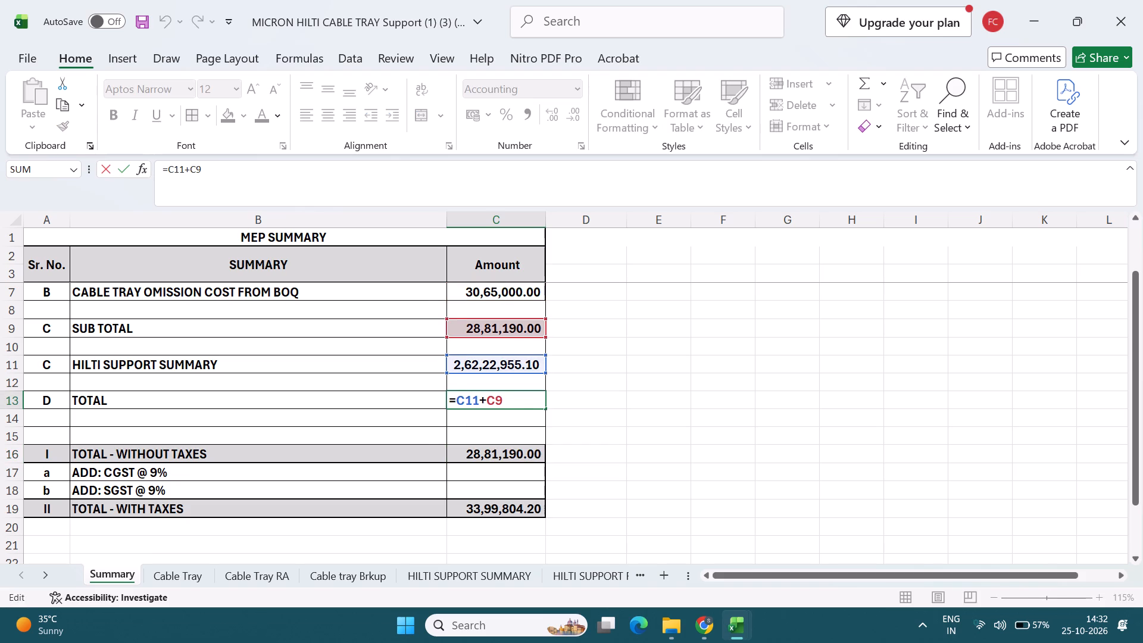
{"action": "key", "text": "Escape"}
Replace the description in B13 with the text TOTAL - WITHOUT TAXES copied from B16.
{"action": "double_click", "coordinate": [201, 454]}
{"action": "left_click_drag", "start_coordinate": [214, 452], "coordinate": [44, 461]}
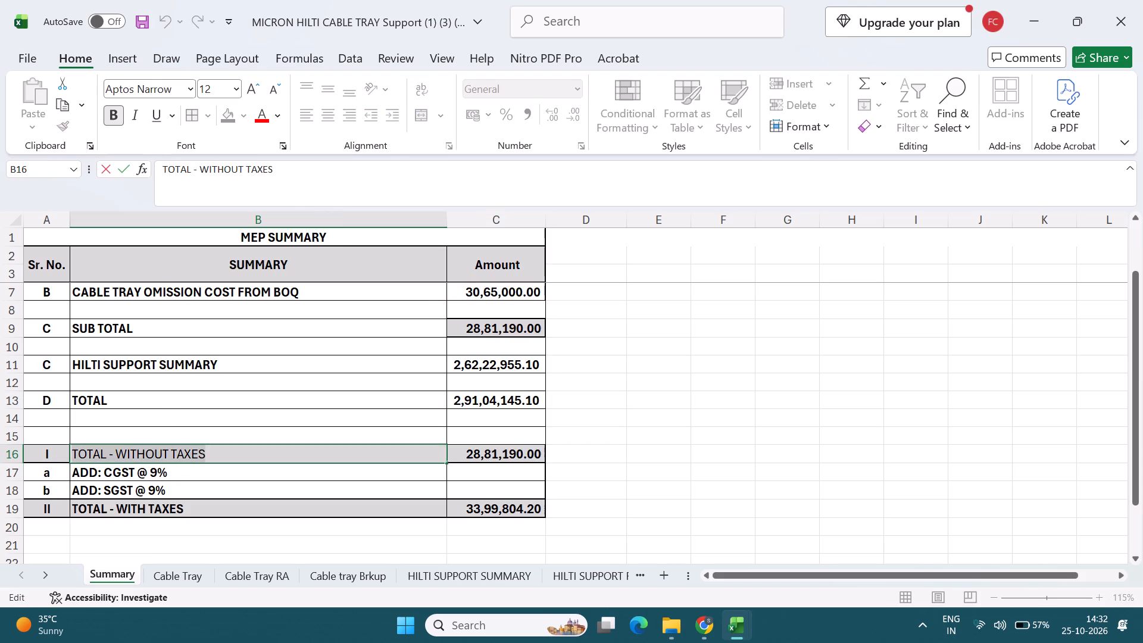
{"action": "key", "text": "ctrl+c"}
{"action": "double_click", "coordinate": [115, 399]}
{"action": "left_click_drag", "start_coordinate": [119, 399], "coordinate": [49, 423]}
{"action": "key", "text": "ctrl+v"}
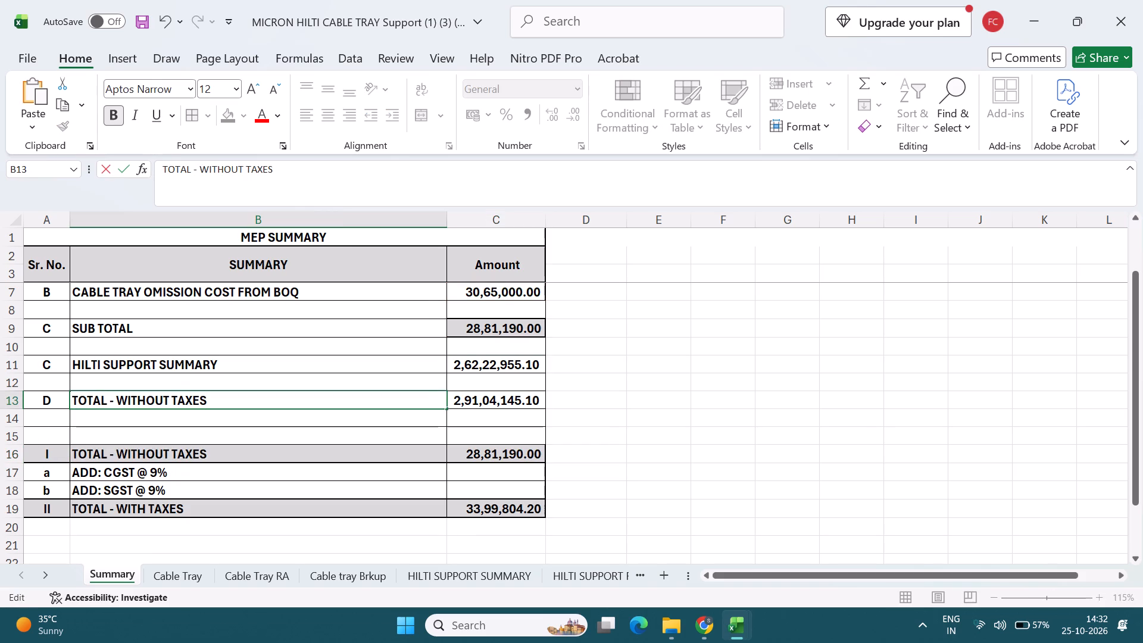
{"action": "left_click", "coordinate": [224, 432]}
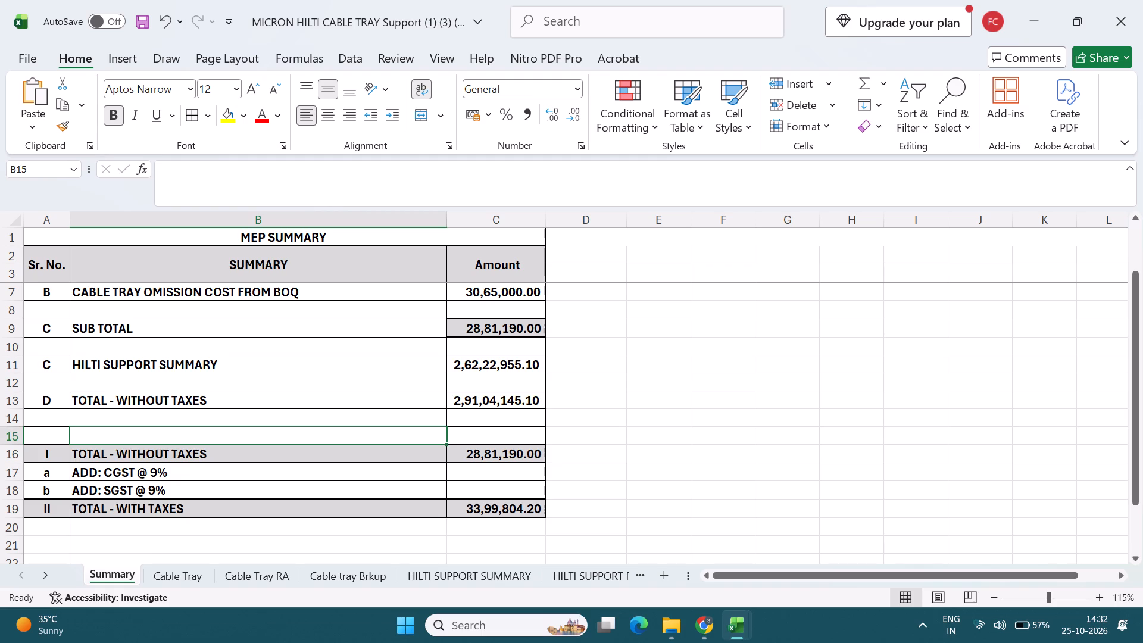
Copy the shaded formatting of B16 onto B13 and that of A16 onto A13 with Format Painter.
{"action": "left_click", "coordinate": [104, 454]}
{"action": "left_click", "coordinate": [64, 124]}
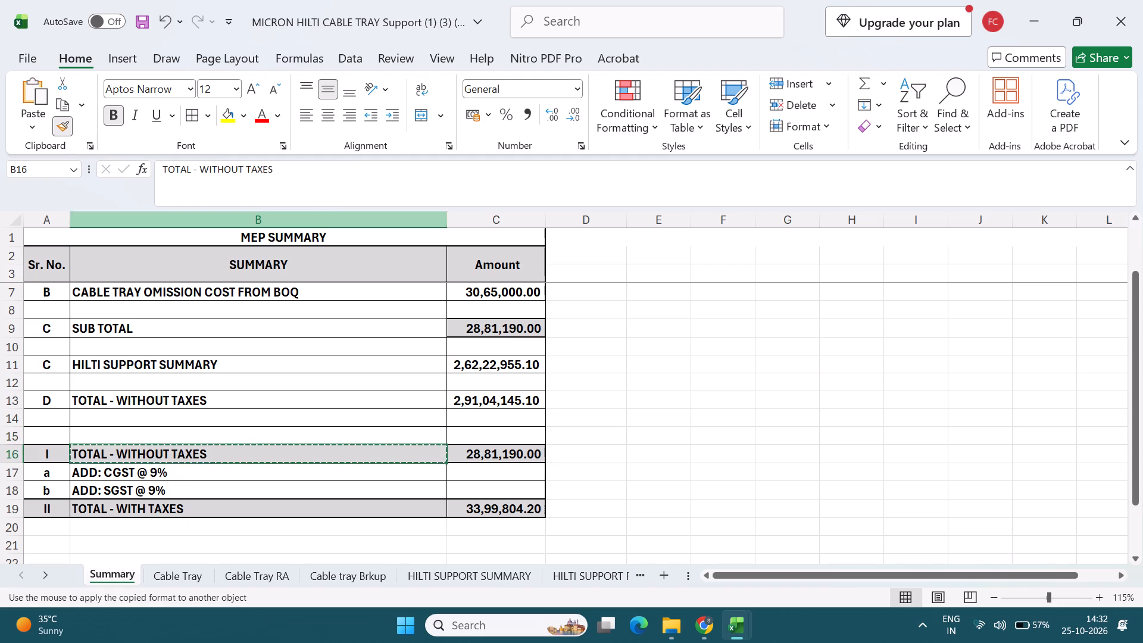
{"action": "left_click", "coordinate": [151, 399]}
{"action": "left_click", "coordinate": [214, 426]}
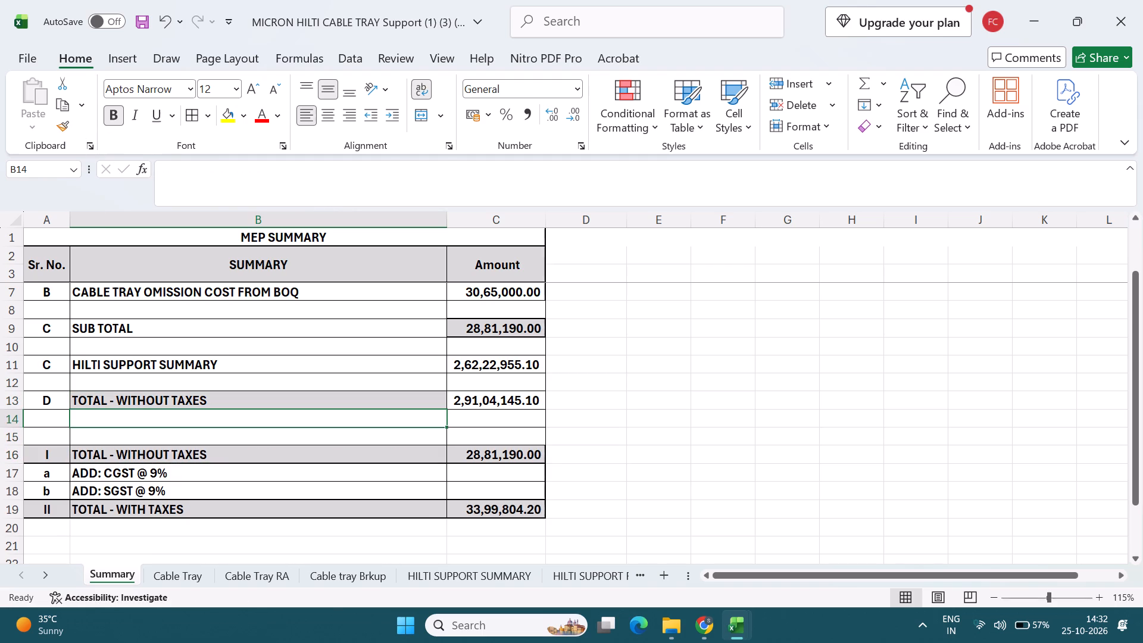
{"action": "left_click", "coordinate": [57, 395]}
{"action": "left_click", "coordinate": [53, 451]}
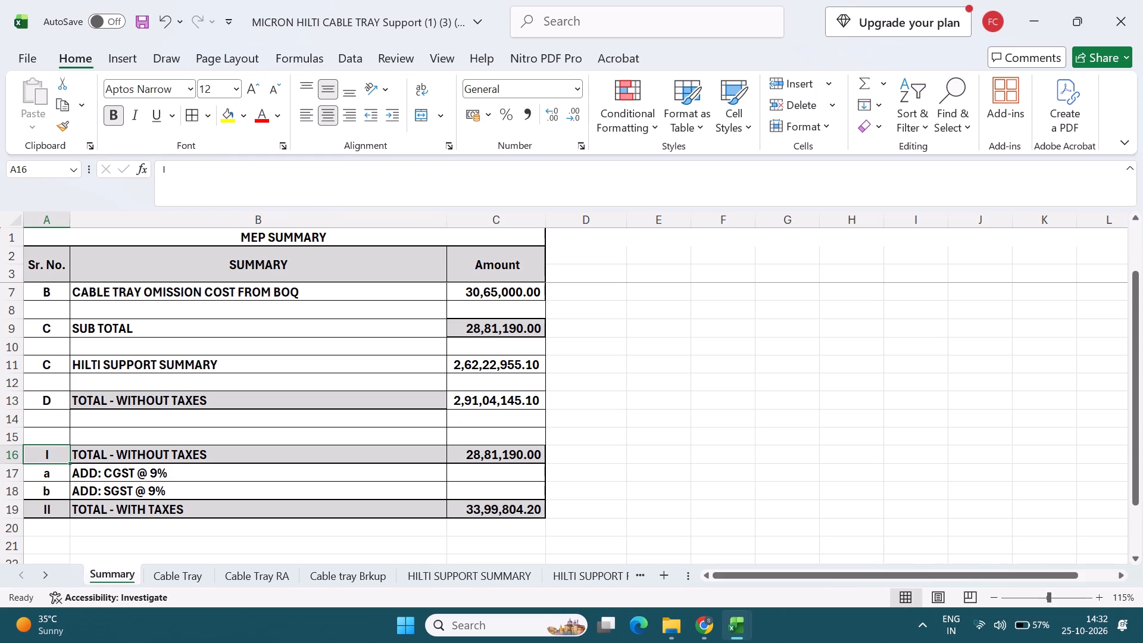
{"action": "left_click", "coordinate": [74, 121]}
{"action": "left_click", "coordinate": [67, 132]}
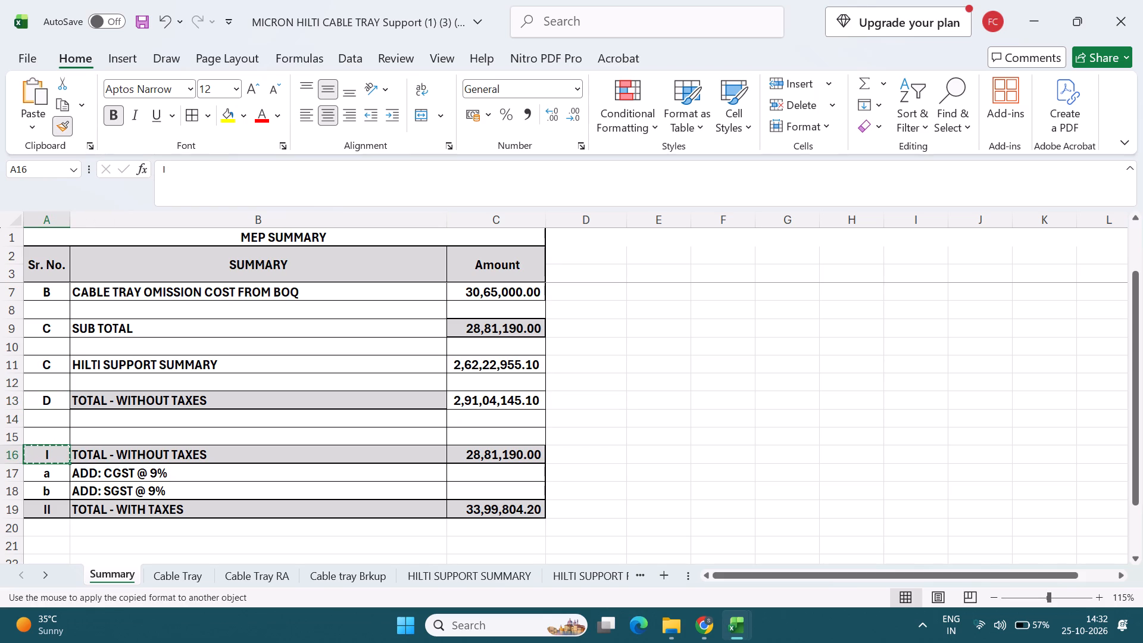
{"action": "left_click", "coordinate": [45, 400]}
{"action": "left_click", "coordinate": [64, 417]}
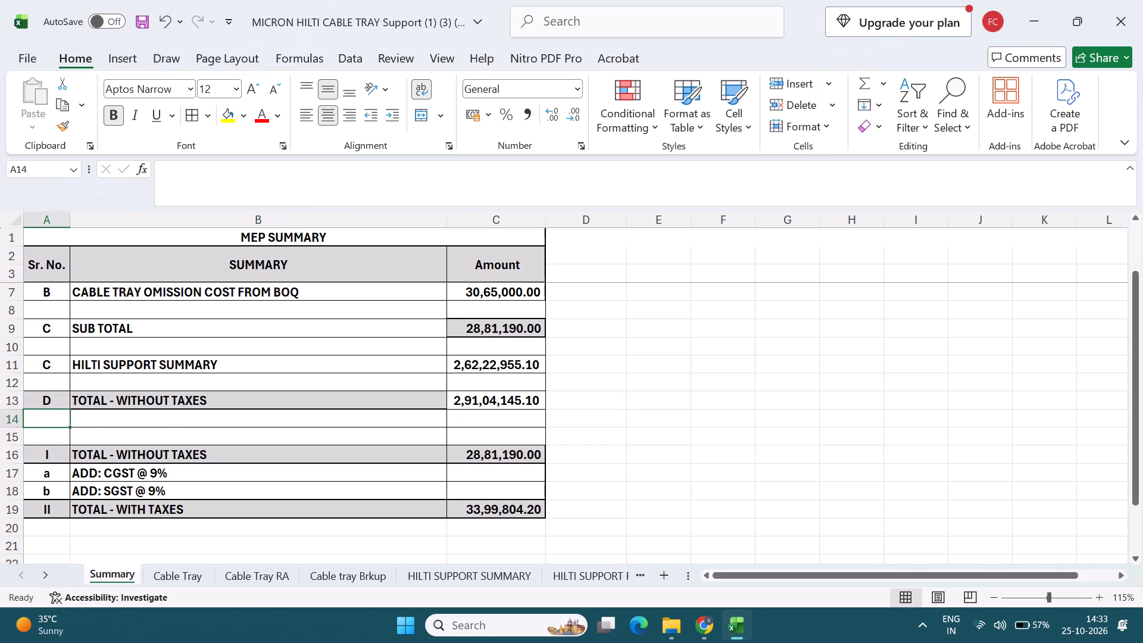
Clear the serial letter D from A13 in the new TOTAL - WITHOUT TAXES row.
{"action": "scroll", "coordinate": [89, 440], "scroll_direction": "up", "scroll_amount": 2}
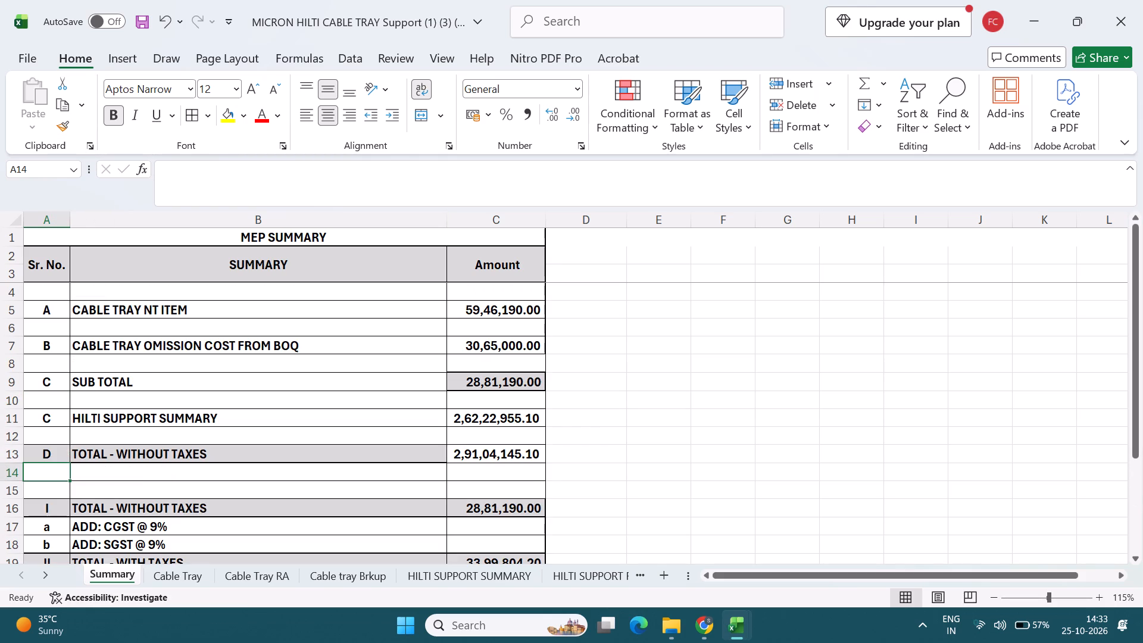
{"action": "left_click", "coordinate": [60, 454]}
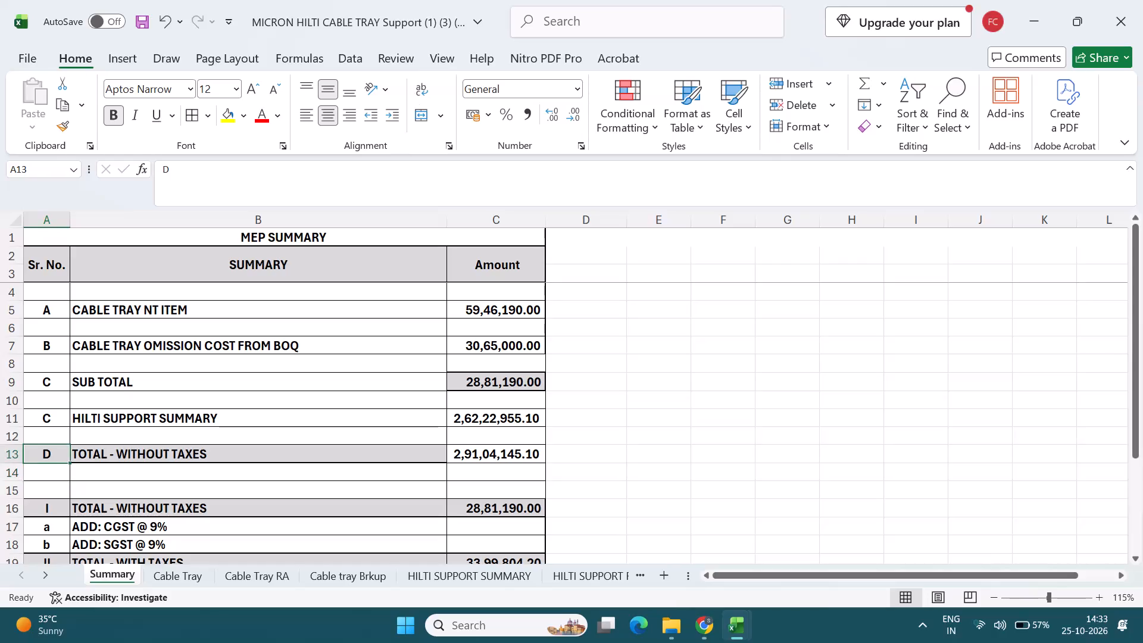
{"action": "key", "text": "Delete"}
{"action": "left_click", "coordinate": [174, 470]}
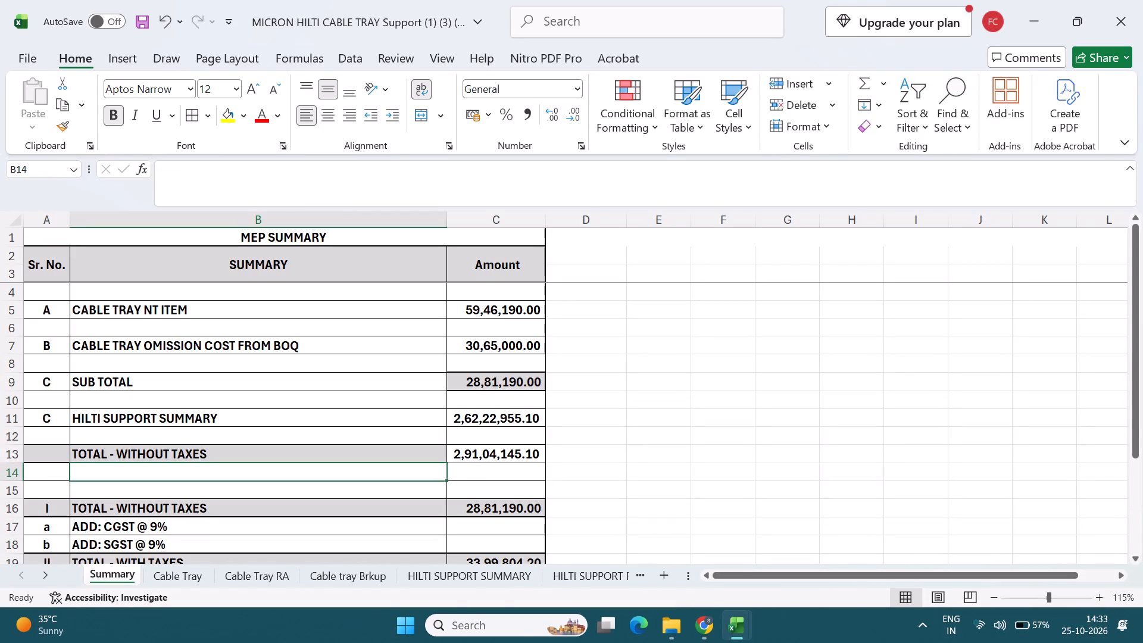
Copy the shaded formatting of A13:B13 onto the SUB TOTAL row's A9:B9 with Format Painter.
{"action": "left_click", "coordinate": [516, 343]}
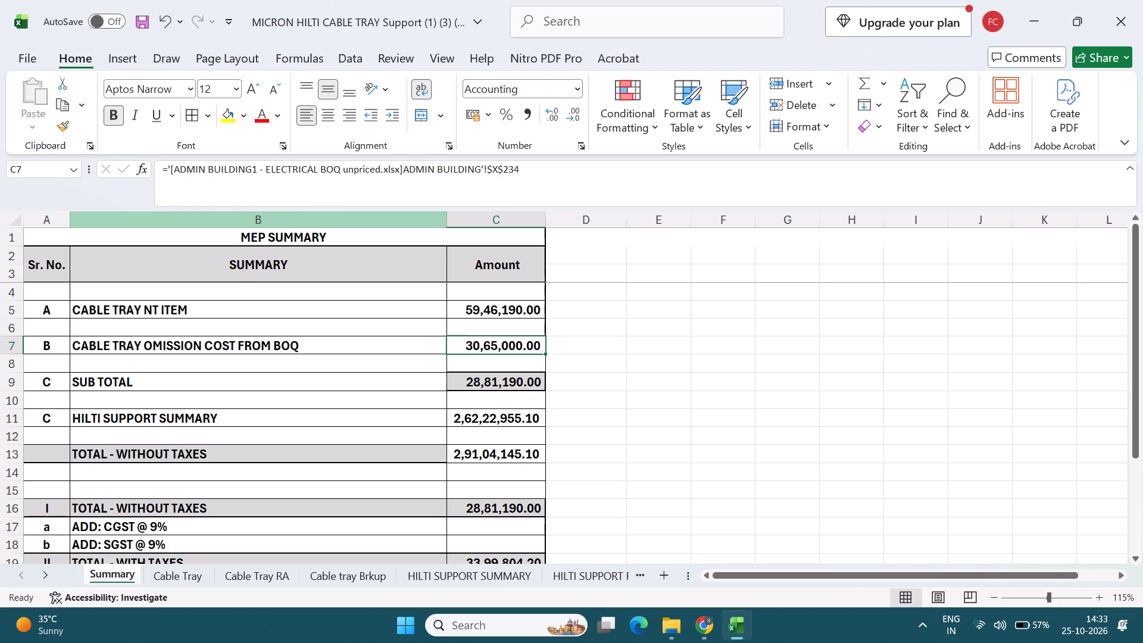
{"action": "left_click_drag", "start_coordinate": [53, 452], "coordinate": [93, 447]}
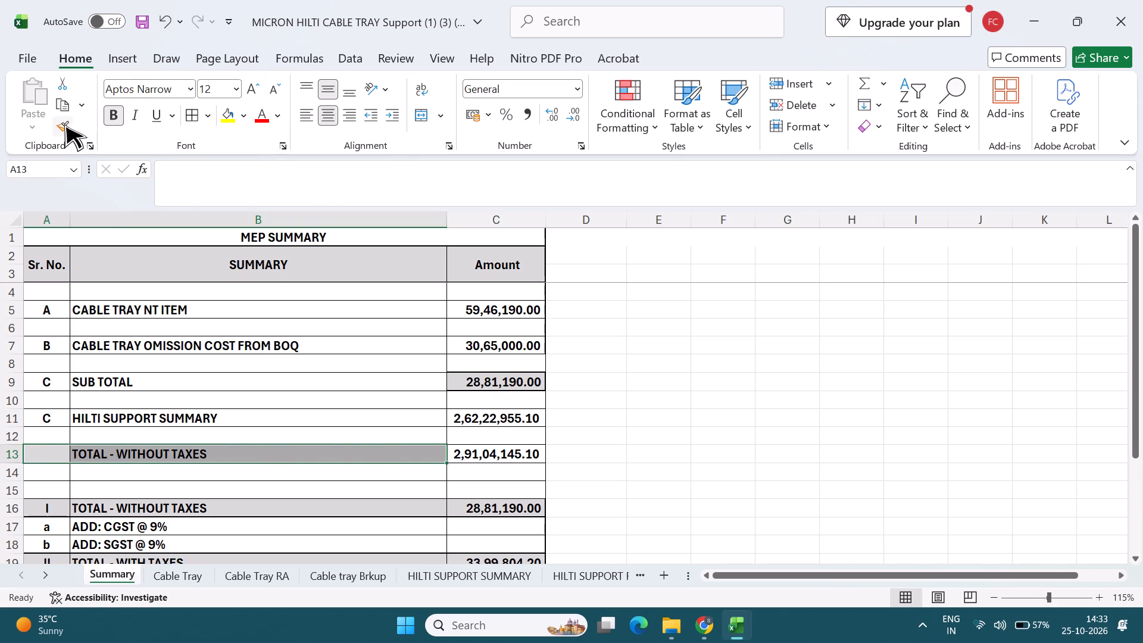
{"action": "left_click", "coordinate": [64, 124]}
{"action": "left_click", "coordinate": [31, 375]}
{"action": "left_click", "coordinate": [394, 433]}
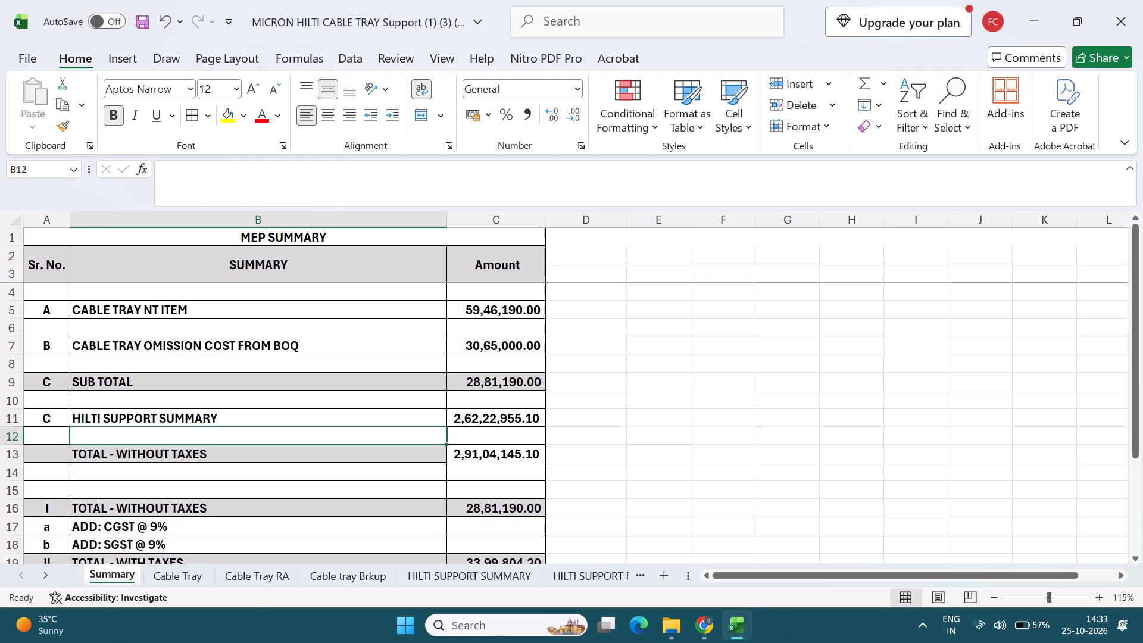
Apply cell borders to the SUB TOTAL row, A9:C9.
{"action": "left_click_drag", "start_coordinate": [57, 385], "coordinate": [526, 380]}
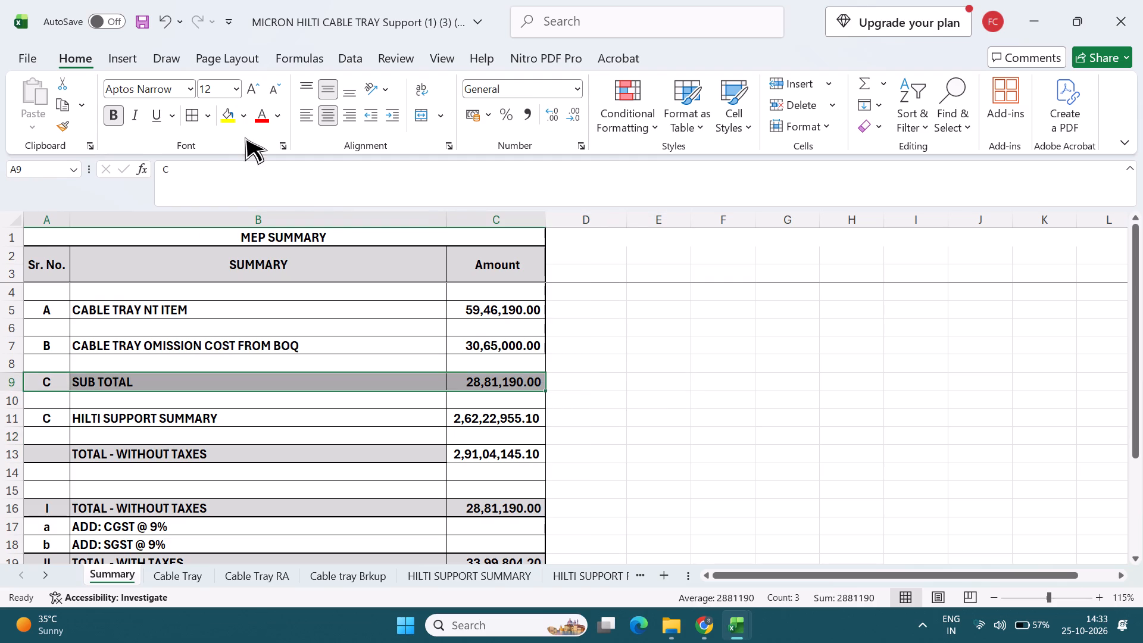
{"action": "left_click", "coordinate": [191, 115]}
{"action": "left_click", "coordinate": [424, 466]}
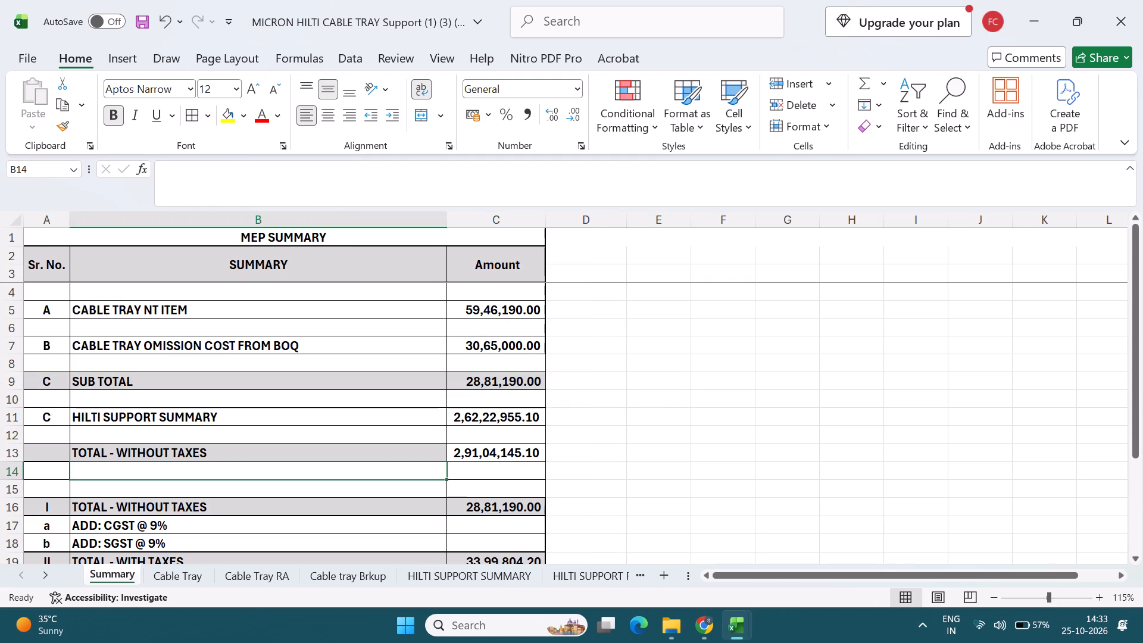
Delete rows 14 to 16, including the two blank rows and the duplicate TOTAL - WITHOUT TAXES row.
{"action": "scroll", "coordinate": [475, 464], "scroll_direction": "down", "scroll_amount": 1}
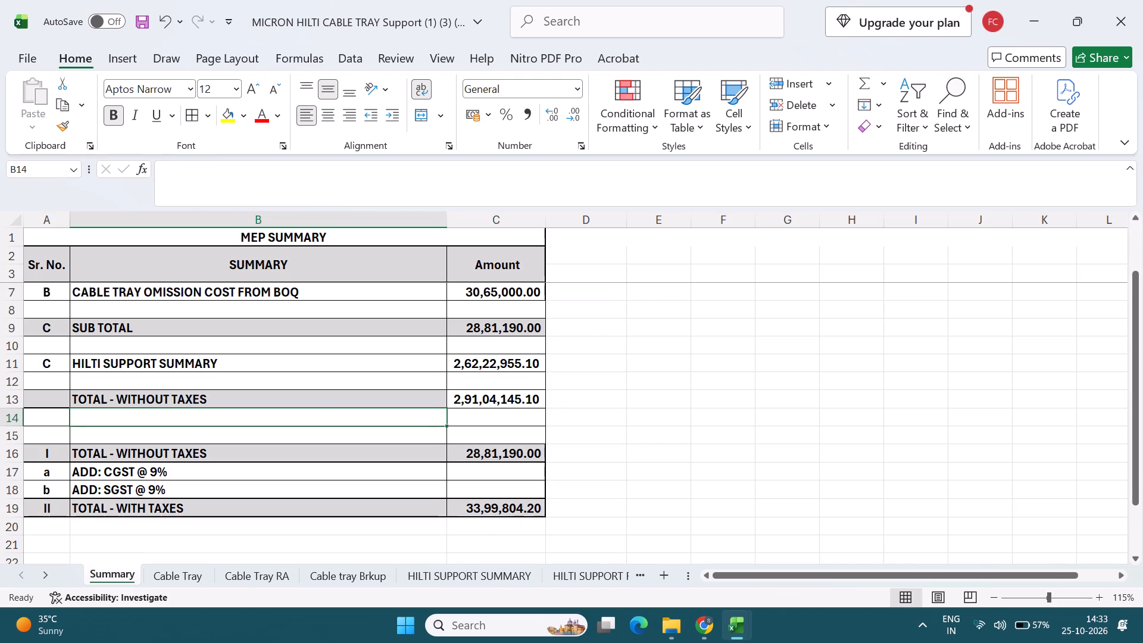
{"action": "double_click", "coordinate": [504, 398]}
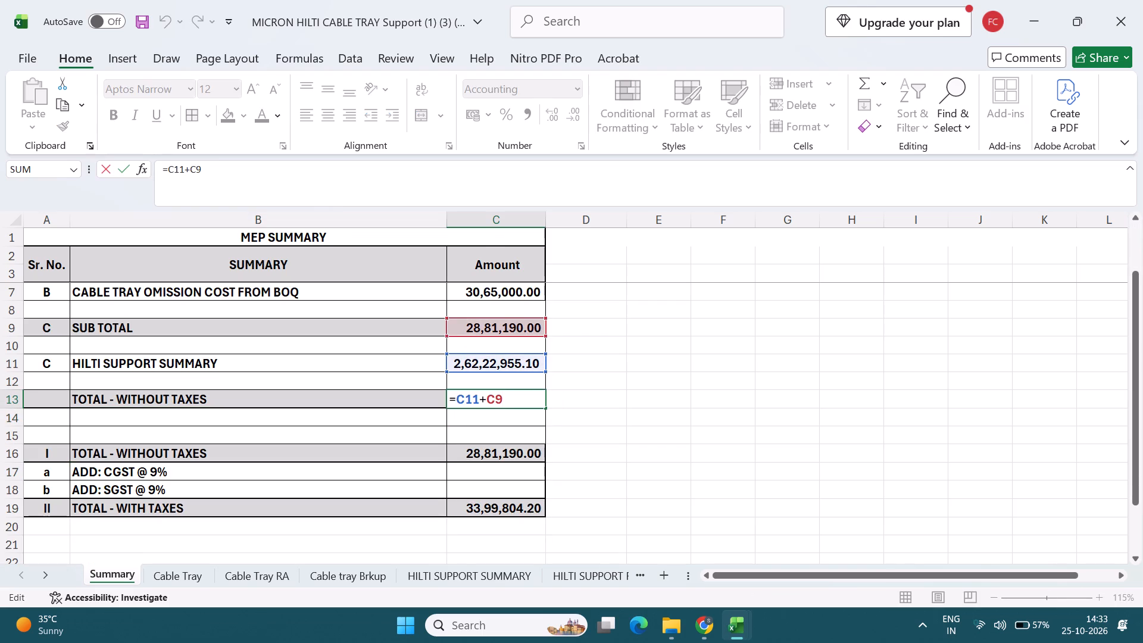
{"action": "key", "text": "Escape"}
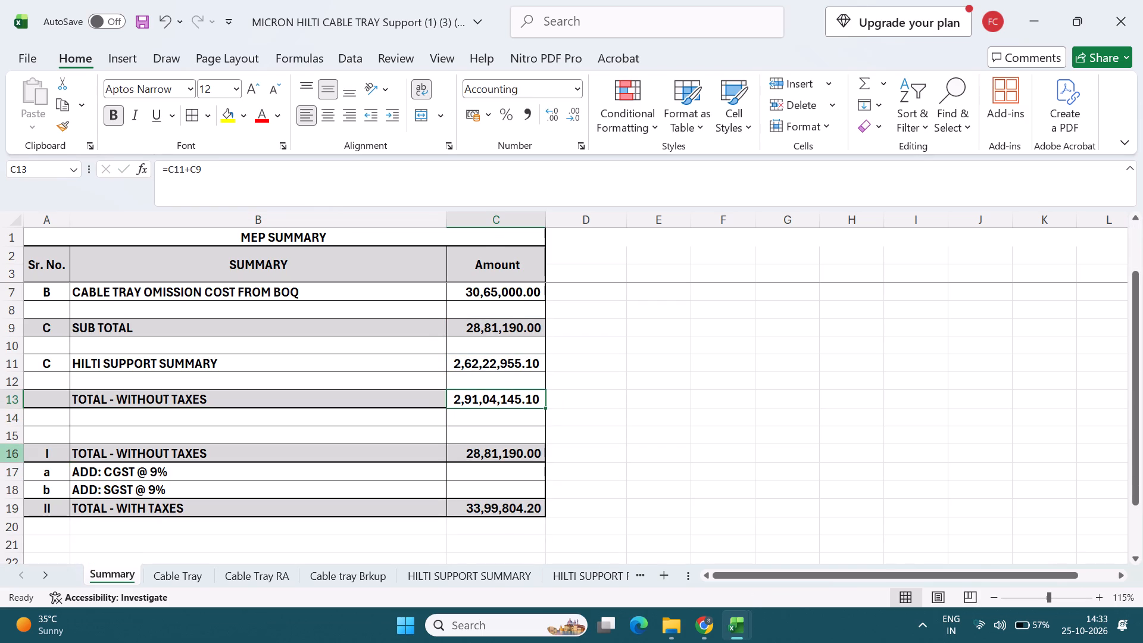
{"action": "left_click_drag", "start_coordinate": [9, 455], "coordinate": [1, 421]}
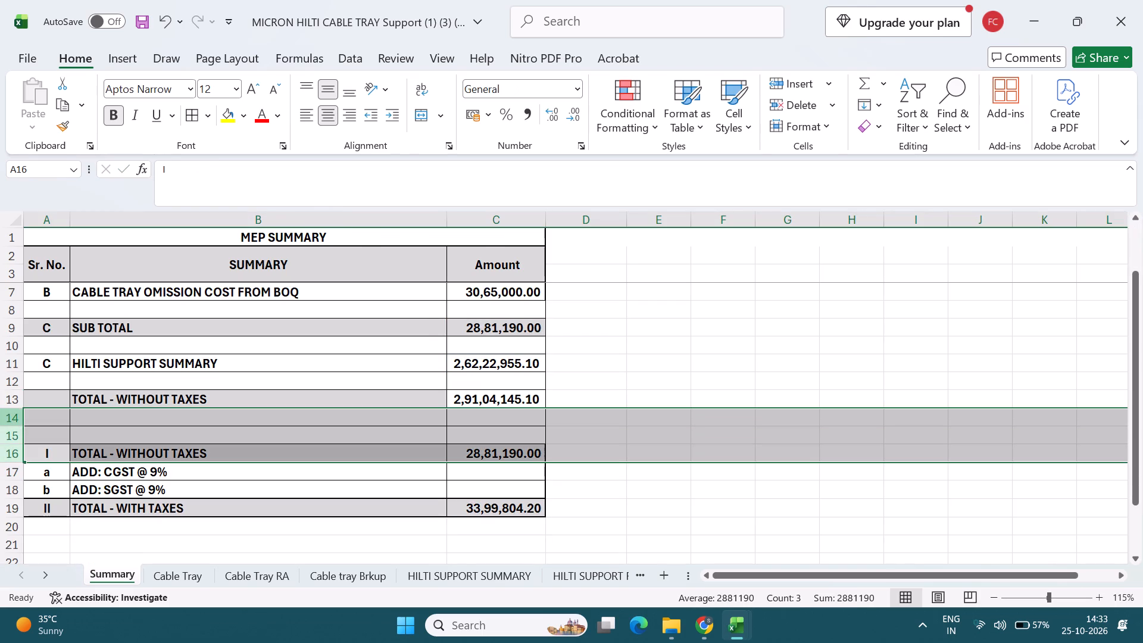
{"action": "key", "text": "ctrl+minus"}
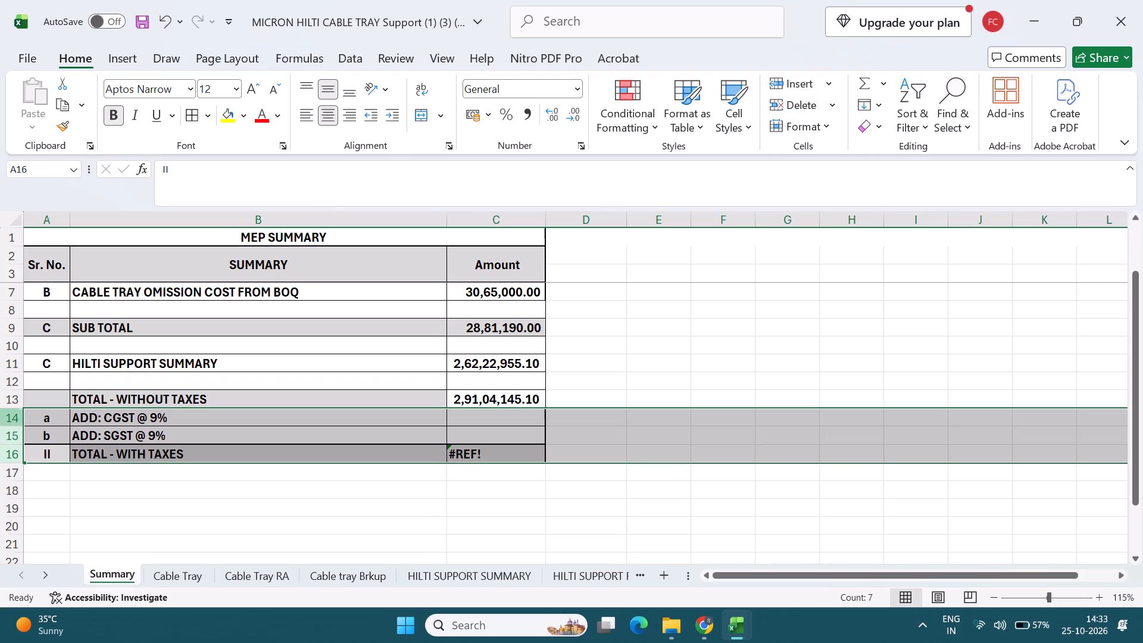
Enter the formula =C13*1.18 in C16 for the TOTAL - WITH TAXES amount.
{"action": "left_click", "coordinate": [505, 457]}
{"action": "key", "text": "equal"}
{"action": "key", "text": "Up"}
{"action": "key", "text": "Up"}
{"action": "key", "text": "Up"}
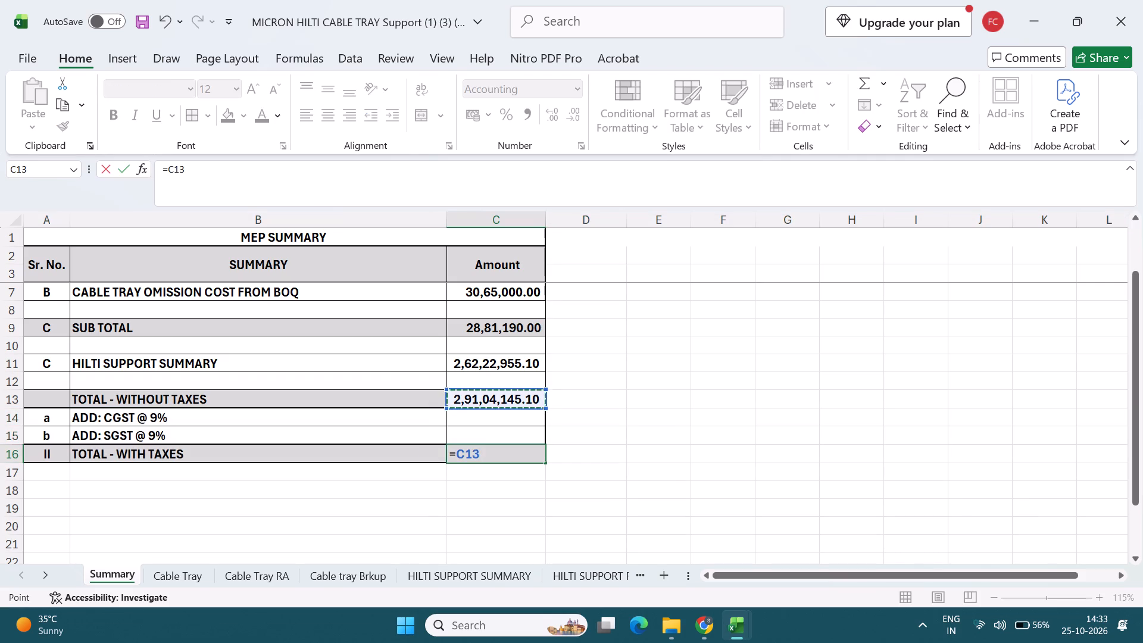
{"action": "type", "text": "*1.18"}
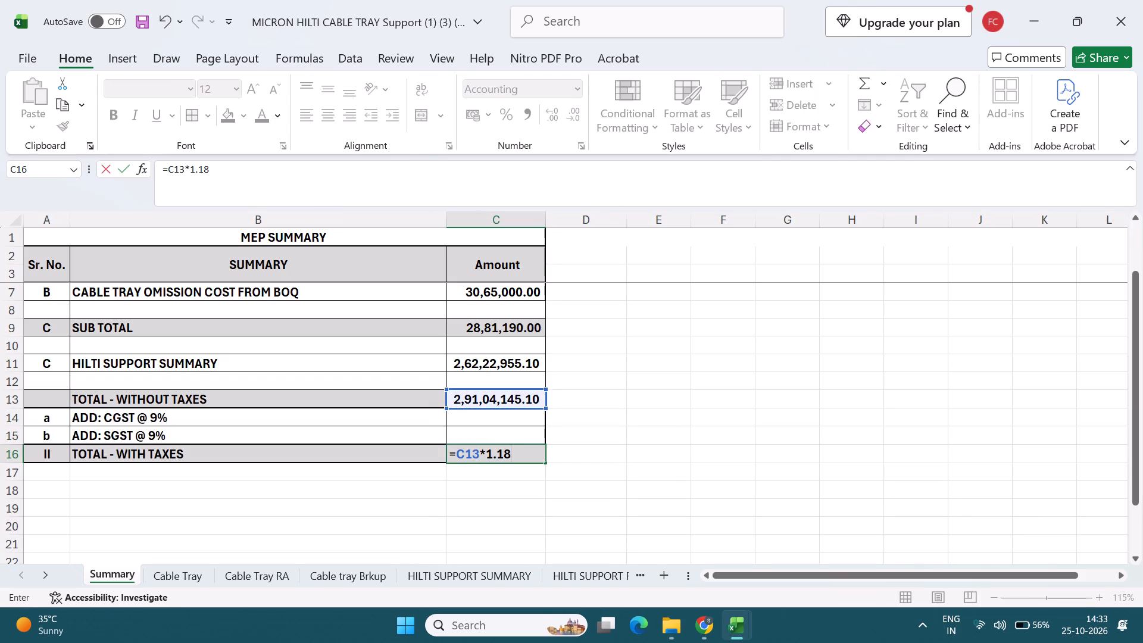
{"action": "key", "text": "Return"}
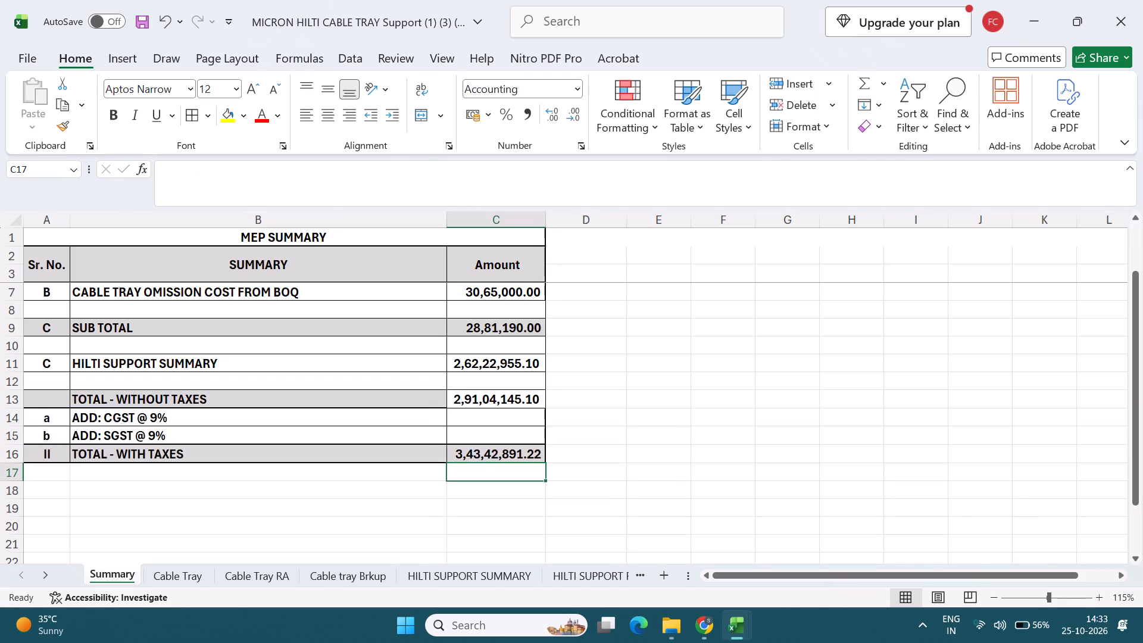
Copy the shaded formatting of C16 onto the TOTAL - WITHOUT TAXES amount in C13 with Format Painter.
{"action": "left_click", "coordinate": [486, 325]}
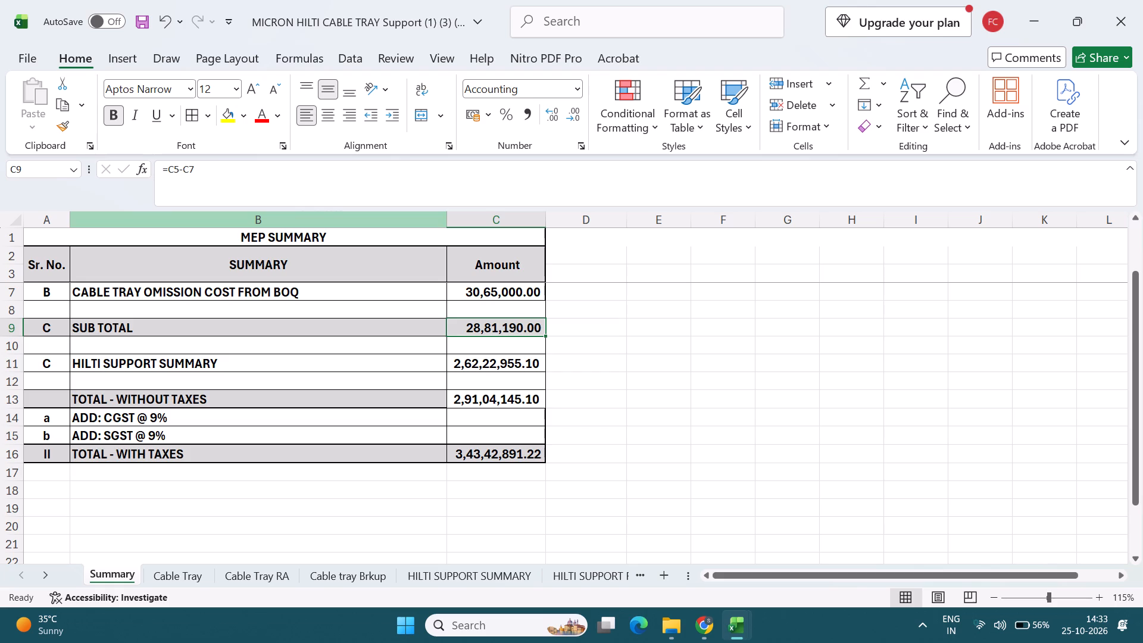
{"action": "left_click", "coordinate": [489, 451]}
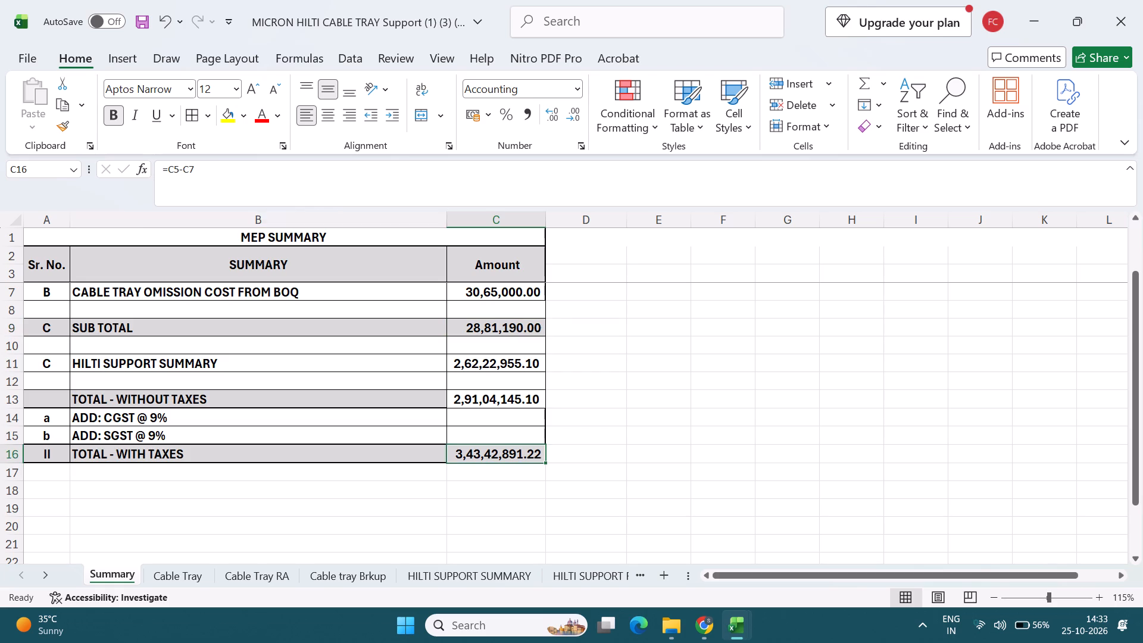
{"action": "left_click", "coordinate": [65, 125]}
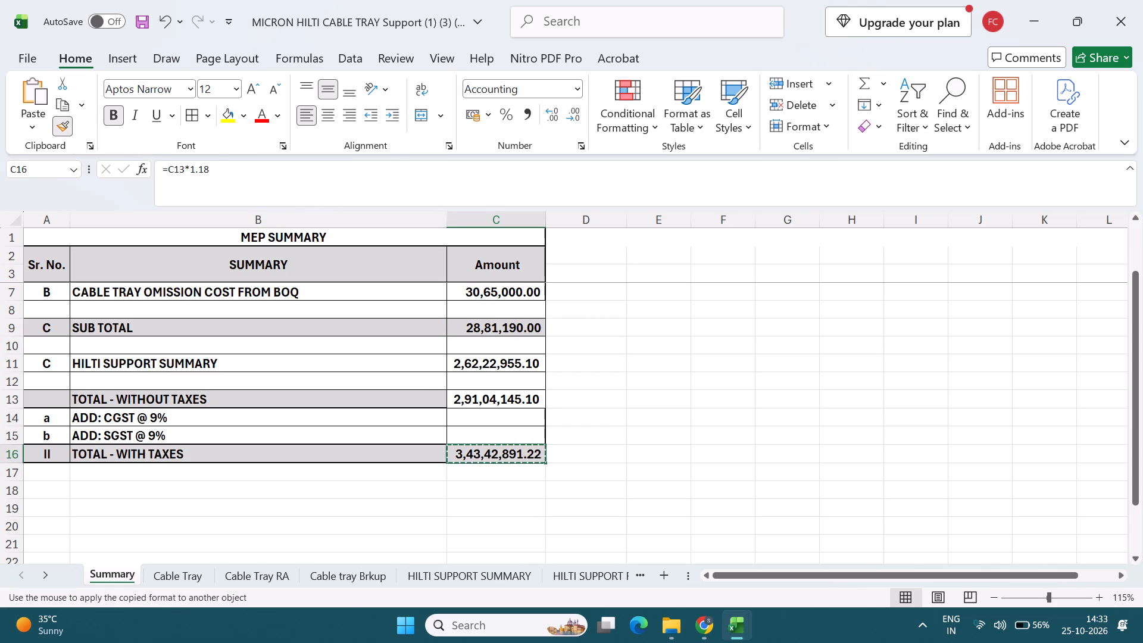
{"action": "left_click", "coordinate": [476, 401]}
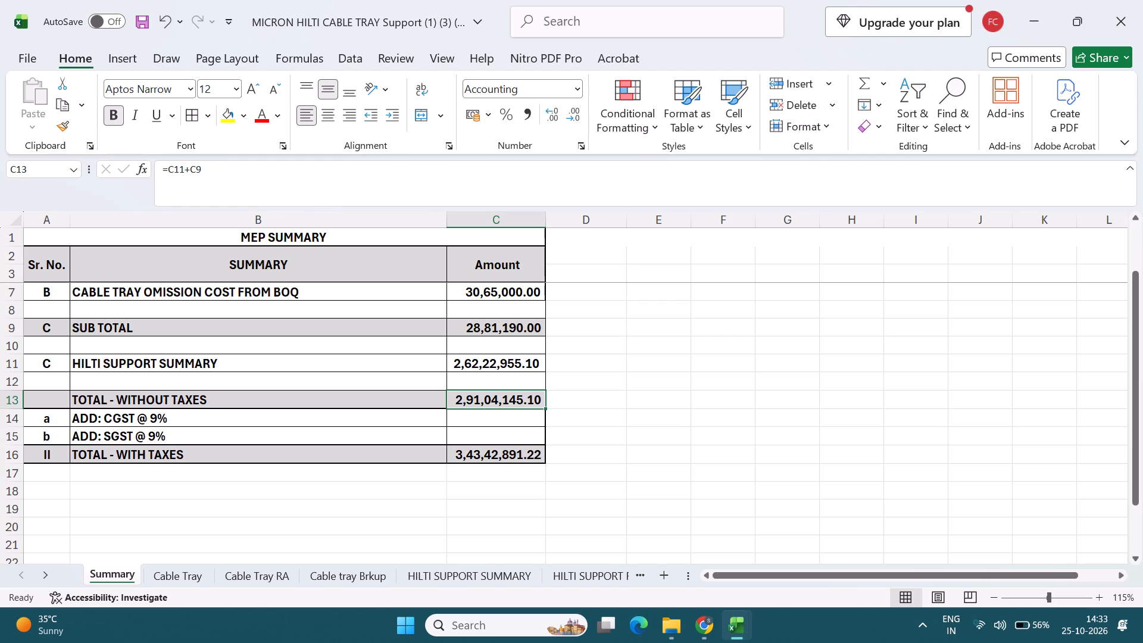
Review the Summary sheet's amounts and check the formulas behind C9, C11, C5 and C7.
{"action": "left_click", "coordinate": [513, 415]}
{"action": "scroll", "coordinate": [513, 413], "scroll_direction": "up", "scroll_amount": 2}
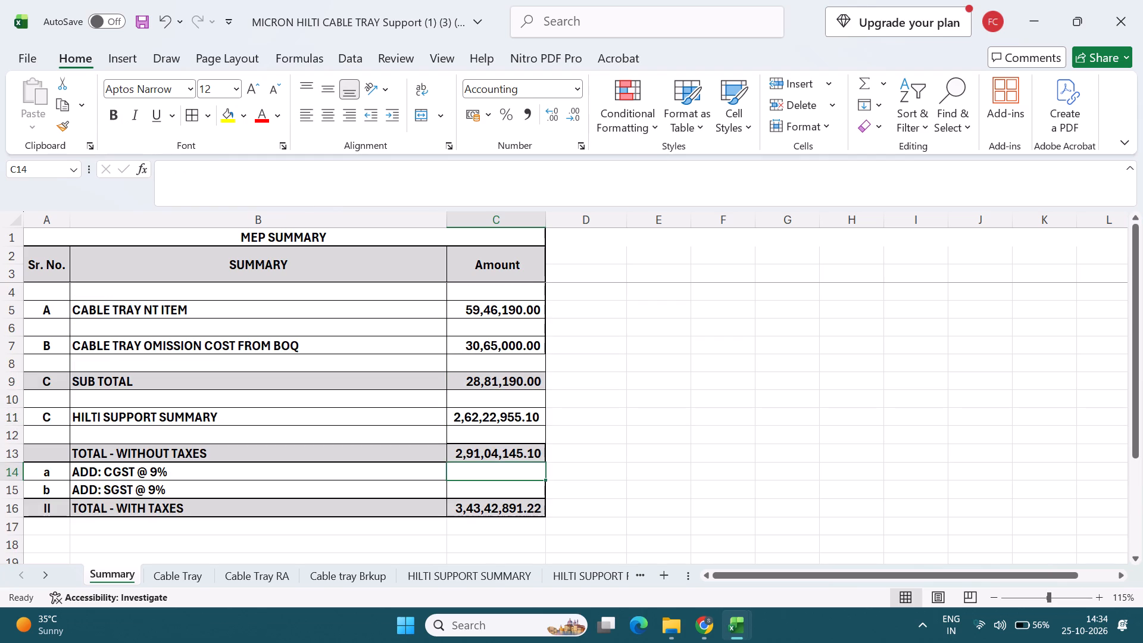
{"action": "scroll", "coordinate": [388, 424], "scroll_direction": "up", "scroll_amount": 2}
{"action": "double_click", "coordinate": [533, 378]}
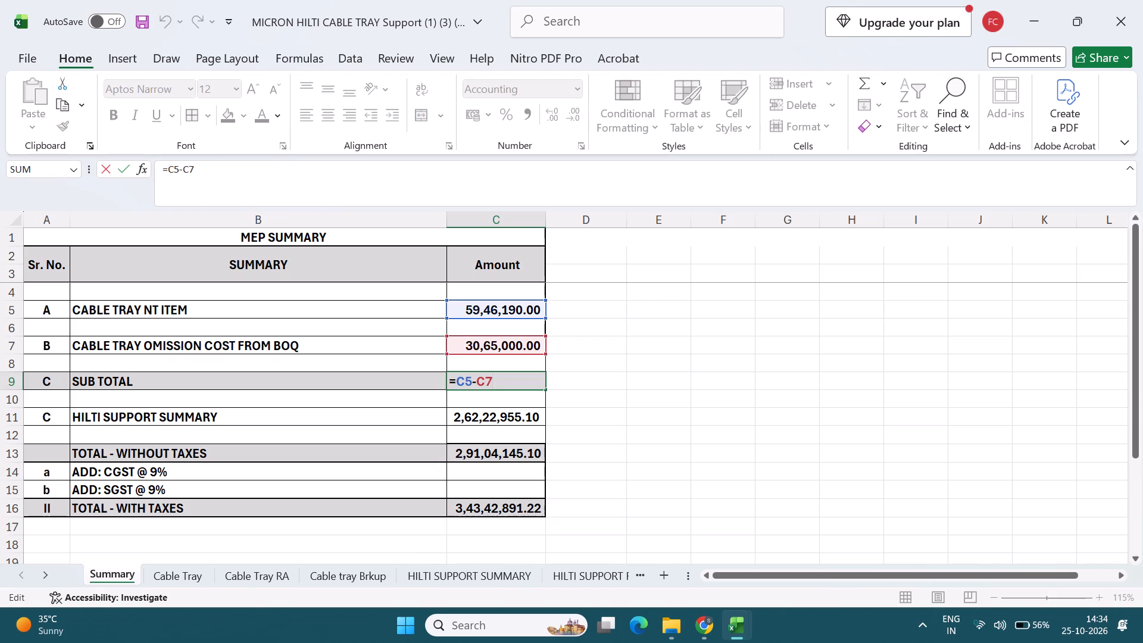
{"action": "key", "text": "Escape"}
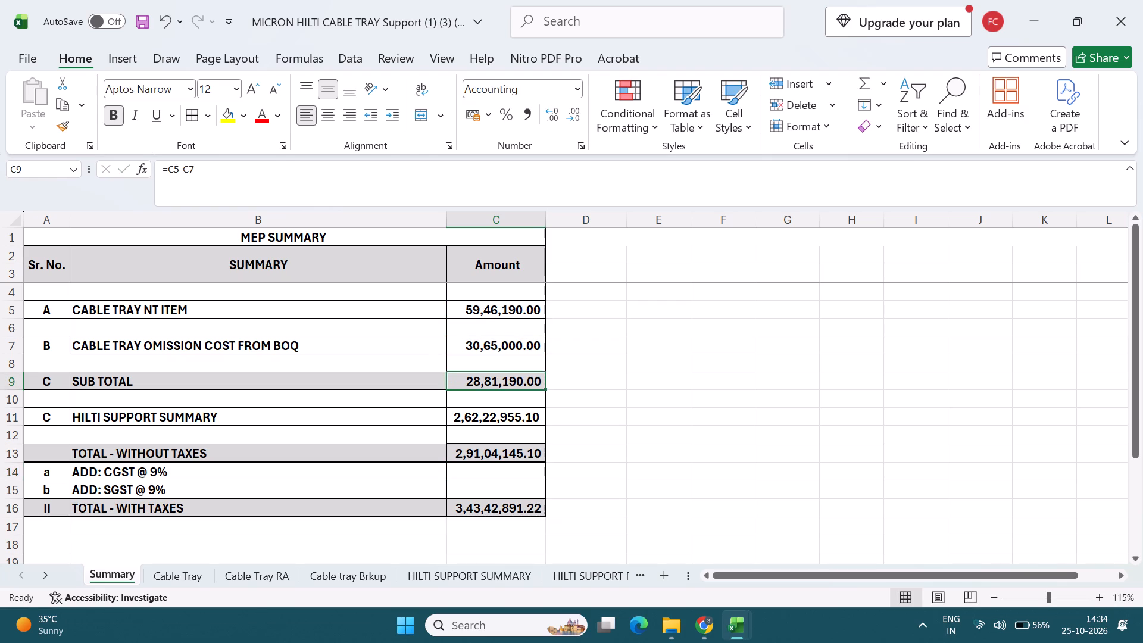
{"action": "double_click", "coordinate": [523, 416]}
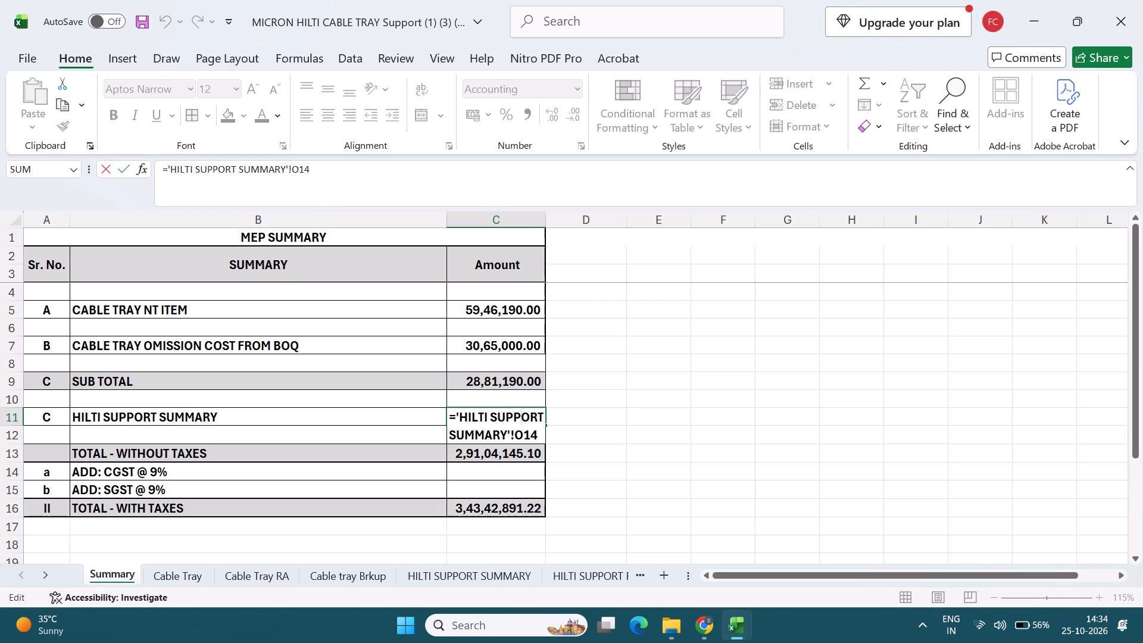
{"action": "key", "text": "Escape"}
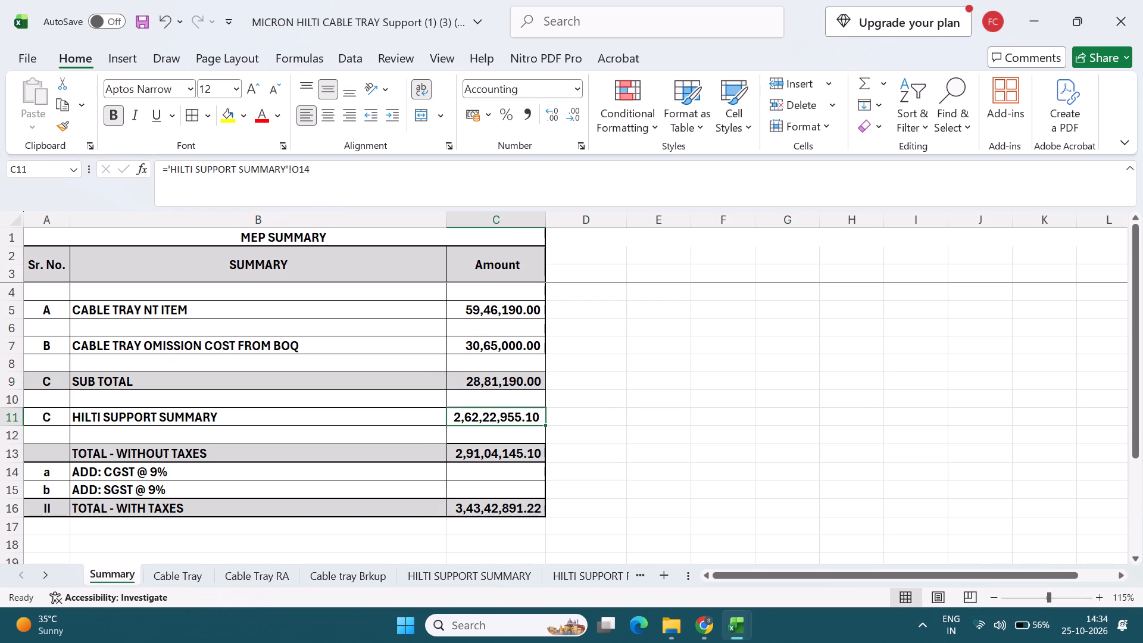
{"action": "left_click", "coordinate": [534, 304]}
{"action": "left_click", "coordinate": [524, 348]}
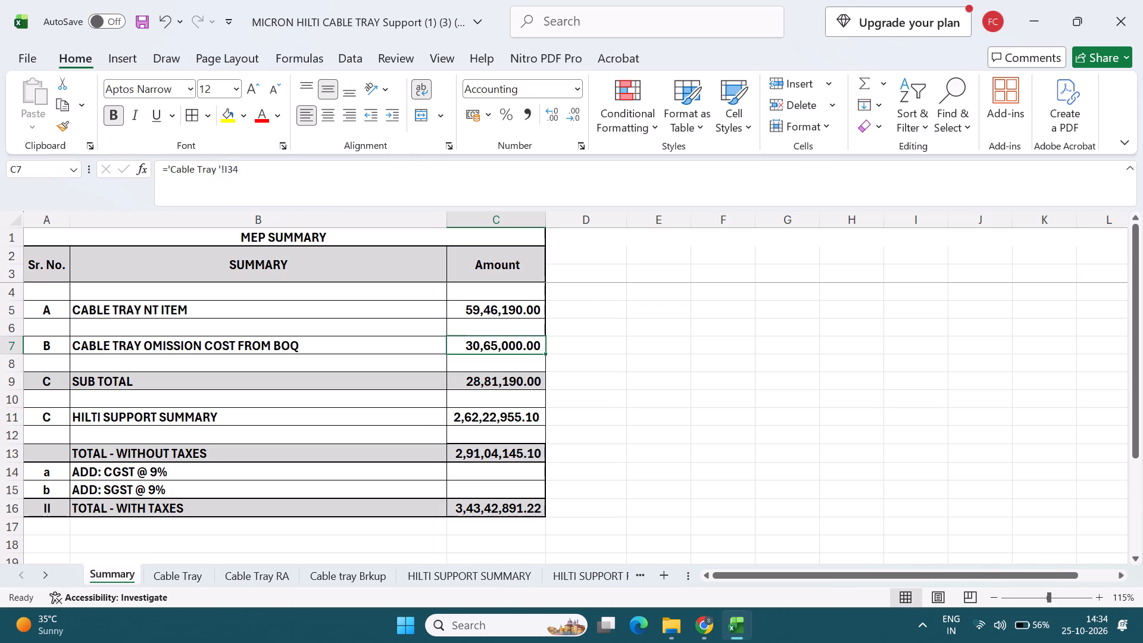
{"action": "key", "text": "Escape"}
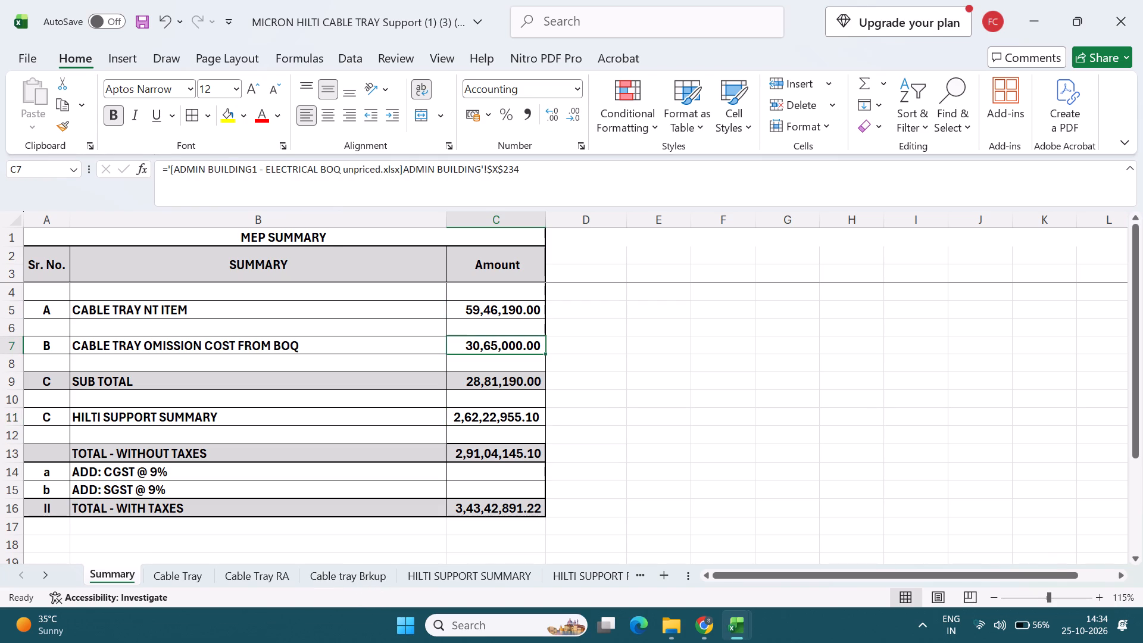
Rename the Cable tray Brkup sheet as Cable tray Qty Brkup.
{"action": "left_click", "coordinate": [172, 579]}
{"action": "left_click", "coordinate": [235, 574]}
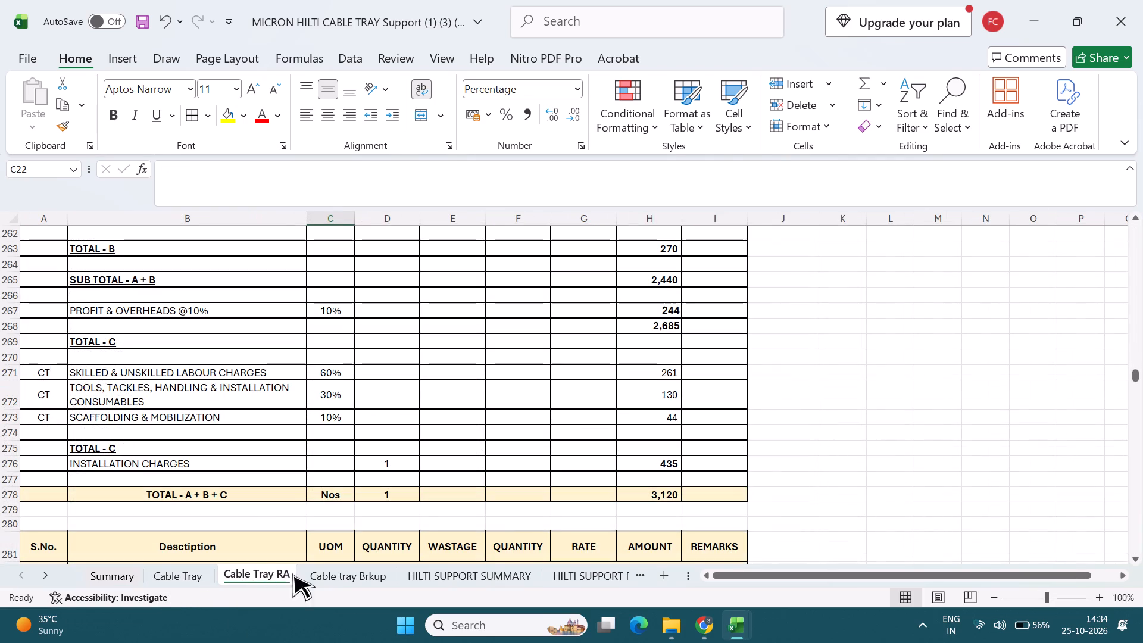
{"action": "left_click", "coordinate": [363, 573]}
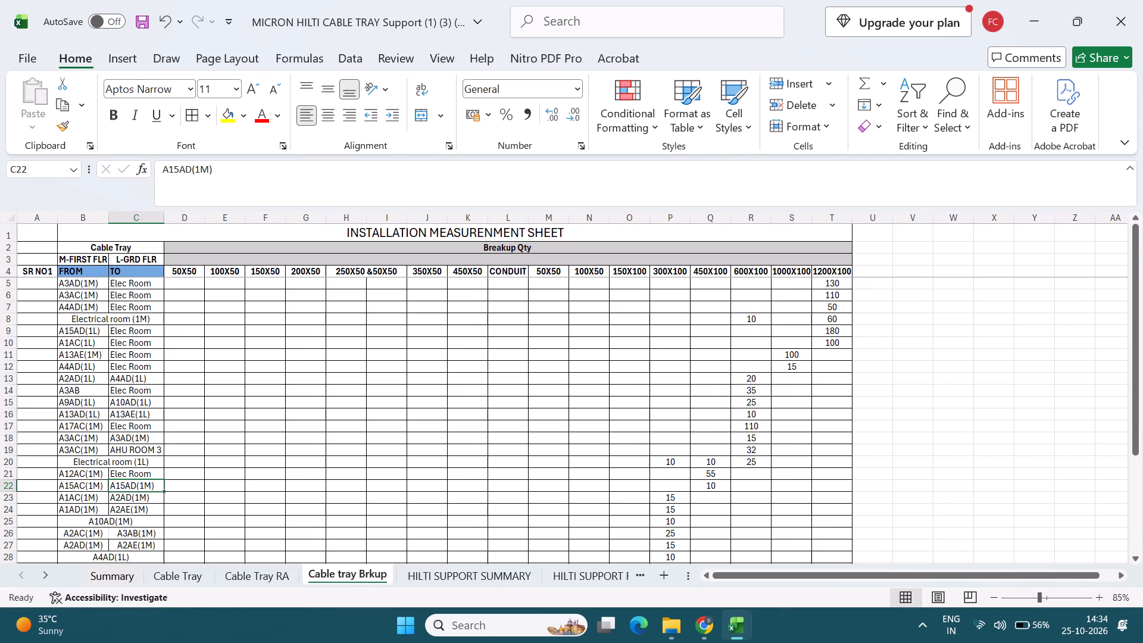
{"action": "scroll", "coordinate": [448, 487], "scroll_direction": "down", "scroll_amount": 2}
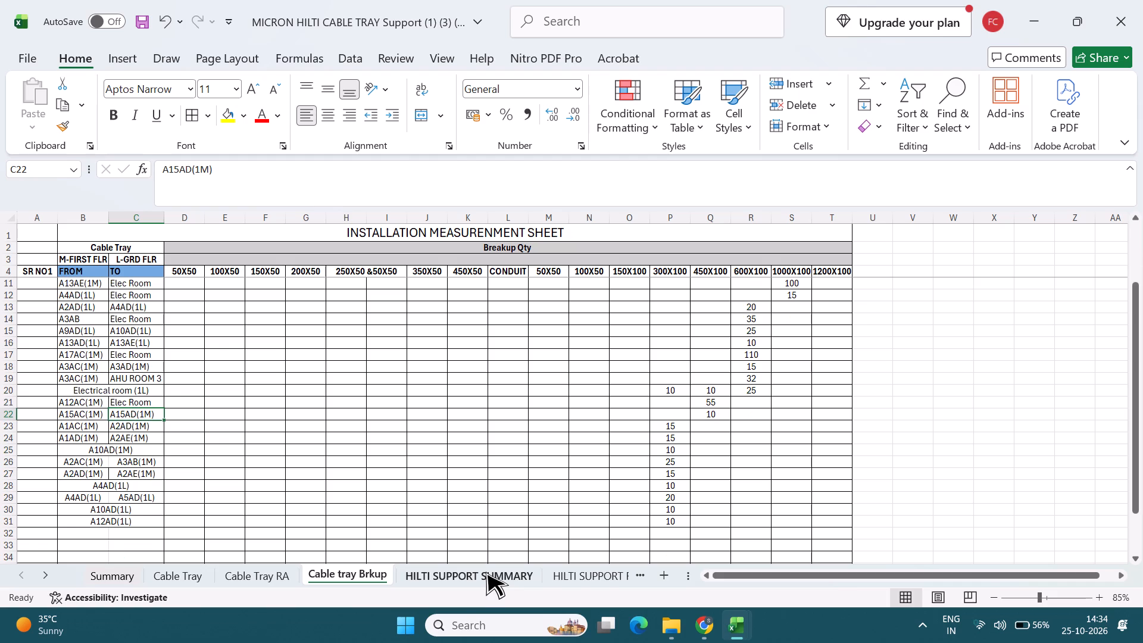
{"action": "double_click", "coordinate": [362, 570]}
{"action": "left_click", "coordinate": [359, 573]}
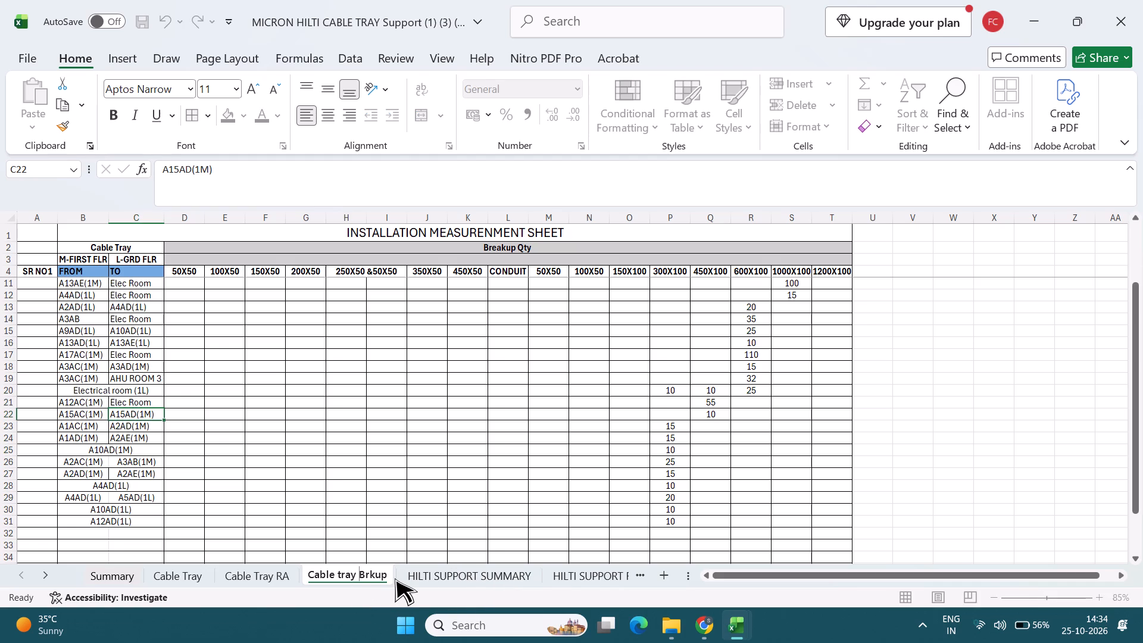
{"action": "type", "text": "Qty"}
{"action": "key", "text": "space"}
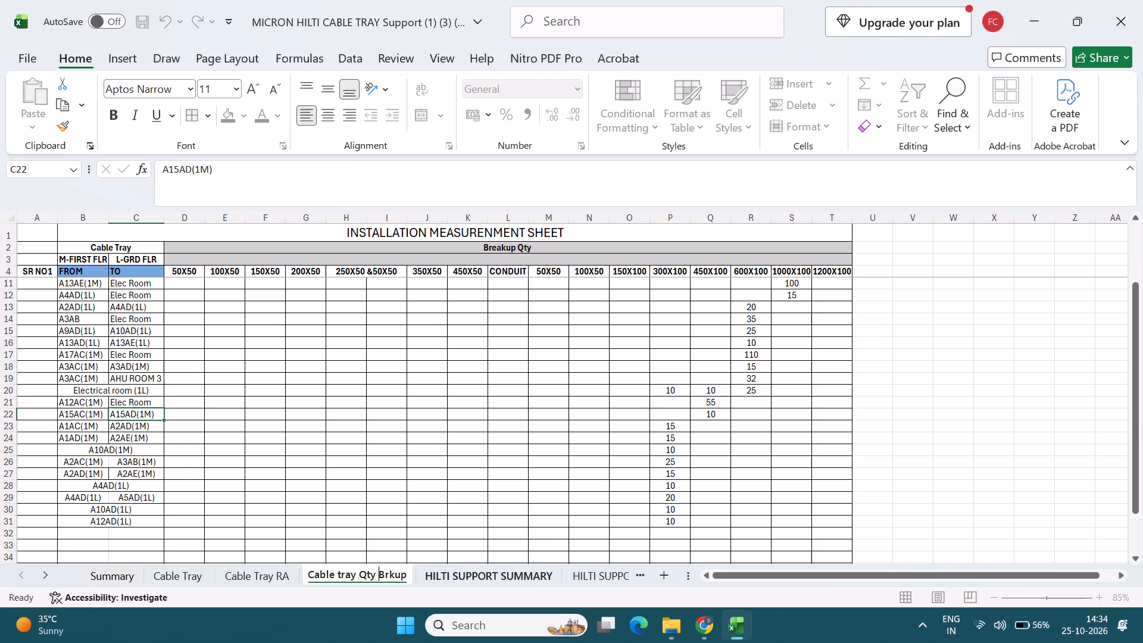
{"action": "left_click", "coordinate": [449, 550]}
Rename the Brk up sheet, which holds the Cable Tray Accessories Break Up Sheet, as HILTI SUPPORT BRK UP.
{"action": "left_click", "coordinate": [467, 575]}
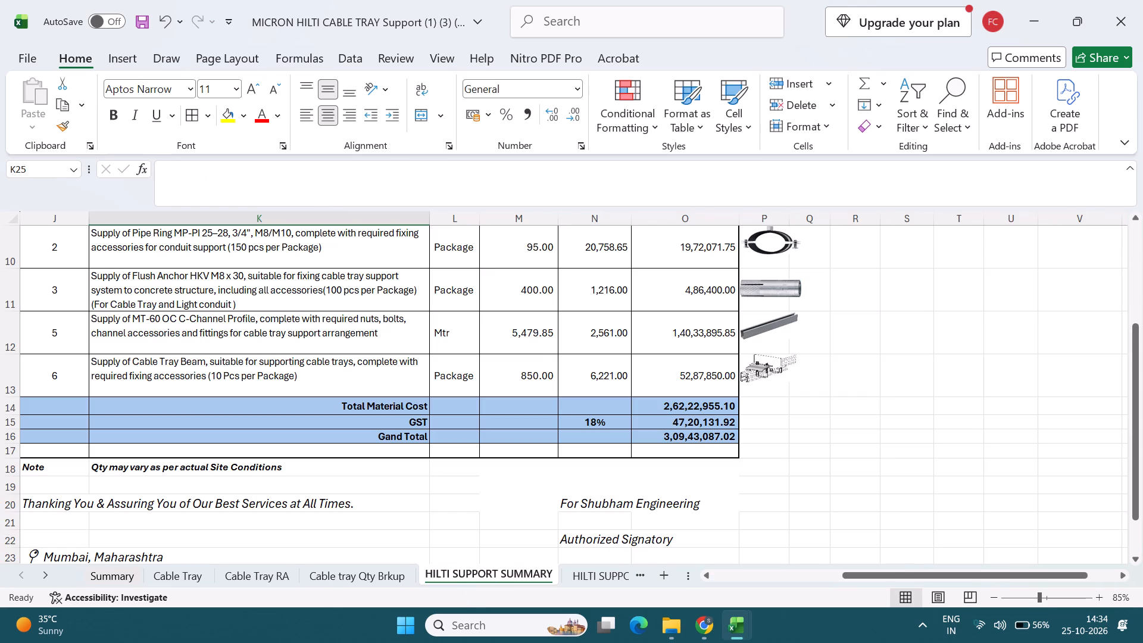
{"action": "scroll", "coordinate": [605, 529], "scroll_direction": "down", "scroll_amount": 1}
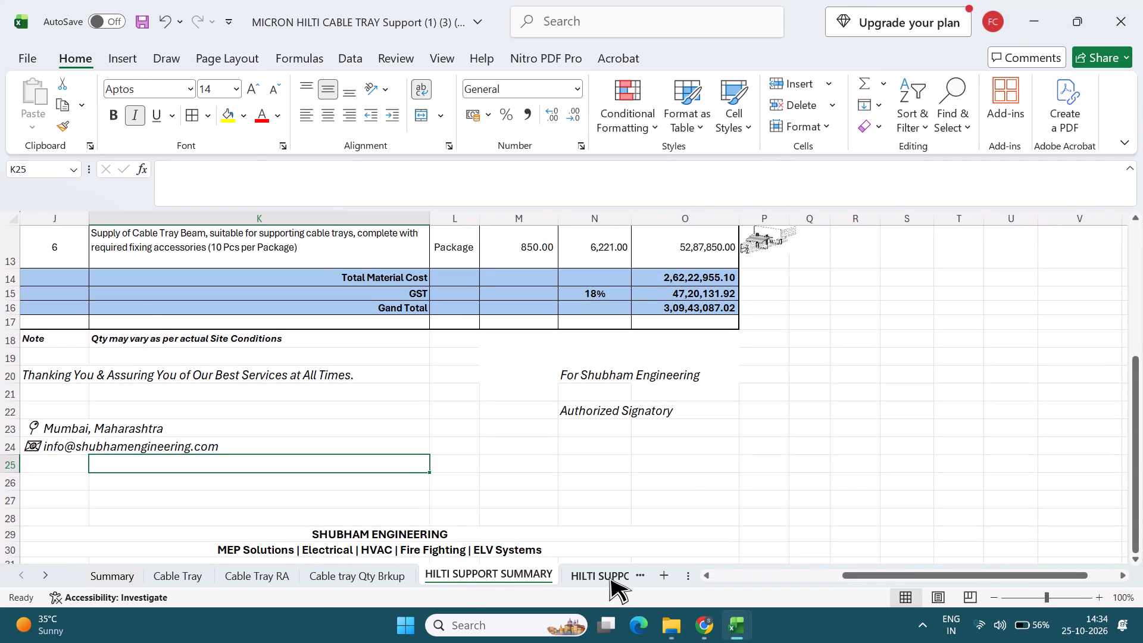
{"action": "left_click", "coordinate": [609, 577]}
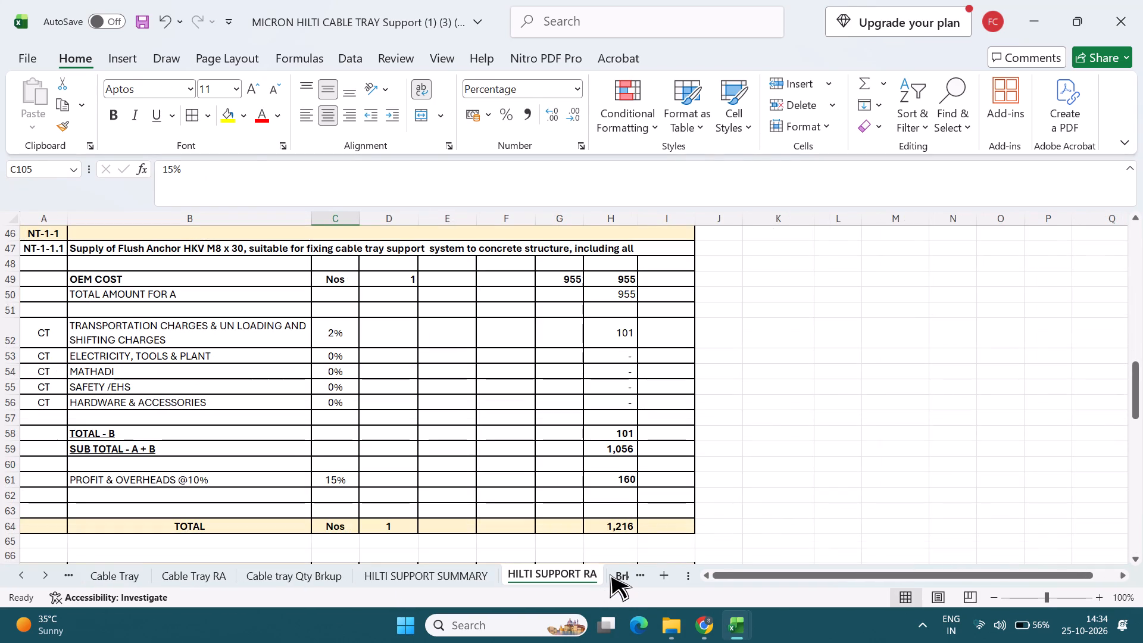
{"action": "left_click", "coordinate": [610, 574]}
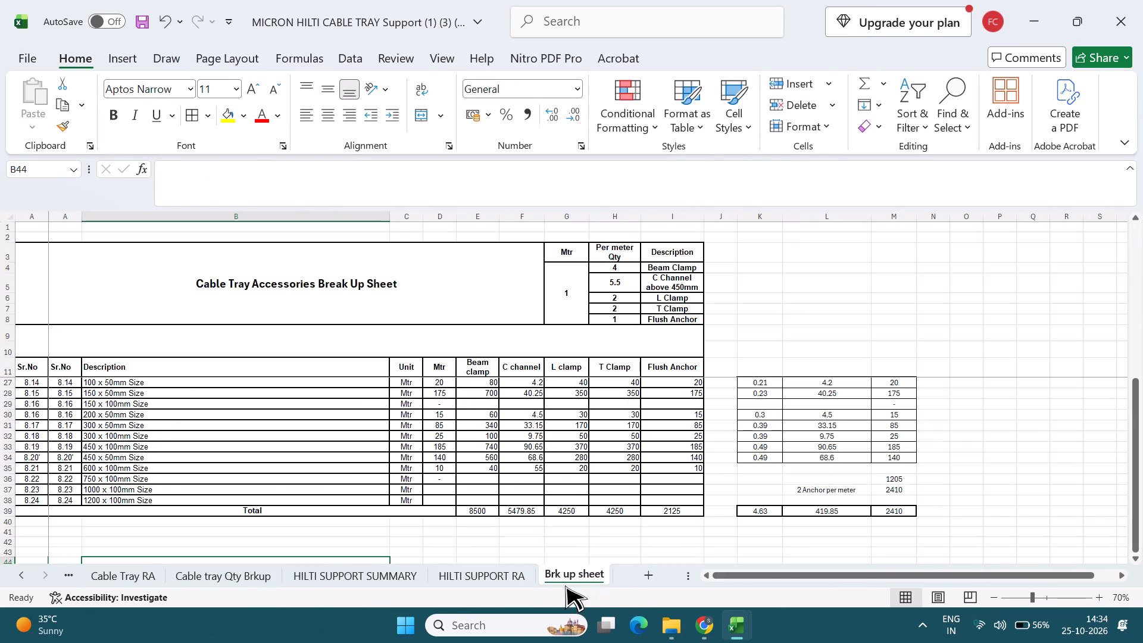
{"action": "double_click", "coordinate": [569, 573]}
{"action": "left_click", "coordinate": [546, 578]}
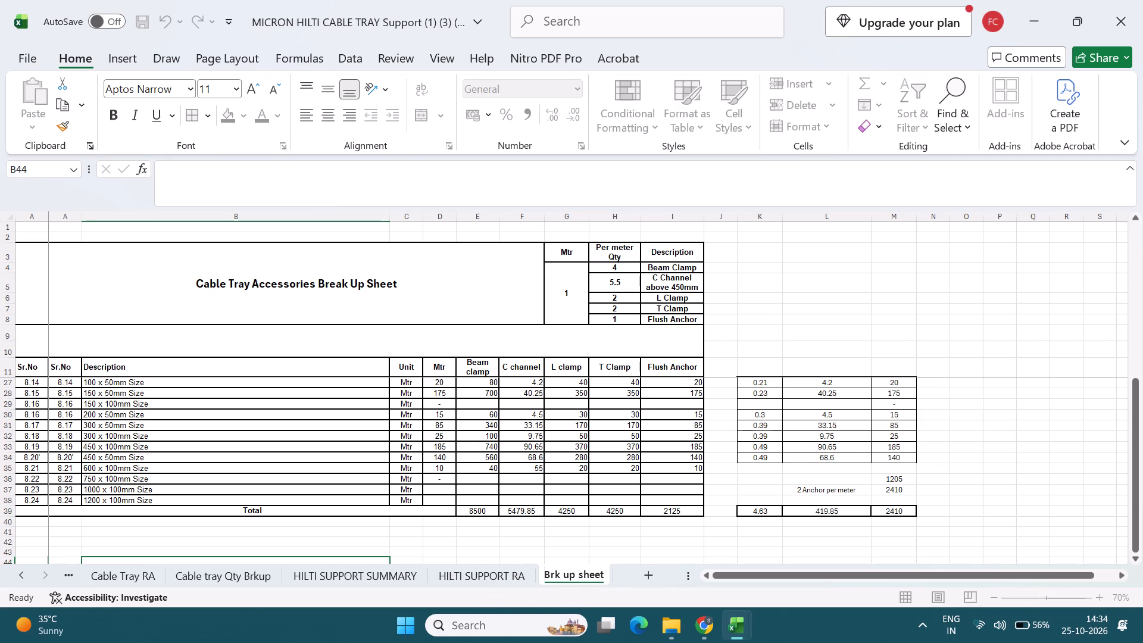
{"action": "left_click_drag", "start_coordinate": [576, 578], "coordinate": [588, 574]}
{"action": "left_click_drag", "start_coordinate": [578, 578], "coordinate": [620, 573]}
{"action": "key", "text": "BackSpace"}
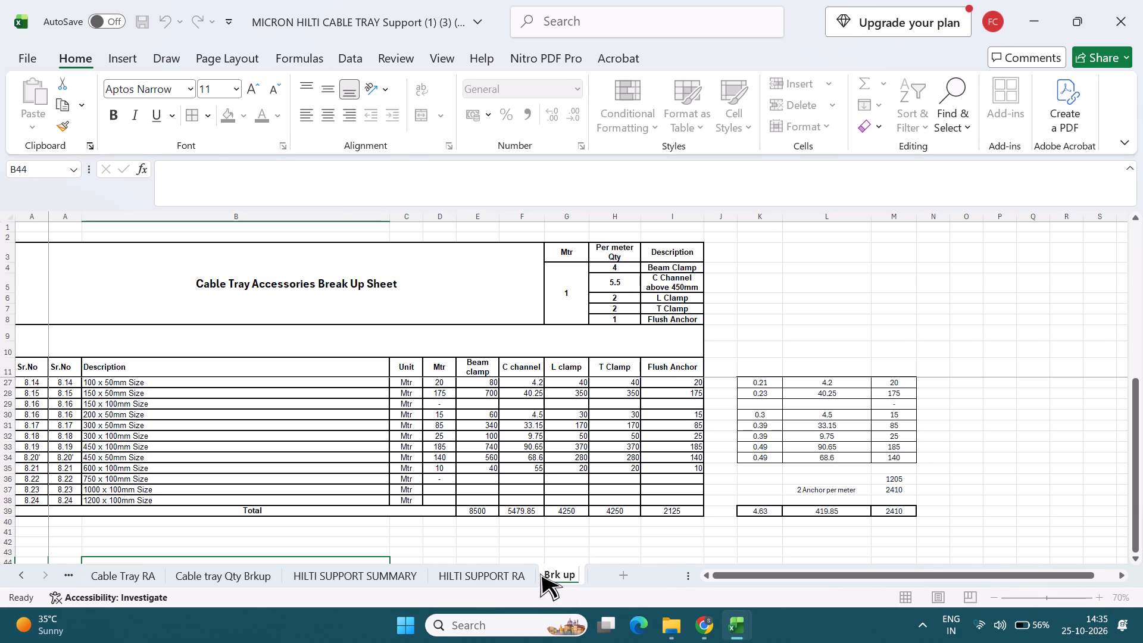
{"action": "left_click", "coordinate": [545, 573]}
{"action": "type", "text": "Hilti"}
{"action": "key", "text": "space"}
{"action": "key", "text": "BackSpace"}
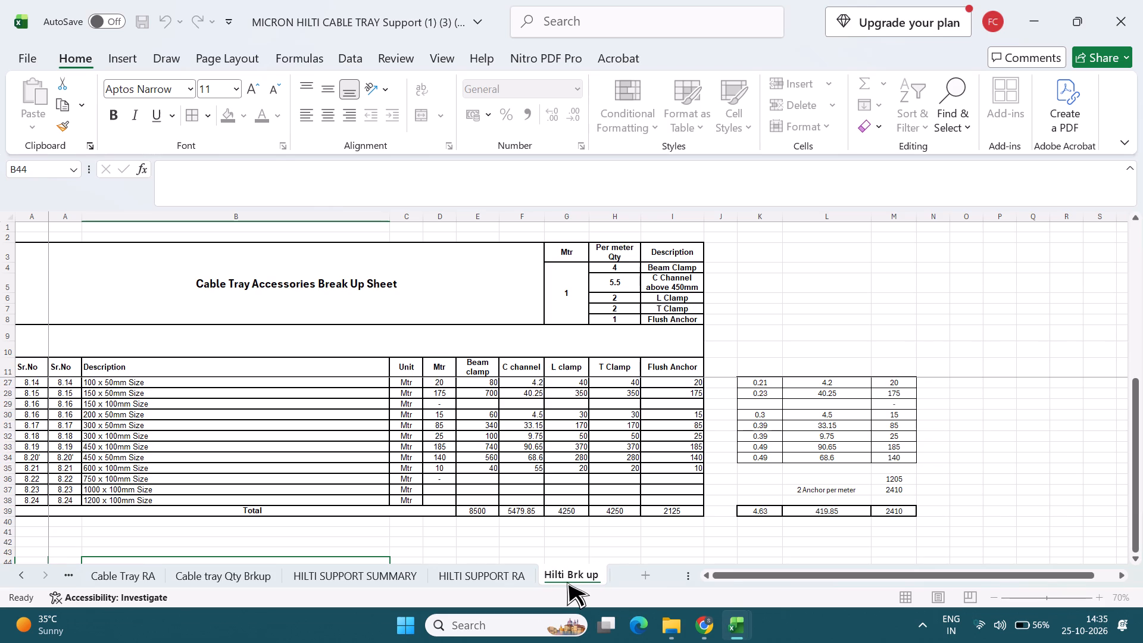
{"action": "key", "text": "BackSpace"}
{"action": "key", "text": "BackSpace"}
{"action": "key", "text": "BackSpace"}
{"action": "key", "text": "BackSpace"}
{"action": "type", "text": "ILTI"}
{"action": "key", "text": "space"}
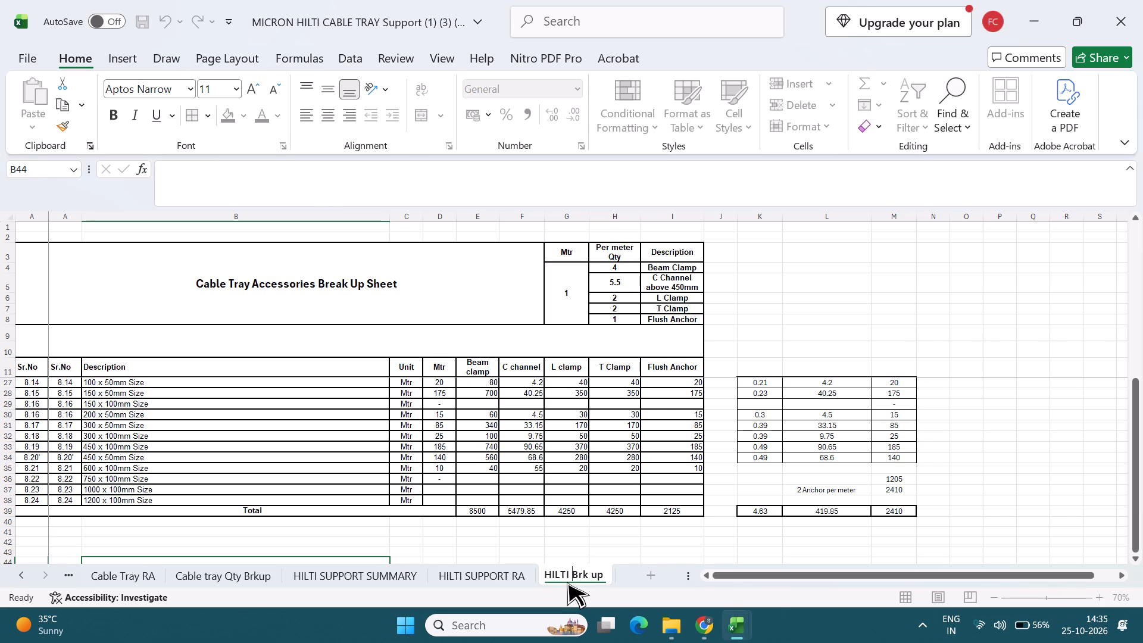
{"action": "type", "text": "SUPPORR"}
{"action": "key", "text": "shift+BackSpace"}
{"action": "key", "text": "shift+t"}
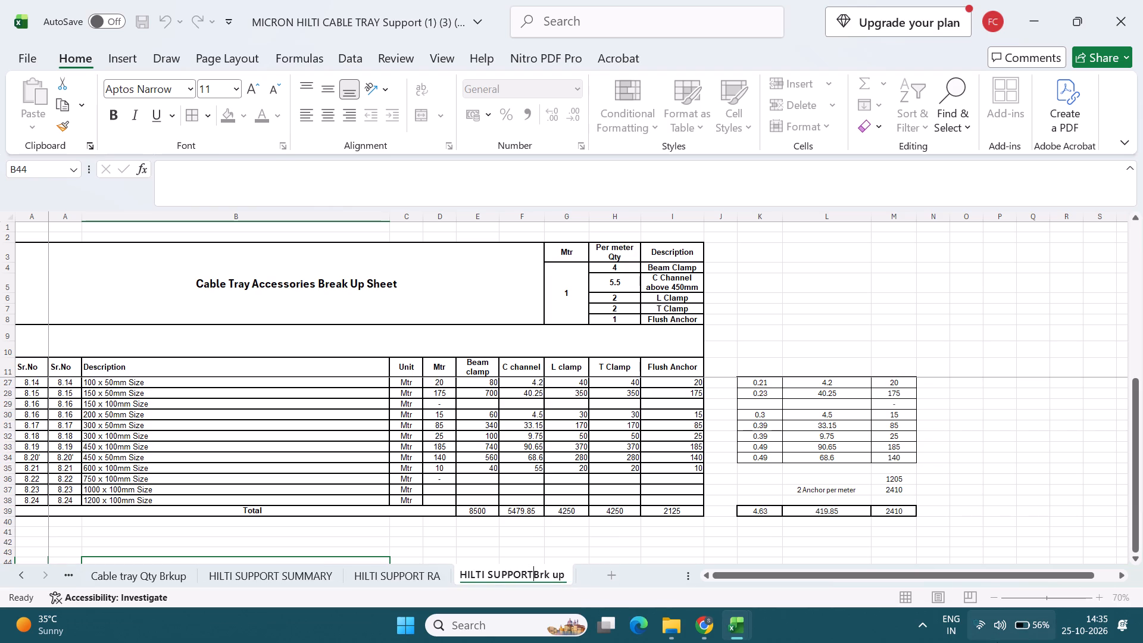
{"action": "key", "text": "shift+space"}
{"action": "left_click_drag", "start_coordinate": [538, 570], "coordinate": [577, 574]}
{"action": "type", "text": "BR"}
{"action": "type", "text": "KUP"}
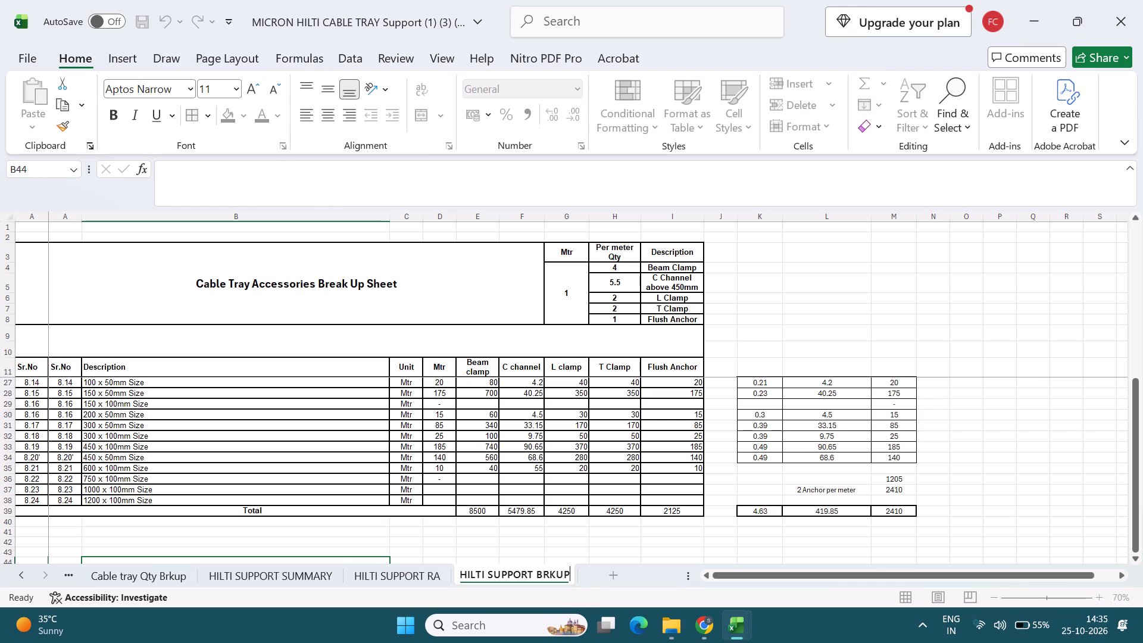
{"action": "left_click", "coordinate": [557, 575]}
{"action": "key", "text": "space"}
{"action": "left_click", "coordinate": [577, 490]}
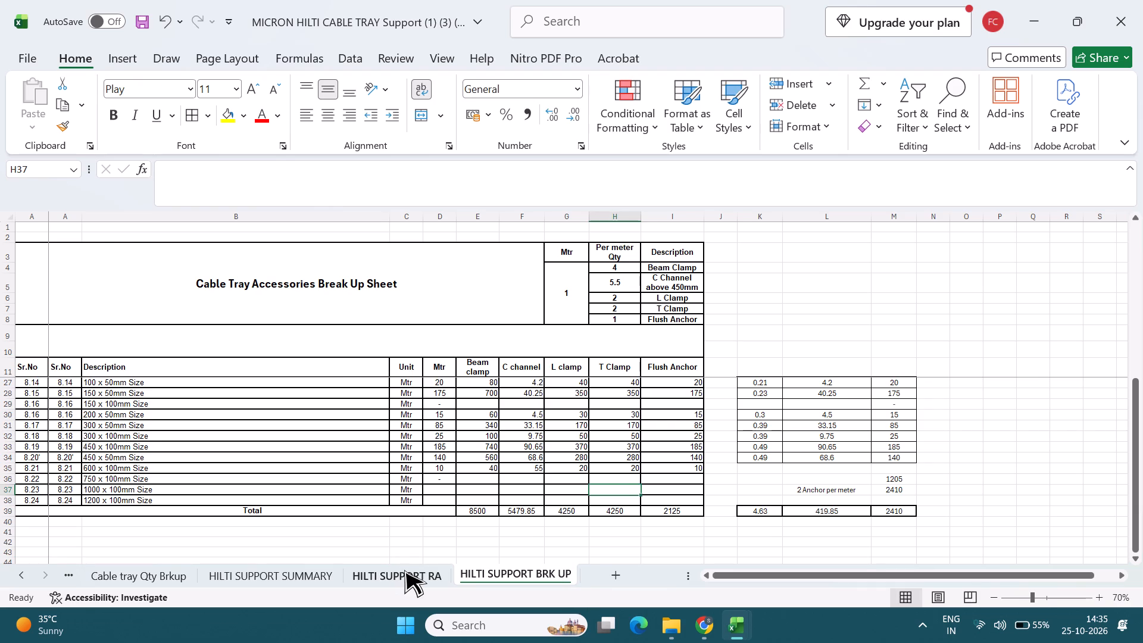
Review the HILTI SUPPORT SUMMARY items and the cable tray sheets, ending on the Summary sheet.
{"action": "left_click", "coordinate": [404, 570]}
{"action": "left_click", "coordinate": [303, 569]}
{"action": "scroll", "coordinate": [373, 483], "scroll_direction": "up", "scroll_amount": 3}
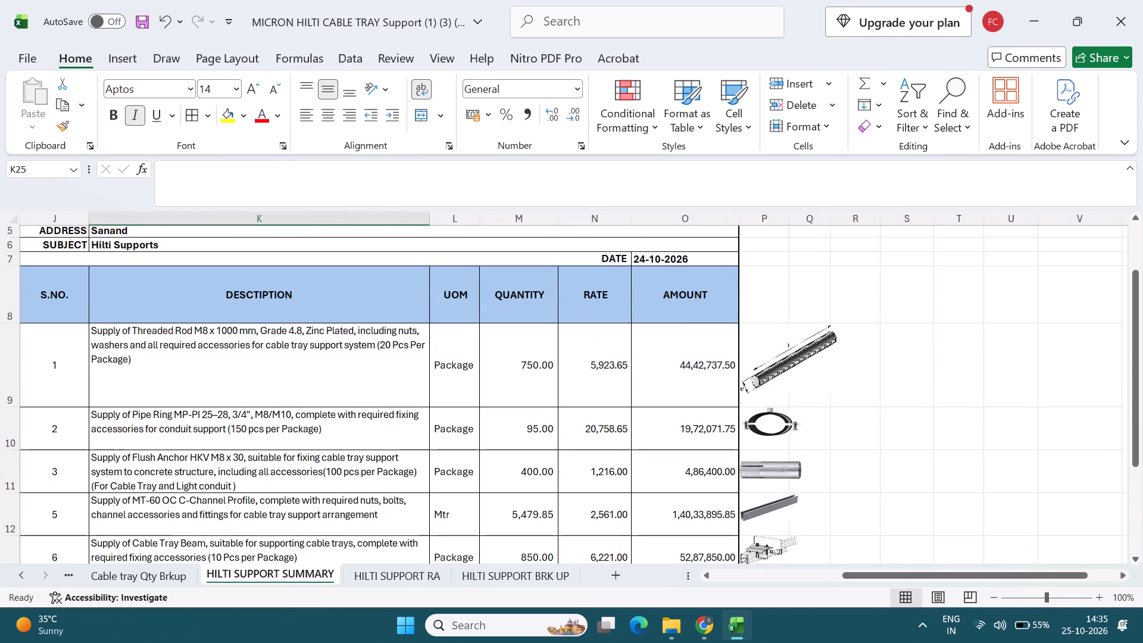
{"action": "scroll", "coordinate": [373, 483], "scroll_direction": "down", "scroll_amount": 1}
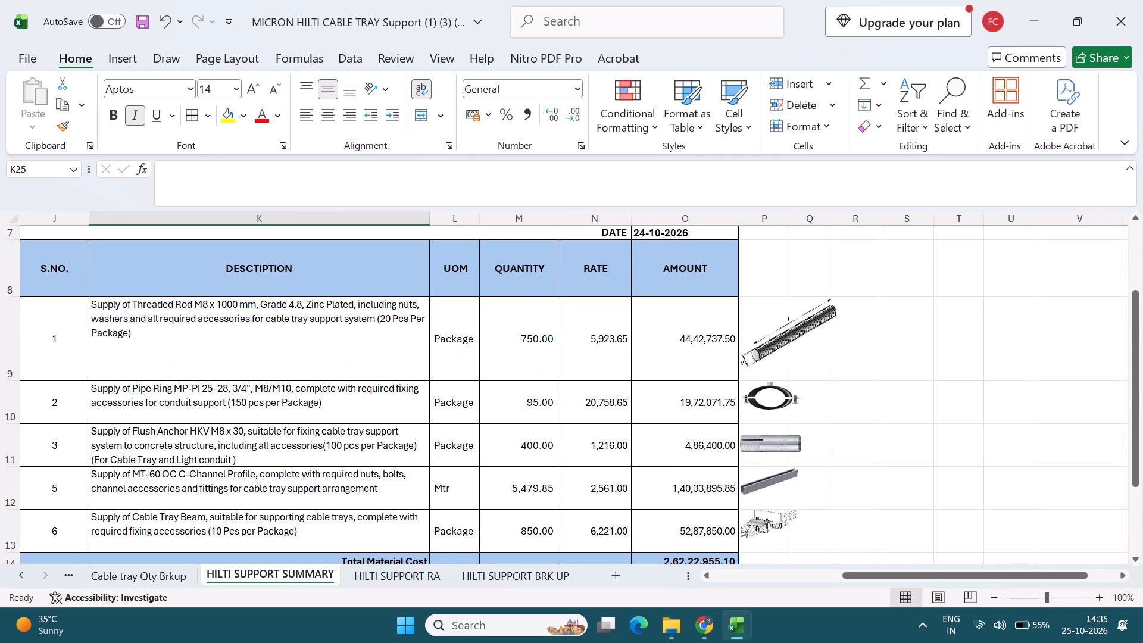
{"action": "middle_click_drag", "start_coordinate": [370, 483], "coordinate": [288, 447]}
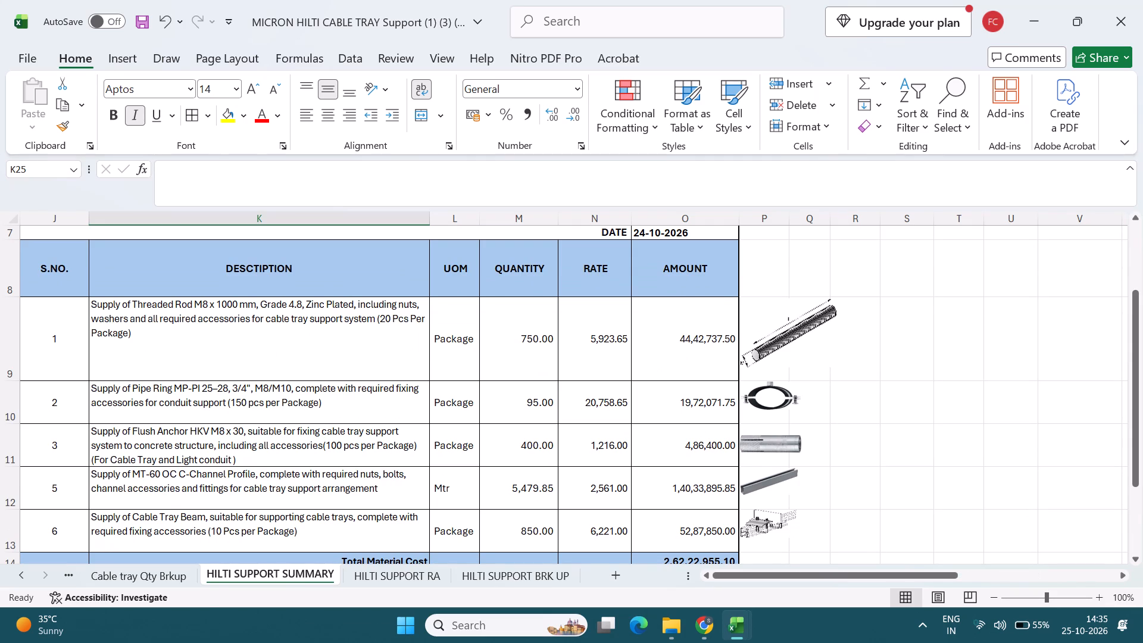
{"action": "left_click", "coordinate": [159, 570]}
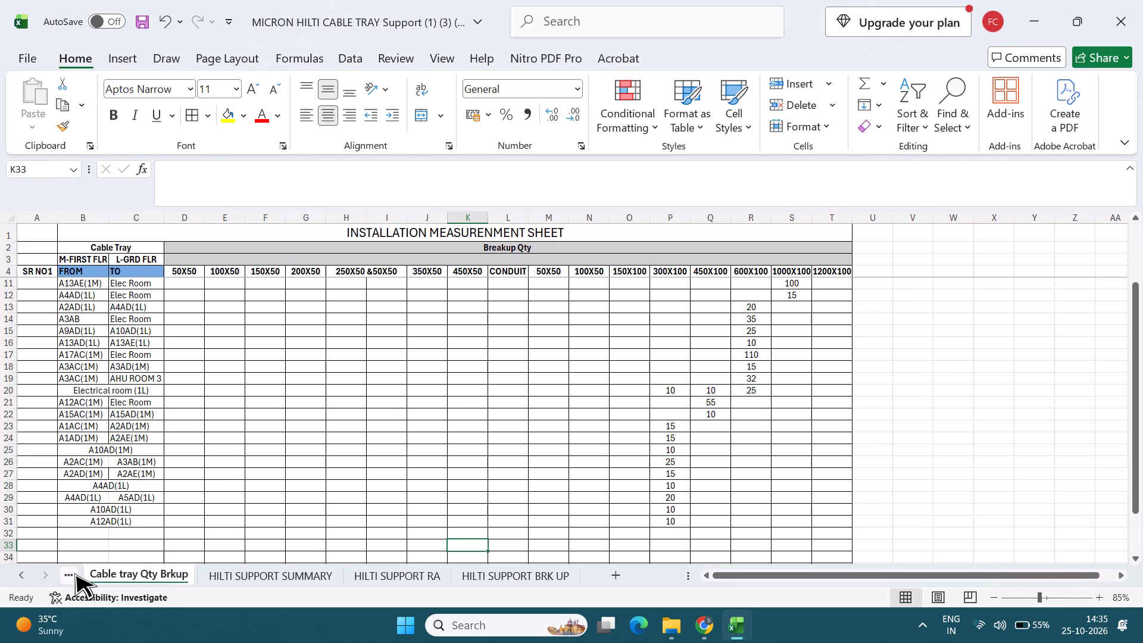
{"action": "left_click", "coordinate": [74, 573]}
{"action": "left_click", "coordinate": [74, 573]}
{"action": "left_click", "coordinate": [74, 573]}
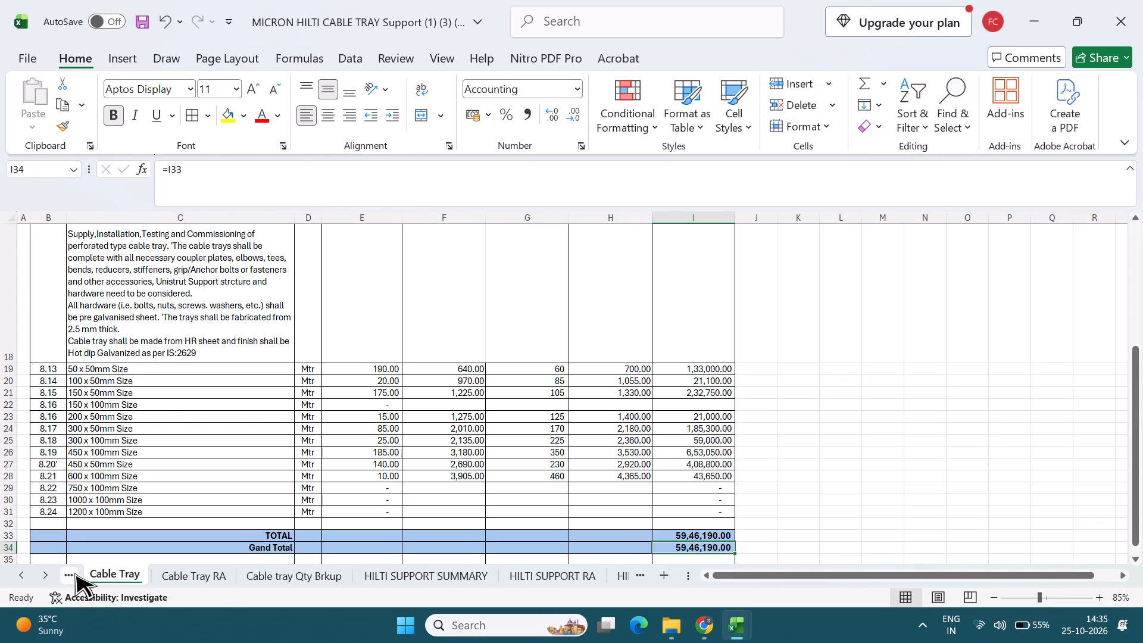
{"action": "left_click", "coordinate": [74, 573]}
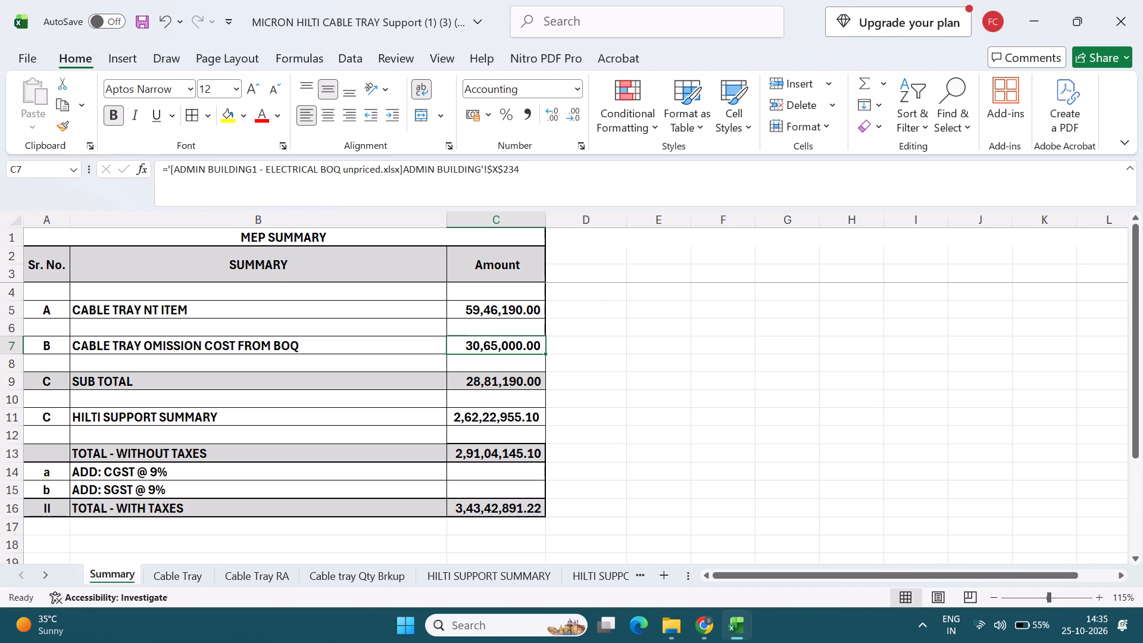
Save the workbook with the Summary sheet in front.
{"action": "left_click", "coordinate": [311, 427]}
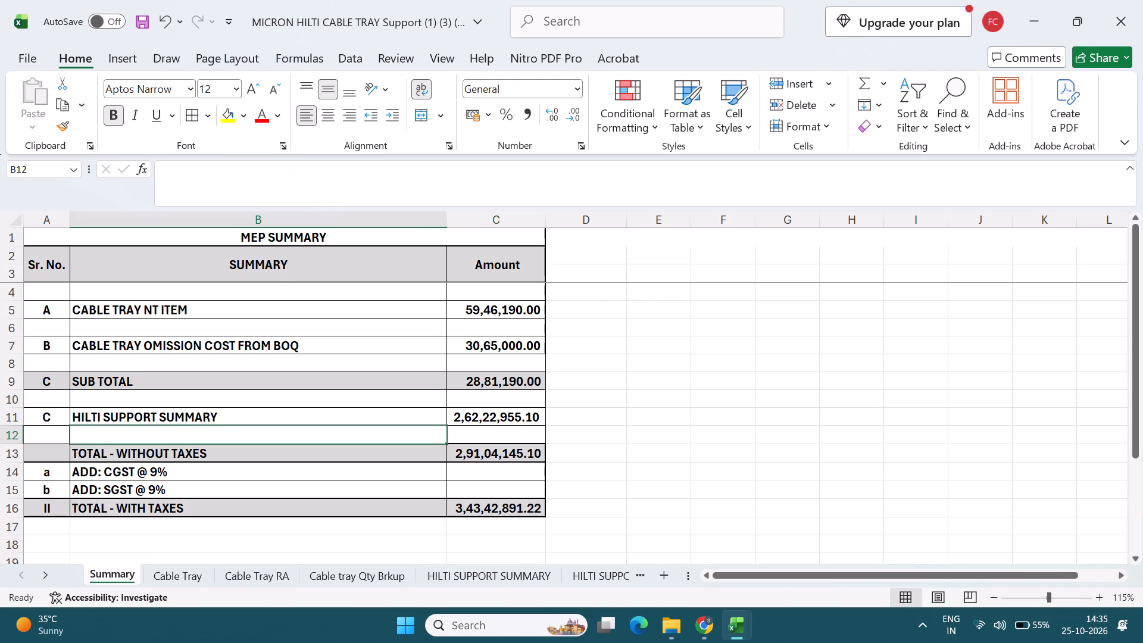
{"action": "key", "text": "ctrl+s"}
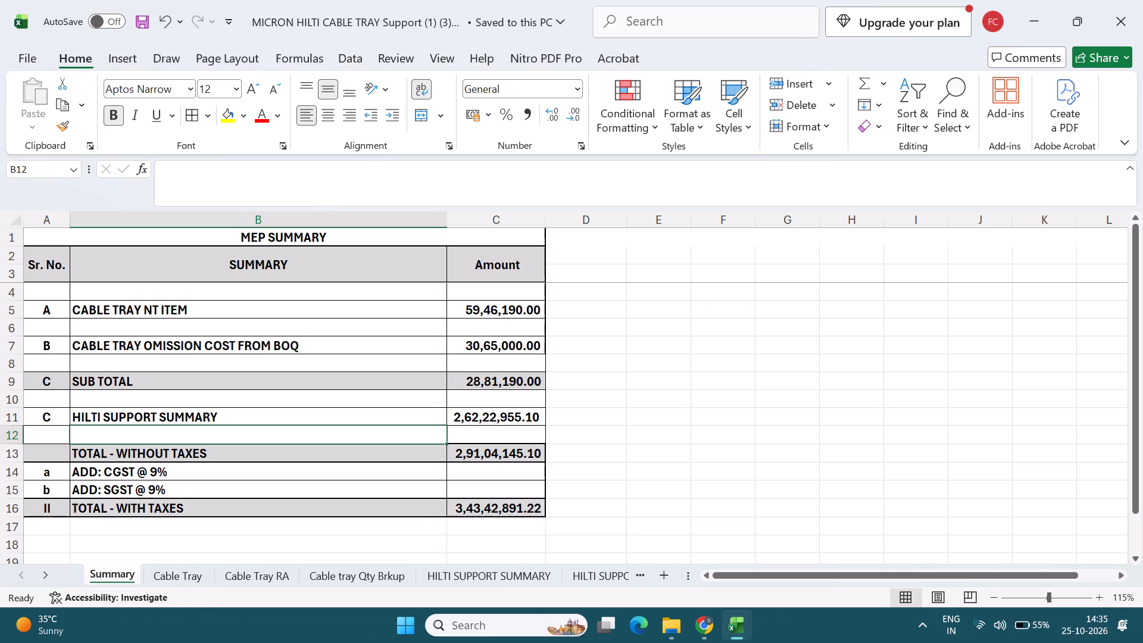
Check the formulas behind the HILTI SUPPORT SUMMARY, TOTAL - WITHOUT TAXES and TOTAL - WITH TAXES amounts in C11, C13 and C16.
{"action": "left_click", "coordinate": [304, 346]}
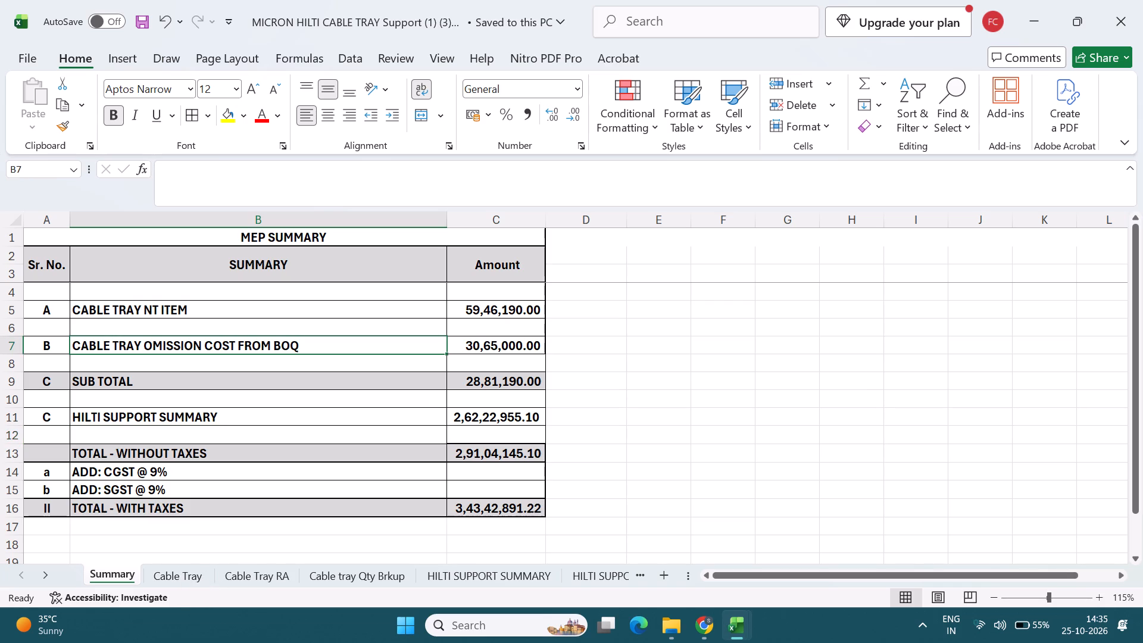
{"action": "left_click", "coordinate": [514, 420]}
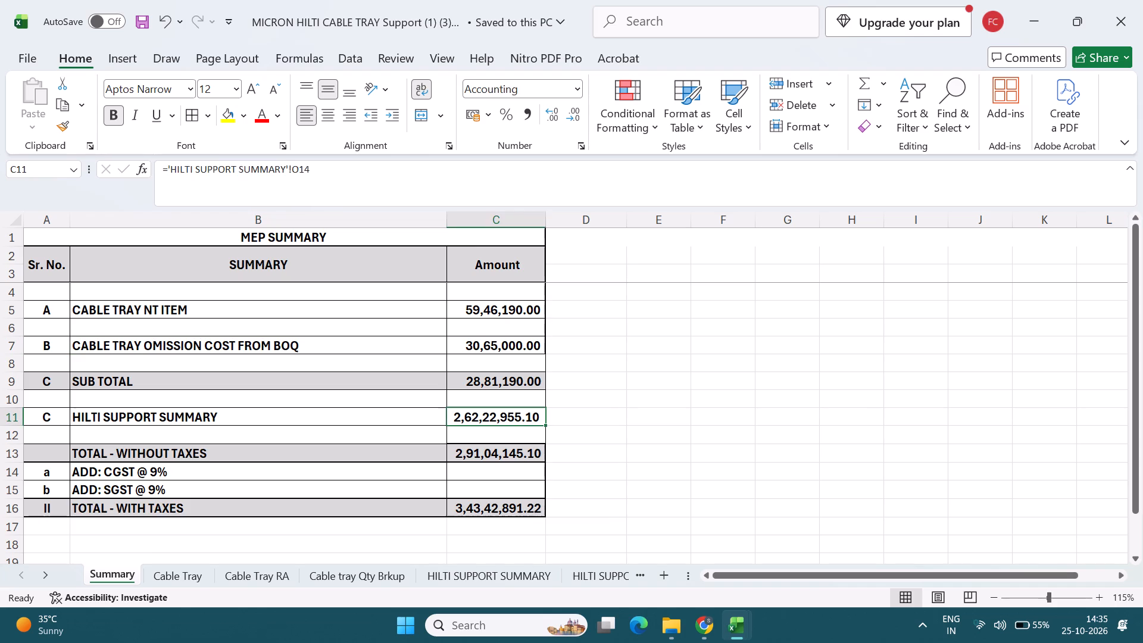
{"action": "double_click", "coordinate": [508, 411]}
{"action": "key", "text": "Escape"}
{"action": "double_click", "coordinate": [510, 454]}
{"action": "key", "text": "Escape"}
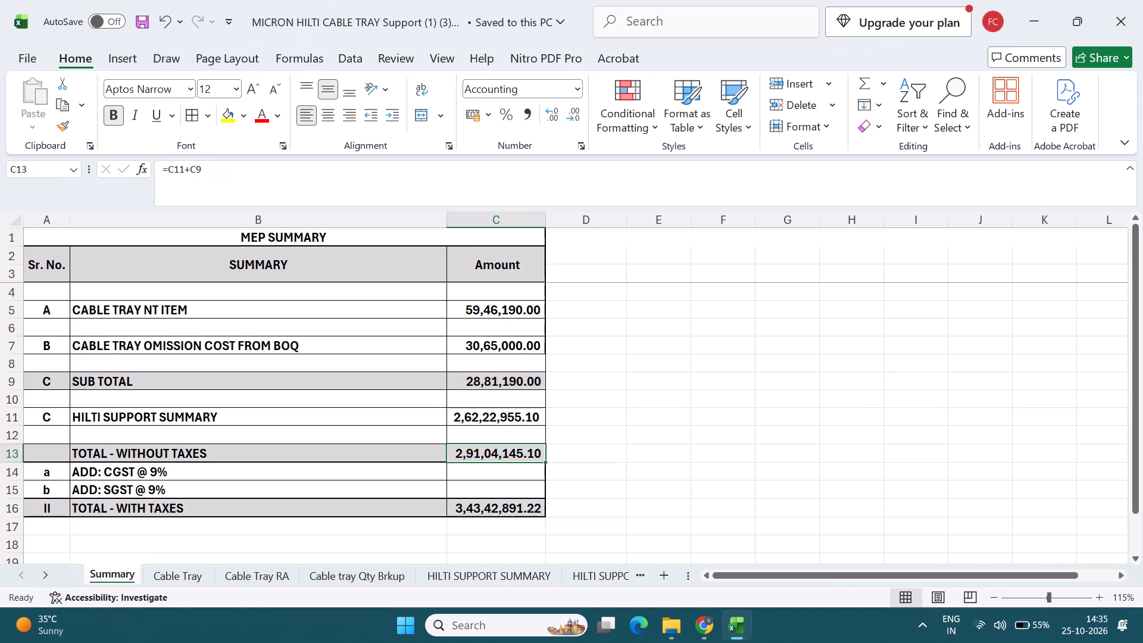
{"action": "double_click", "coordinate": [508, 503]}
{"action": "key", "text": "Escape"}
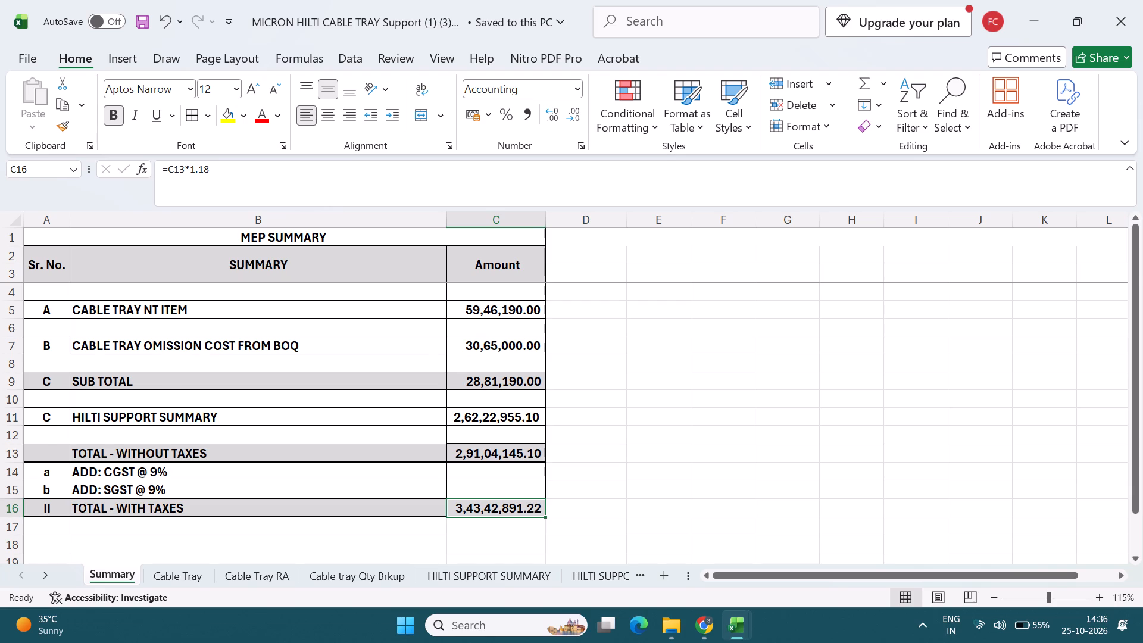
{"action": "scroll", "coordinate": [326, 419], "scroll_direction": "down", "scroll_amount": 1}
{"action": "scroll", "coordinate": [326, 419], "scroll_direction": "up", "scroll_amount": 1}
Look over the Cable tray Qty Brkup, HILTI SUPPORT SUMMARY and HILTI SUPPORT RA sheets, ending on the Summary sheet.
{"action": "left_click", "coordinate": [368, 579]}
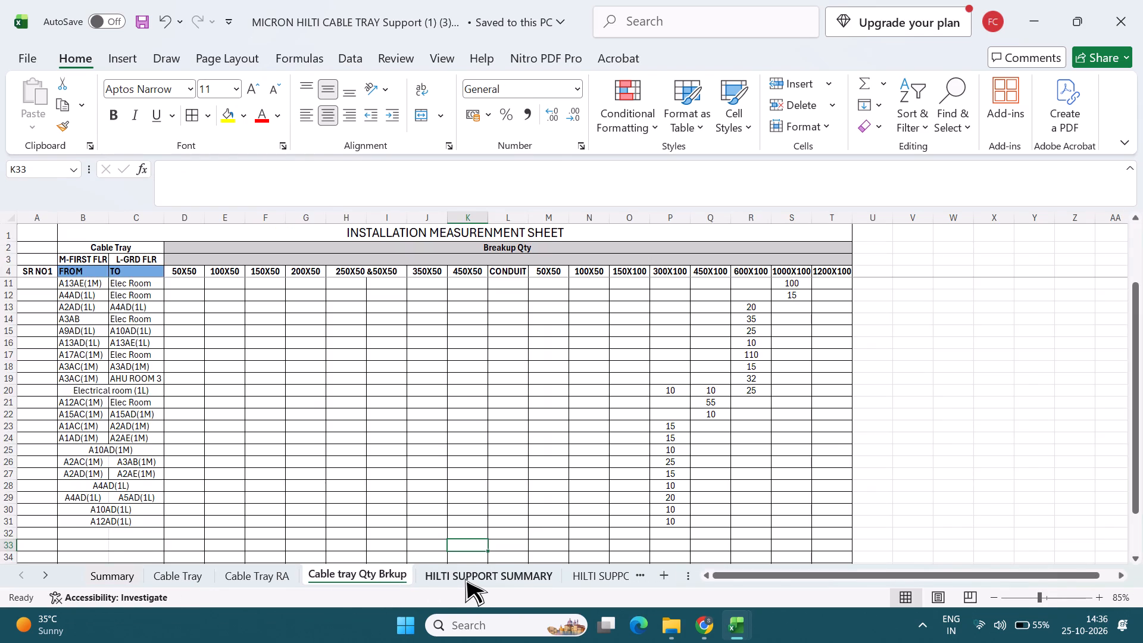
{"action": "left_click", "coordinate": [466, 579]}
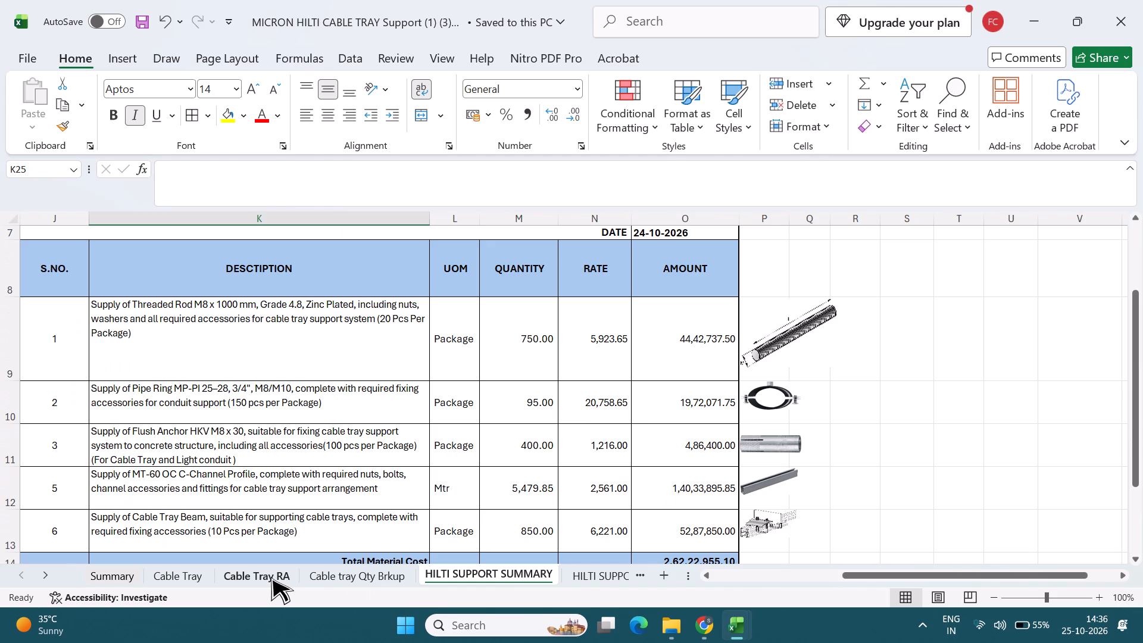
{"action": "scroll", "coordinate": [483, 333], "scroll_direction": "down", "scroll_amount": 3}
{"action": "scroll", "coordinate": [482, 410], "scroll_direction": "up", "scroll_amount": 2}
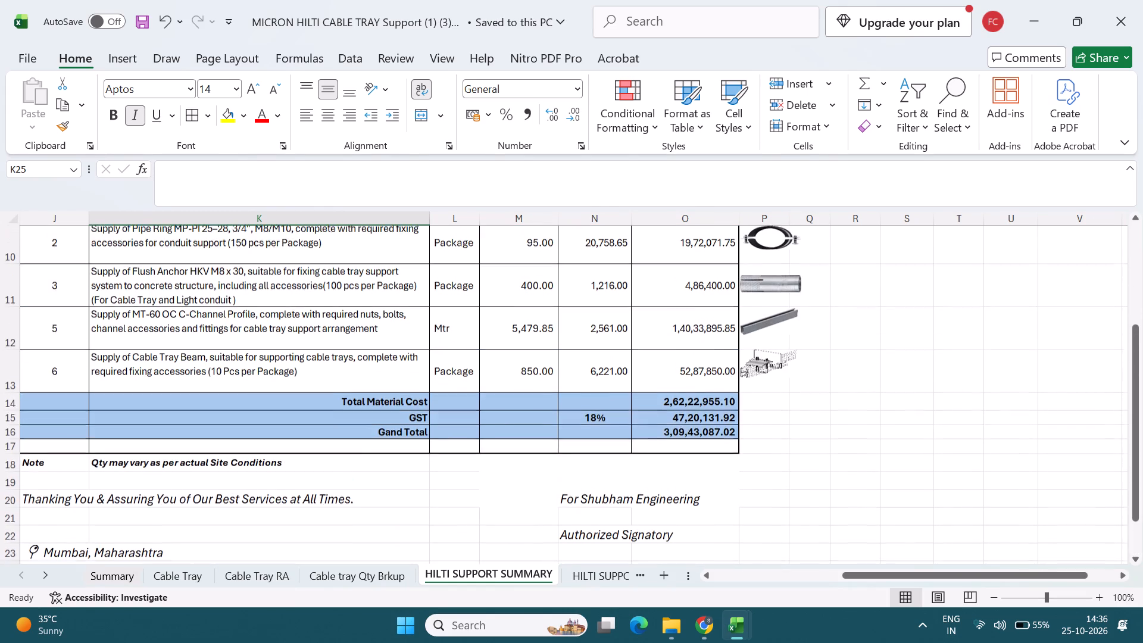
{"action": "left_click", "coordinate": [591, 581]}
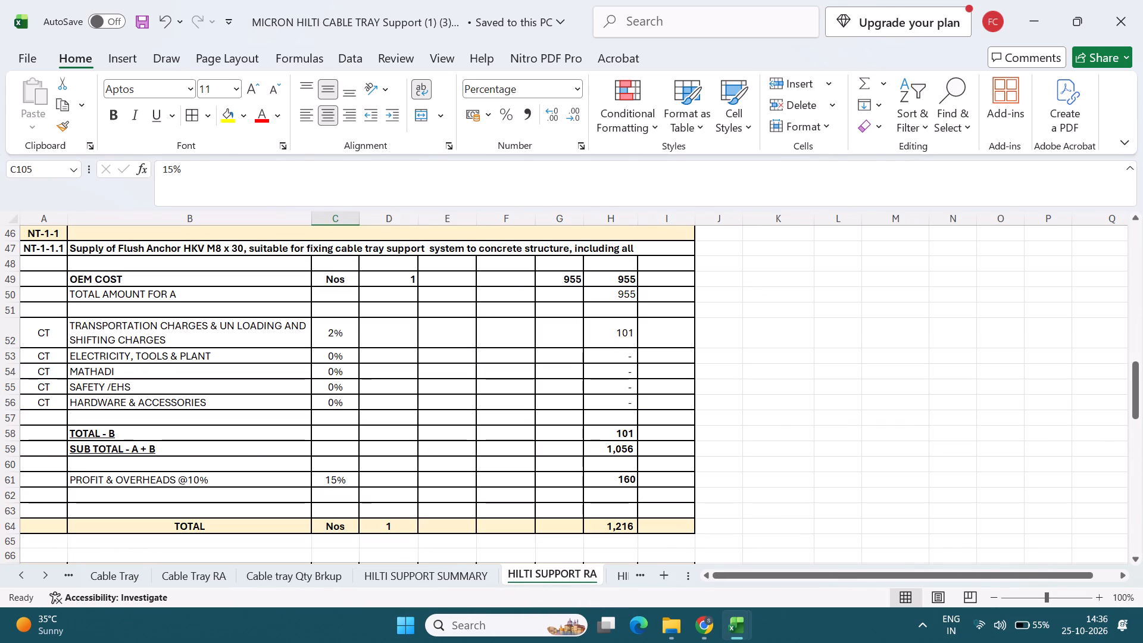
{"action": "left_click", "coordinate": [397, 571]}
{"action": "left_click", "coordinate": [69, 573]}
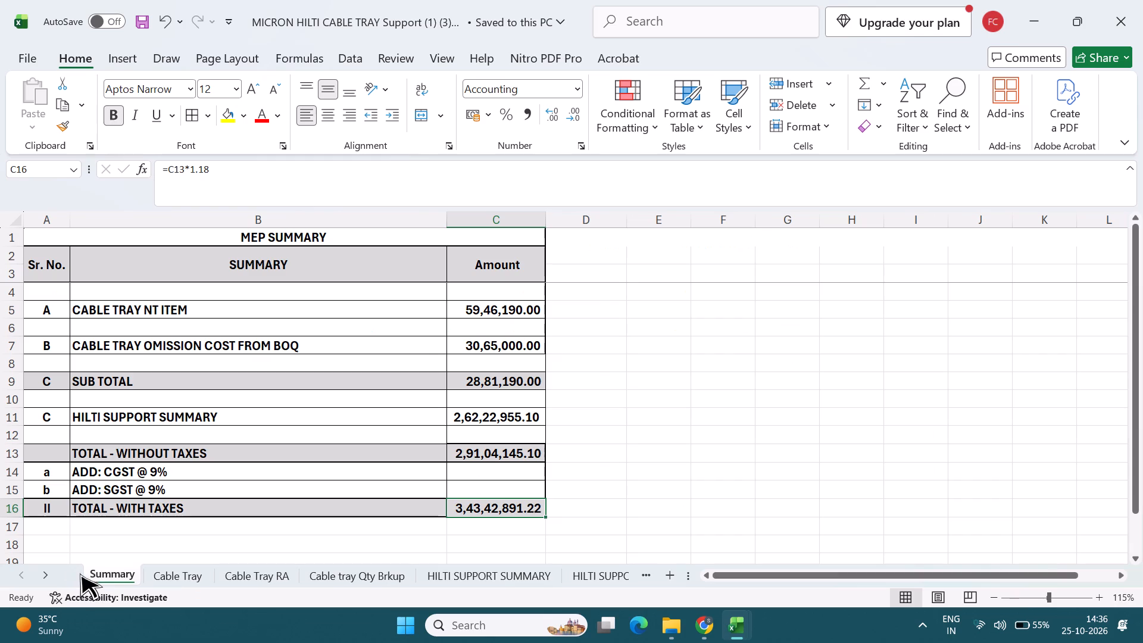
Save the workbook again from the Summary sheet.
{"action": "key", "text": "ctrl+s"}
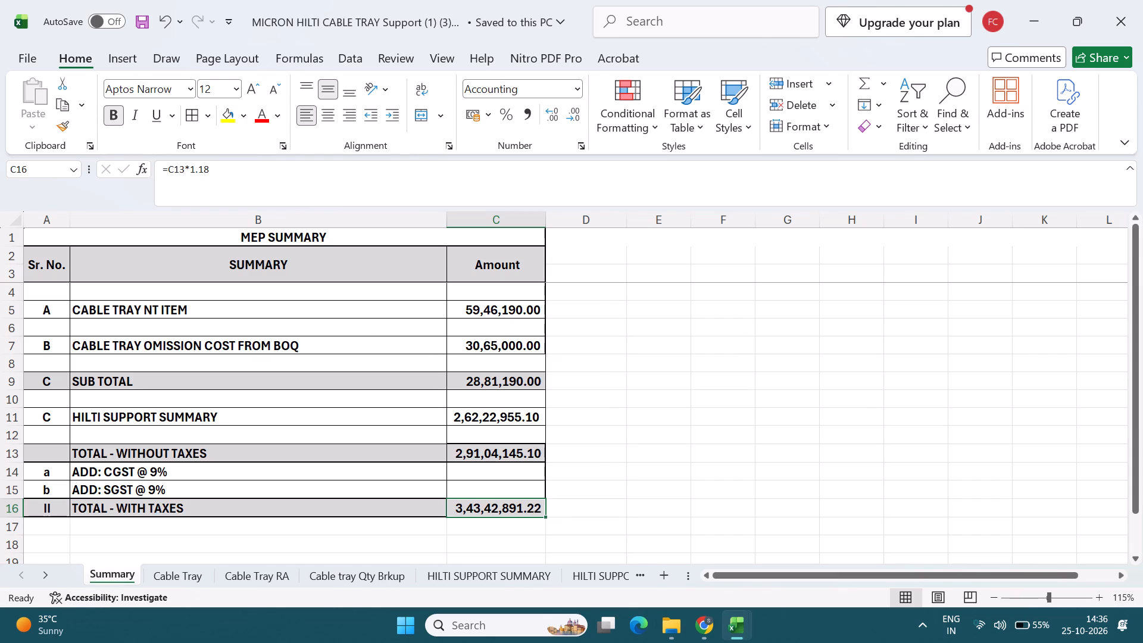
Switch to the Downloads folder in File Explorer.
{"action": "key", "text": "alt+Tab"}
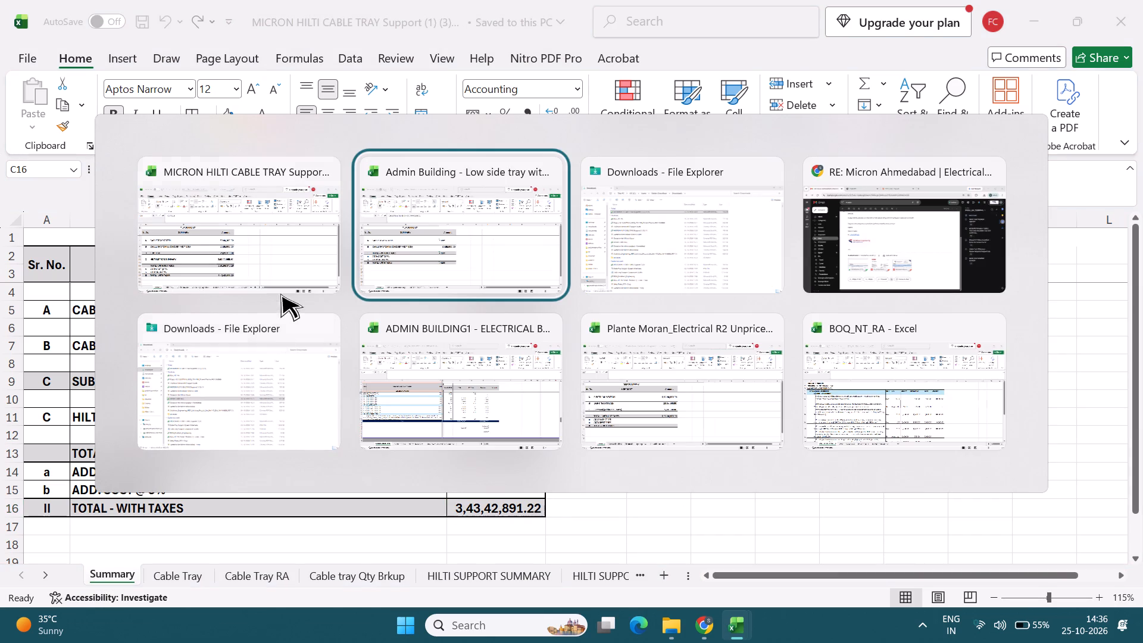
{"action": "left_click", "coordinate": [620, 244], "text": "alt"}
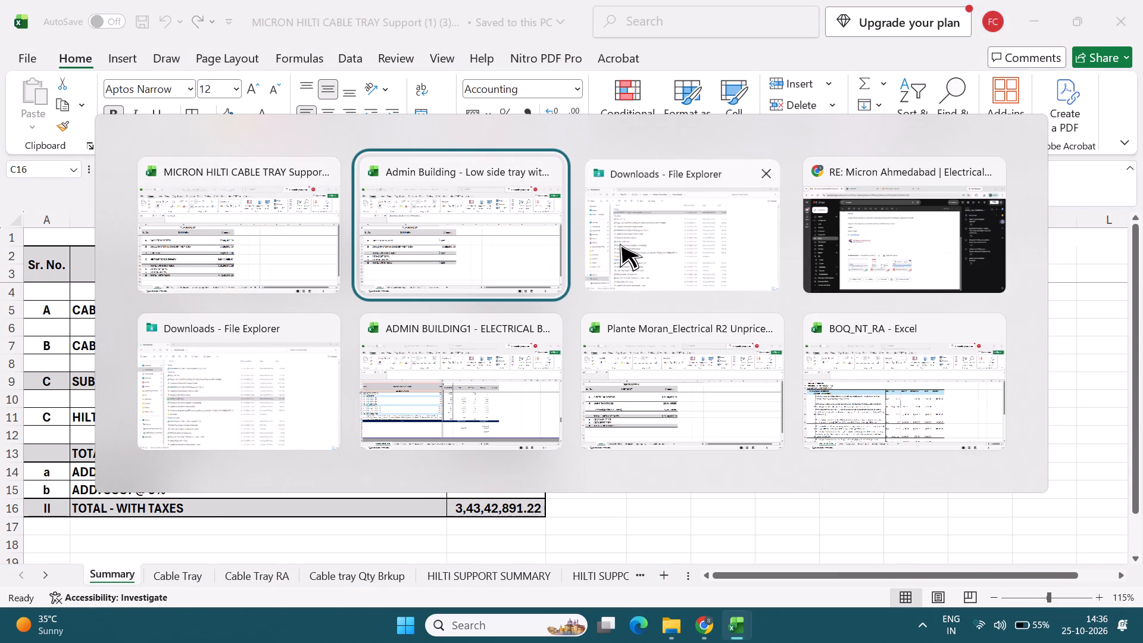
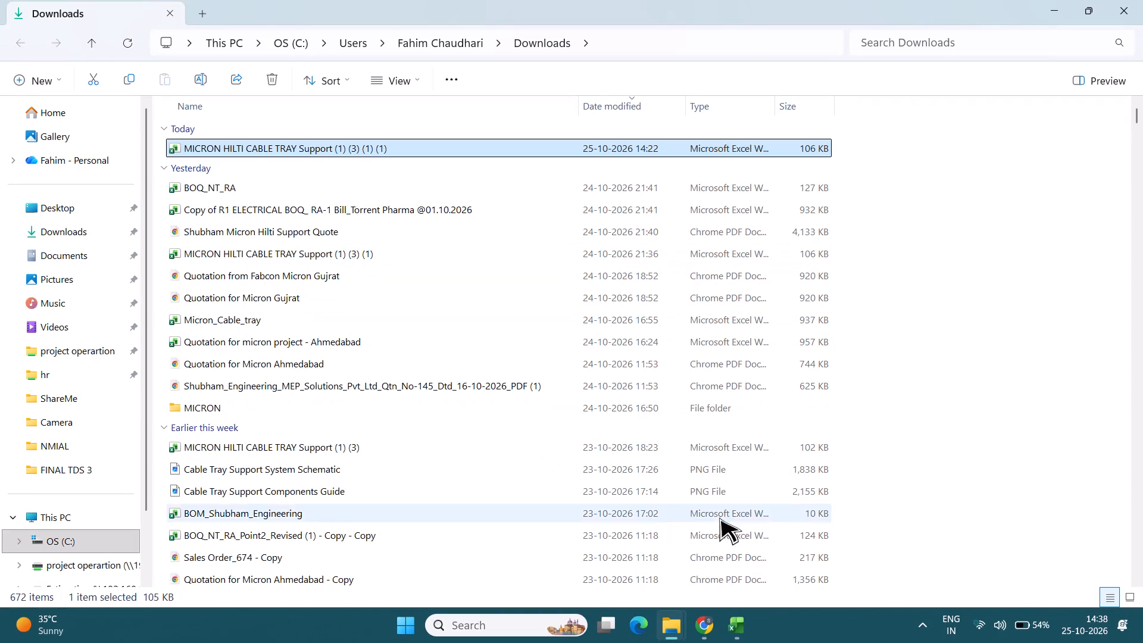
Look through the Downloads file list and switch back to the MICRON HILTI CABLE TRAY Support workbook in Excel.
{"action": "scroll", "coordinate": [529, 336], "scroll_direction": "down", "scroll_amount": 4}
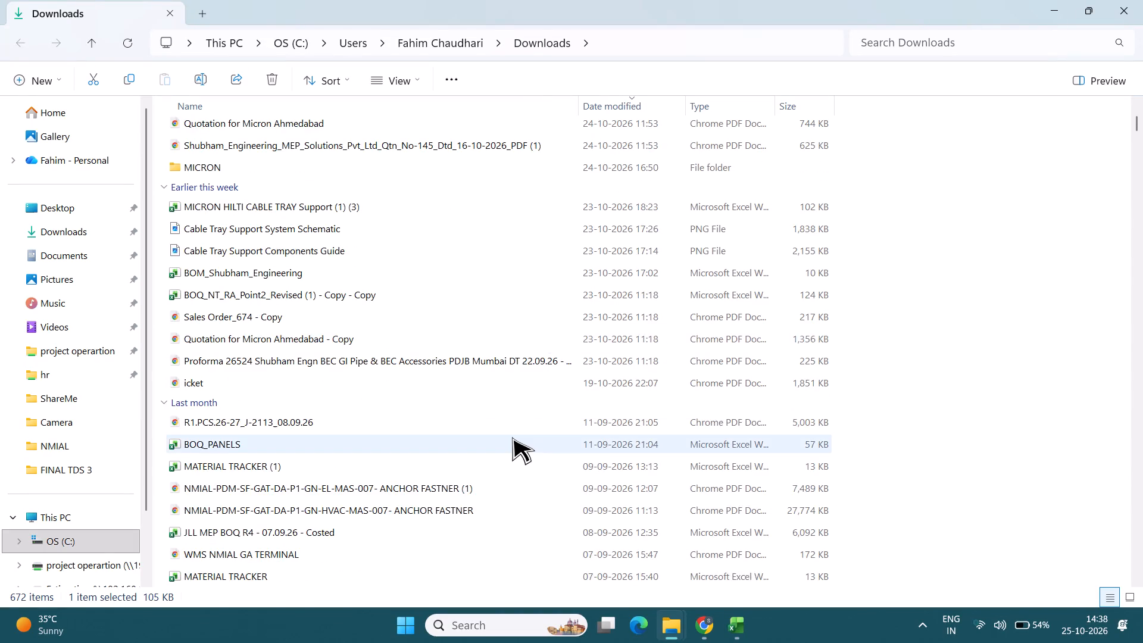
{"action": "scroll", "coordinate": [512, 437], "scroll_direction": "up", "scroll_amount": 6}
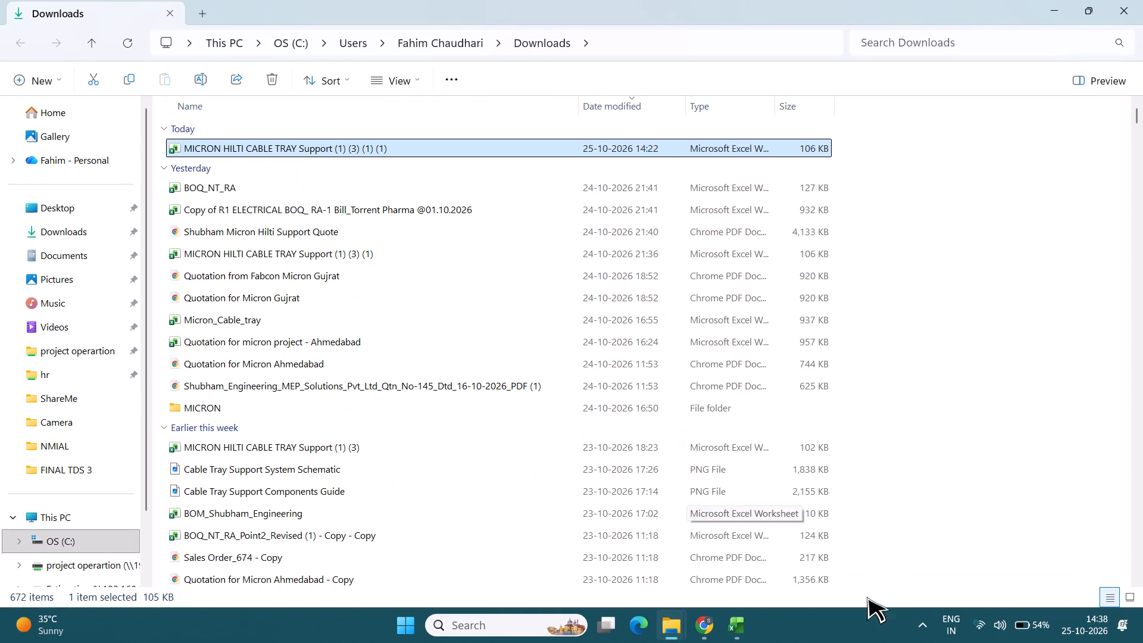
{"action": "key", "text": "alt+Tab"}
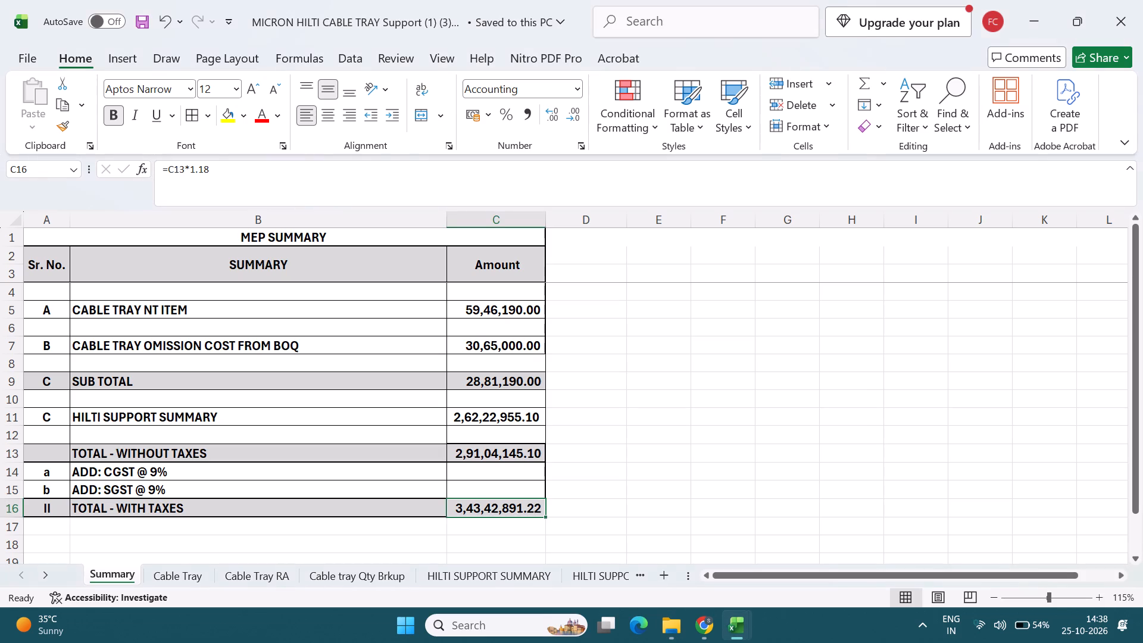
Review the Cable Tray sheet and check what lies behind the column E quantities, such as E15, E7, E8, E10 and E11.
{"action": "left_click", "coordinate": [187, 575]}
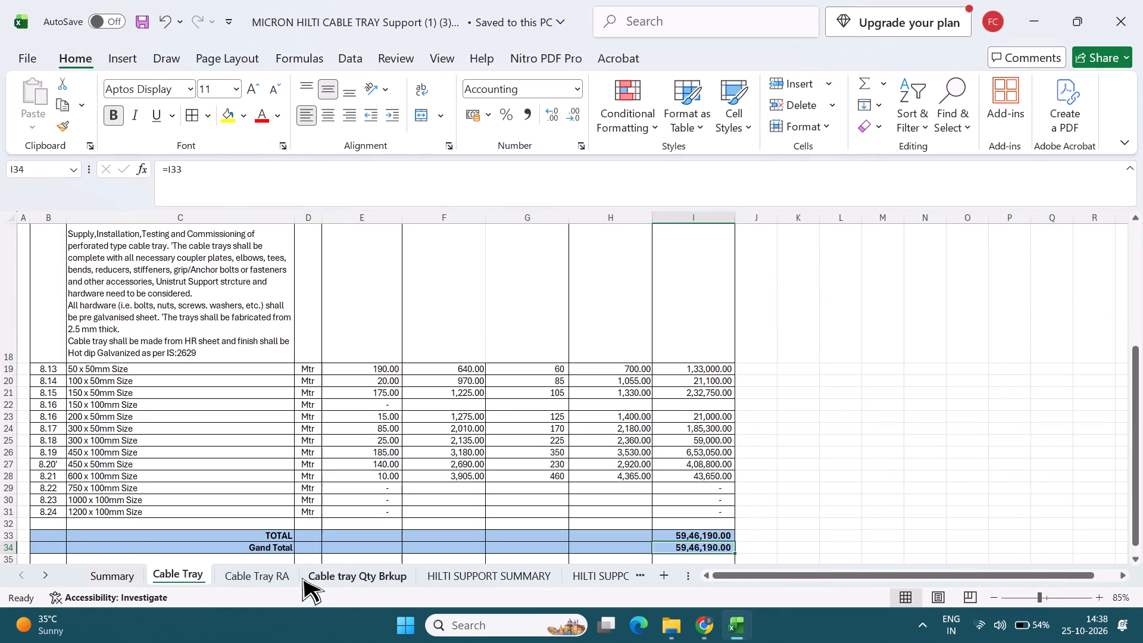
{"action": "scroll", "coordinate": [369, 476], "scroll_direction": "down", "scroll_amount": 2}
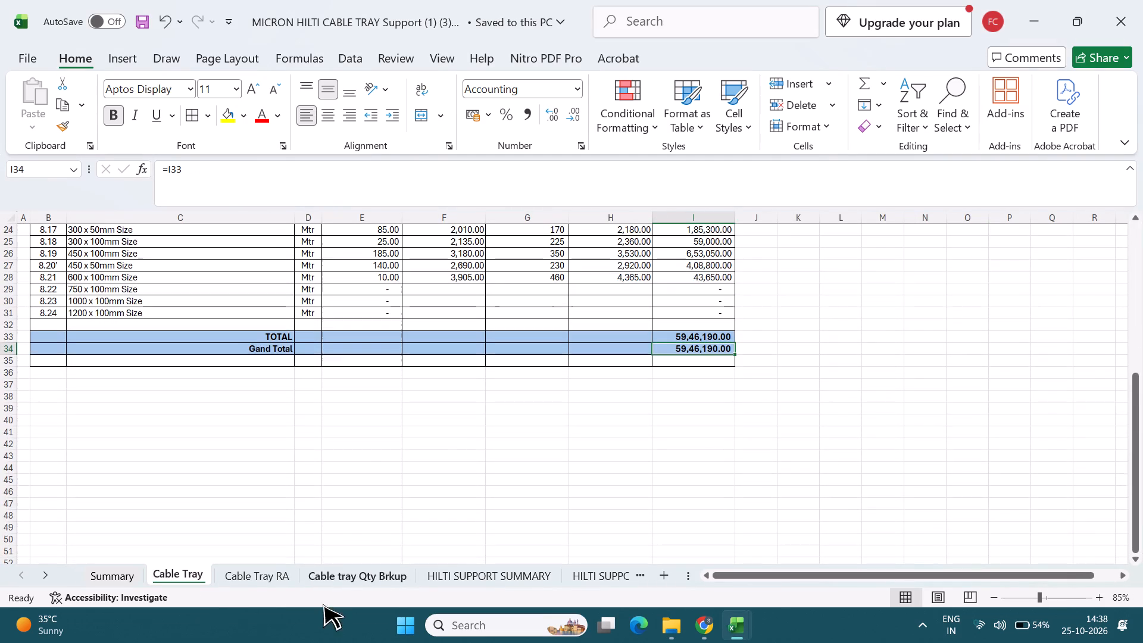
{"action": "scroll", "coordinate": [352, 444], "scroll_direction": "up", "scroll_amount": 2}
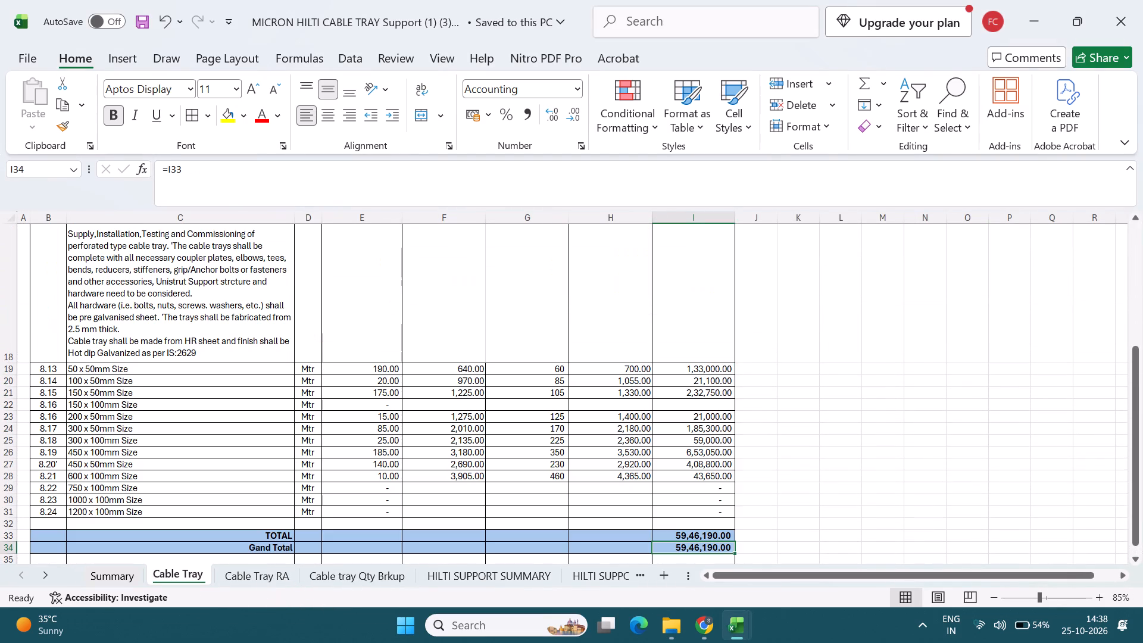
{"action": "left_click", "coordinate": [378, 377]}
{"action": "scroll", "coordinate": [381, 365], "scroll_direction": "up", "scroll_amount": 4}
{"action": "left_click", "coordinate": [387, 333]}
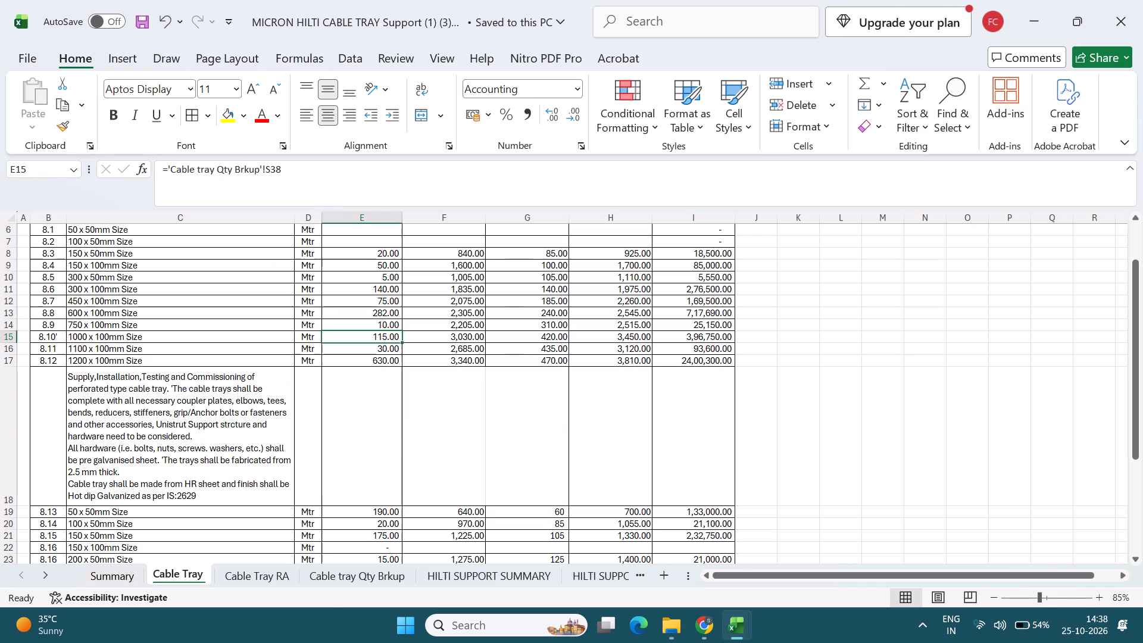
{"action": "left_click", "coordinate": [389, 309]}
{"action": "left_click", "coordinate": [386, 247]}
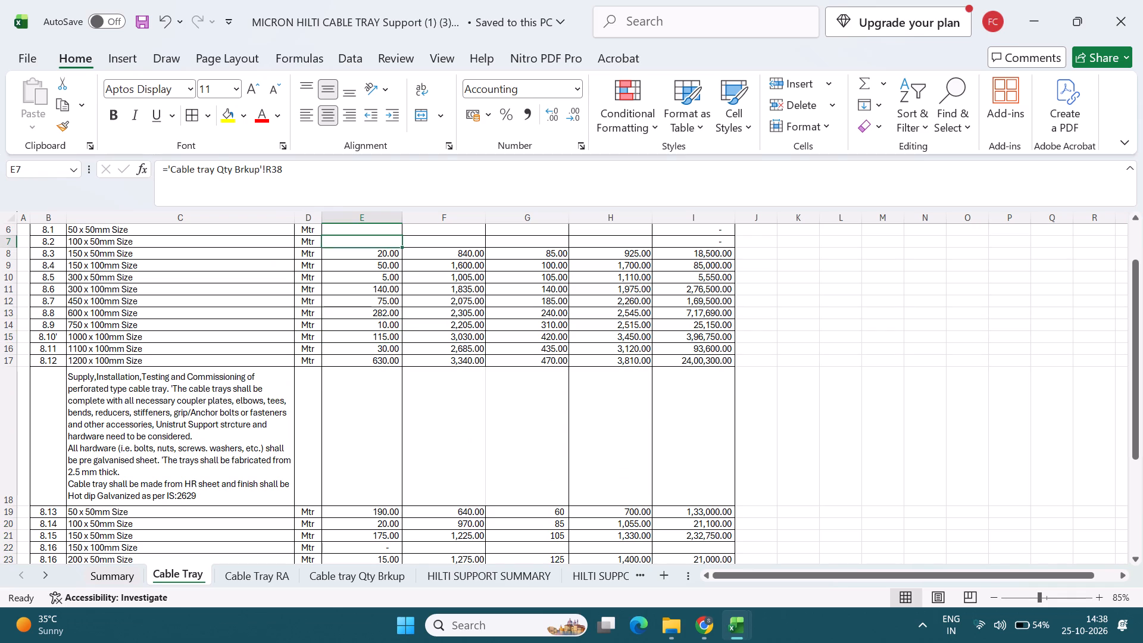
{"action": "left_click", "coordinate": [386, 266]}
{"action": "left_click", "coordinate": [391, 255]}
{"action": "left_click", "coordinate": [385, 277]}
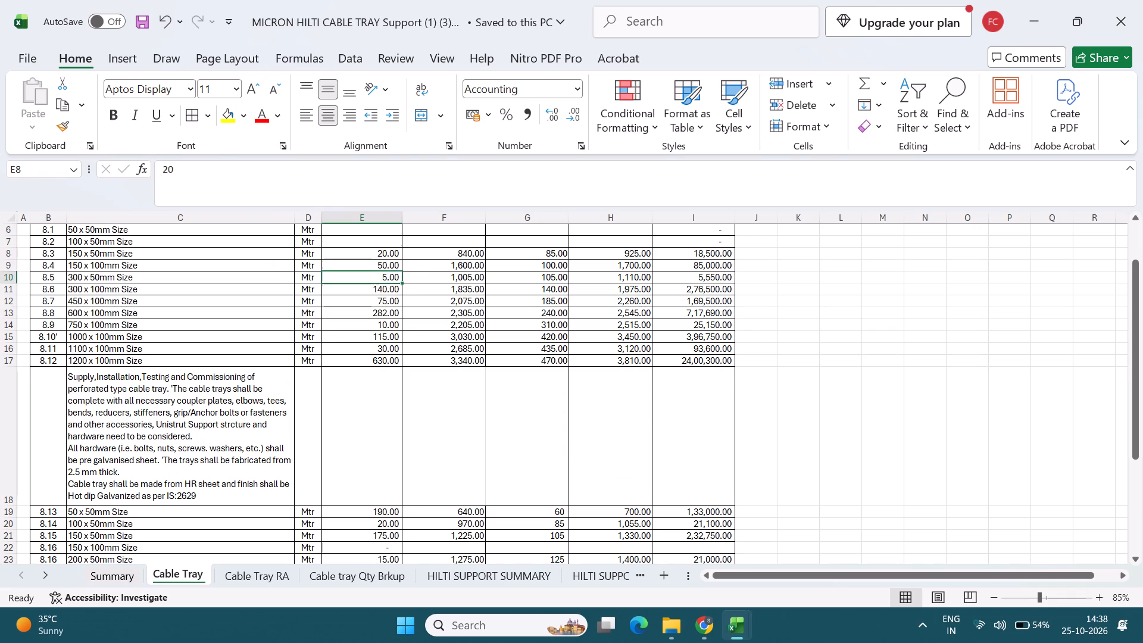
{"action": "left_click", "coordinate": [385, 284]}
{"action": "left_click", "coordinate": [385, 288]}
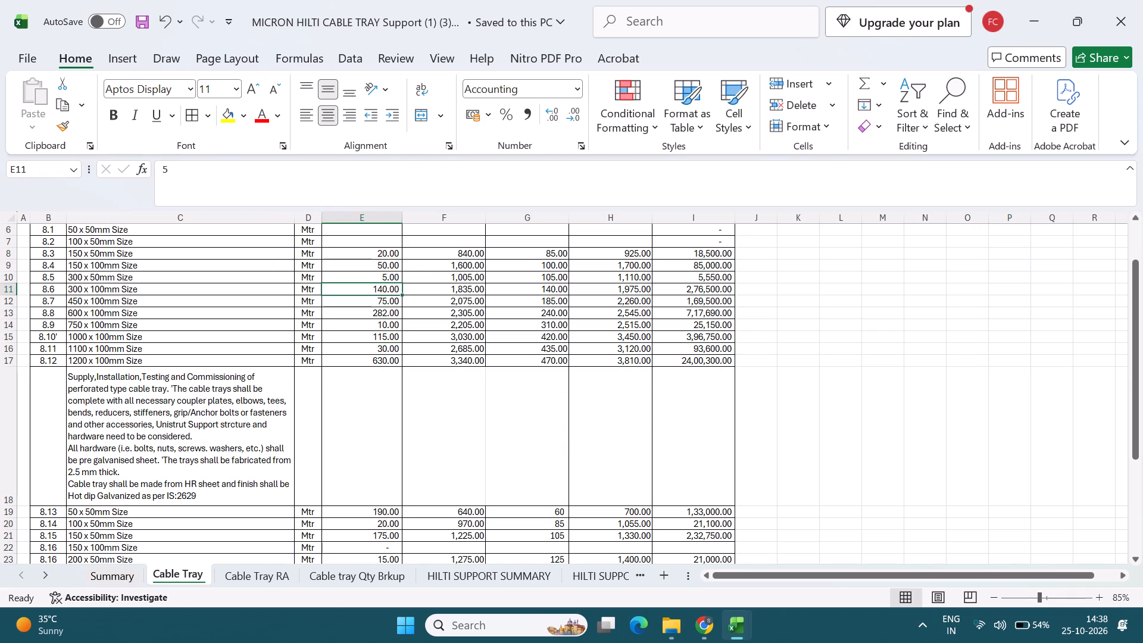
Look over the Cable tray Qty Brkup, HILTI SUPPORT SUMMARY and HILTI SUPPORT RA sheets, ending on the Summary sheet.
{"action": "left_click", "coordinate": [329, 582]}
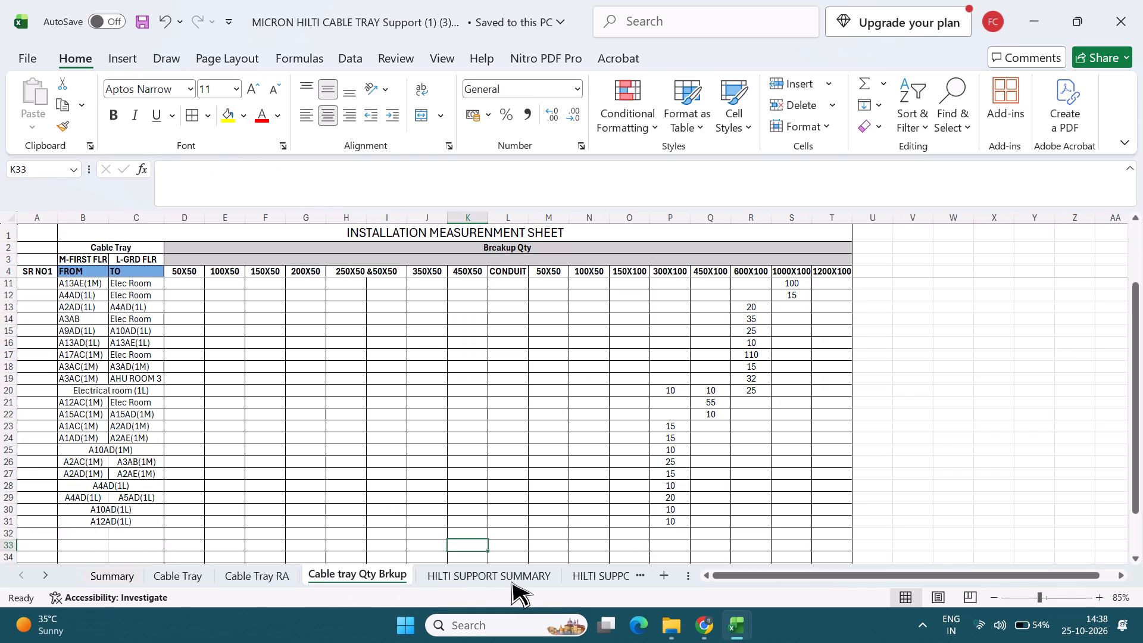
{"action": "left_click", "coordinate": [511, 581]}
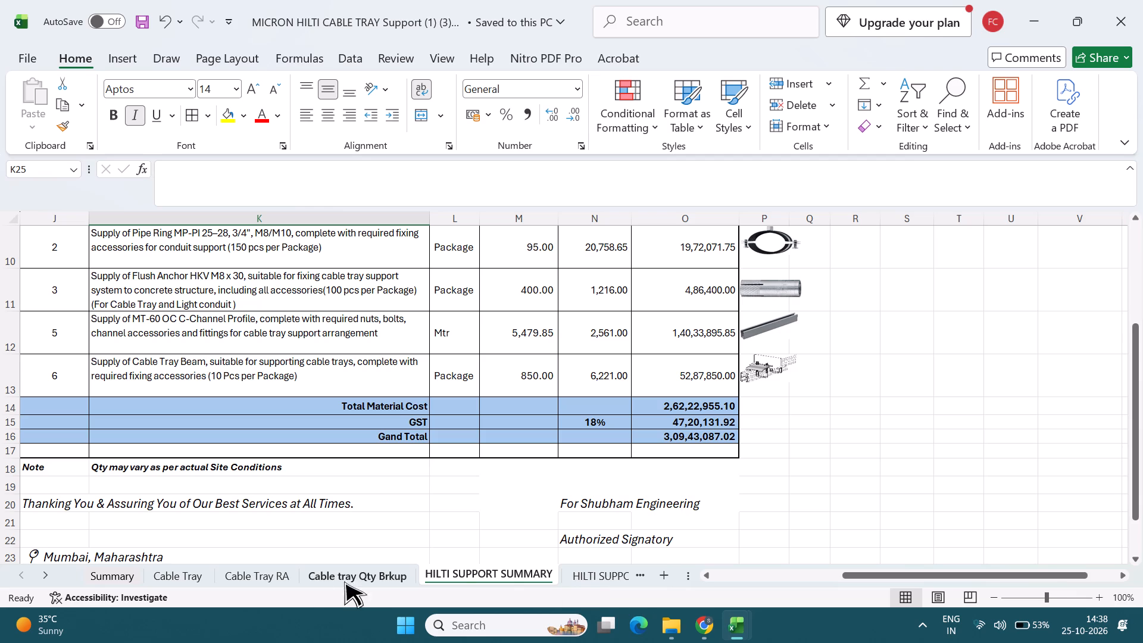
{"action": "left_click", "coordinate": [129, 572]}
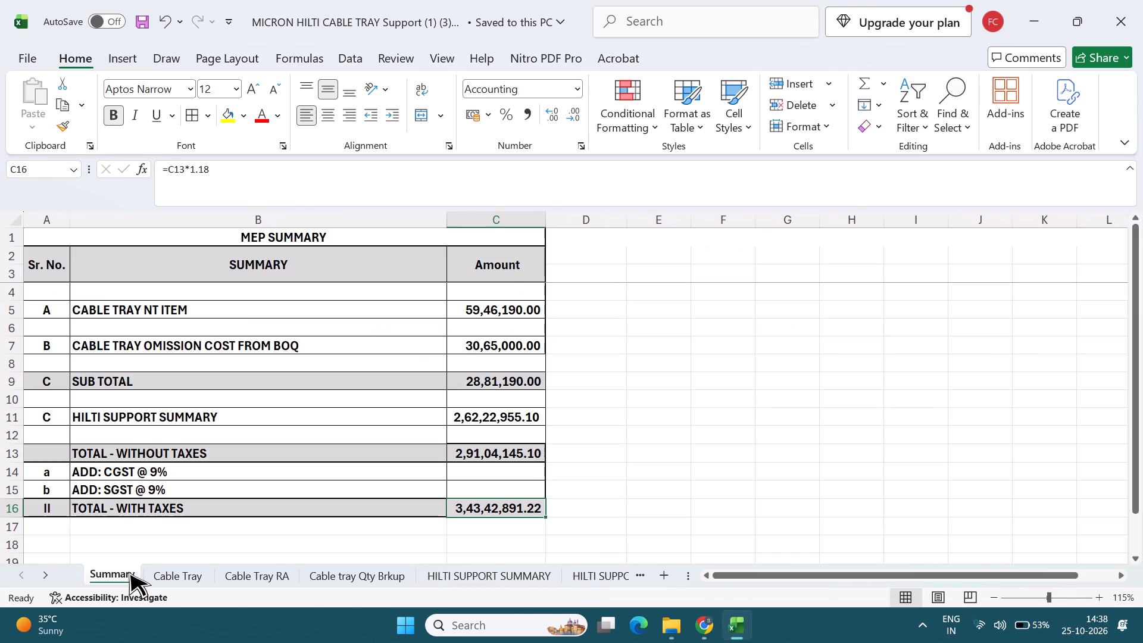
{"action": "left_click", "coordinate": [608, 582]}
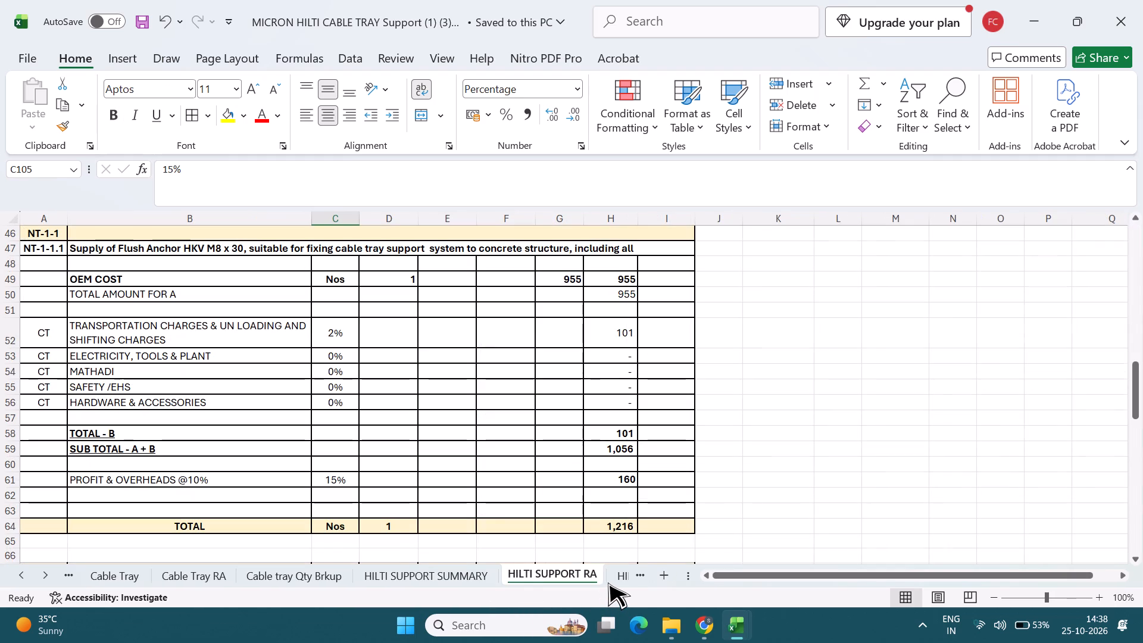
{"action": "left_click", "coordinate": [318, 579]}
{"action": "left_click", "coordinate": [432, 579]}
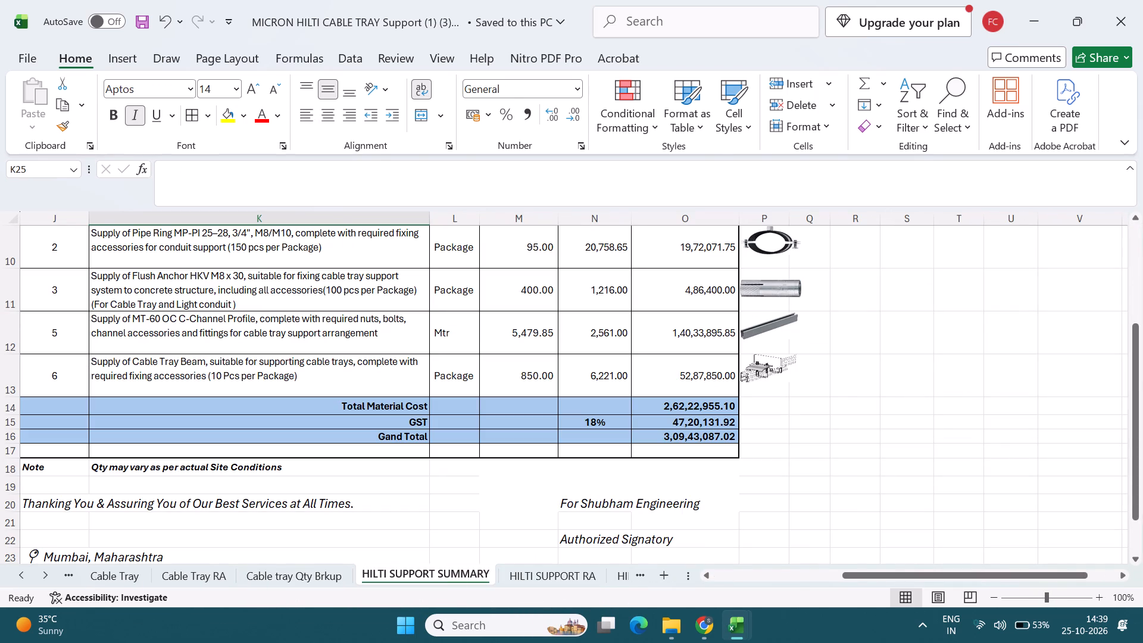
{"action": "left_click", "coordinate": [117, 578]}
{"action": "left_click", "coordinate": [64, 579]}
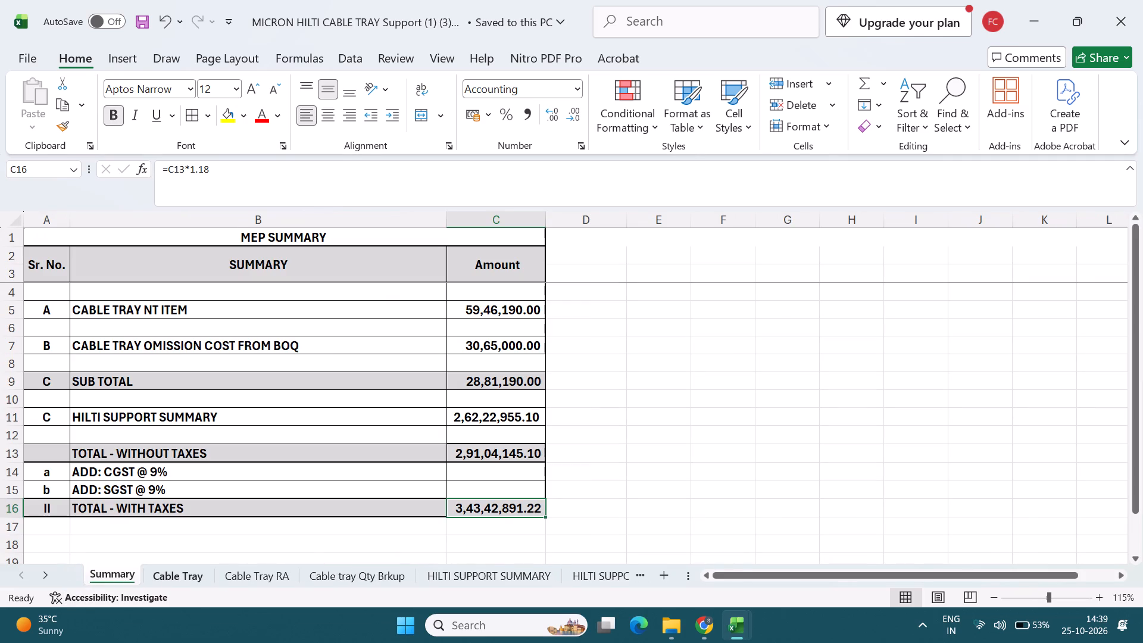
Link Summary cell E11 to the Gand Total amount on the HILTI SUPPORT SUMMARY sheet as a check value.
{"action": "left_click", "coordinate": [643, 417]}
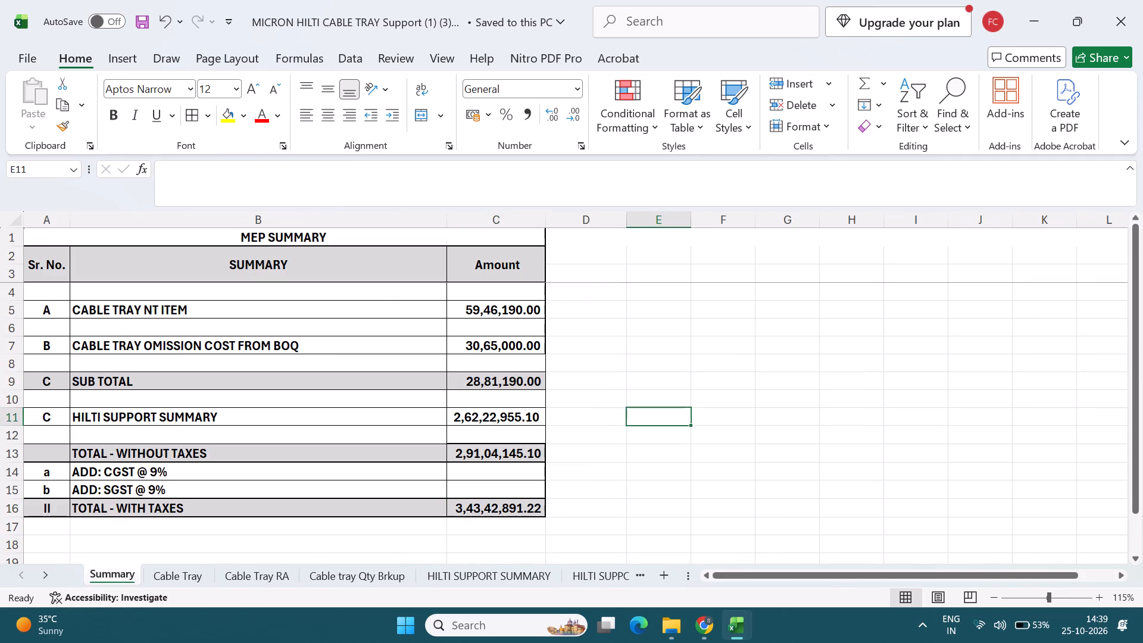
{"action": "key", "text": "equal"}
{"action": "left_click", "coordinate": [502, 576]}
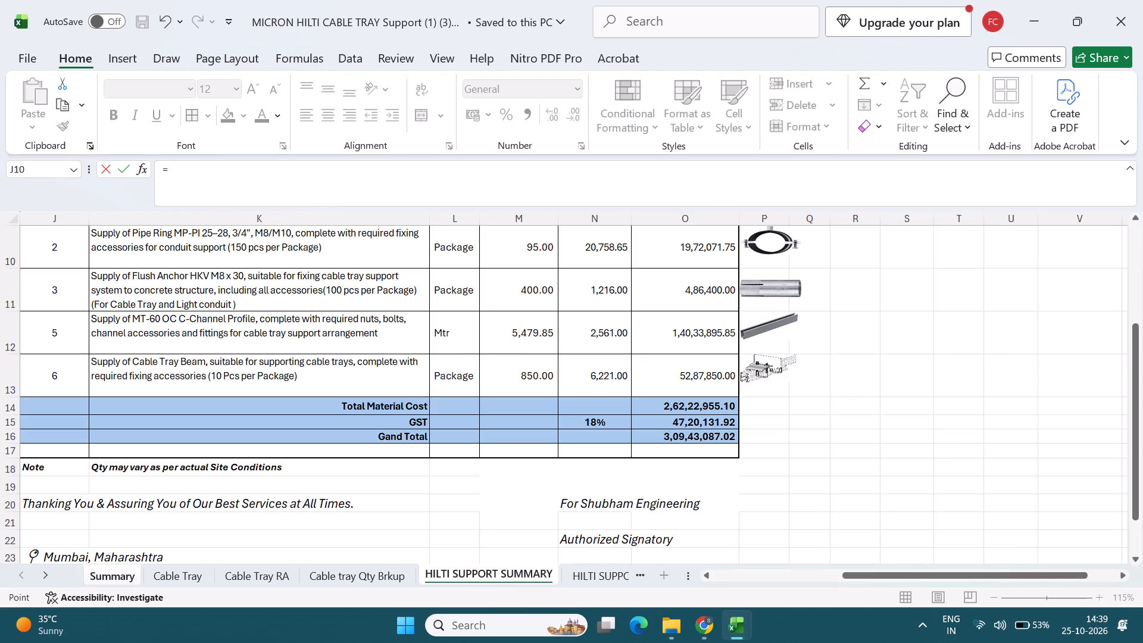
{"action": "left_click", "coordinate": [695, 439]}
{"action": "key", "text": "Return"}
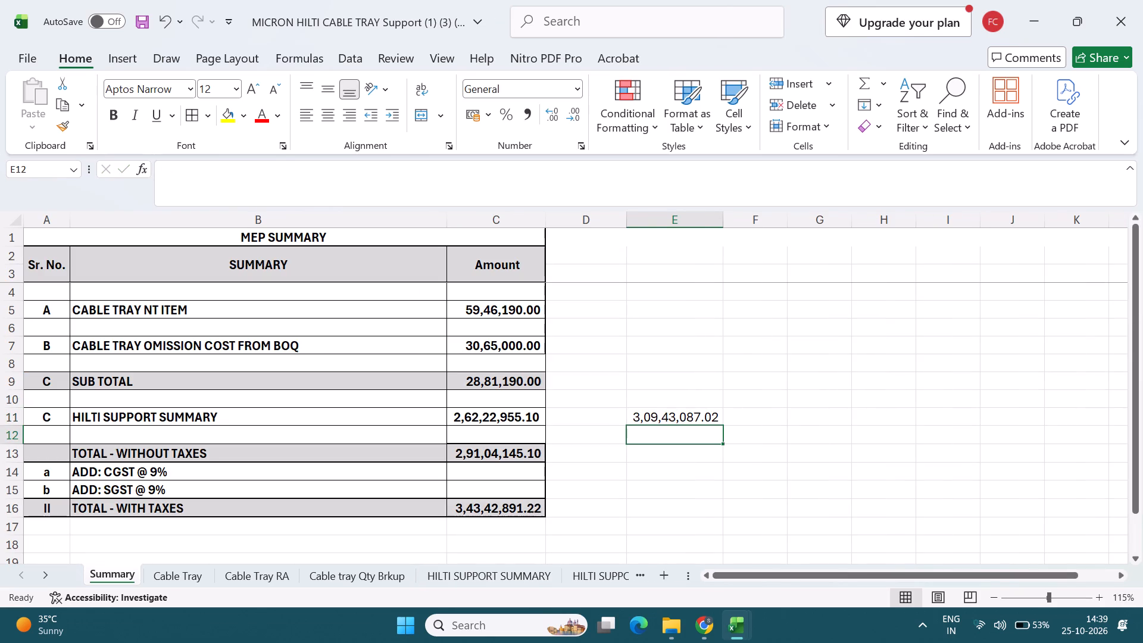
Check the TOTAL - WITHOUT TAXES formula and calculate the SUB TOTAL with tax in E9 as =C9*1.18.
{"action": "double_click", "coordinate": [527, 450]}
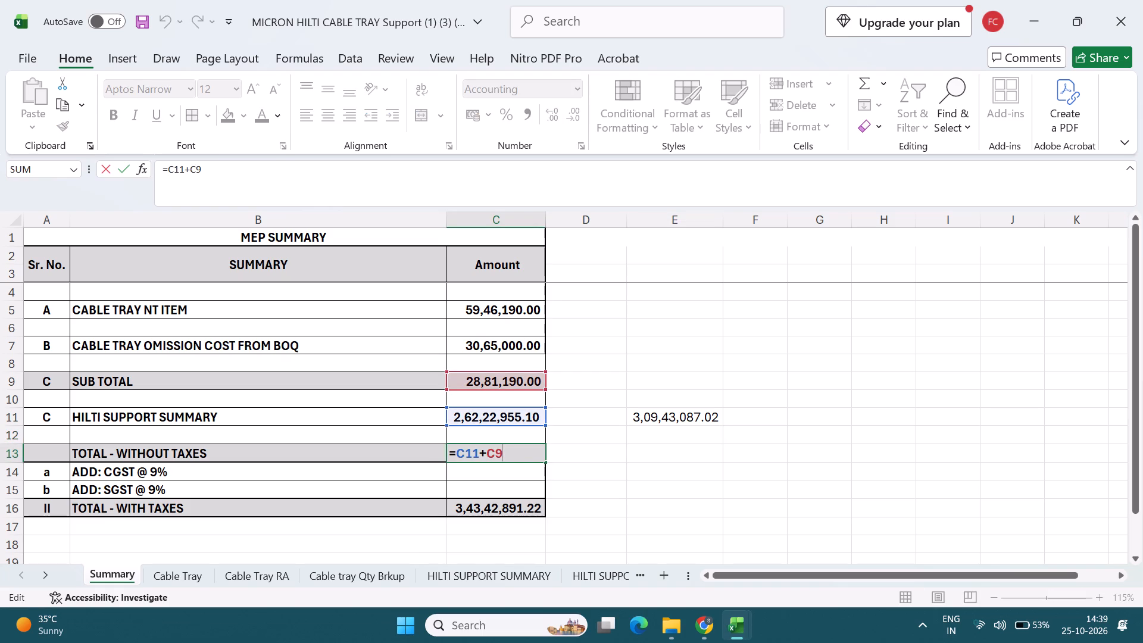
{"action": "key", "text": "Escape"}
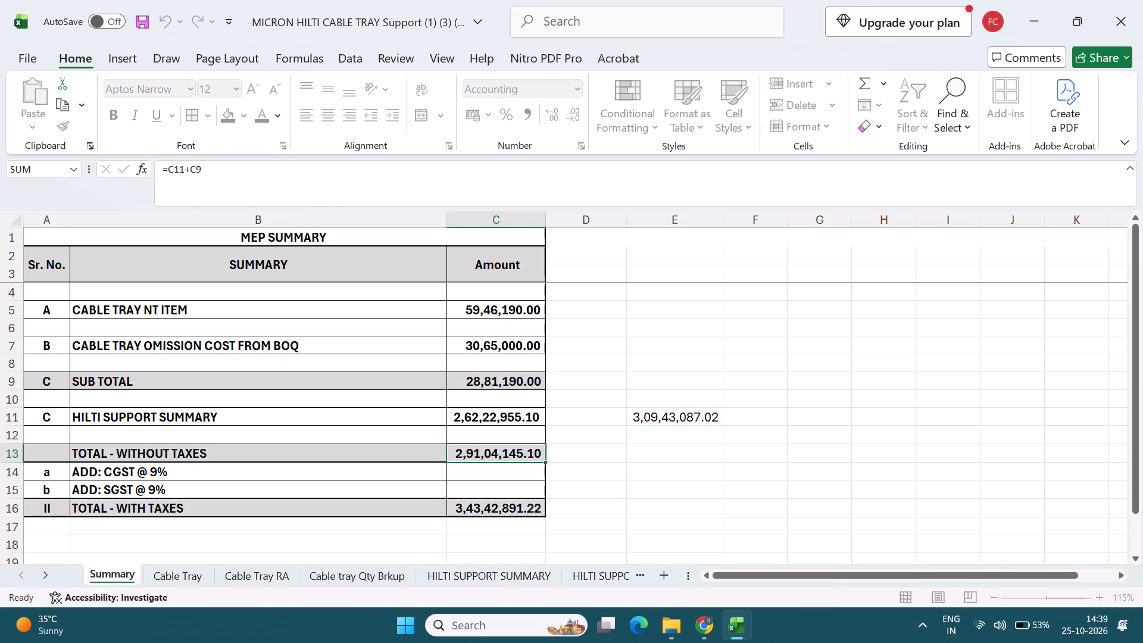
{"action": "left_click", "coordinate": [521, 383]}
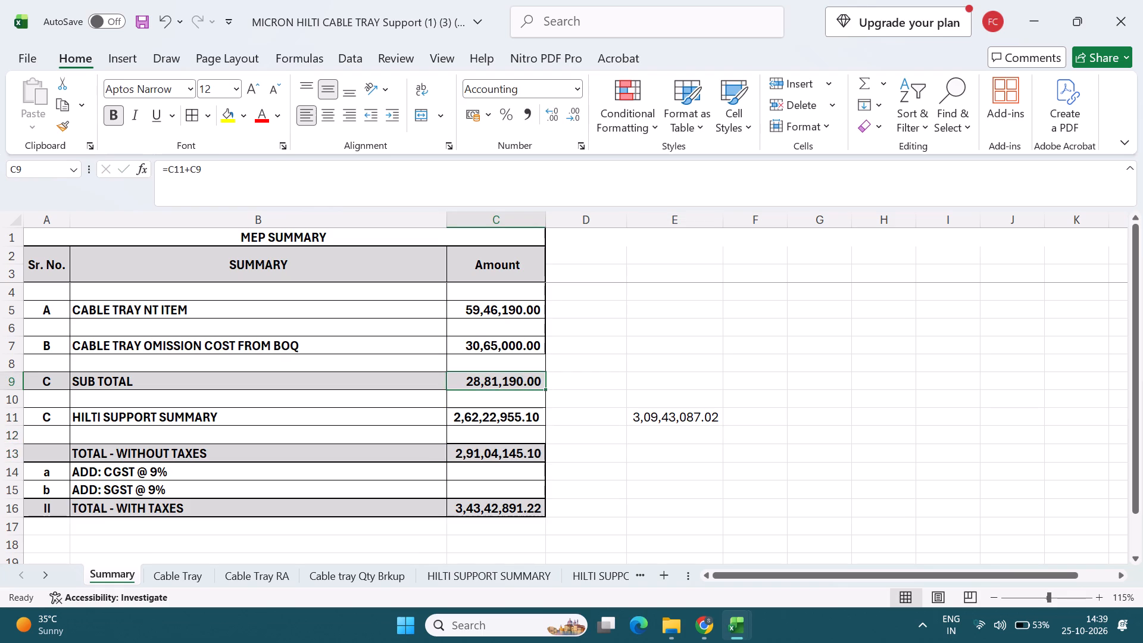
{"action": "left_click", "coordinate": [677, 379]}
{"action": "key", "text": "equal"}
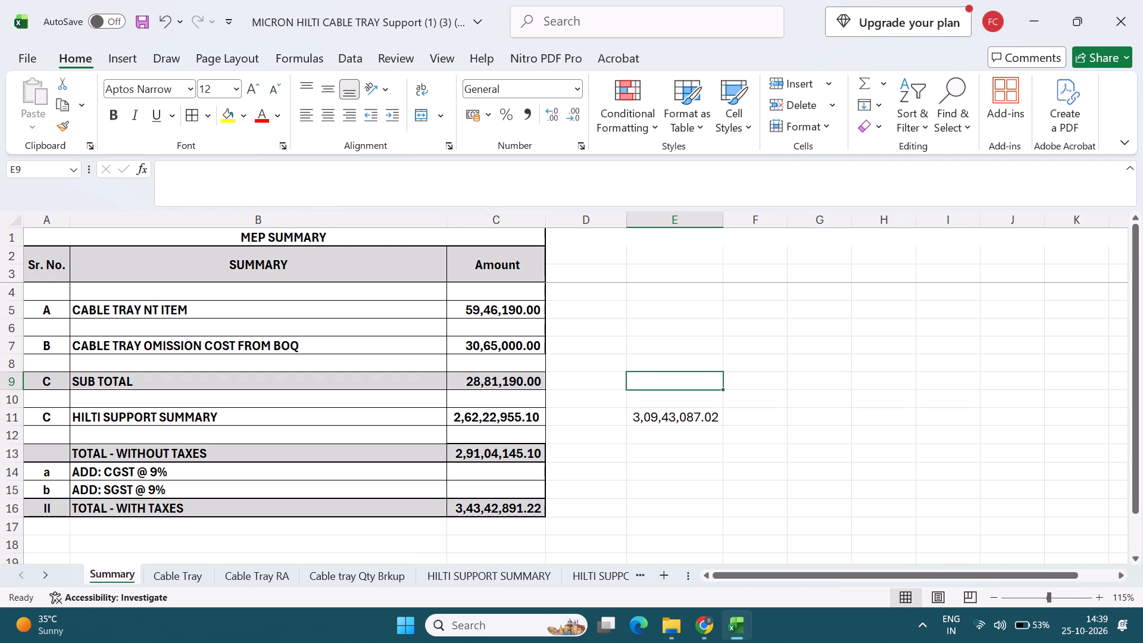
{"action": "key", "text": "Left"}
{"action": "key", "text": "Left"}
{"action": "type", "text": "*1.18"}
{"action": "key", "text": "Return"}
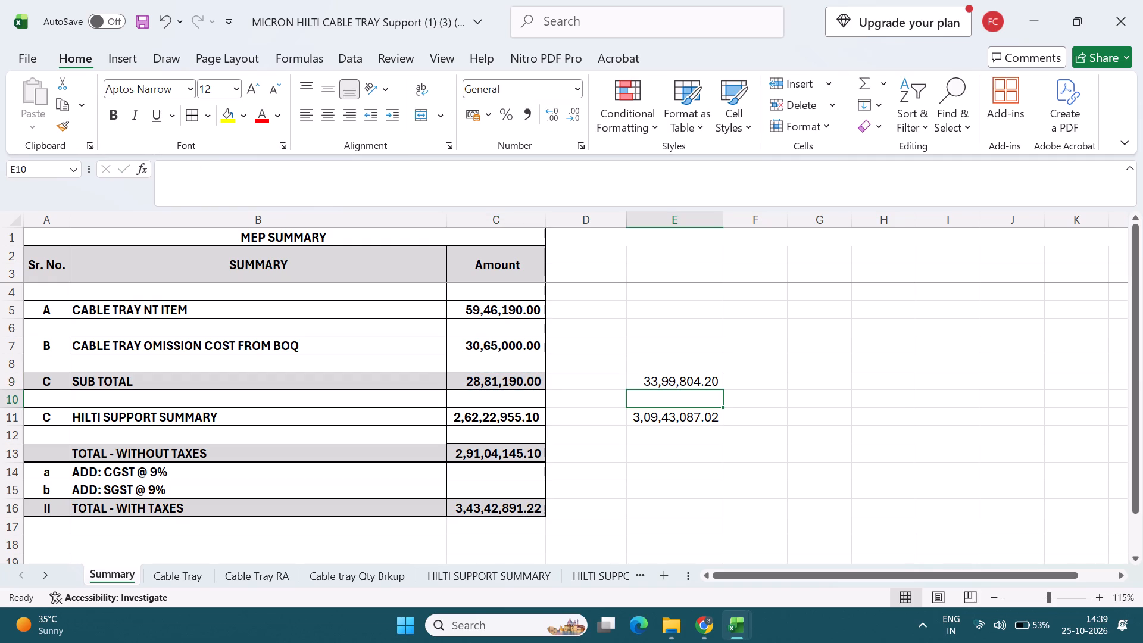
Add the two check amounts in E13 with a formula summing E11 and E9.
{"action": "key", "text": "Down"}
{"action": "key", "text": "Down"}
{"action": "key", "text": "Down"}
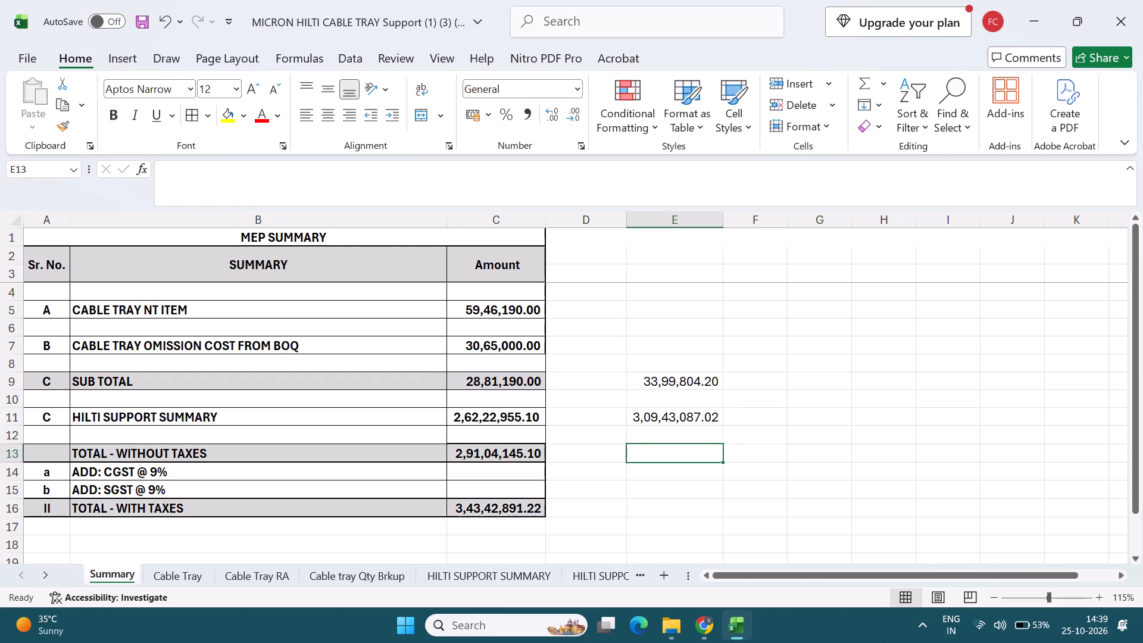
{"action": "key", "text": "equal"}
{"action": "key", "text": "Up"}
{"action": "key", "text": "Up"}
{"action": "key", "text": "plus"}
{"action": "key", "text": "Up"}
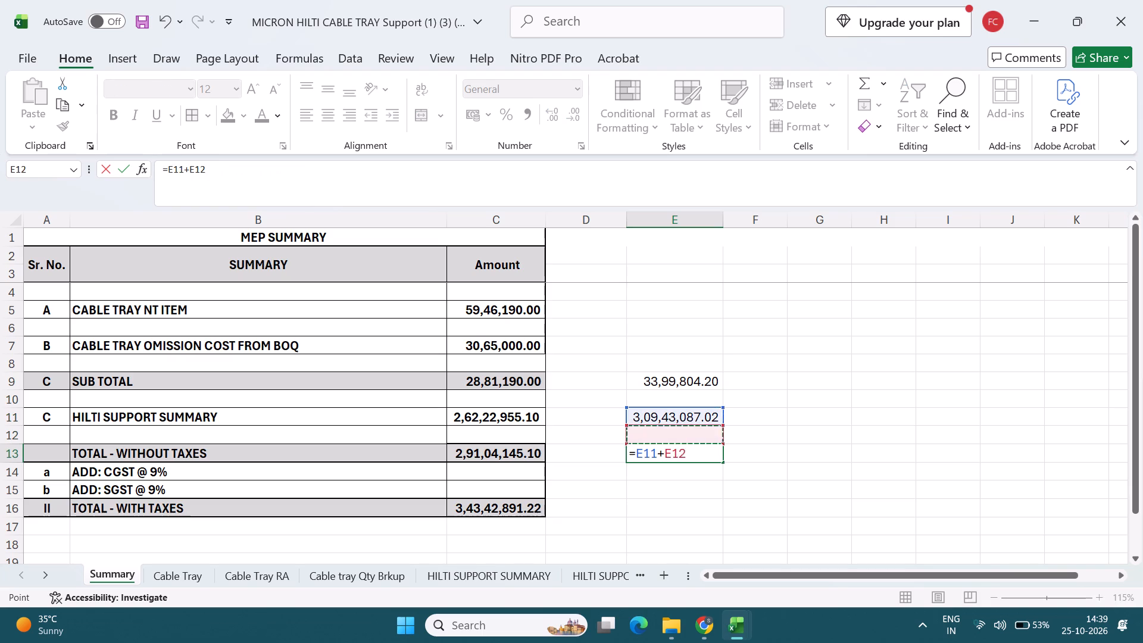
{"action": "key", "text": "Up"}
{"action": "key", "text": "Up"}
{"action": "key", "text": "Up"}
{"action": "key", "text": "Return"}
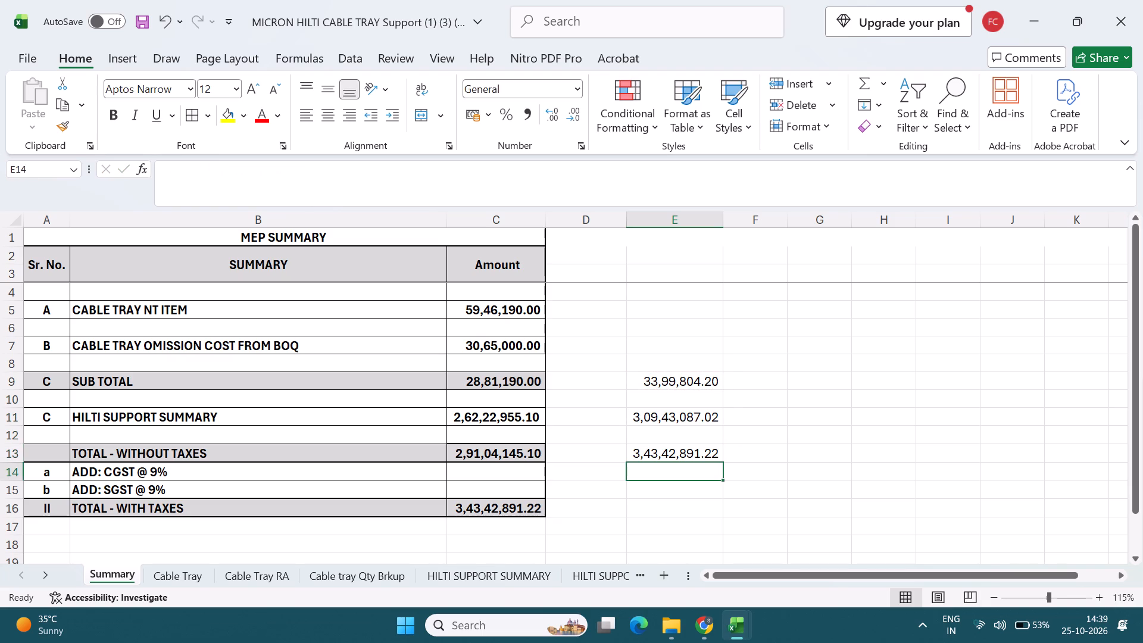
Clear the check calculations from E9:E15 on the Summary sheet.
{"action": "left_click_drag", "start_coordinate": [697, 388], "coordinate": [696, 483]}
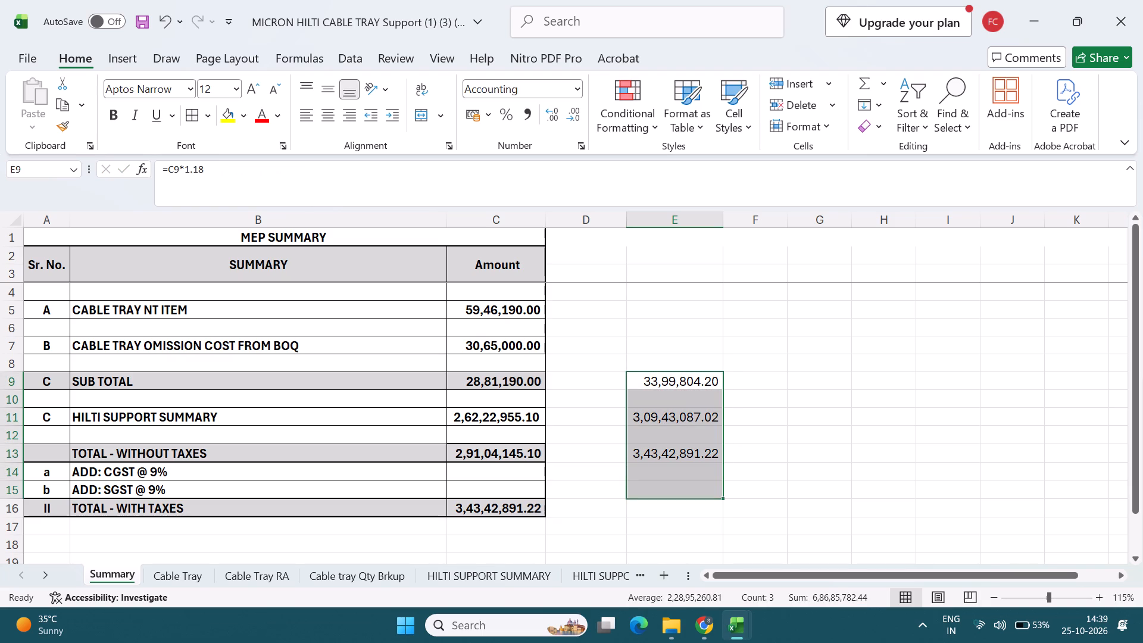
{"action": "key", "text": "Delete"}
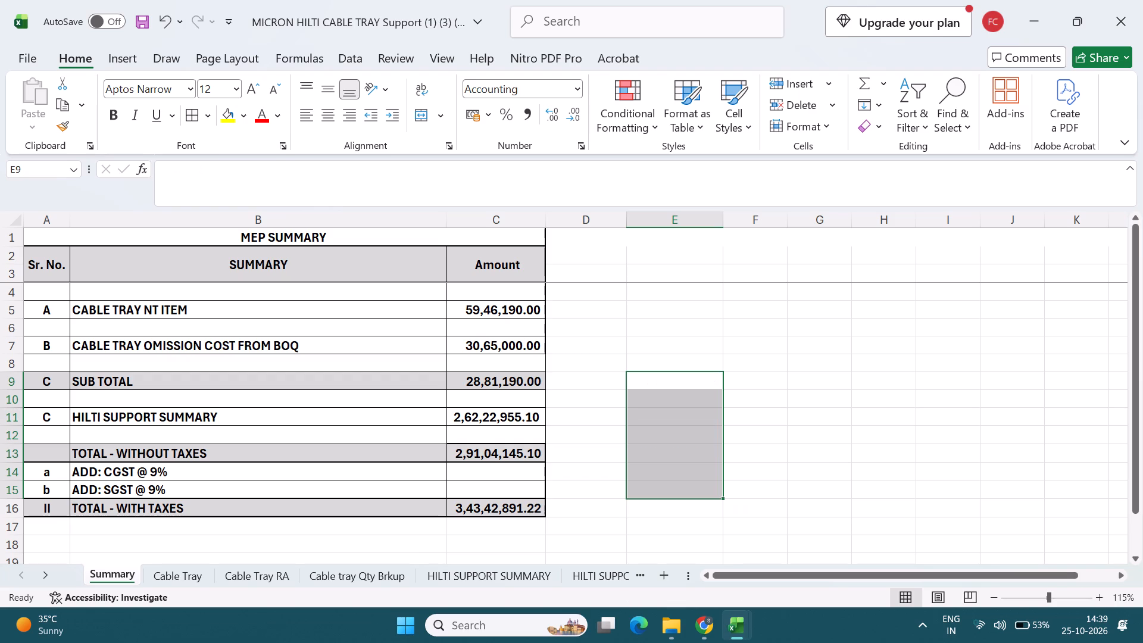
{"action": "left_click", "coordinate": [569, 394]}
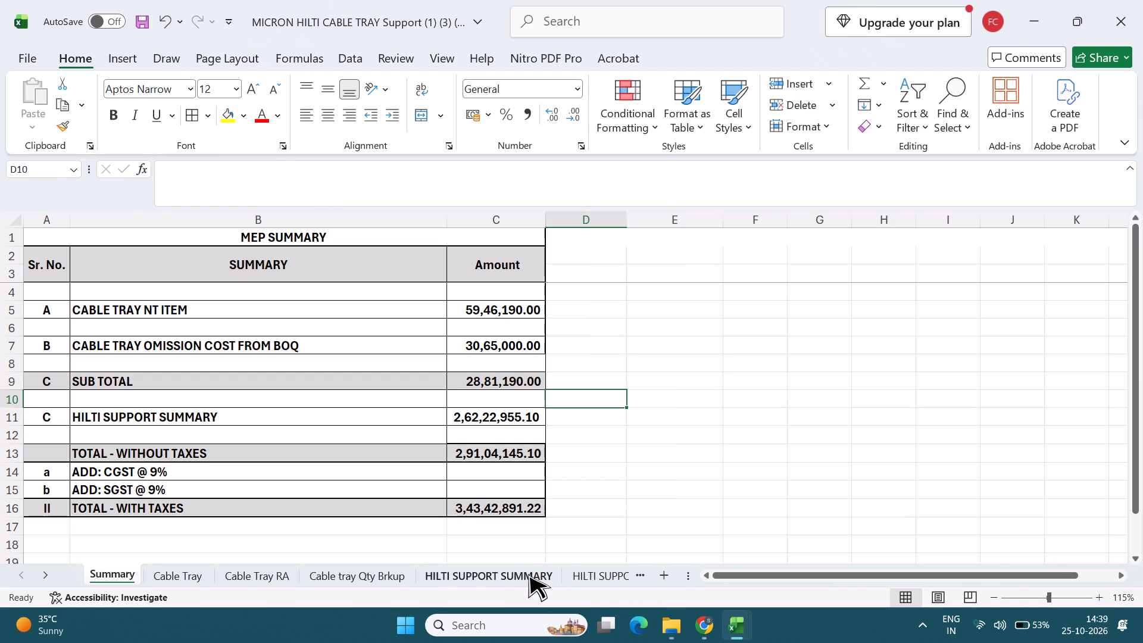
Look over the HILTI SUPPORT RA, HILTI SUPPORT BRK UP, HILTI SUPPORT SUMMARY and Cable Tray RA sheets, ending on Cable Tray.
{"action": "left_click", "coordinate": [568, 572]}
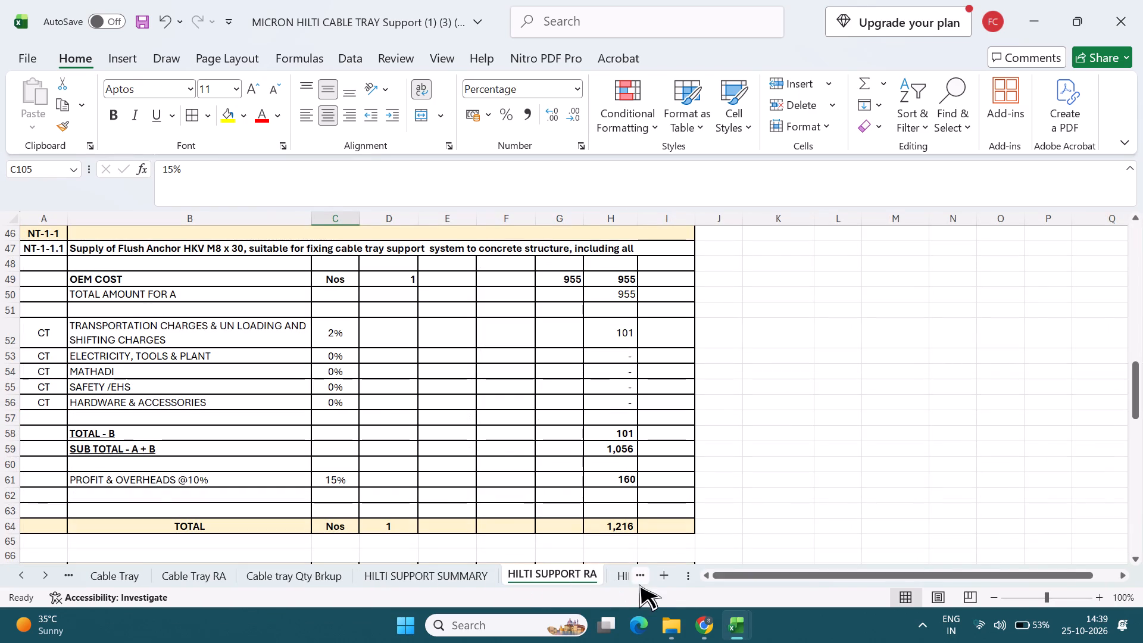
{"action": "left_click", "coordinate": [622, 575]}
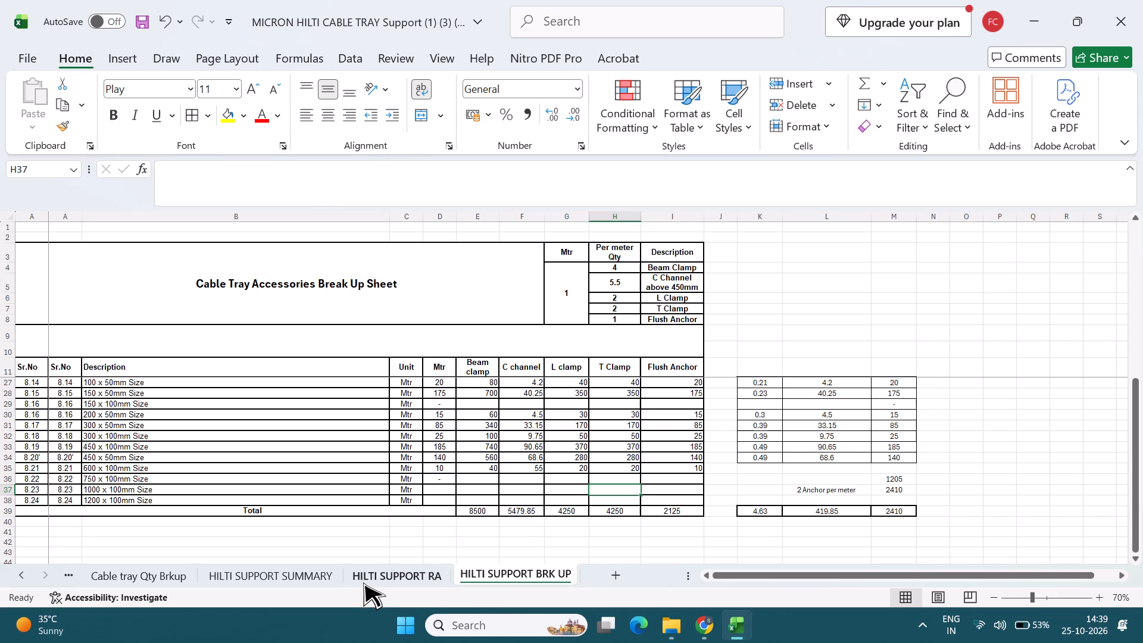
{"action": "left_click", "coordinate": [310, 560]}
{"action": "left_click", "coordinate": [310, 575]}
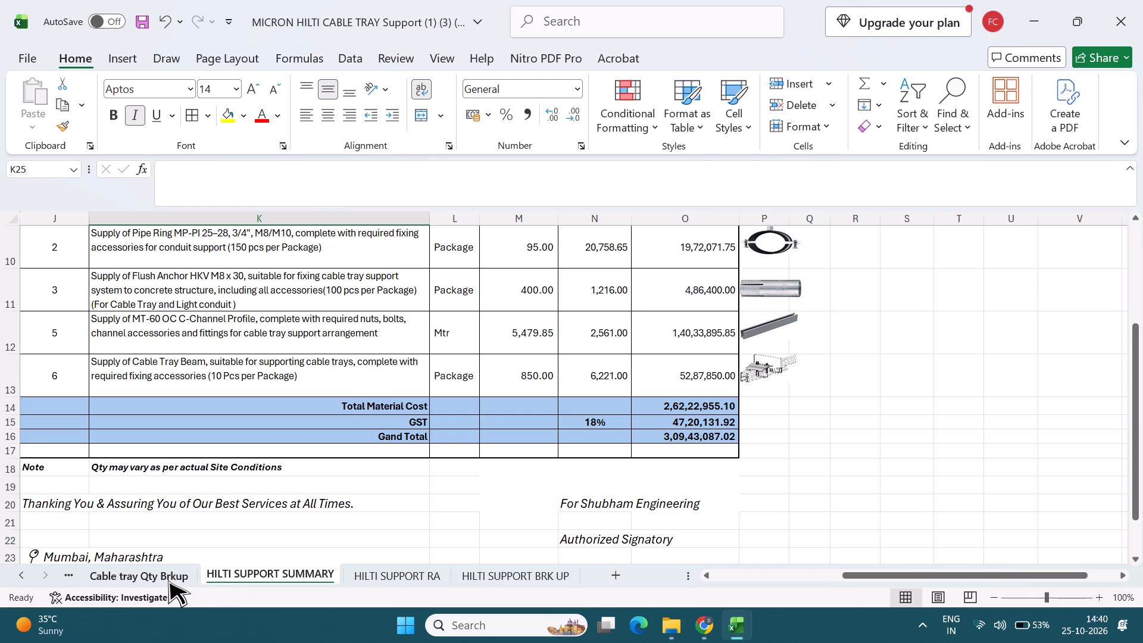
{"action": "triple_click", "coordinate": [63, 580]}
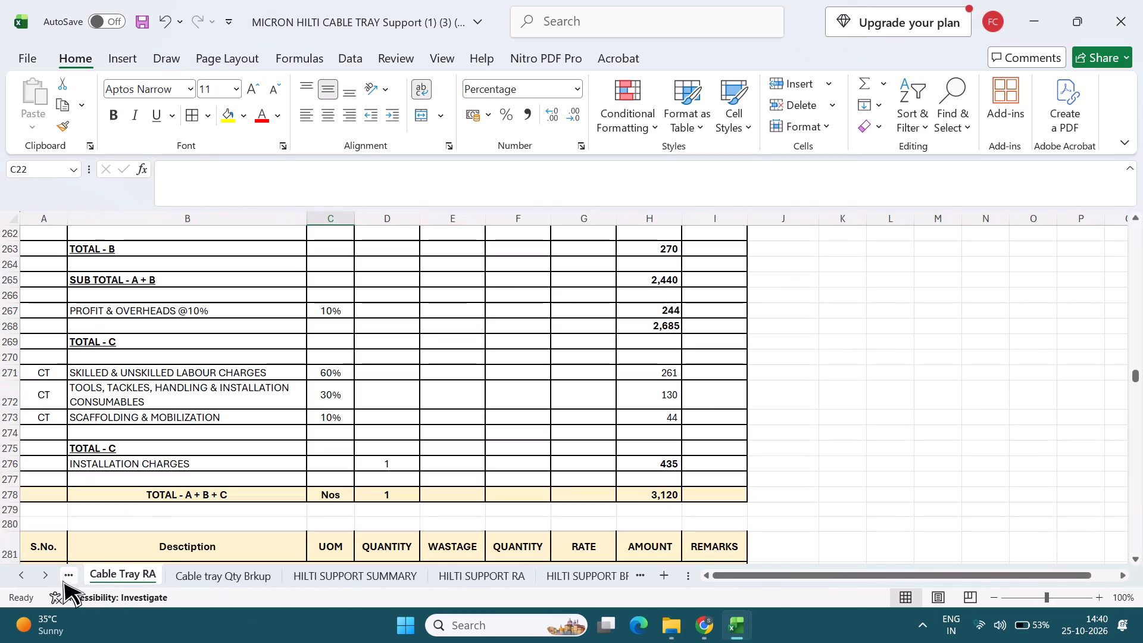
{"action": "left_click", "coordinate": [63, 580]}
{"action": "left_click", "coordinate": [214, 464]}
Save the workbook from the Cable Tray sheet.
{"action": "key", "text": "ctrl+s"}
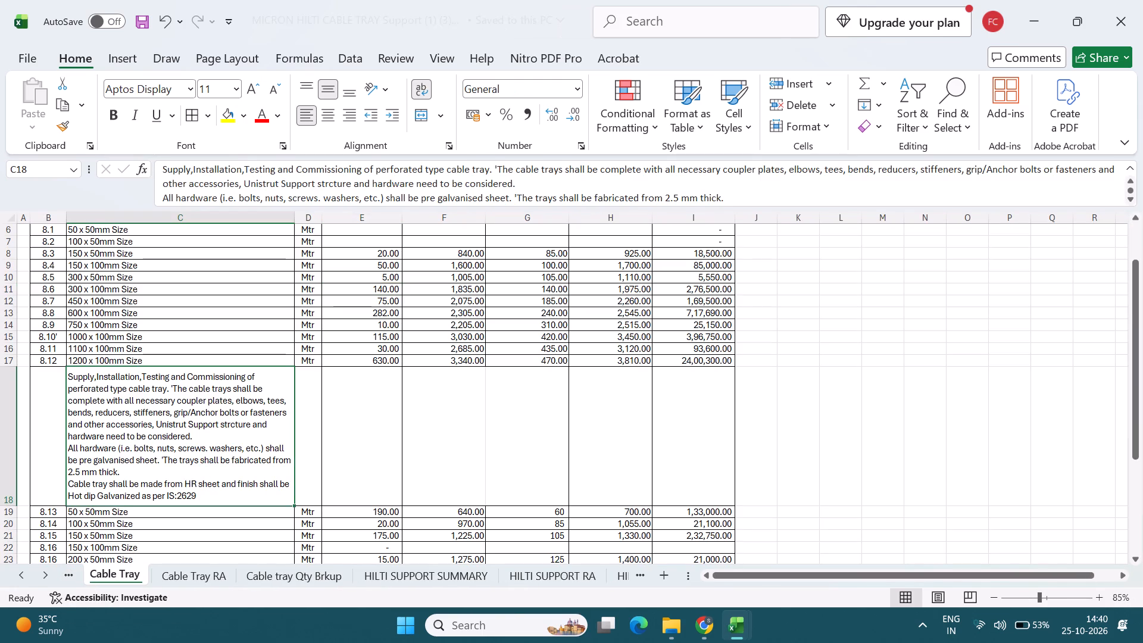
In the Downloads folder, rename the MICRON HILTI CABLE TRAY Support (1) (3) (1) (1) file as FINAL CABLE TRAY WITH OMISSION COST BOQ.
{"action": "key", "text": "alt+Tab"}
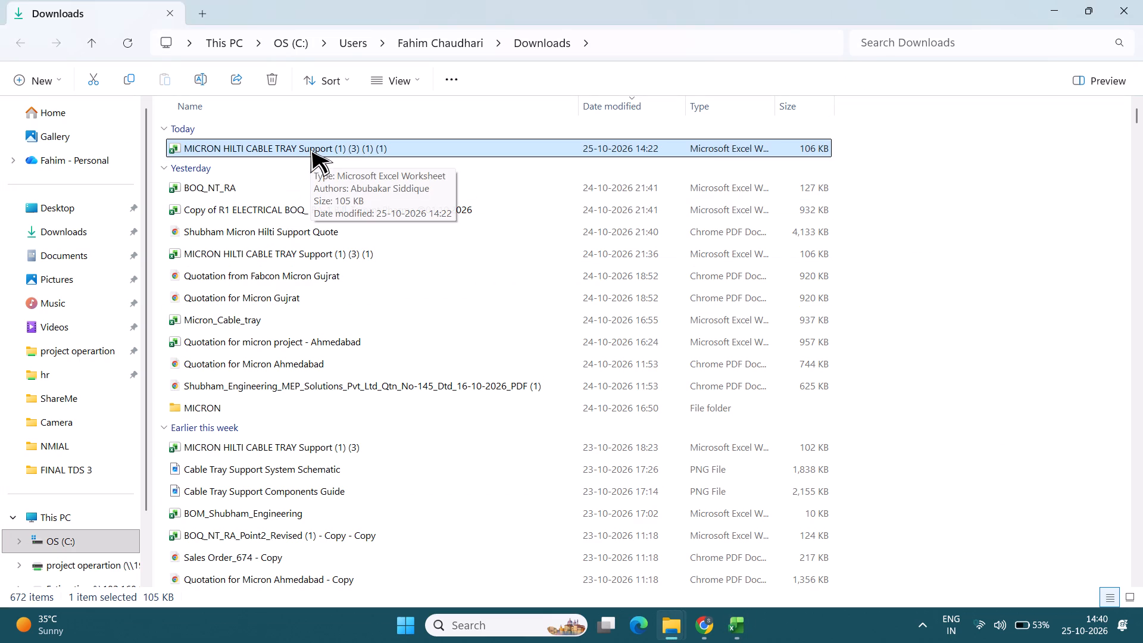
{"action": "key", "text": "F2"}
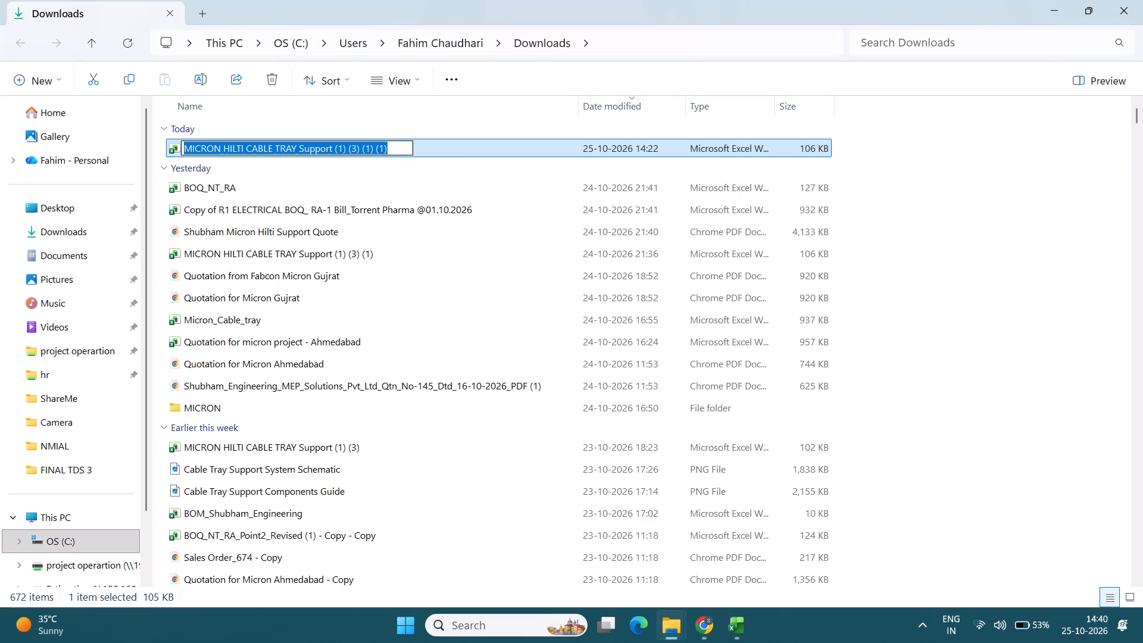
{"action": "type", "text": "Fian;;"}
{"action": "key", "text": "BackSpace"}
{"action": "key", "text": "BackSpace"}
{"action": "key", "text": "BackSpace"}
{"action": "key", "text": "BackSpace"}
{"action": "key", "text": "BackSpace"}
{"action": "type", "text": "IB"}
{"action": "key", "text": "shift+BackSpace"}
{"action": "type", "text": "NAL"}
{"action": "key", "text": "space"}
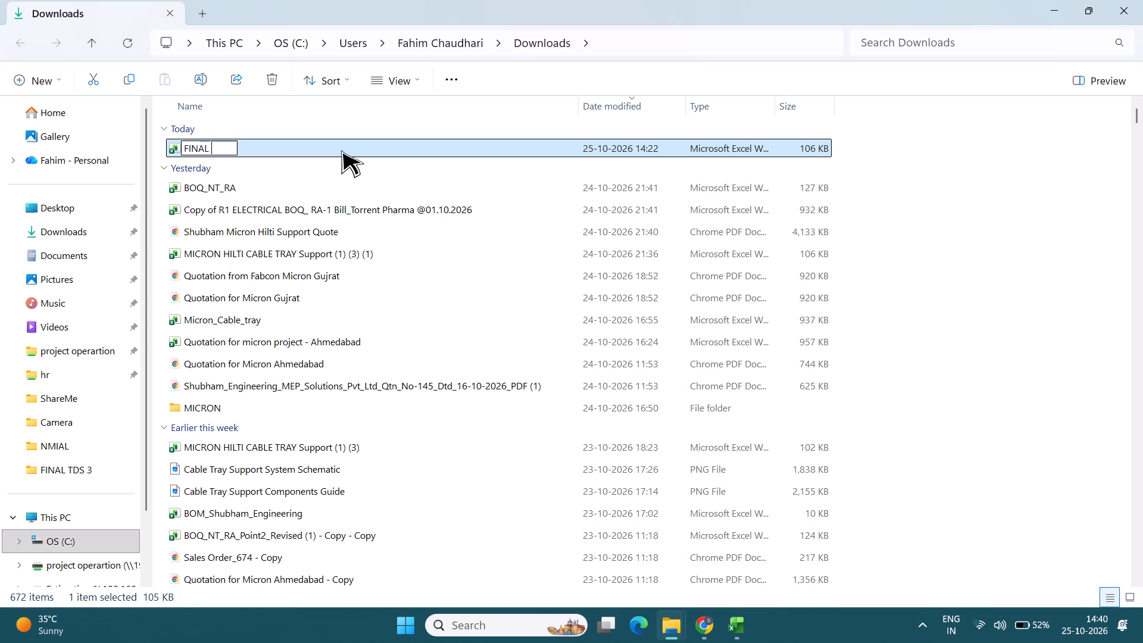
{"action": "type", "text": "CABE"}
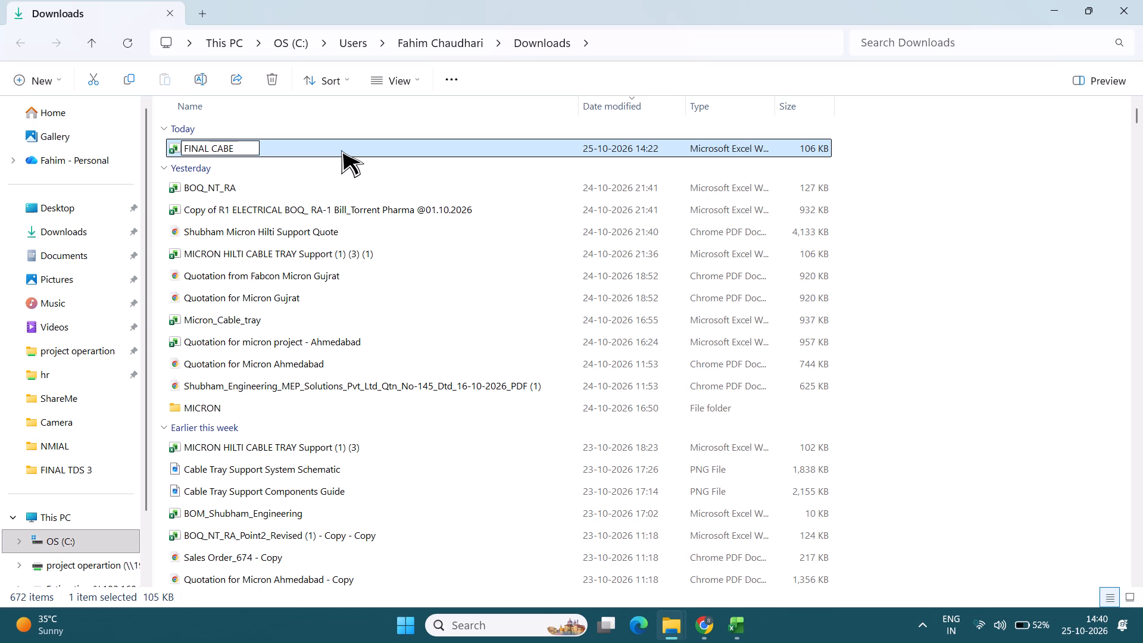
{"action": "key", "text": "shift+BackSpace"}
{"action": "type", "text": "LE TRAY"}
{"action": "key", "text": "space"}
{"action": "type", "text": "WITH OISSI"}
{"action": "key", "text": "shift+BackSpace"}
{"action": "key", "text": "shift+BackSpace"}
{"action": "key", "text": "shift+BackSpace"}
{"action": "key", "text": "shift+BackSpace"}
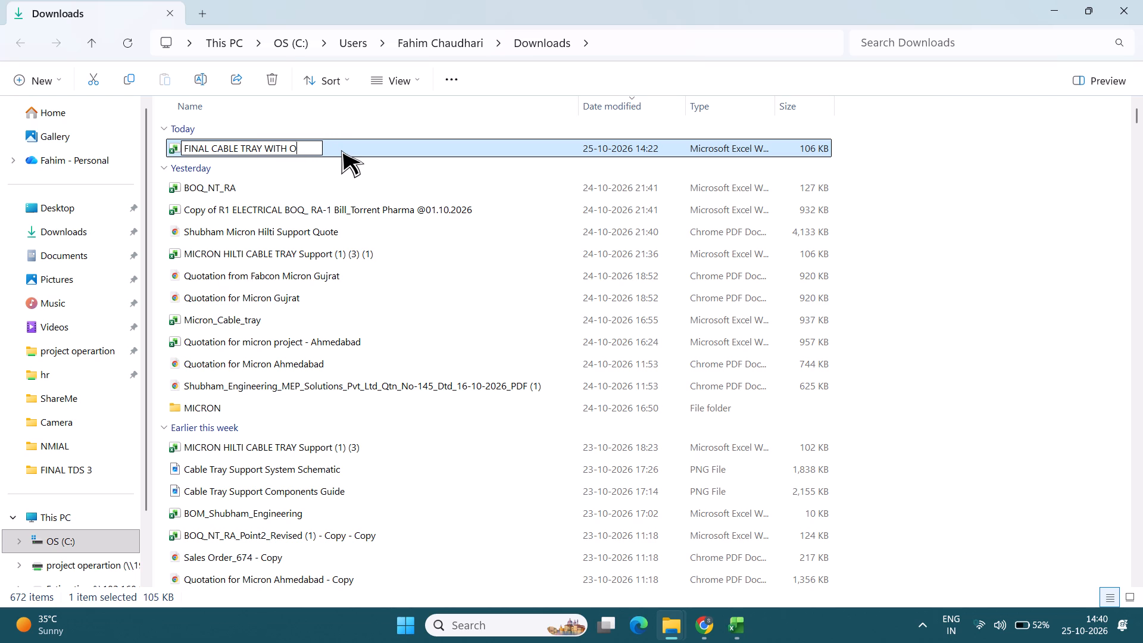
{"action": "type", "text": "MISSION COST"}
{"action": "key", "text": "space"}
{"action": "type", "text": "BOQ"}
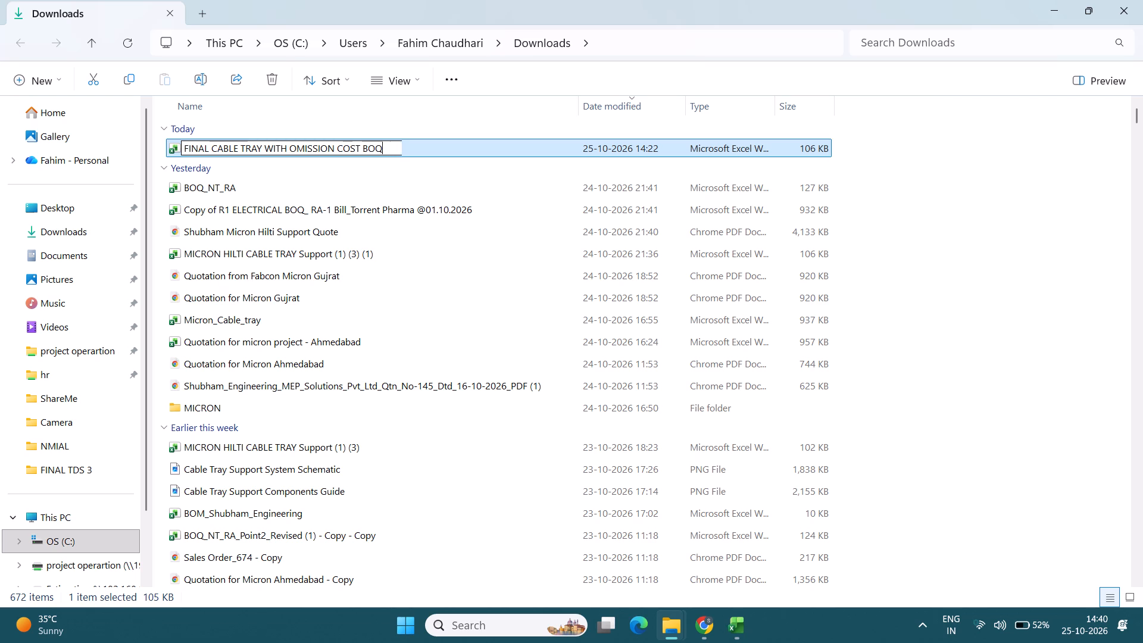
{"action": "left_click", "coordinate": [1050, 260]}
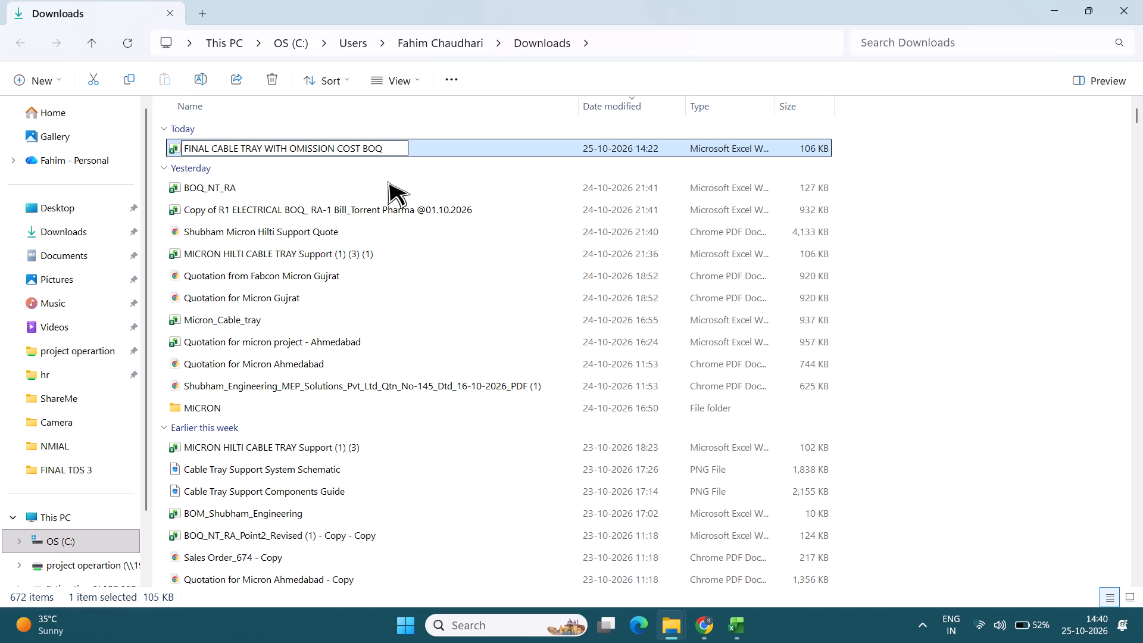
Close the open MICRON HILTI CABLE TRAY Support workbook and complete the pending file rename in Downloads.
{"action": "key", "text": "alt+Tab"}
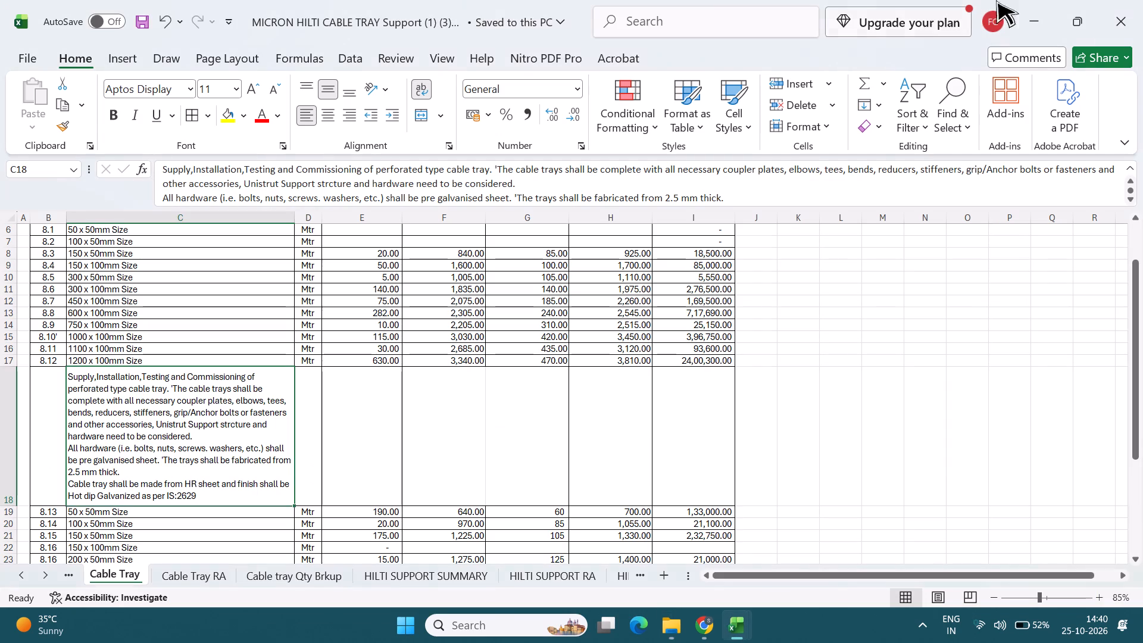
{"action": "left_click", "coordinate": [1142, 13]}
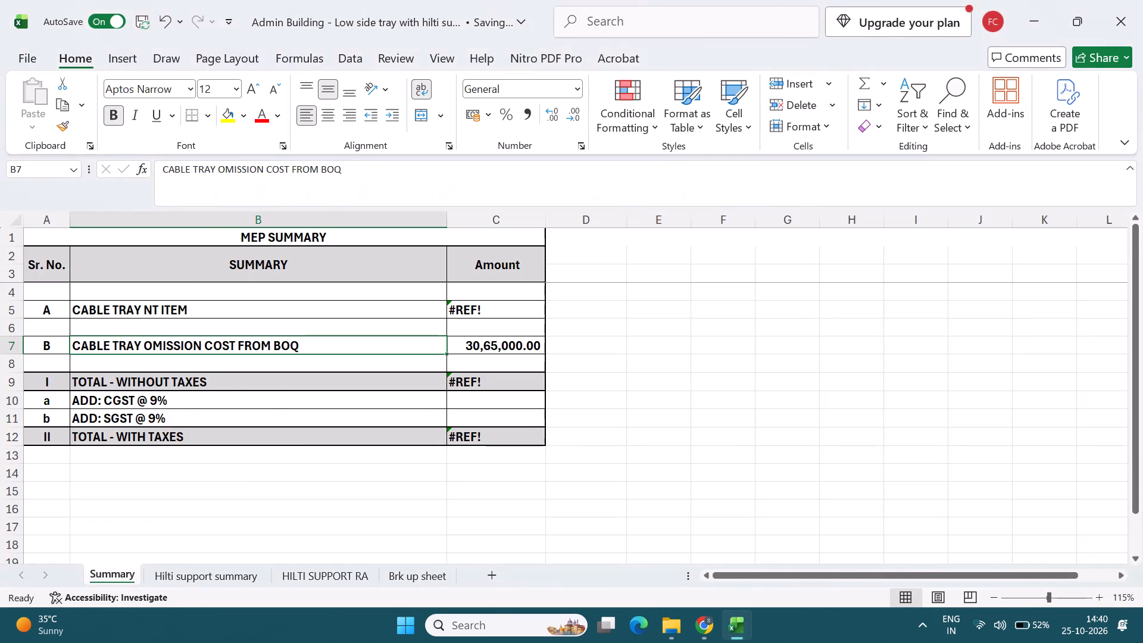
{"action": "key", "text": "alt+Tab"}
{"action": "left_click", "coordinate": [643, 384]}
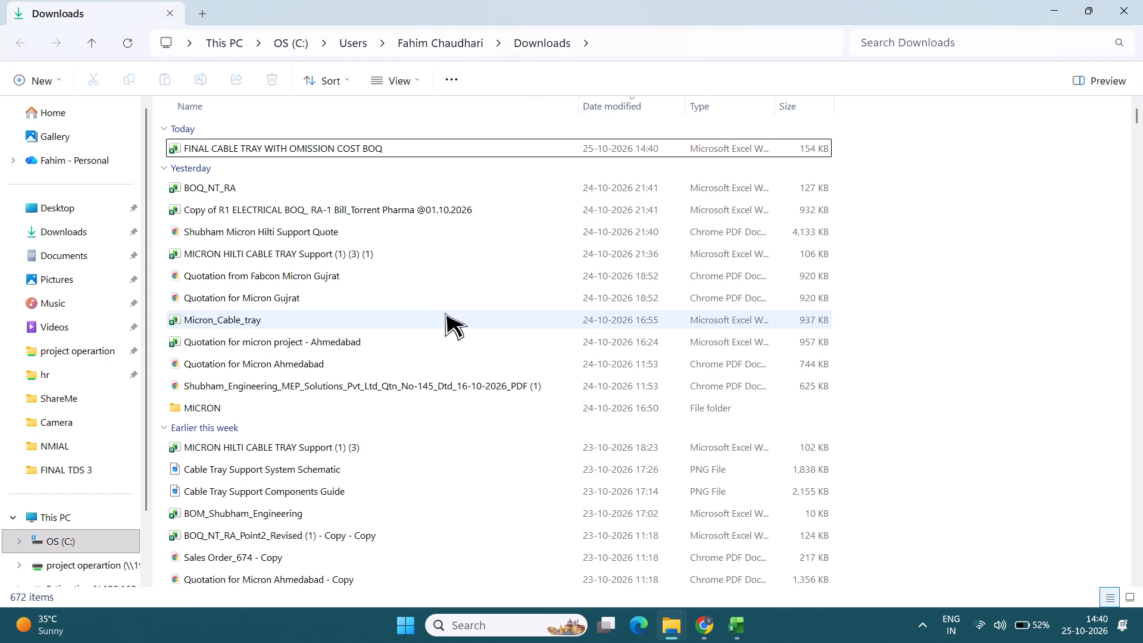
{"action": "left_click", "coordinate": [1007, 272]}
Copy FINAL CABLE TRAY WITH OMISSION COST BOQ from Downloads into the MICRON folder on the Estimation (Z:) drive.
{"action": "left_click", "coordinate": [290, 151]}
{"action": "key", "text": "ctrl+c"}
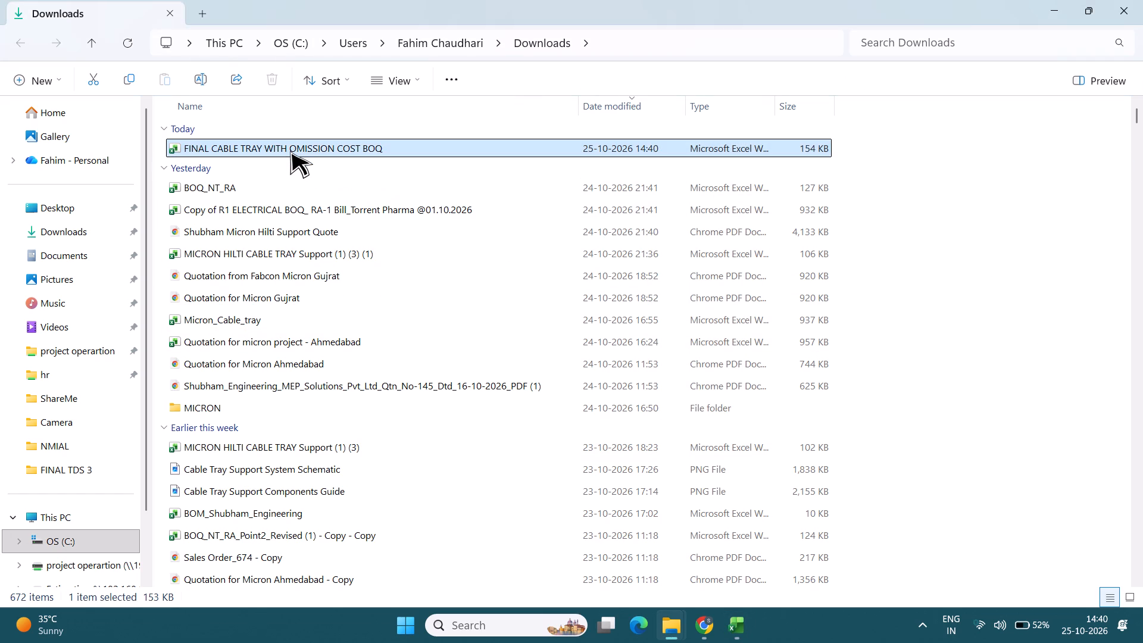
{"action": "scroll", "coordinate": [76, 509], "scroll_direction": "down", "scroll_amount": 1}
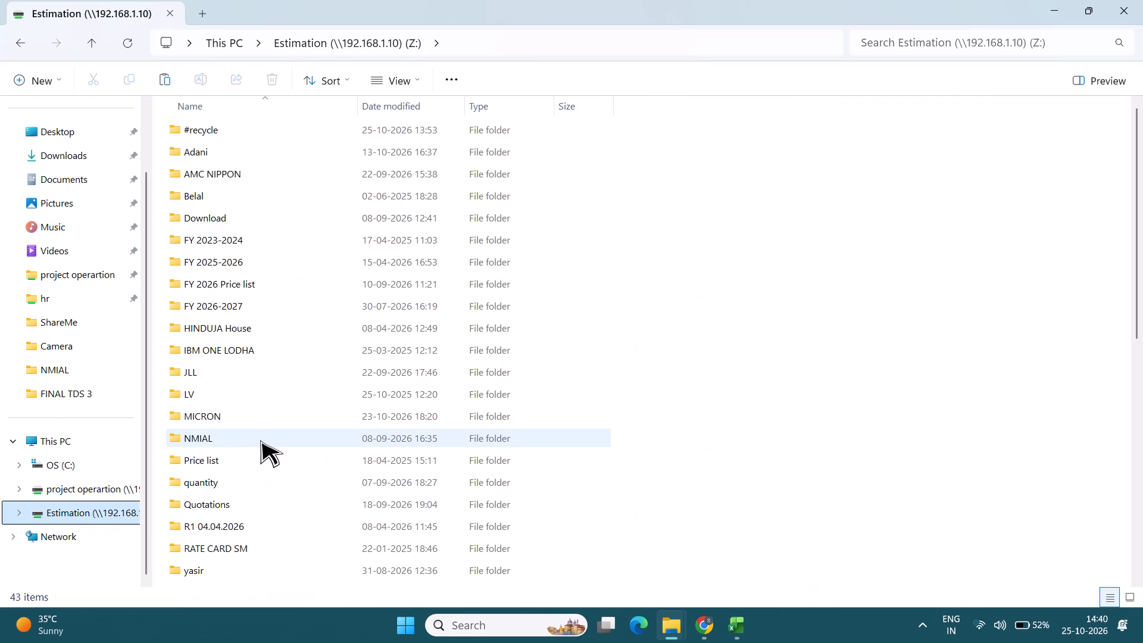
{"action": "left_click", "coordinate": [268, 426]}
{"action": "double_click", "coordinate": [275, 416]}
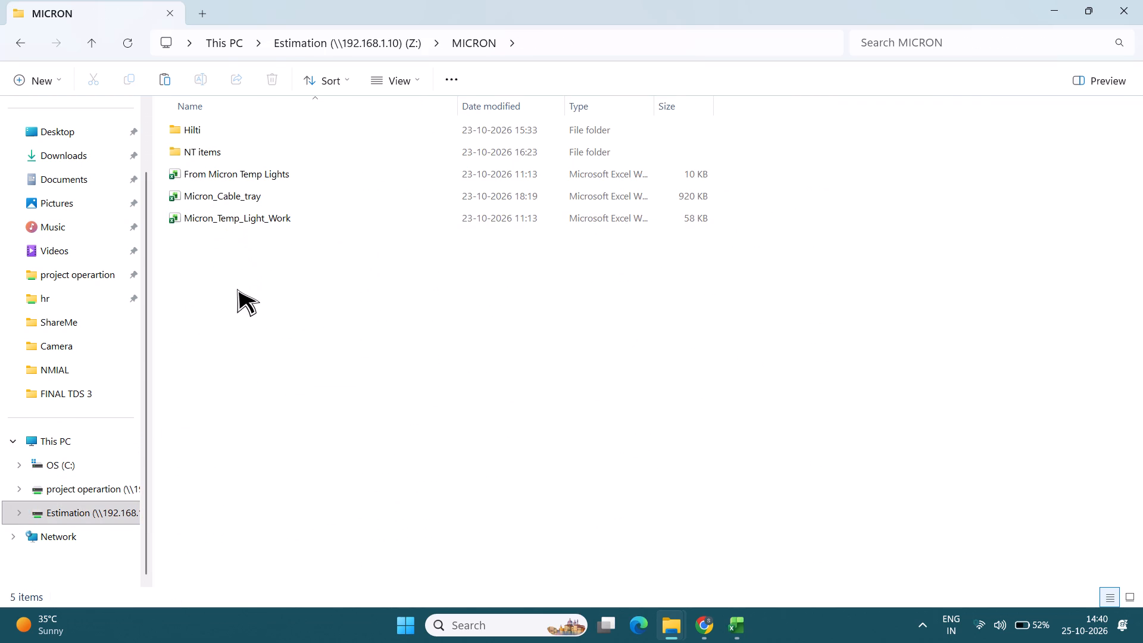
{"action": "left_click", "coordinate": [252, 304]}
{"action": "key", "text": "ctrl+v"}
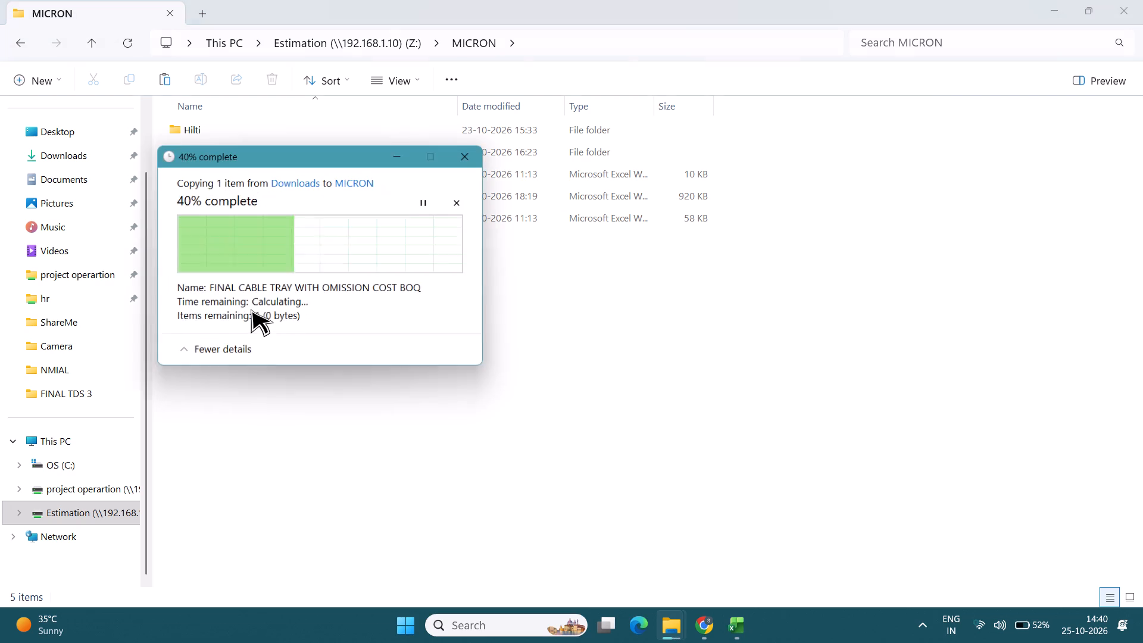
{"action": "left_click", "coordinate": [257, 307]}
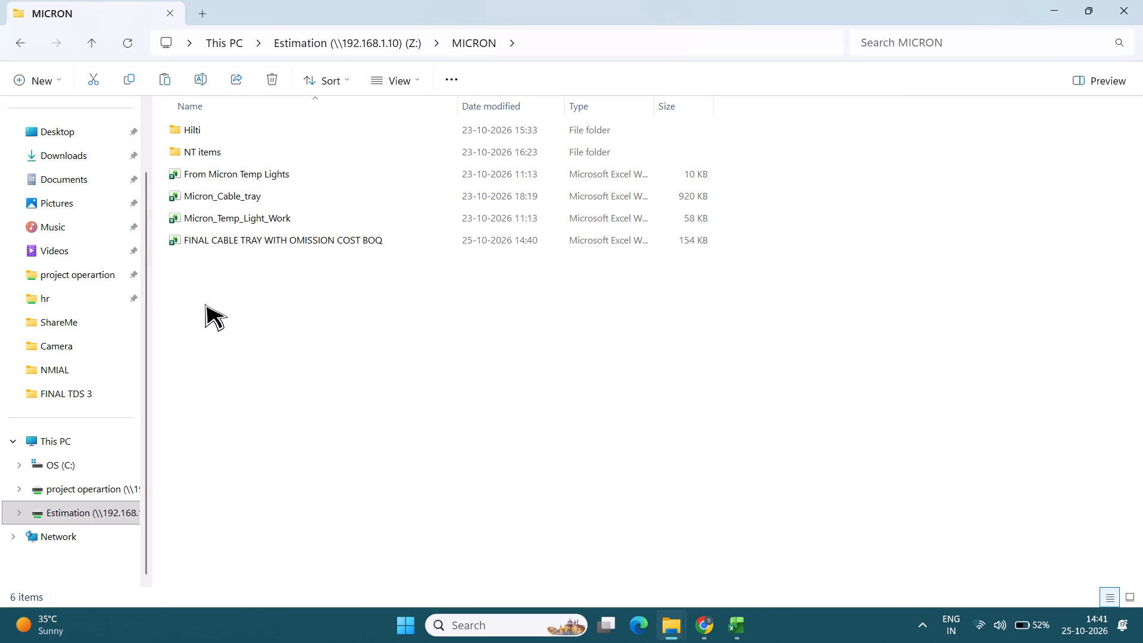
Look over the Hilti support summary, HILTI SUPPORT RA and Brk up sheet tabs of the Admin Building low side tray workbook.
{"action": "key", "text": "alt+Tab"}
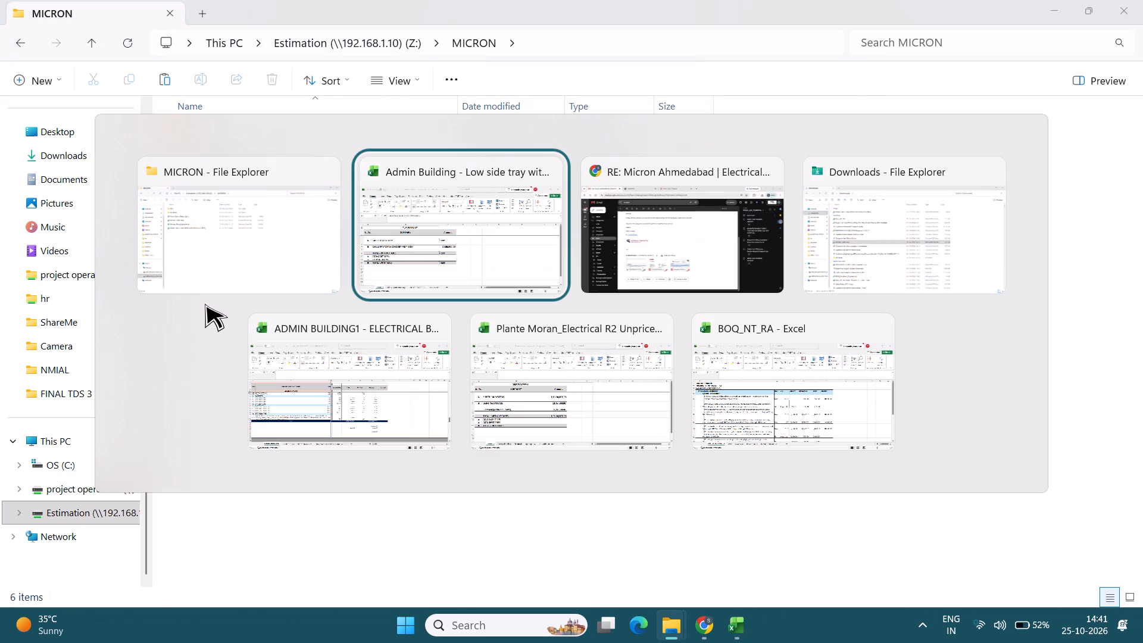
{"action": "left_click", "coordinate": [205, 579]}
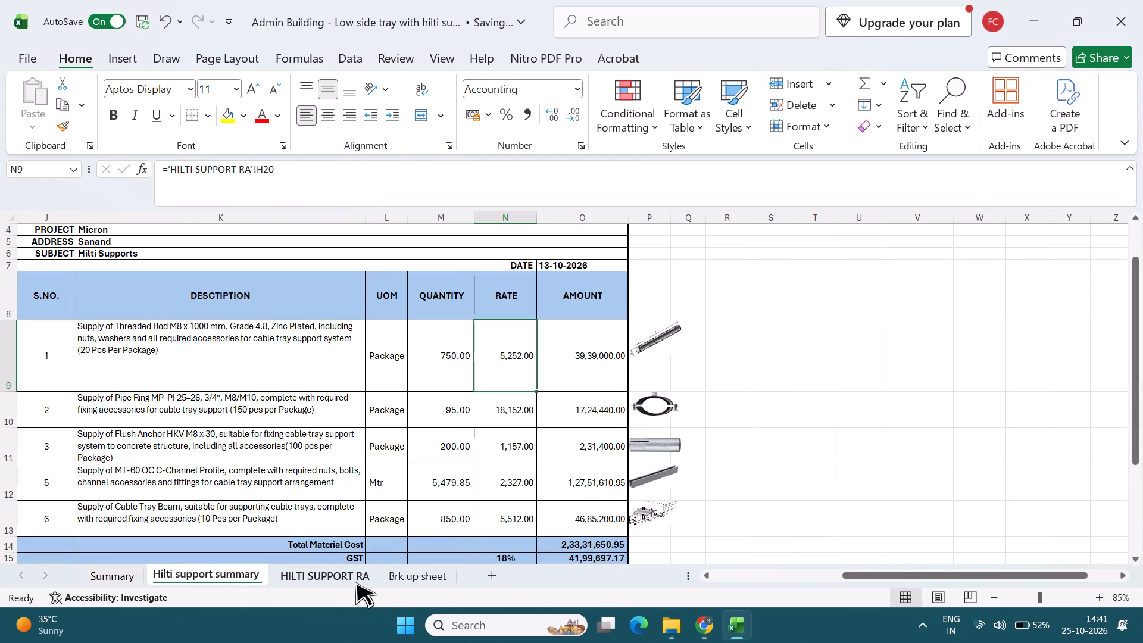
{"action": "left_click", "coordinate": [355, 581]}
{"action": "left_click", "coordinate": [398, 576]}
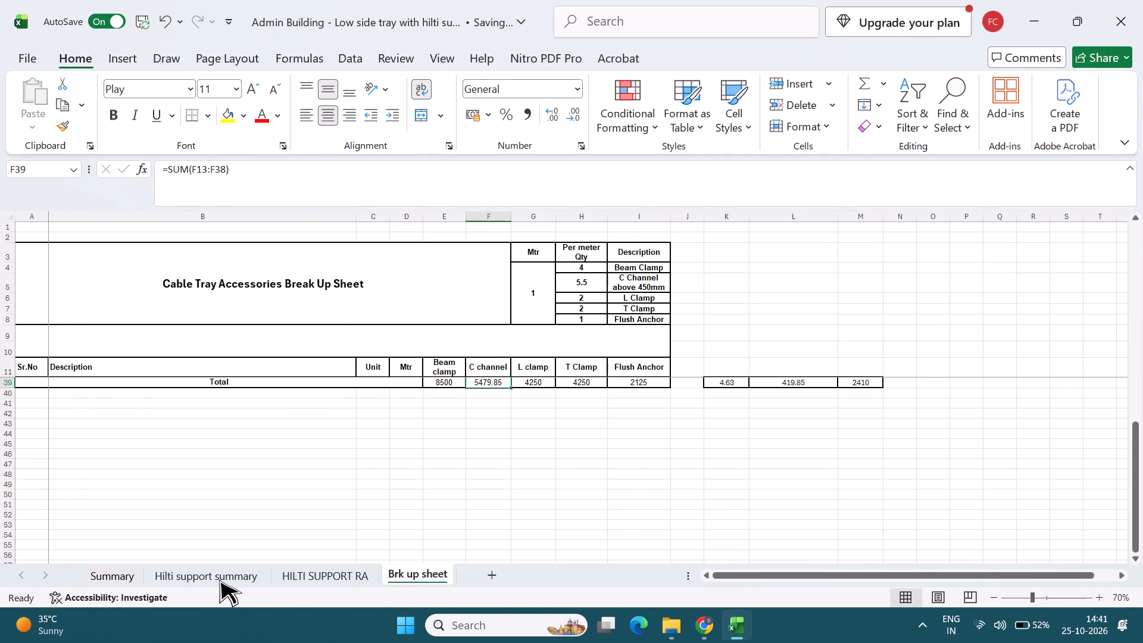
{"action": "left_click", "coordinate": [219, 579]}
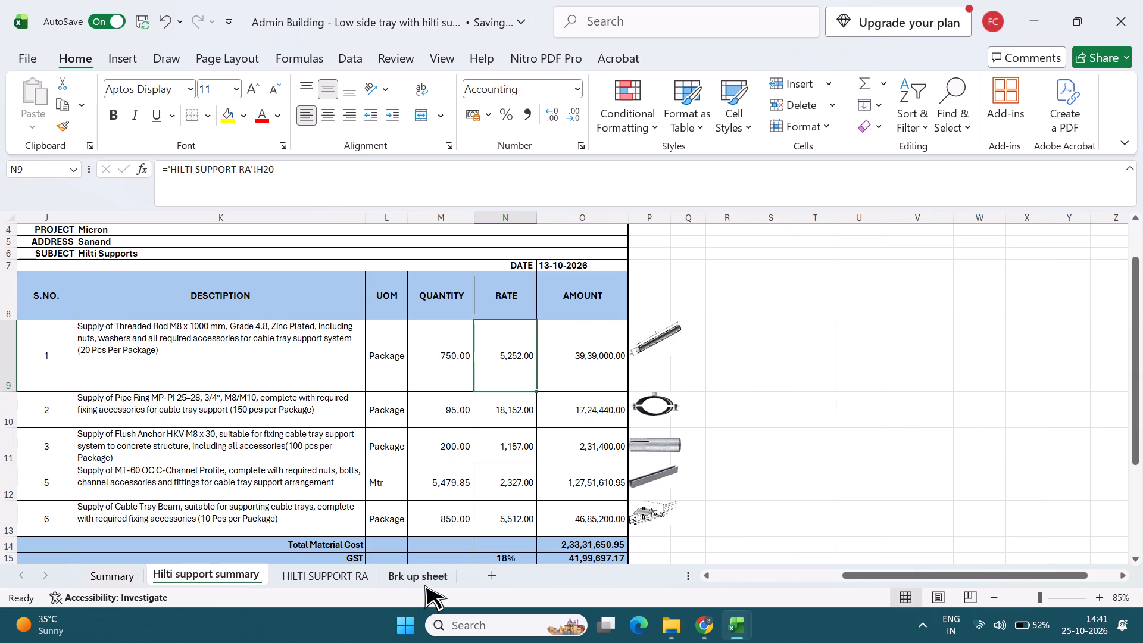
{"action": "left_click", "coordinate": [424, 585]}
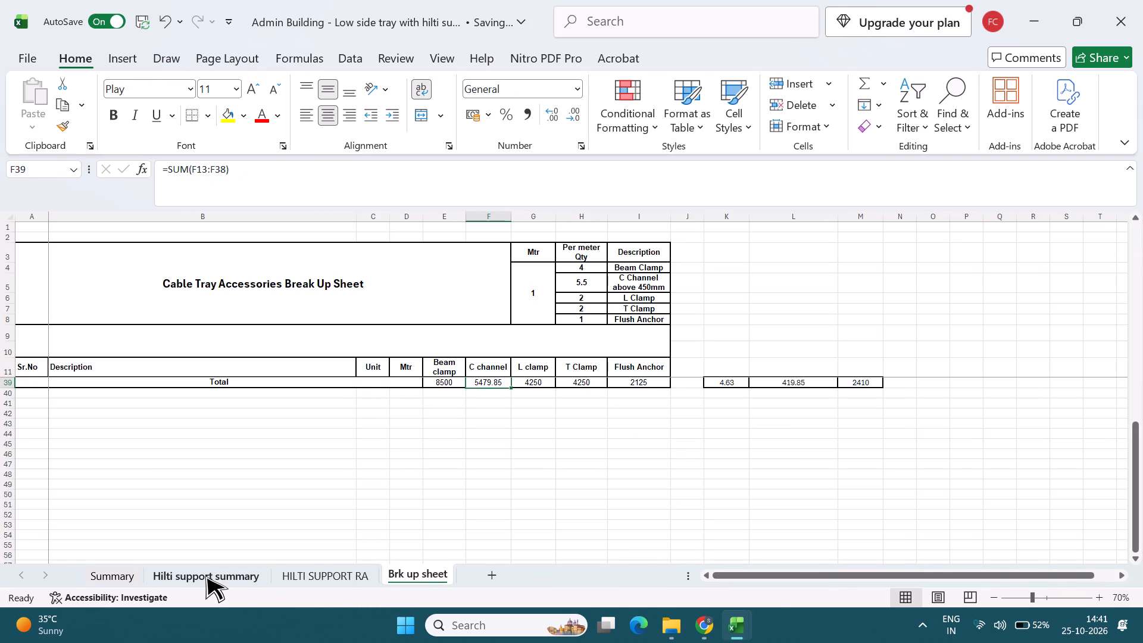
{"action": "scroll", "coordinate": [267, 424], "scroll_direction": "up", "scroll_amount": 12}
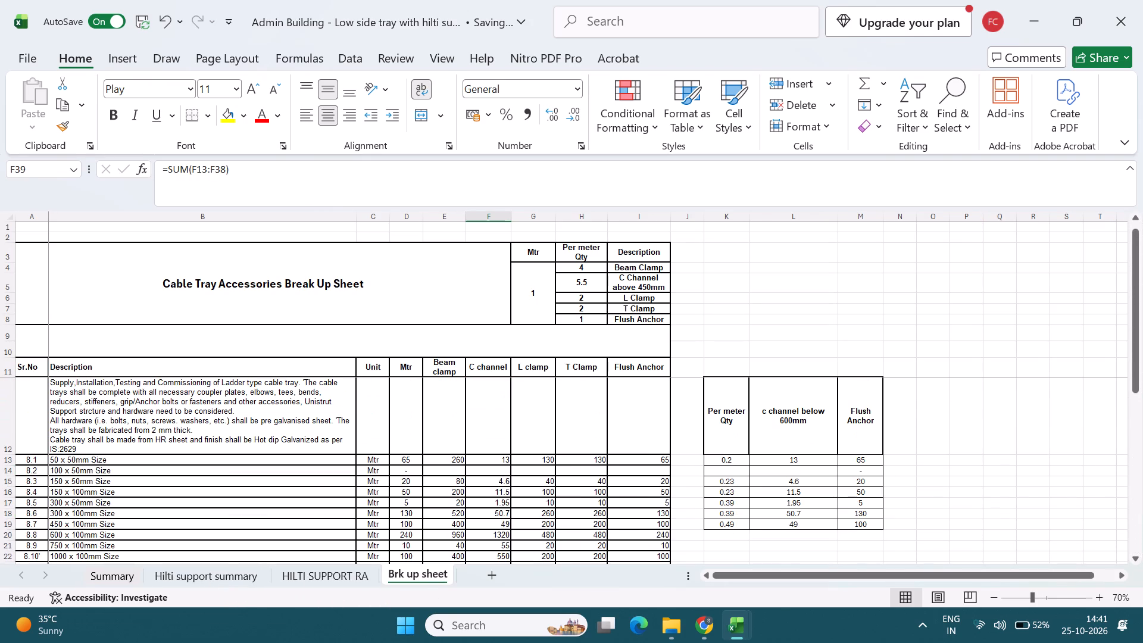
{"action": "scroll", "coordinate": [268, 438], "scroll_direction": "up", "scroll_amount": 2}
{"action": "left_click", "coordinate": [220, 583]}
{"action": "left_click", "coordinate": [117, 592]}
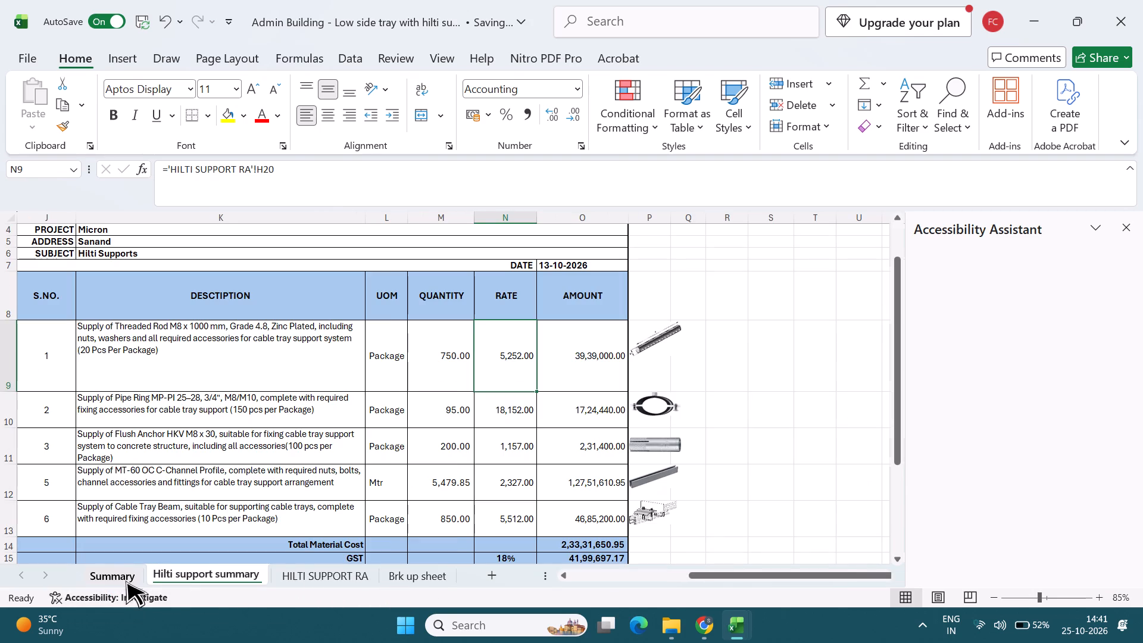
{"action": "left_click", "coordinate": [1127, 226]}
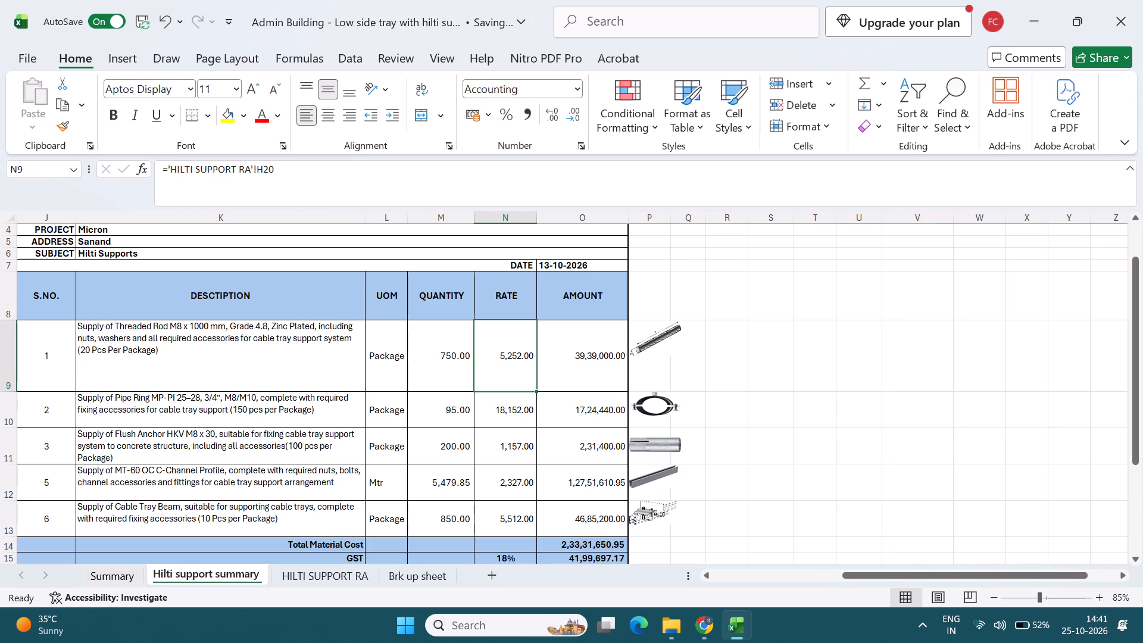
Close the Admin Building low side tray workbook.
{"action": "left_click", "coordinate": [1142, 0]}
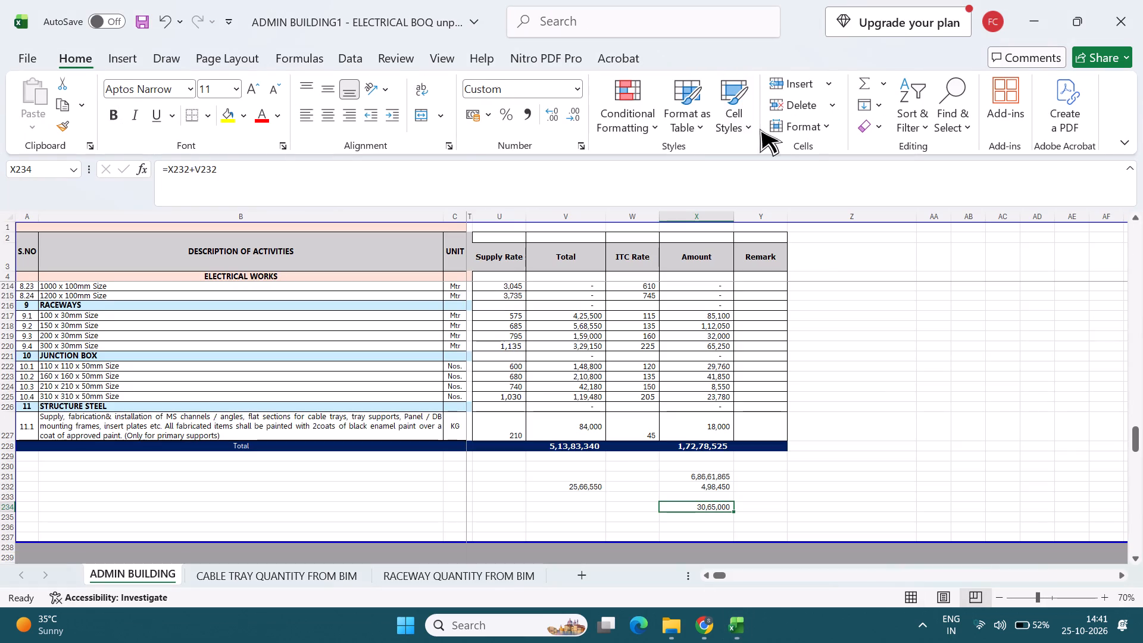
Switch to the BOQ_NT_RA workbook and look at its WASHROOM WORK sheet.
{"action": "key", "text": "alt+Tab"}
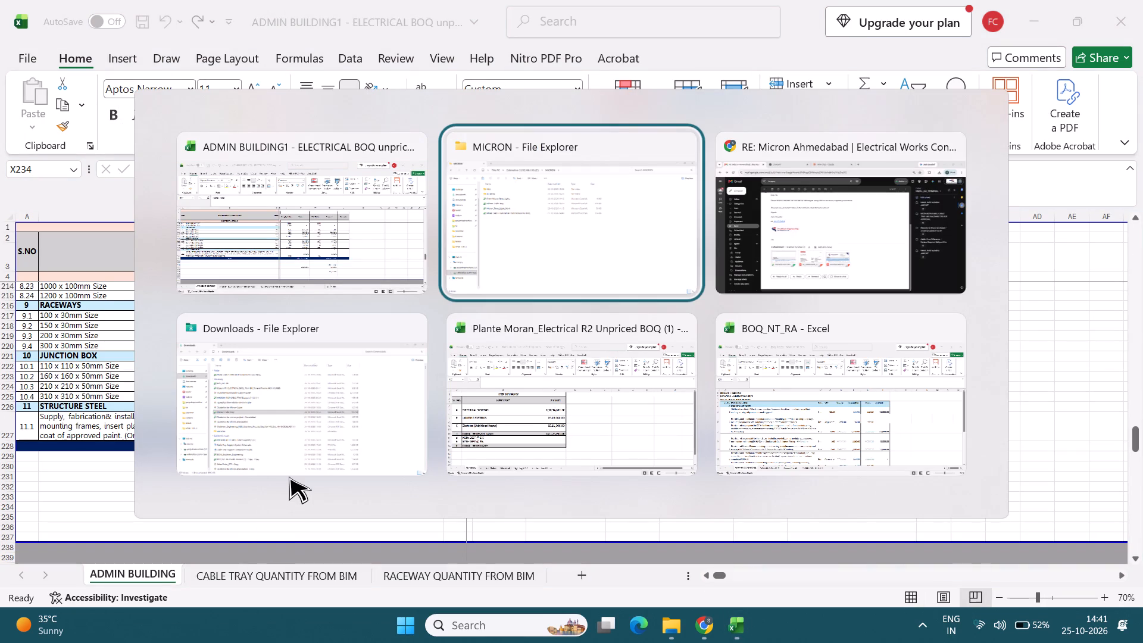
{"action": "key", "text": "alt+Tab"}
{"action": "key", "text": "alt+Tab"}
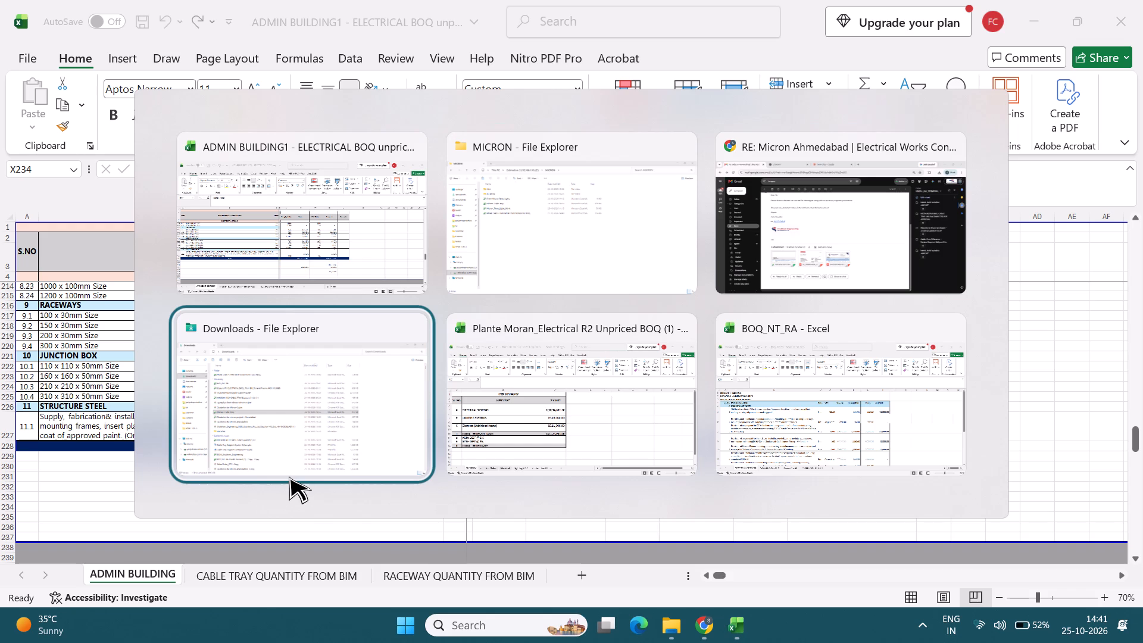
{"action": "key", "text": "alt+Tab"}
{"action": "key", "text": "alt+Tab"}
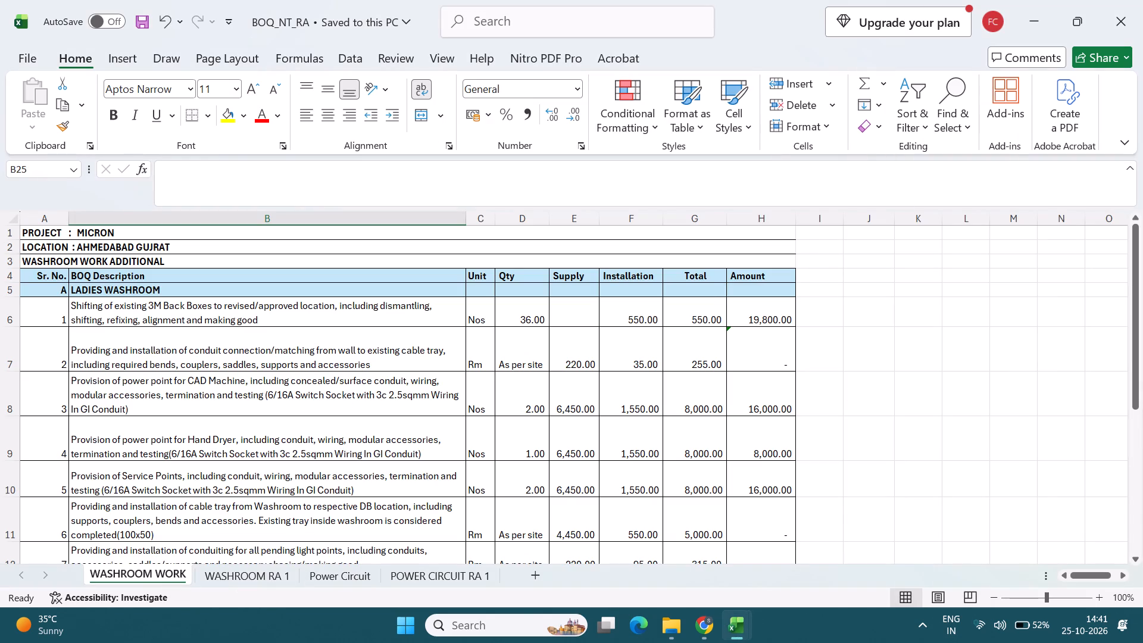
{"action": "scroll", "coordinate": [222, 492], "scroll_direction": "up", "scroll_amount": 5}
Open Micron_Cable_tray from the MICRON folder on the Estimation drive, enable editing and look over its Cable Tray quotation.
{"action": "key", "text": "alt+Tab"}
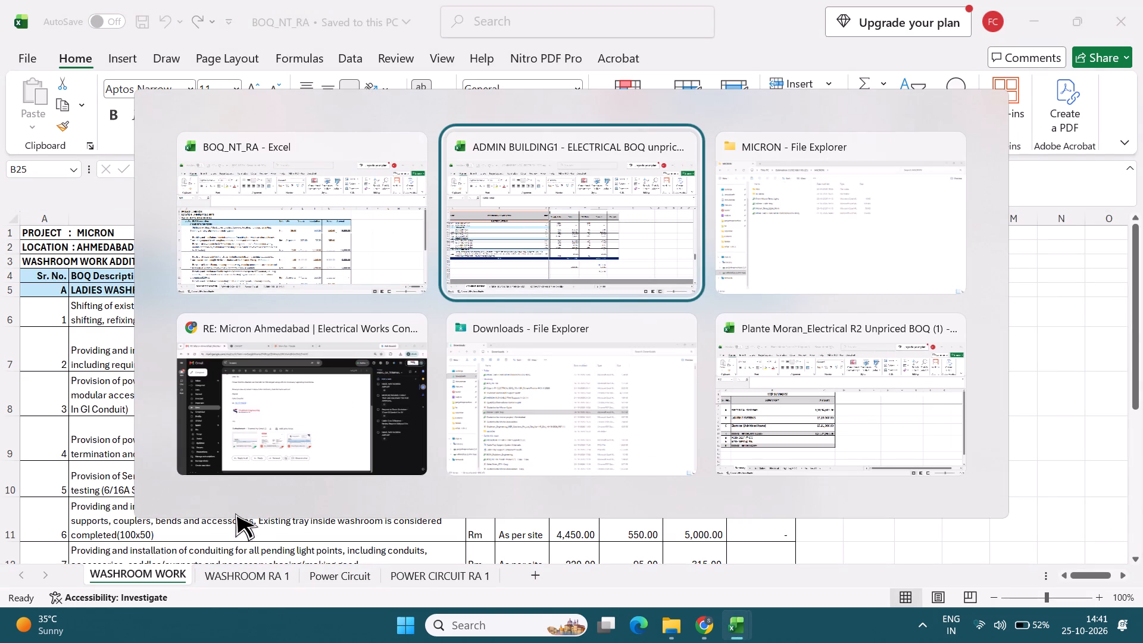
{"action": "key", "text": "alt+Tab"}
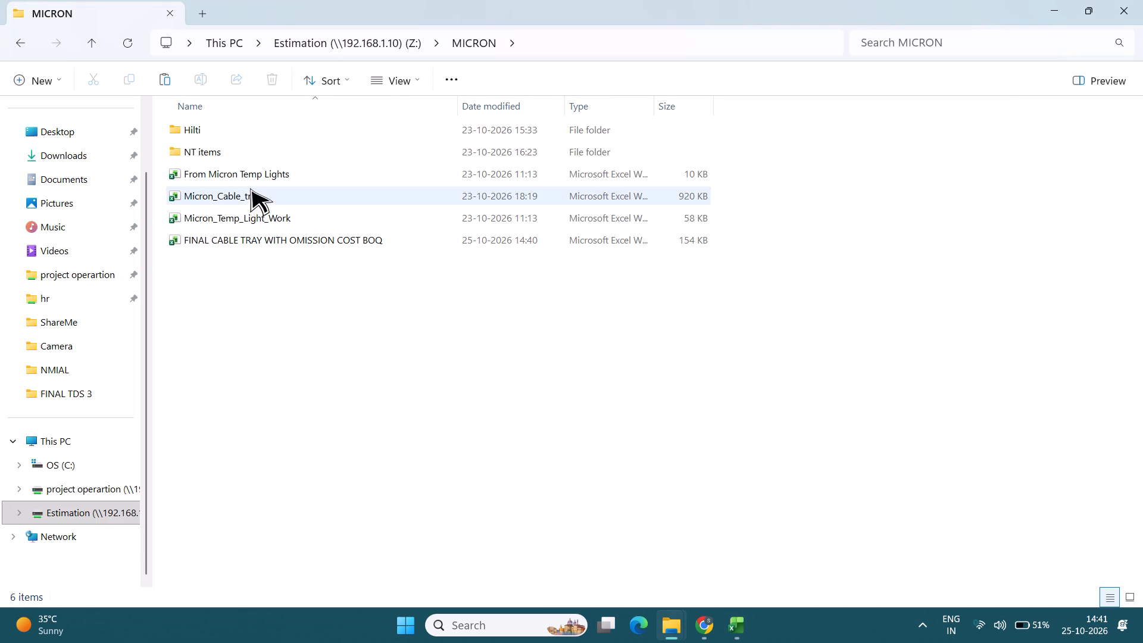
{"action": "double_click", "coordinate": [285, 195]}
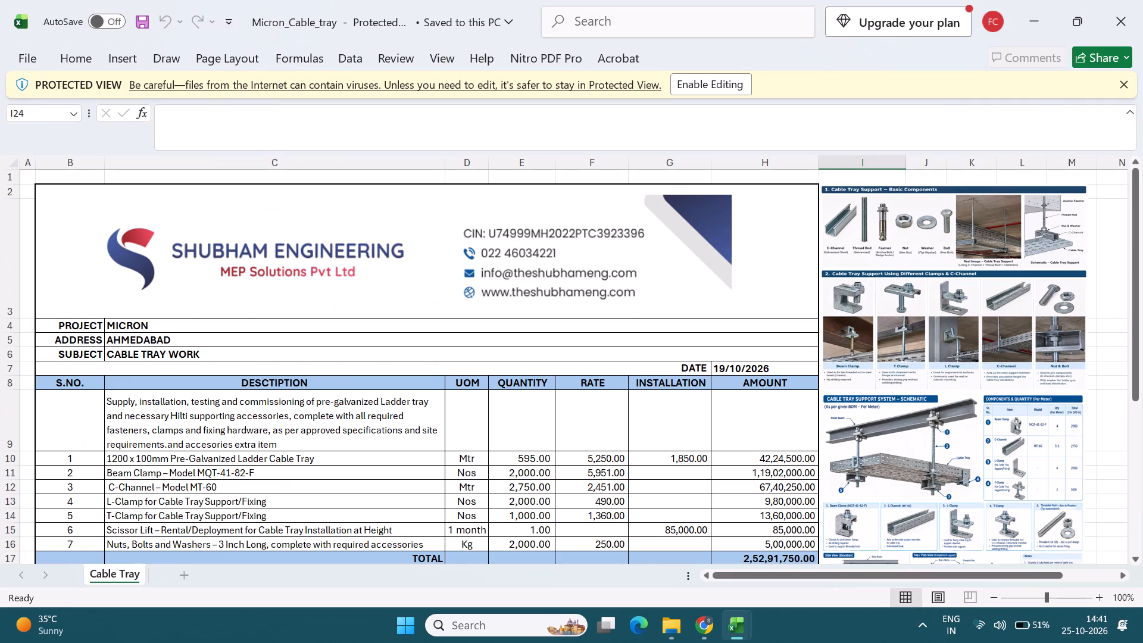
{"action": "left_click", "coordinate": [742, 78]}
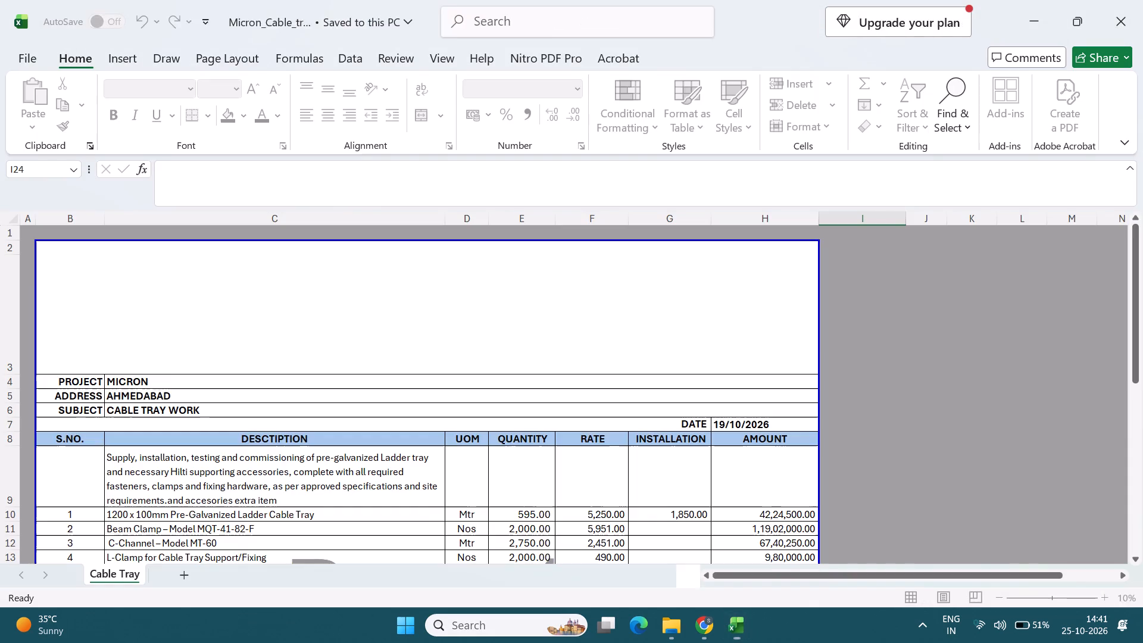
{"action": "scroll", "coordinate": [310, 436], "scroll_direction": "down", "scroll_amount": 3}
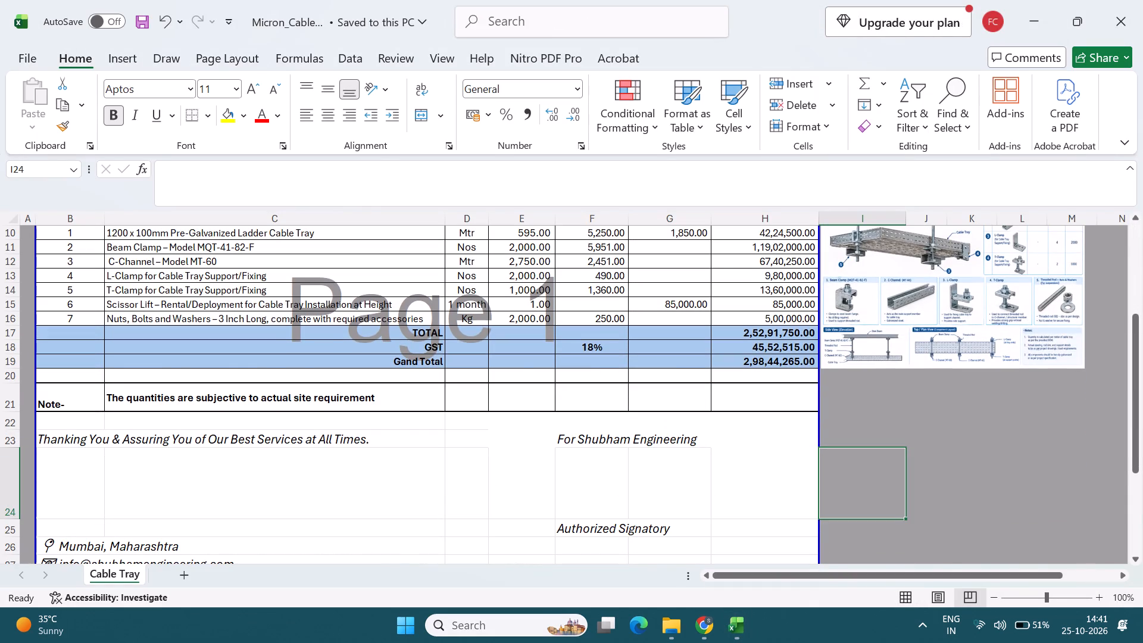
{"action": "scroll", "coordinate": [310, 436], "scroll_direction": "up", "scroll_amount": 6}
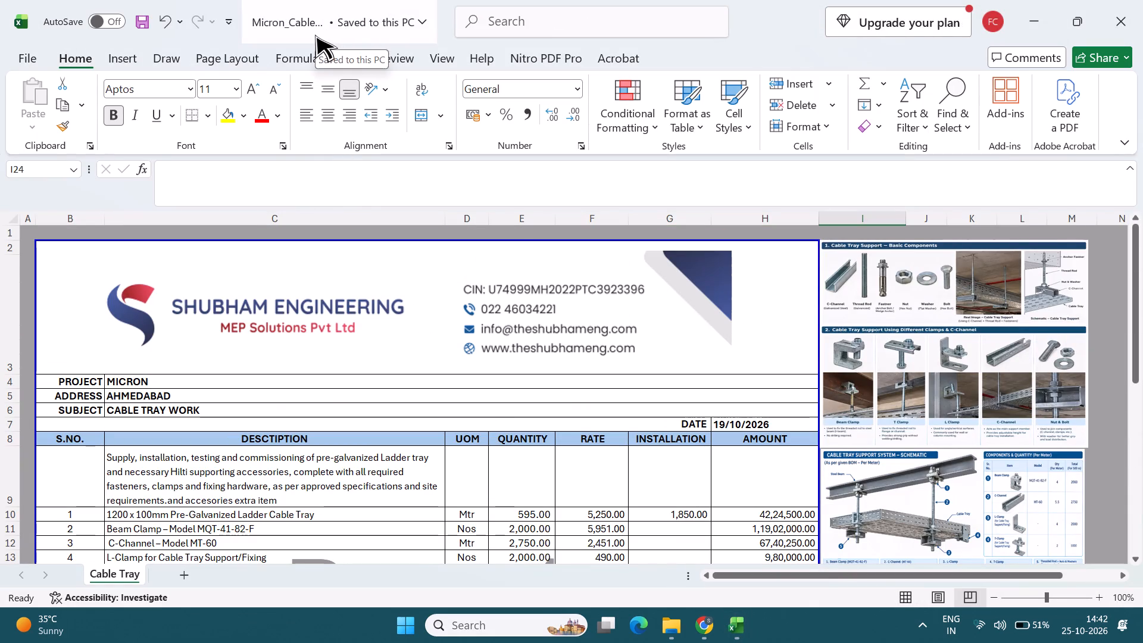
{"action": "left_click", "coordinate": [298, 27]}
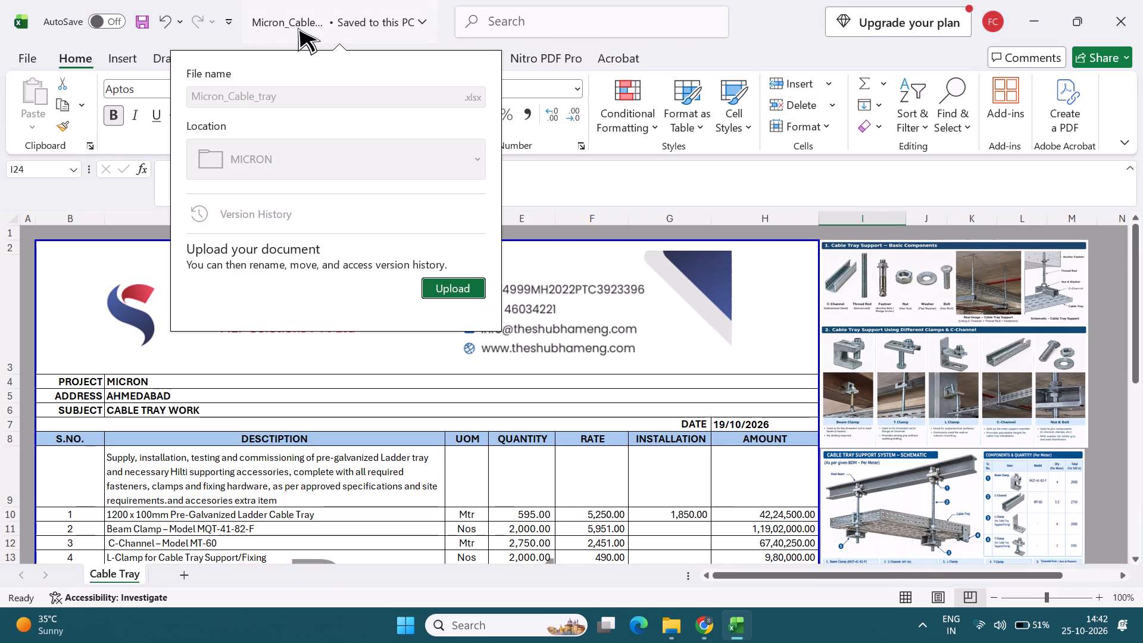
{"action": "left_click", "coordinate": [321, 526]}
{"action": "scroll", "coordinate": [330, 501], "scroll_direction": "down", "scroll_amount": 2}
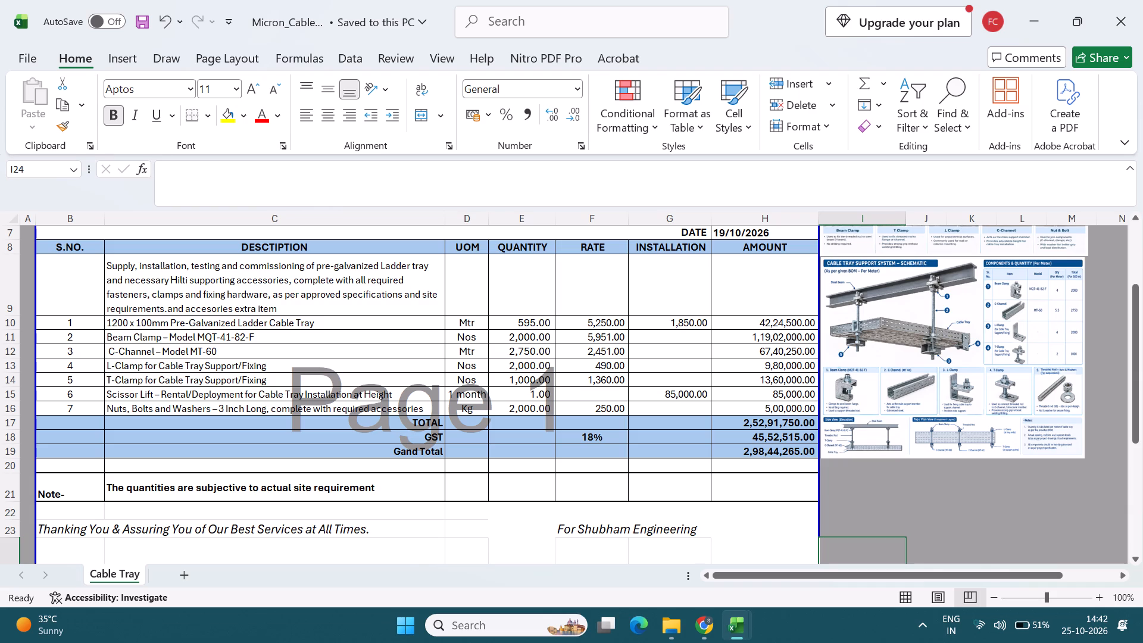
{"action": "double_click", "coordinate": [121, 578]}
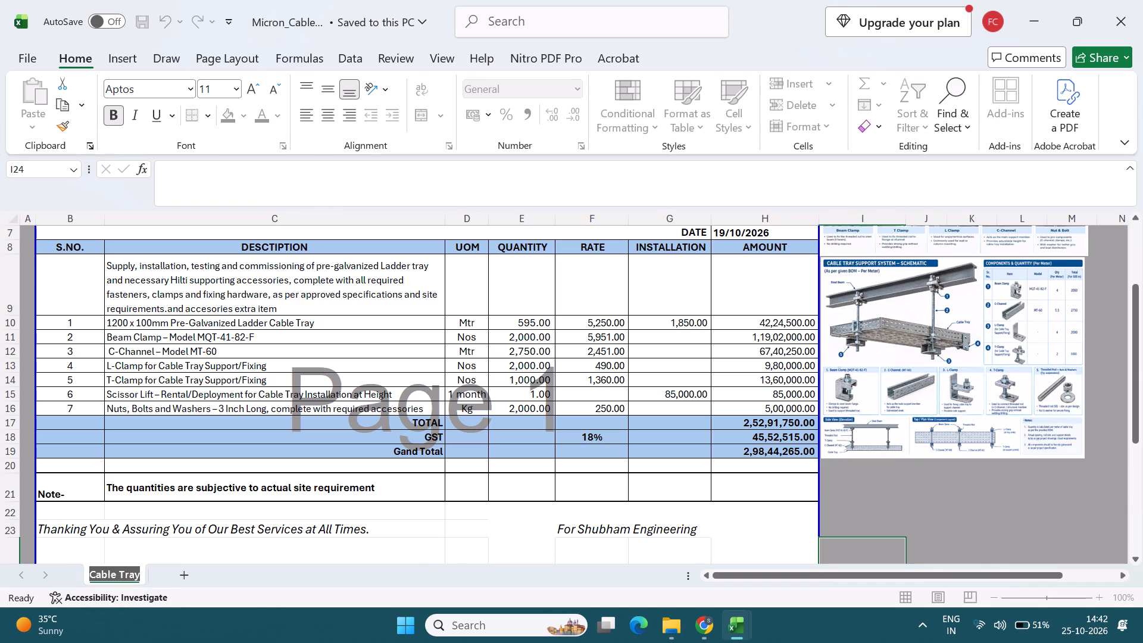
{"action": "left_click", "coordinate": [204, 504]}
Rename the Cable Tray sheet as FOR HIGHER SIDE.
{"action": "double_click", "coordinate": [108, 574]}
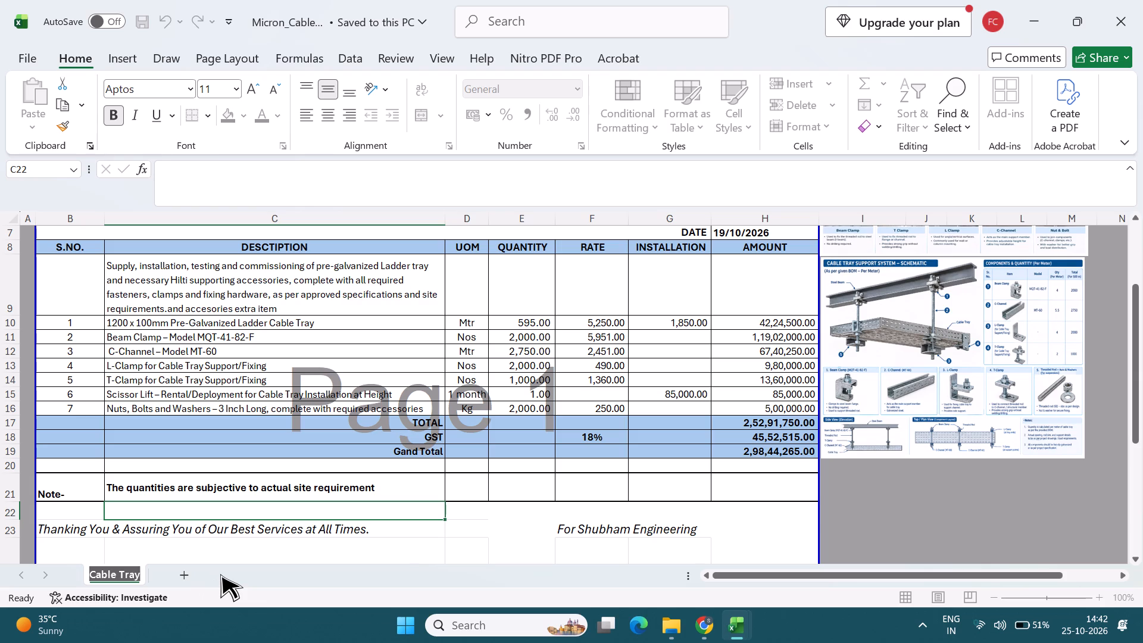
{"action": "type", "text": "FOR HIGHT"}
{"action": "key", "text": "space"}
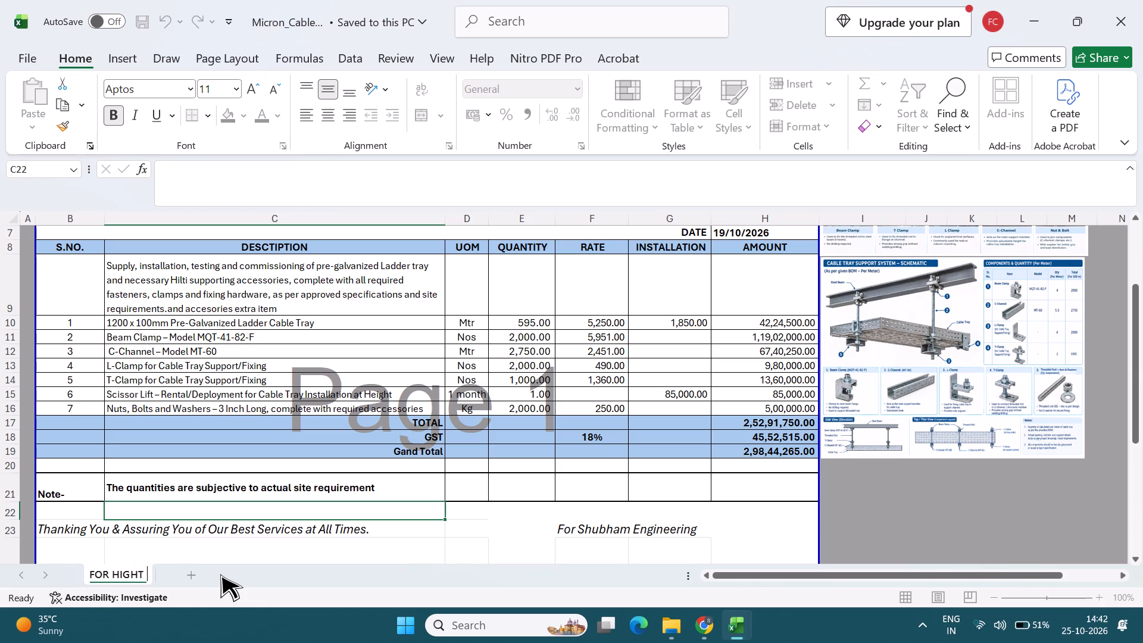
{"action": "key", "text": "shift+BackSpace"}
{"action": "key", "text": "shift+BackSpace"}
{"action": "key", "text": "shift+BackSpace"}
{"action": "type", "text": "HER SIDE"}
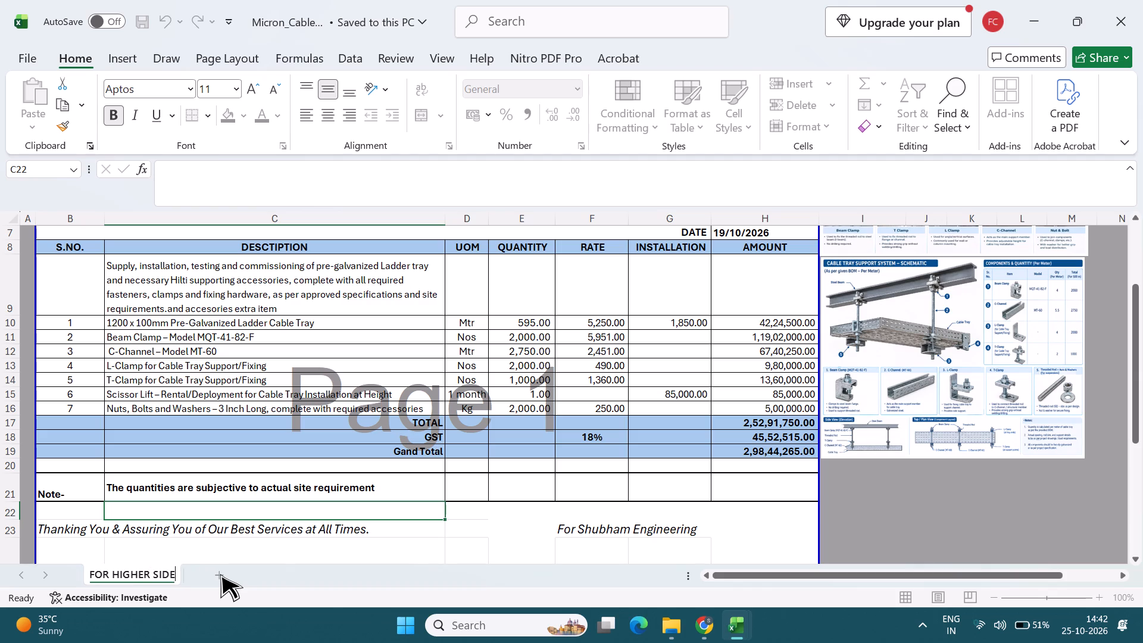
{"action": "left_click", "coordinate": [290, 436]}
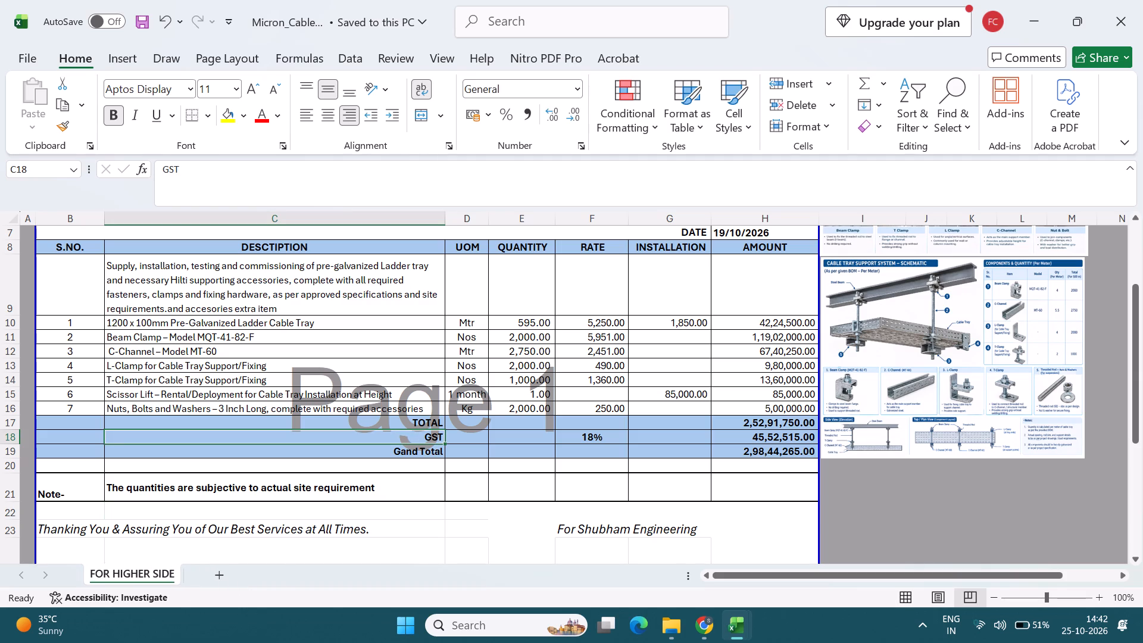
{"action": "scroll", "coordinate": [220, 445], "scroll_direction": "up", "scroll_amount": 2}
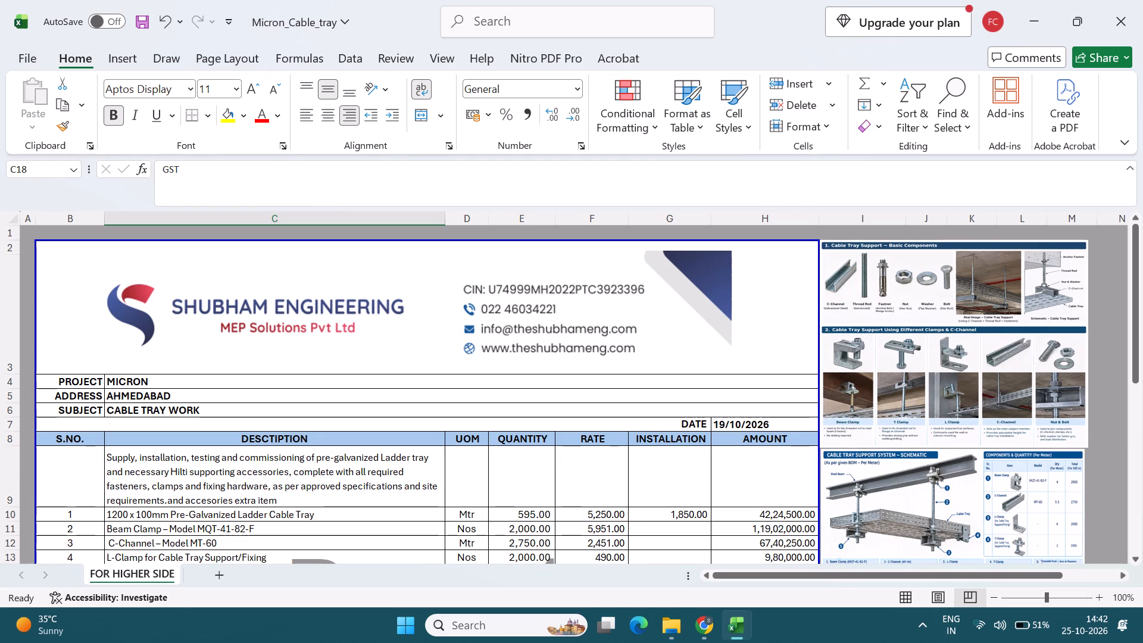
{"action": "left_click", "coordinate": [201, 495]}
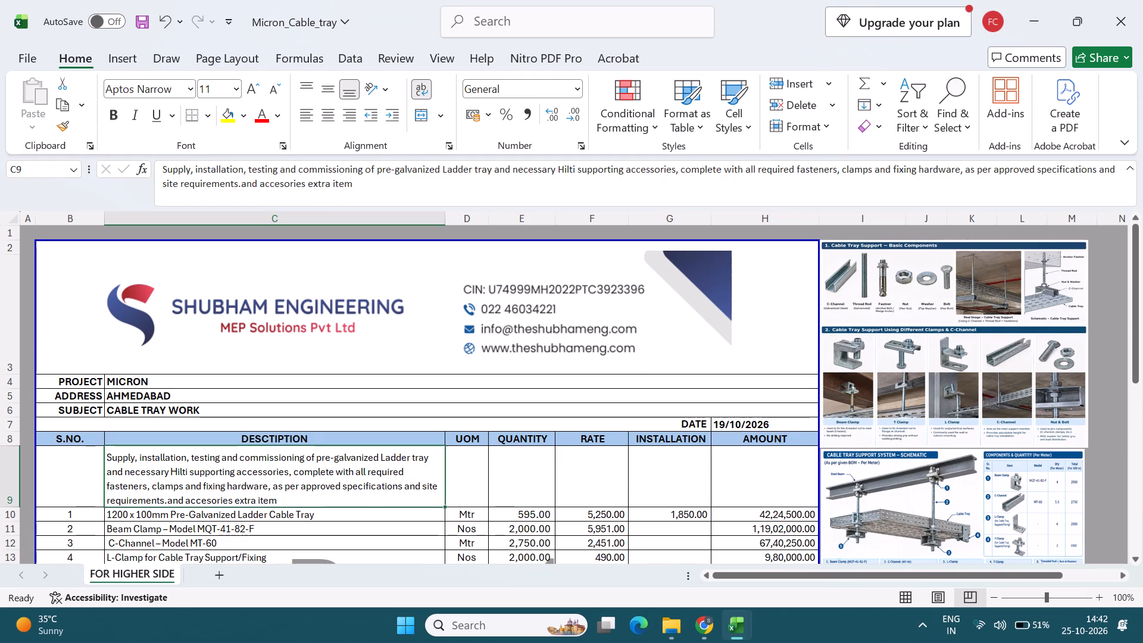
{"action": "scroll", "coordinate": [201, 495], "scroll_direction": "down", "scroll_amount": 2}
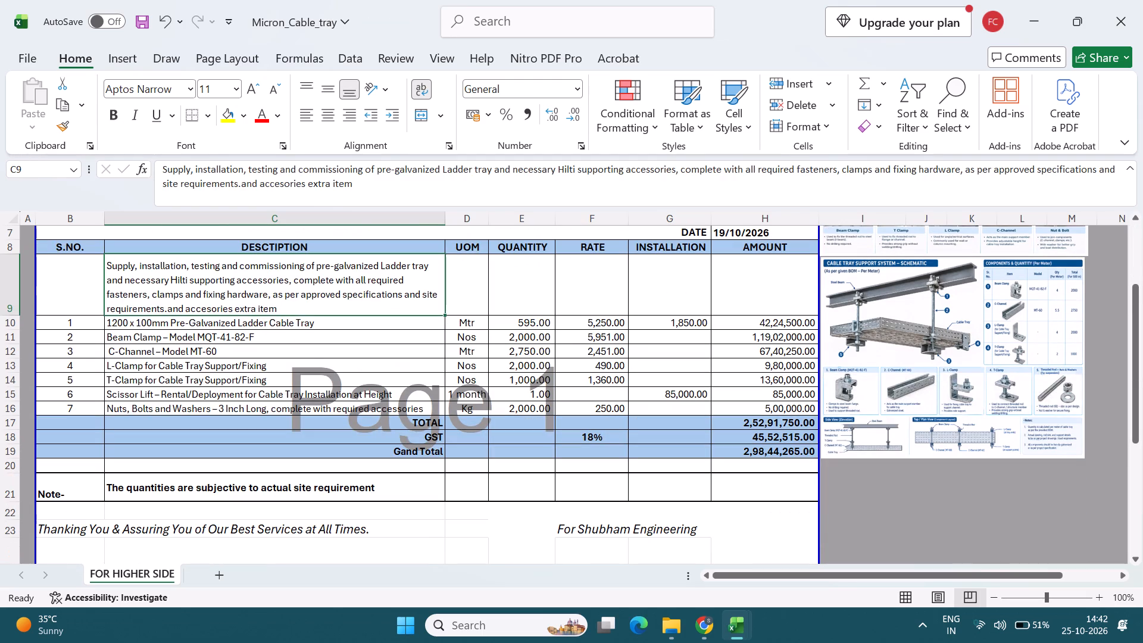
Look through the sheets of the BOQ_NT_RA workbook and glance at the ADMIN BUILDING1 electrical BOQ workbook.
{"action": "key", "text": "alt+Tab"}
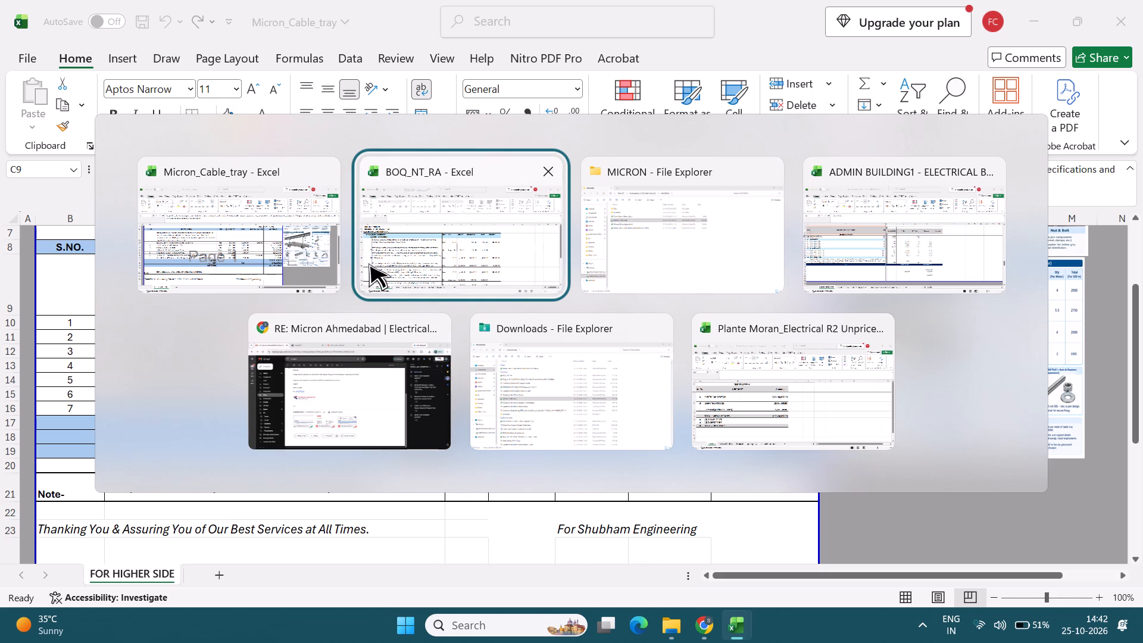
{"action": "left_click", "coordinate": [368, 263], "text": "alt"}
{"action": "double_click", "coordinate": [22, 573]}
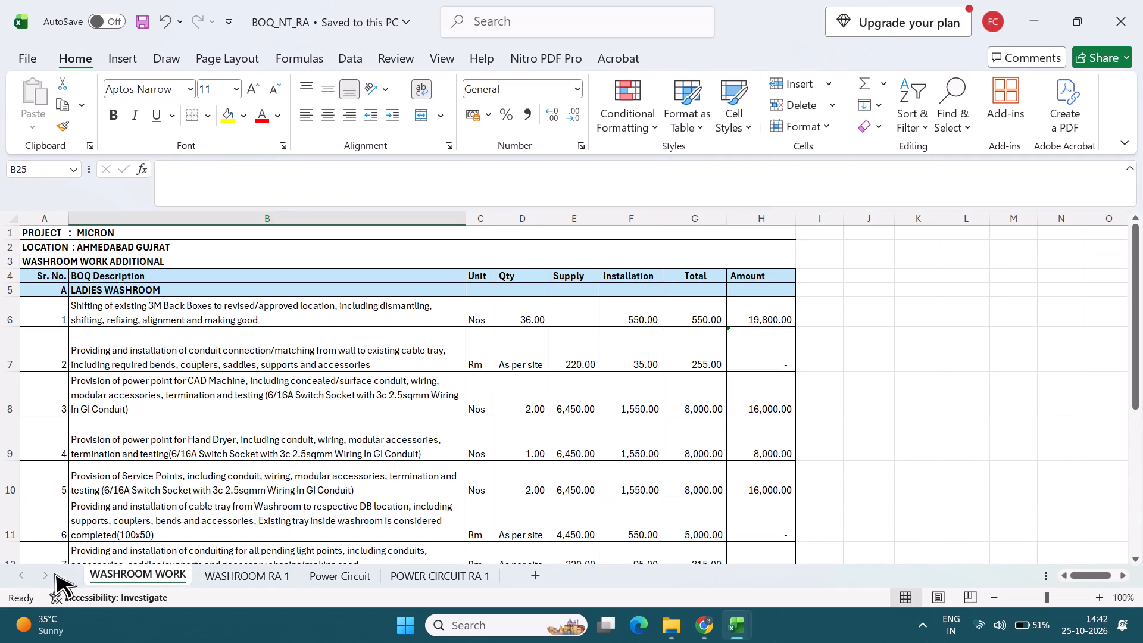
{"action": "left_click", "coordinate": [226, 569]}
{"action": "left_click", "coordinate": [357, 572]}
{"action": "left_click", "coordinate": [414, 564]}
{"action": "key", "text": "alt+Tab"}
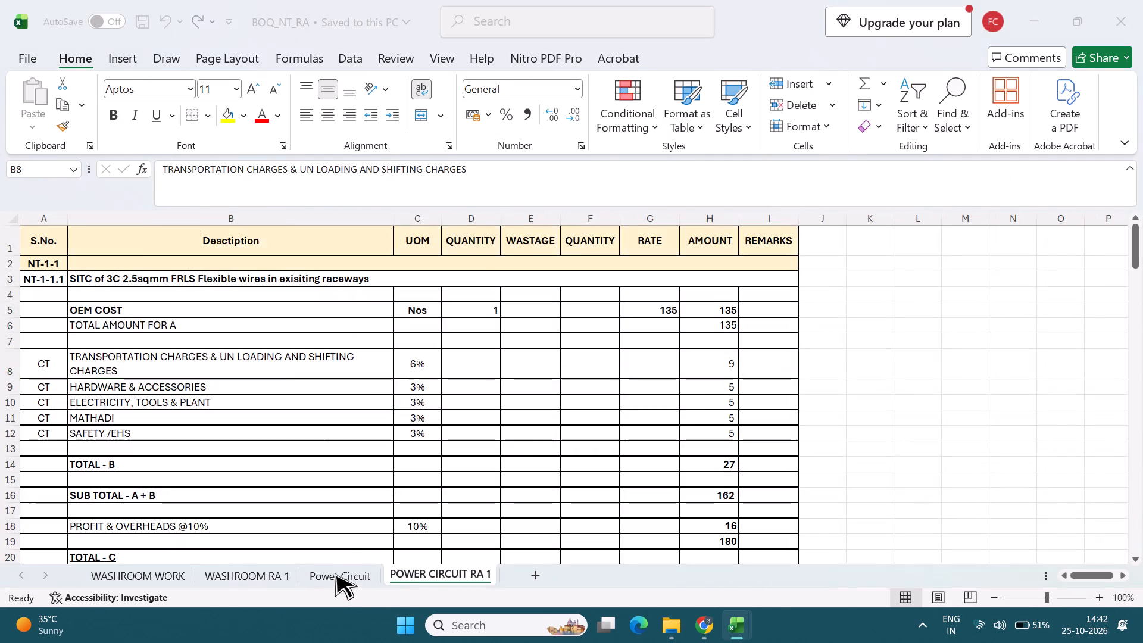
{"action": "key", "text": "alt+Tab"}
{"action": "key", "text": "alt+Tab"}
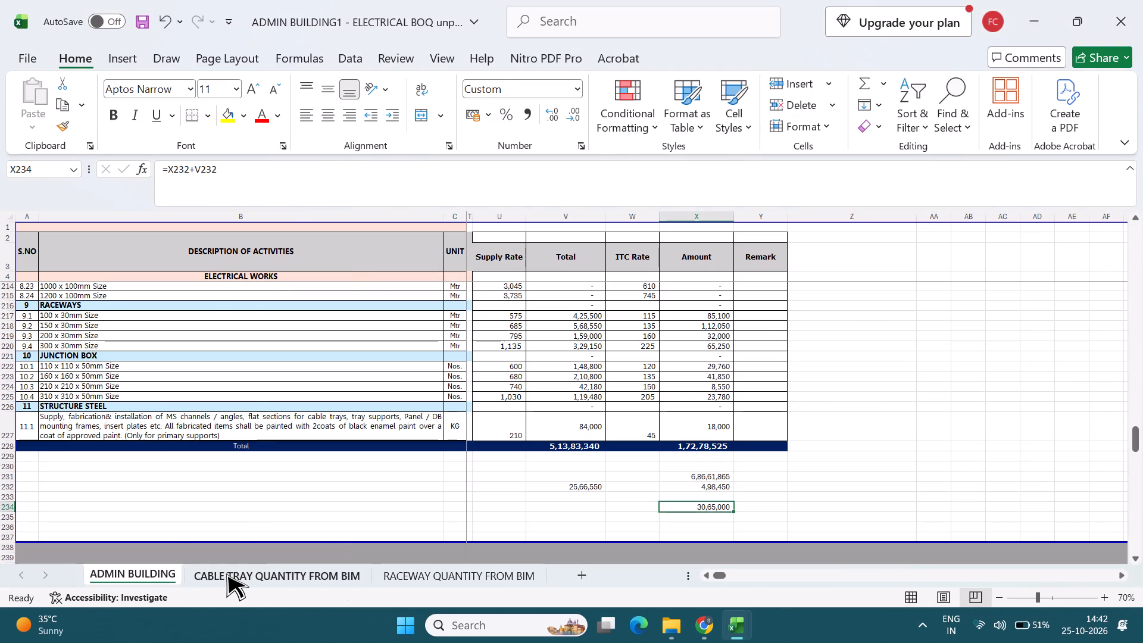
{"action": "key", "text": "alt+Tab"}
{"action": "key", "text": "alt+Tab"}
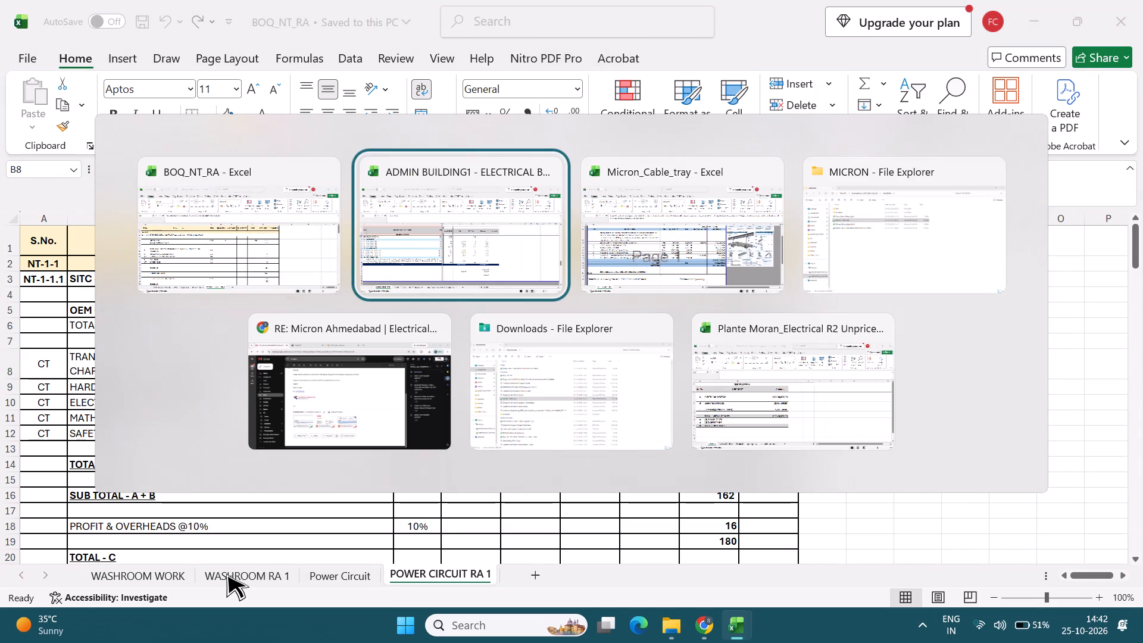
Copy the Summary sheet of the Plante Moran electrical BOQ workbook into Micron_Cable_tray, placed before the FOR HIGHER SIDE sheet.
{"action": "key", "text": "alt+Tab"}
{"action": "left_click", "coordinate": [804, 383], "text": "alt"}
{"action": "right_click", "coordinate": [114, 574]}
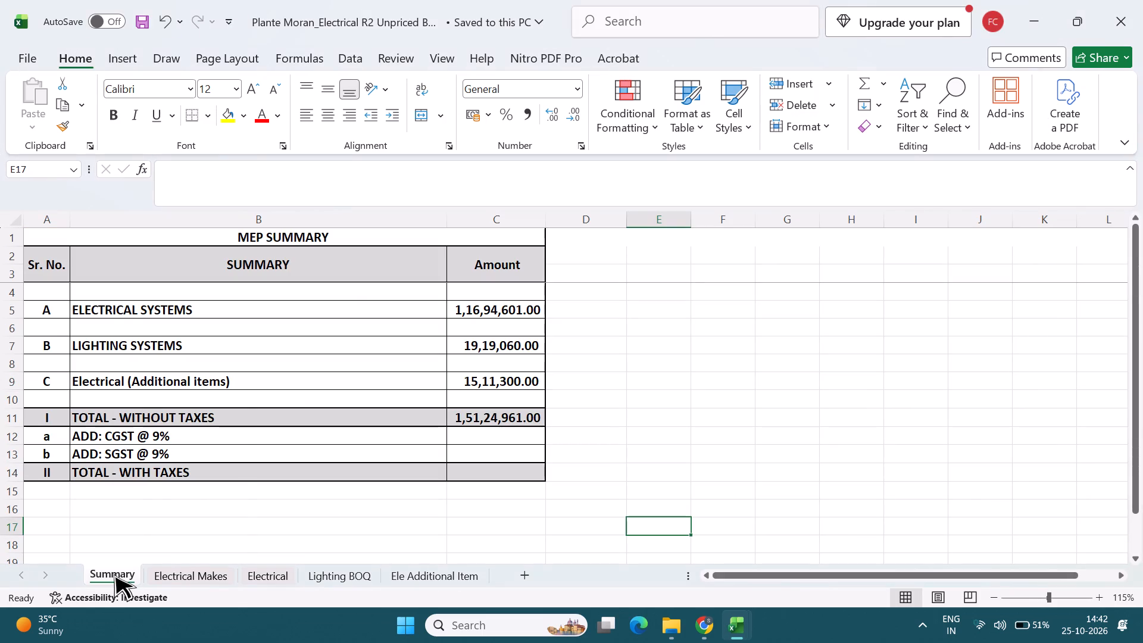
{"action": "left_click", "coordinate": [183, 404]}
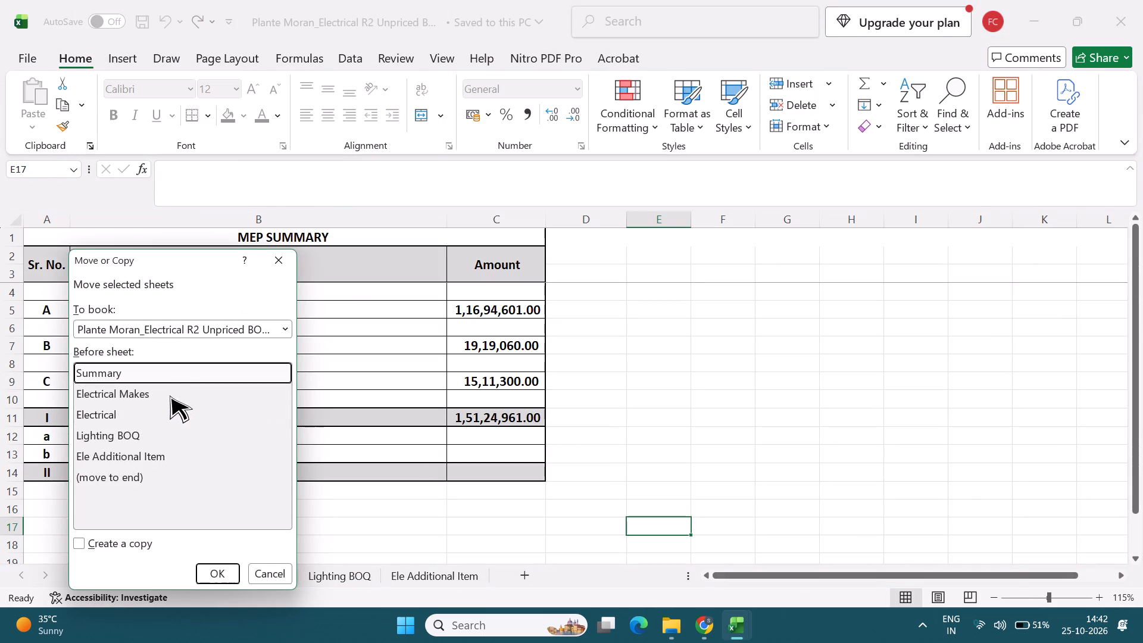
{"action": "left_click", "coordinate": [86, 544]}
{"action": "left_click", "coordinate": [204, 329]}
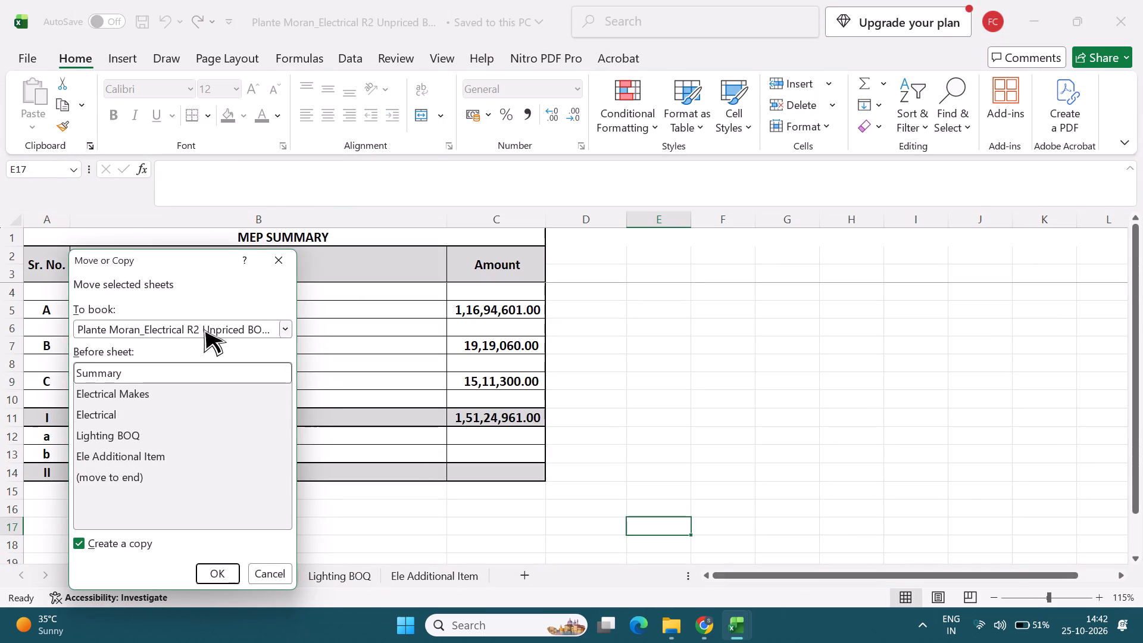
{"action": "left_click", "coordinate": [177, 427]}
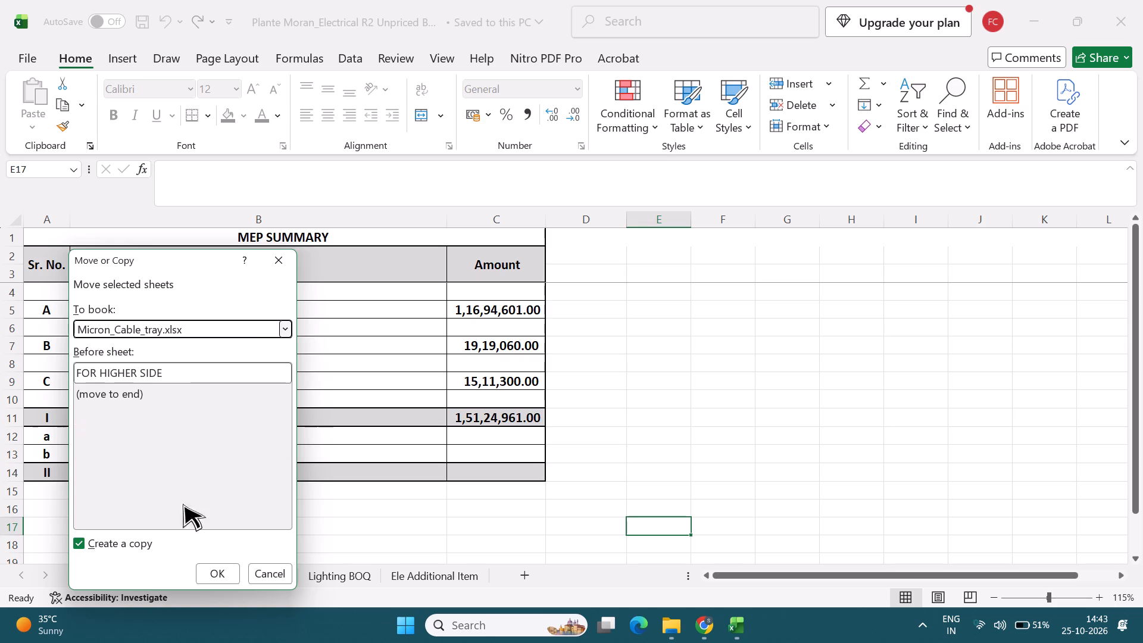
{"action": "left_click", "coordinate": [216, 574]}
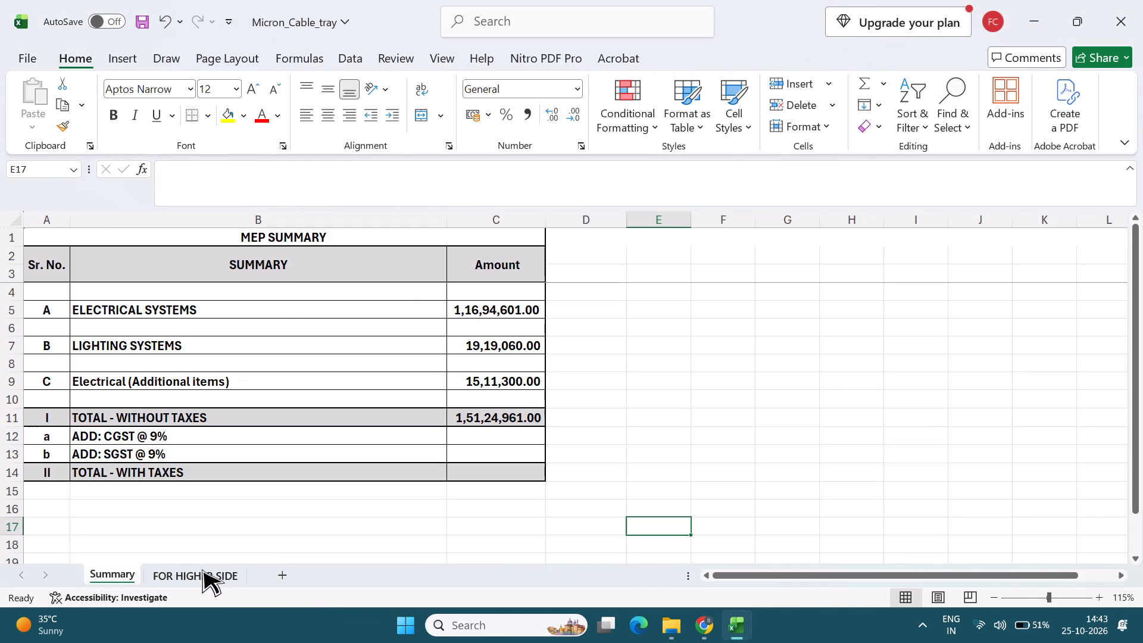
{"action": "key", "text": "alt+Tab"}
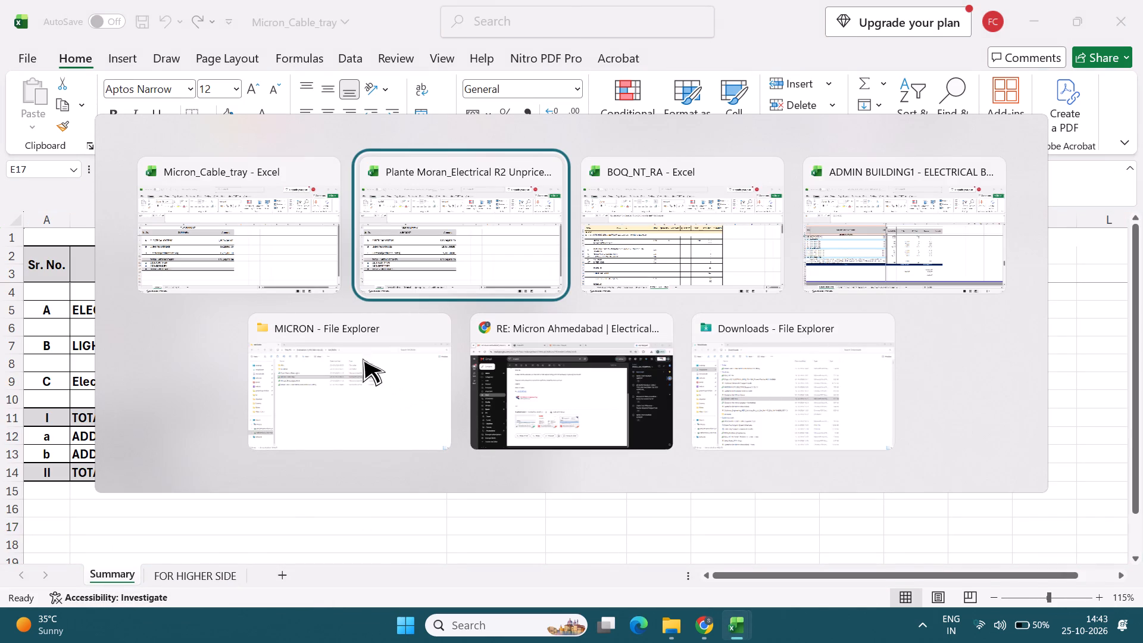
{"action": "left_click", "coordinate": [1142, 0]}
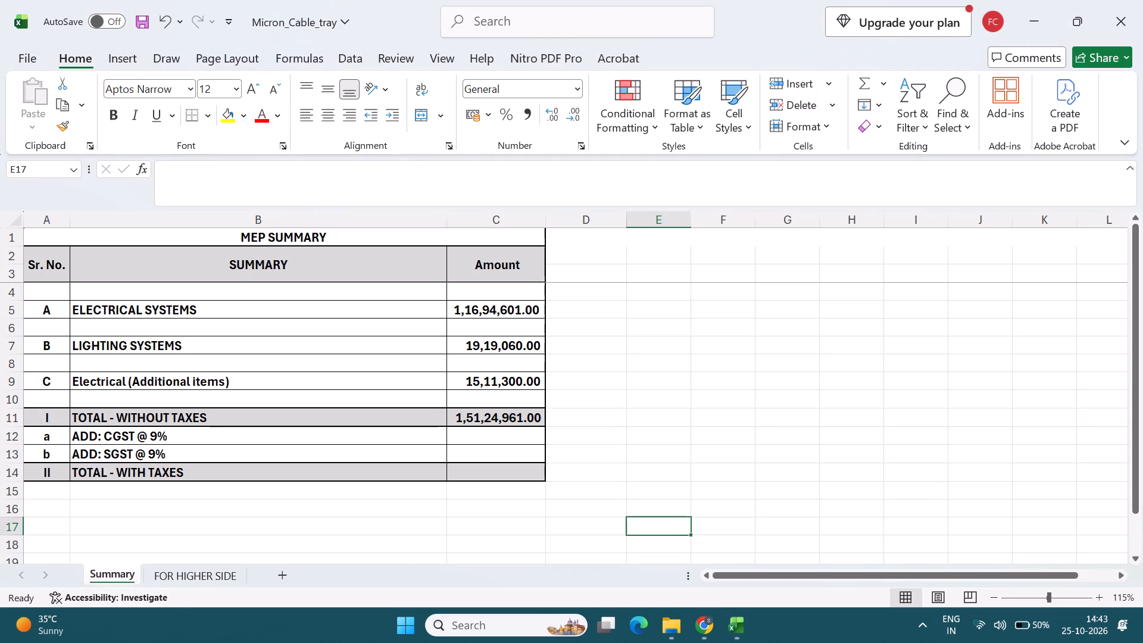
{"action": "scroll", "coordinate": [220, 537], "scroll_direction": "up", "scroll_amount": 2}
Clear the amounts and descriptions of items A, B and C in the copied MEP SUMMARY table.
{"action": "left_click_drag", "start_coordinate": [508, 312], "coordinate": [495, 385]}
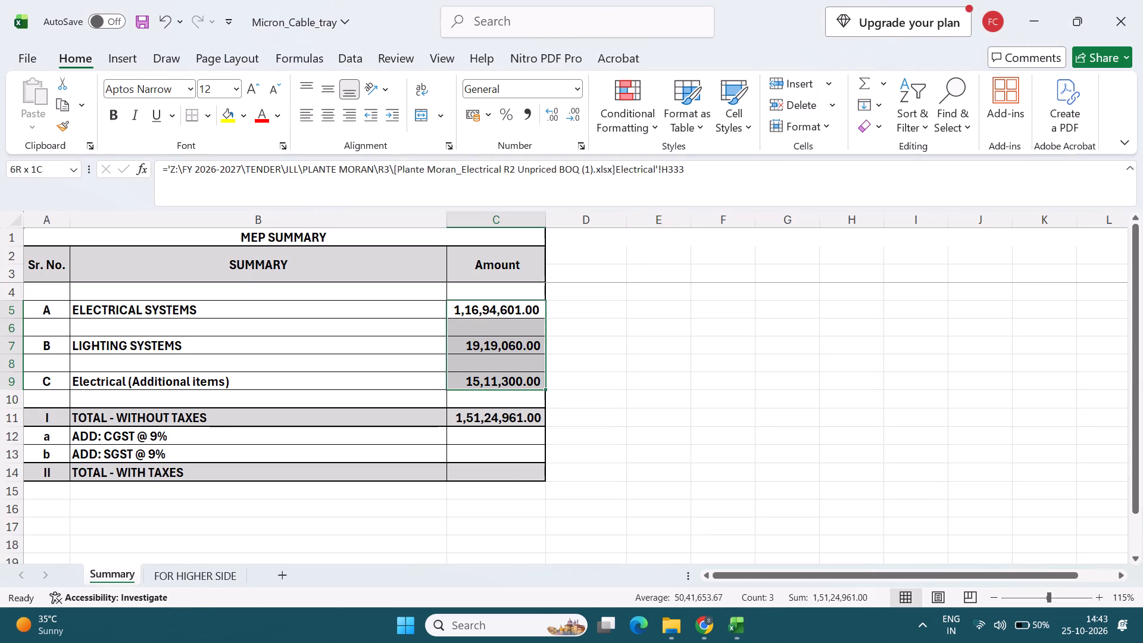
{"action": "left_click_drag", "start_coordinate": [495, 385], "coordinate": [495, 384]}
{"action": "key", "text": "Delete"}
{"action": "left_click_drag", "start_coordinate": [197, 301], "coordinate": [192, 356]}
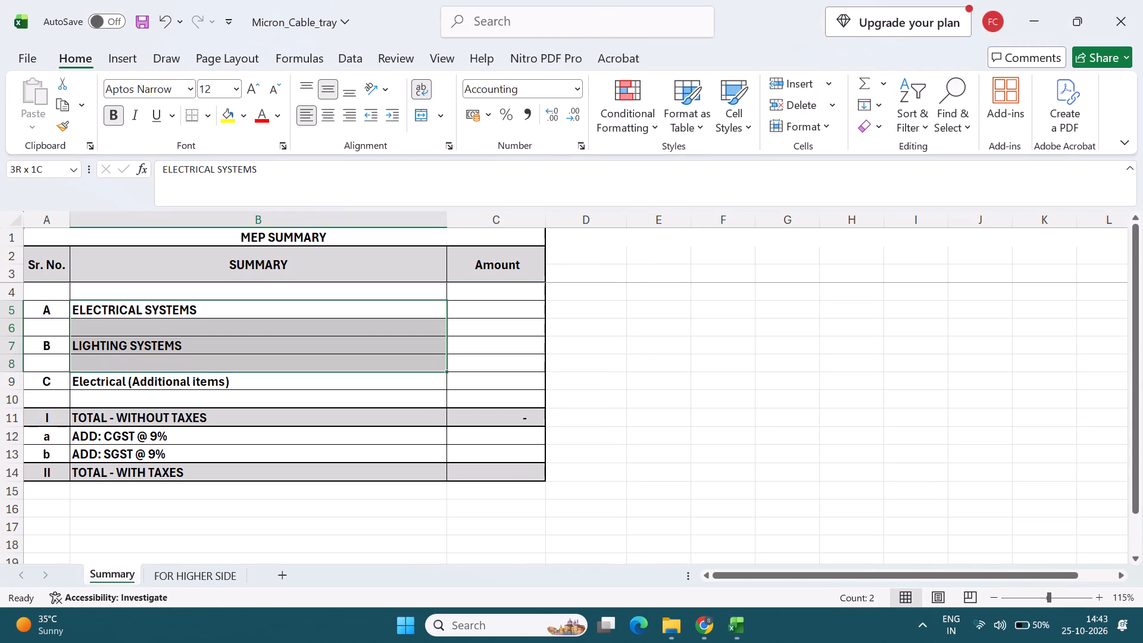
{"action": "left_click_drag", "start_coordinate": [192, 356], "coordinate": [190, 379]}
{"action": "key", "text": "Delete"}
{"action": "key", "text": "Delete"}
{"action": "left_click", "coordinate": [249, 343]}
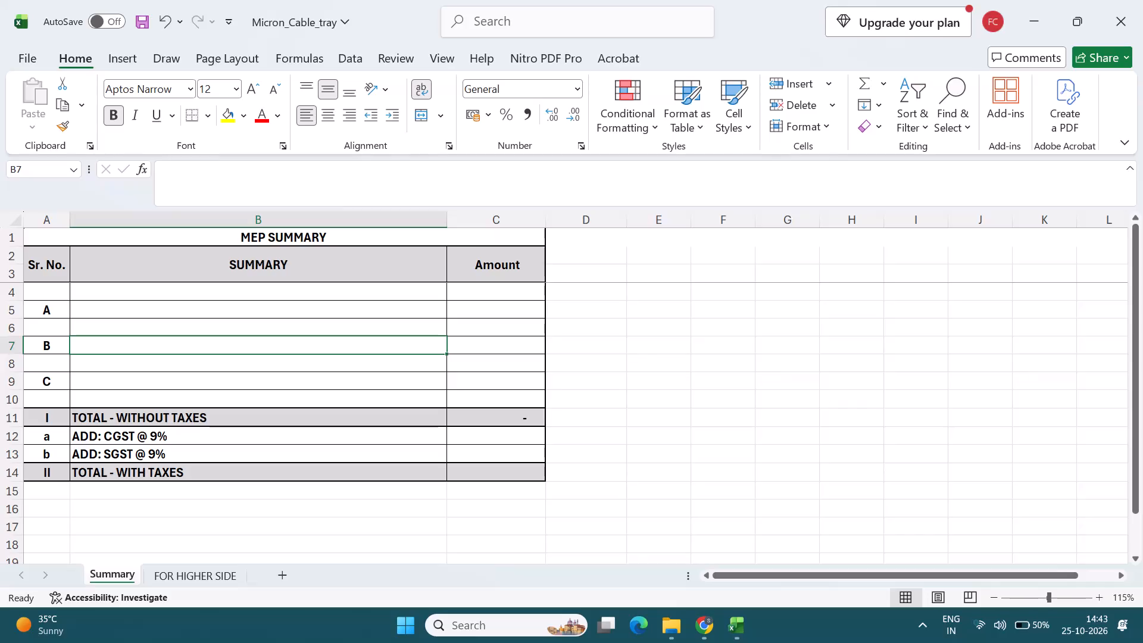
Copy the FOR HIGHER SIDE sheet's name into the description of item A on the Summary sheet.
{"action": "left_click", "coordinate": [199, 575]}
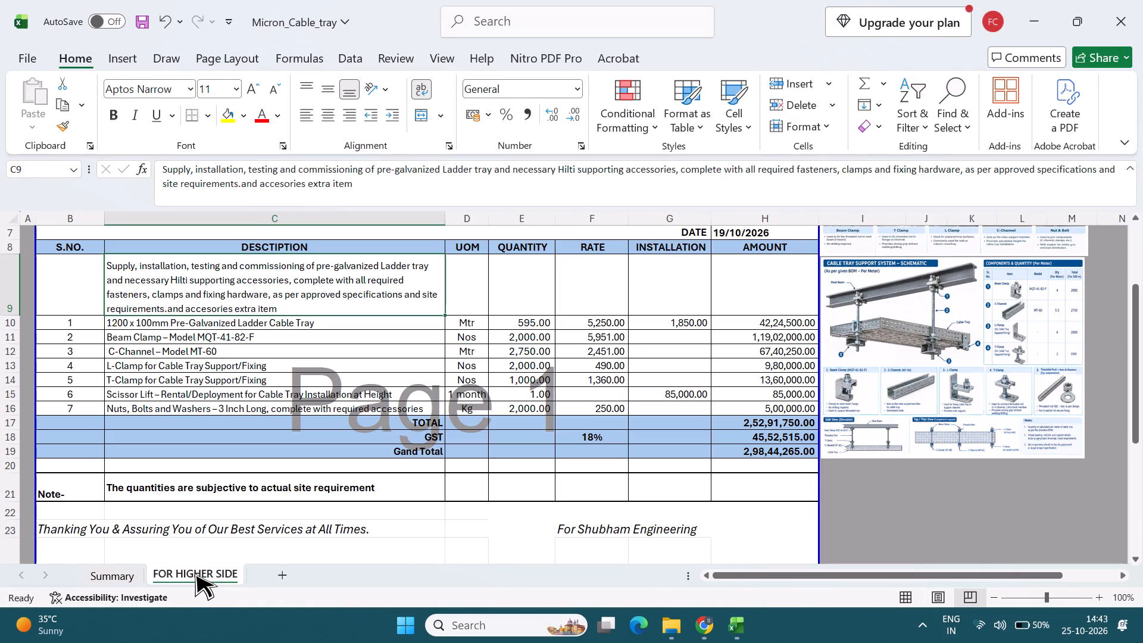
{"action": "scroll", "coordinate": [210, 541], "scroll_direction": "up", "scroll_amount": 2}
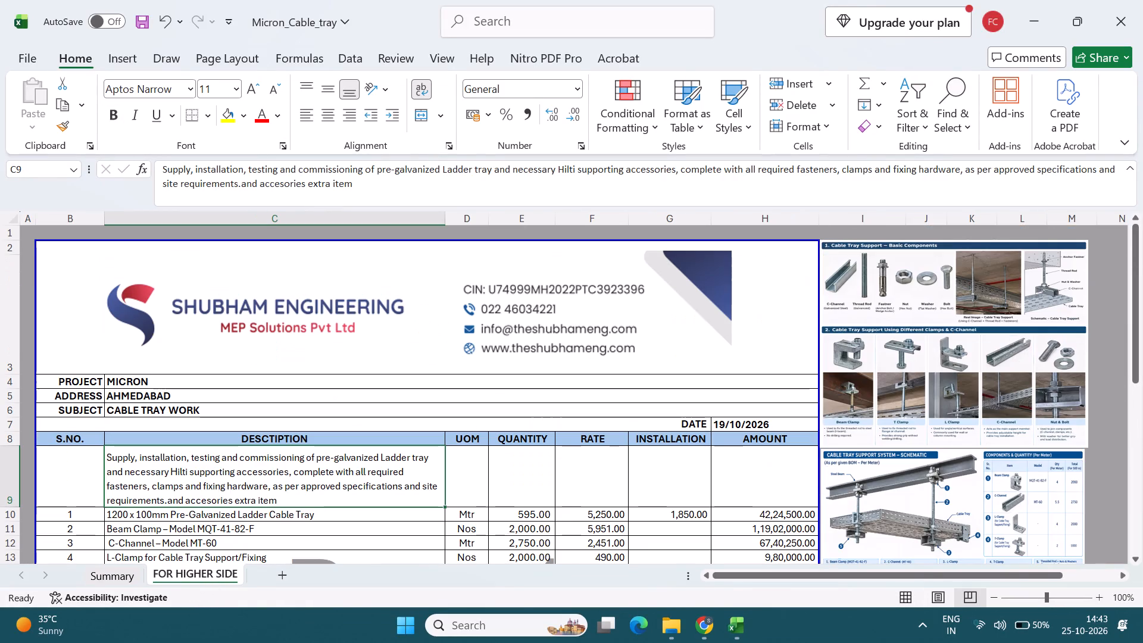
{"action": "scroll", "coordinate": [210, 541], "scroll_direction": "down", "scroll_amount": 1}
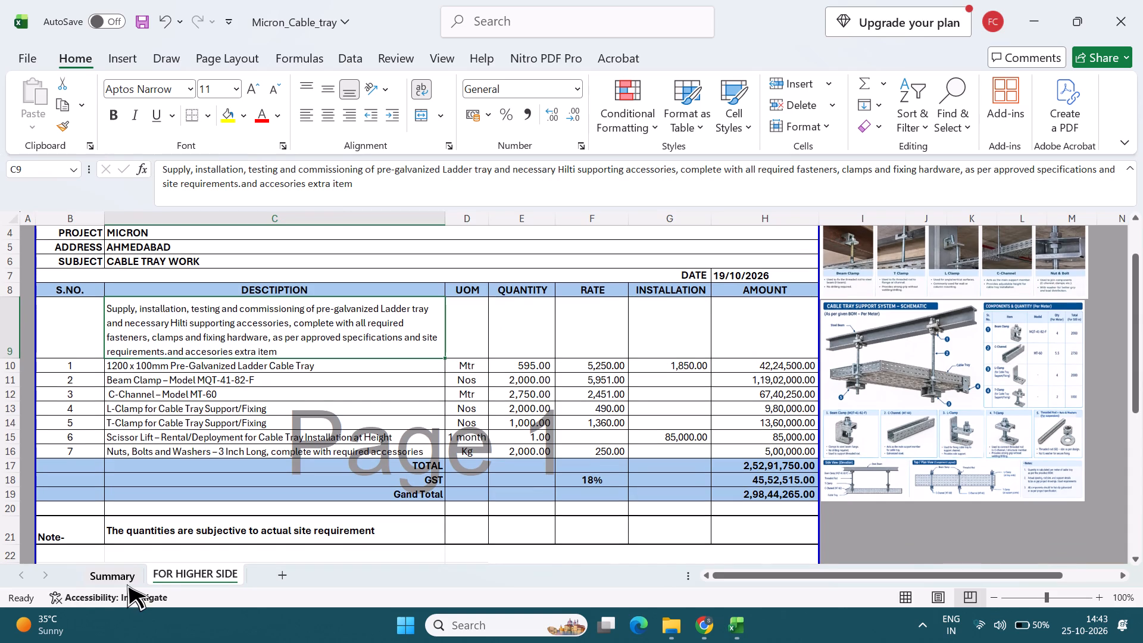
{"action": "left_click", "coordinate": [127, 580]}
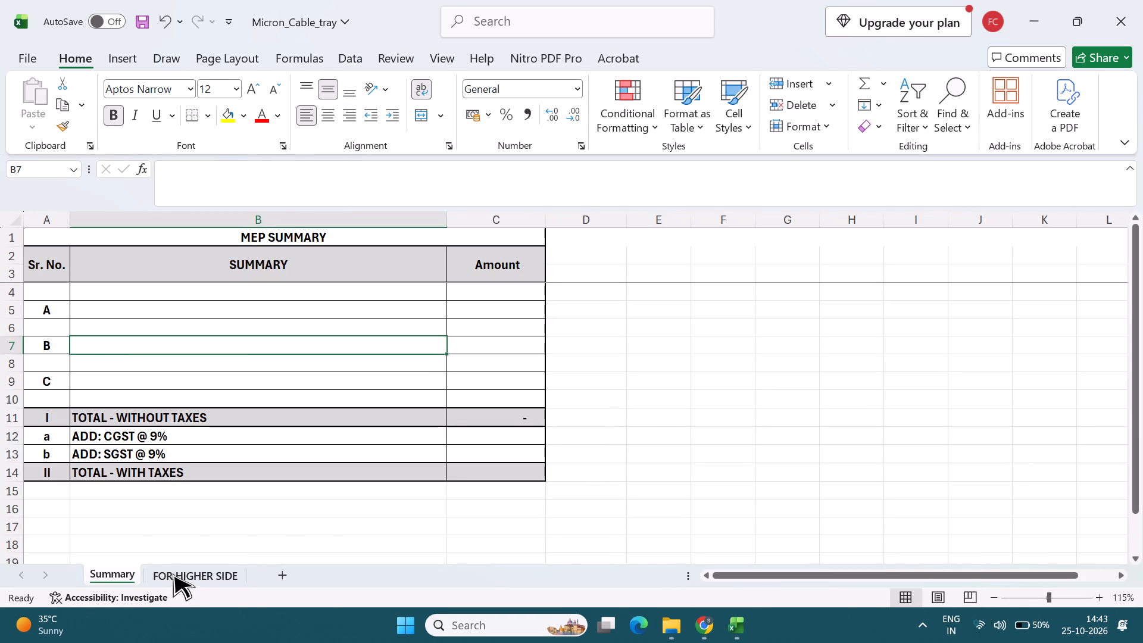
{"action": "double_click", "coordinate": [173, 575]}
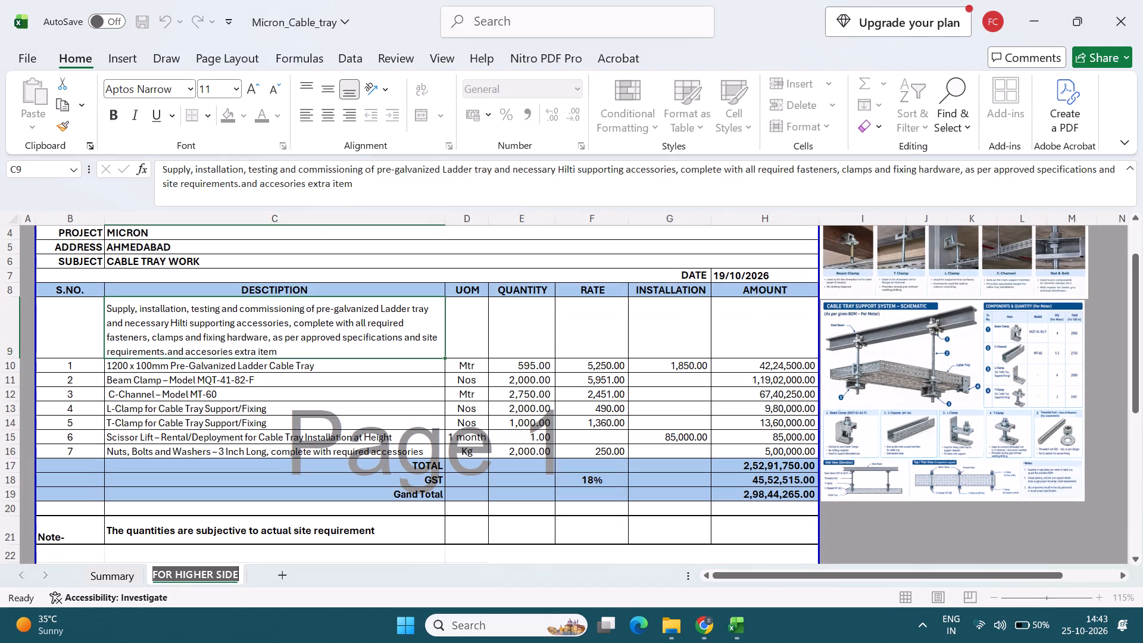
{"action": "key", "text": "ctrl+c"}
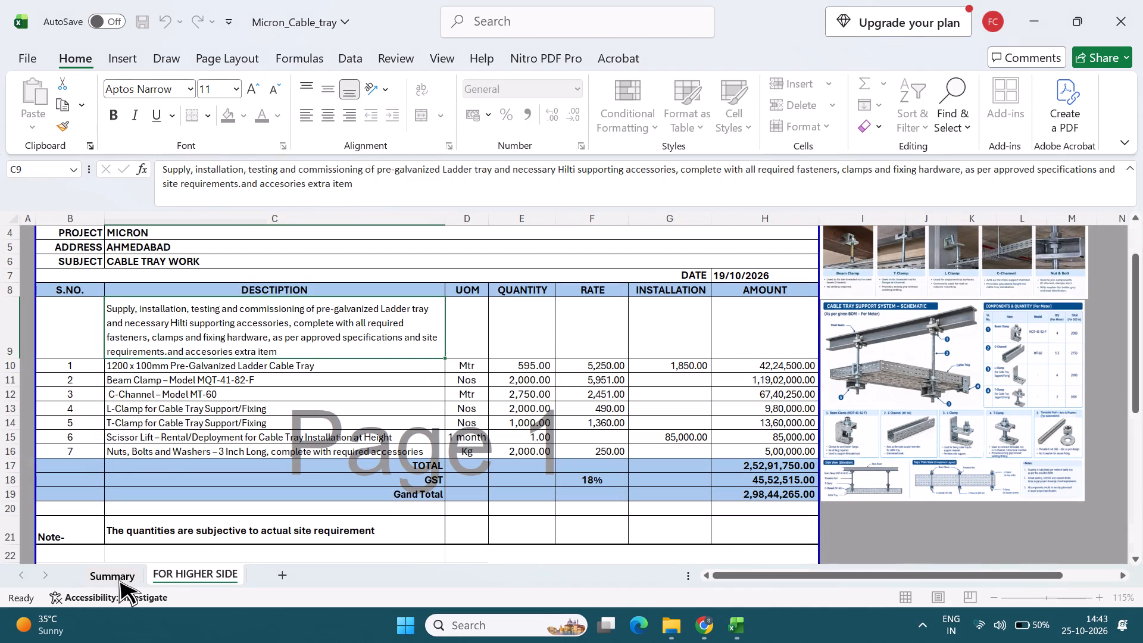
{"action": "left_click", "coordinate": [118, 579]}
{"action": "left_click", "coordinate": [188, 316]}
{"action": "key", "text": "ctrl+v"}
{"action": "left_click", "coordinate": [188, 372]}
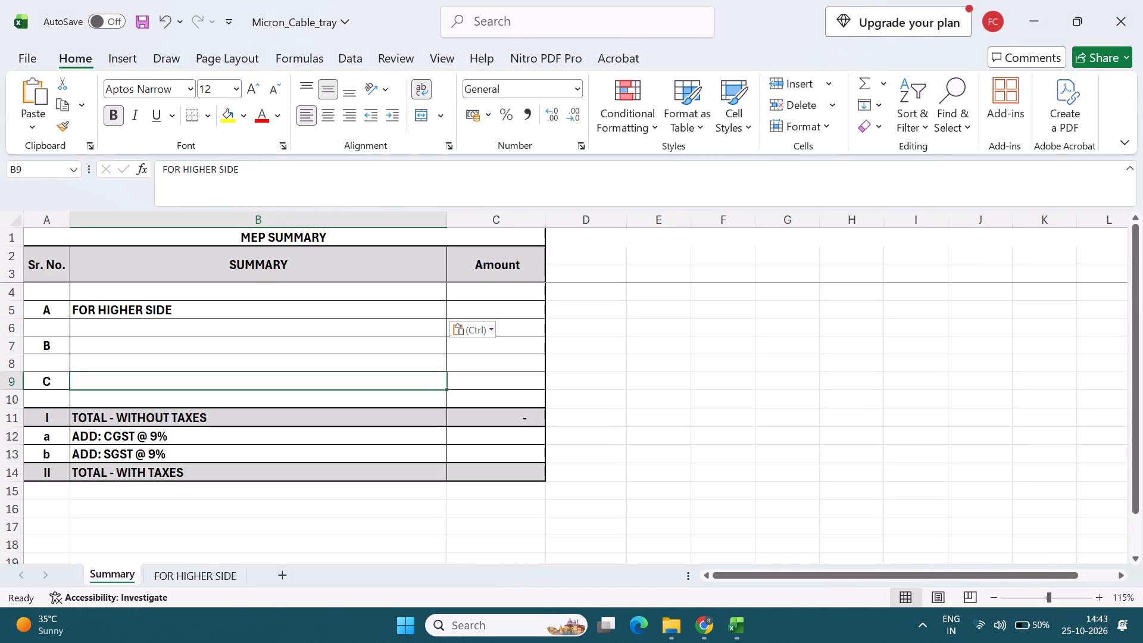
Link item A's amount on the Summary sheet to the TOTAL amount on the FOR HIGHER SIDE sheet.
{"action": "left_click", "coordinate": [460, 311]}
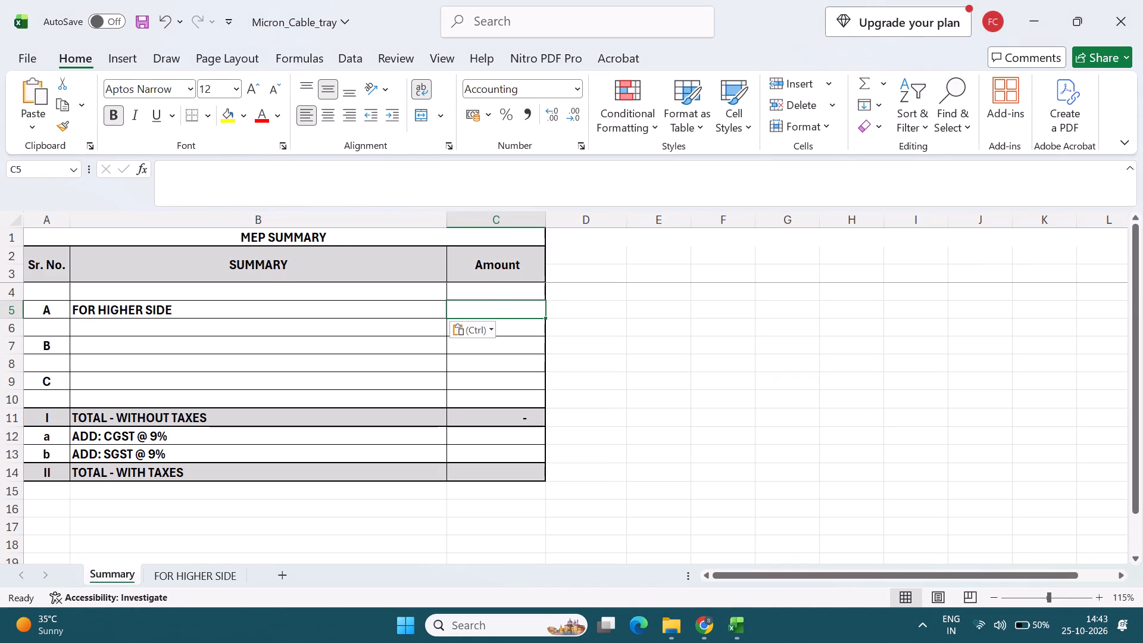
{"action": "key", "text": "equal"}
{"action": "left_click", "coordinate": [202, 576]}
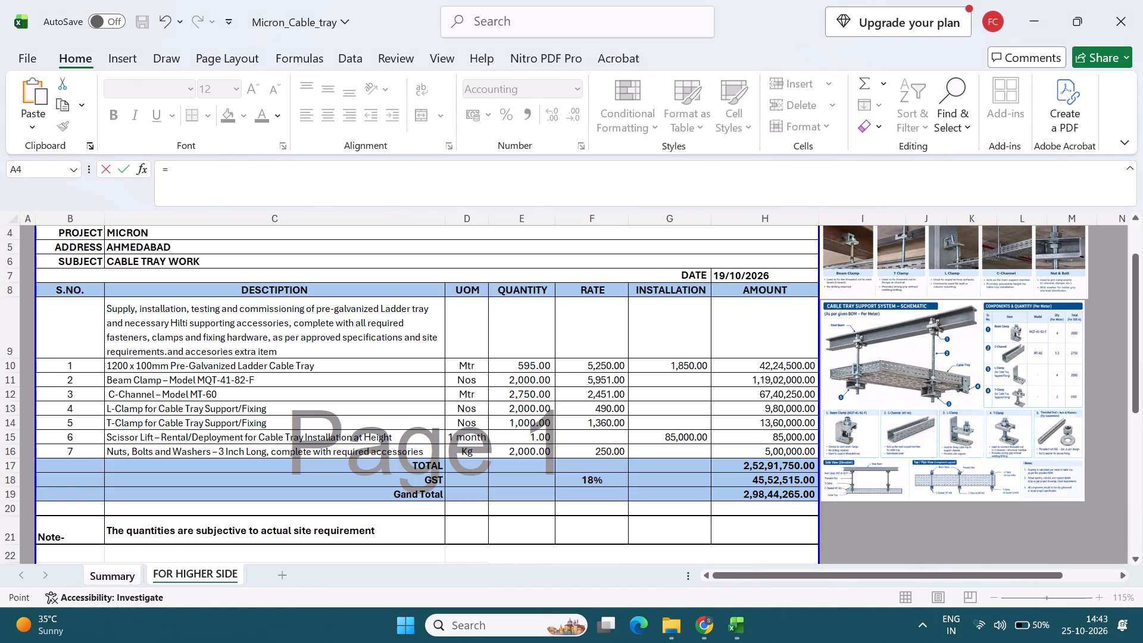
{"action": "left_click", "coordinate": [794, 466]}
{"action": "key", "text": "Return"}
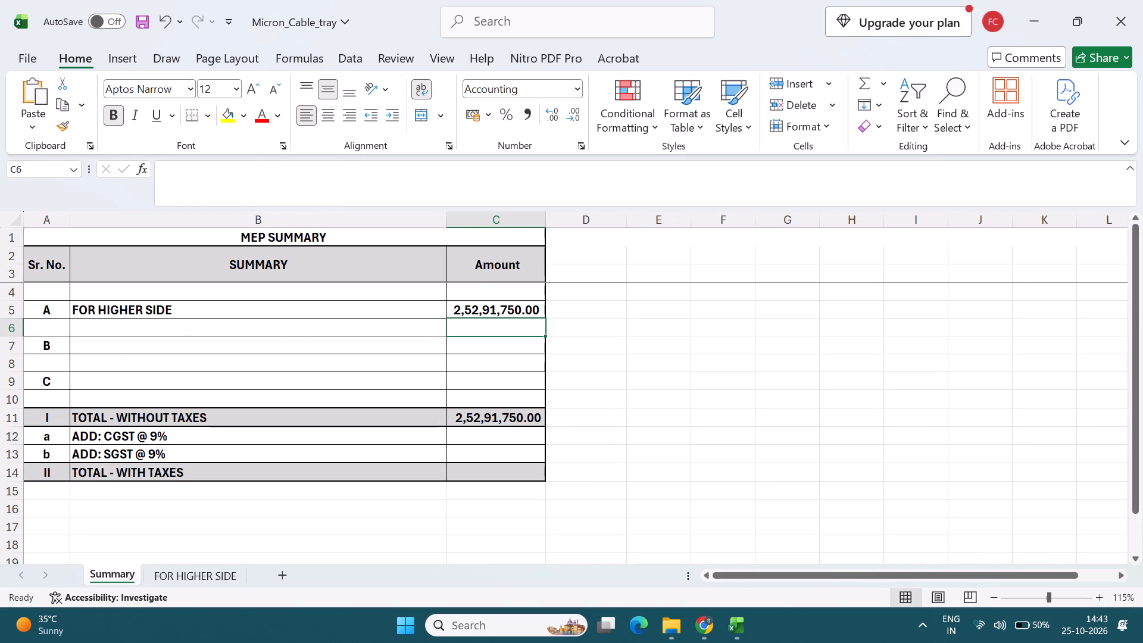
Extend item A's description on the Summary sheet to read FOR HIGHER SIDE CABLE TRAY.
{"action": "left_click", "coordinate": [374, 355]}
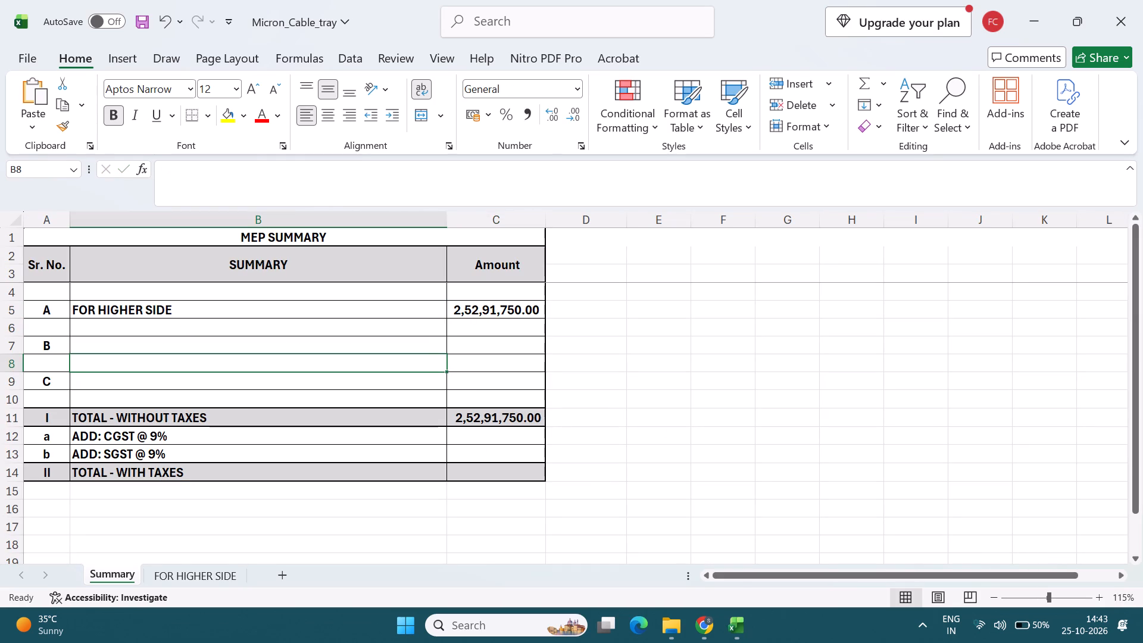
{"action": "left_click", "coordinate": [367, 351]}
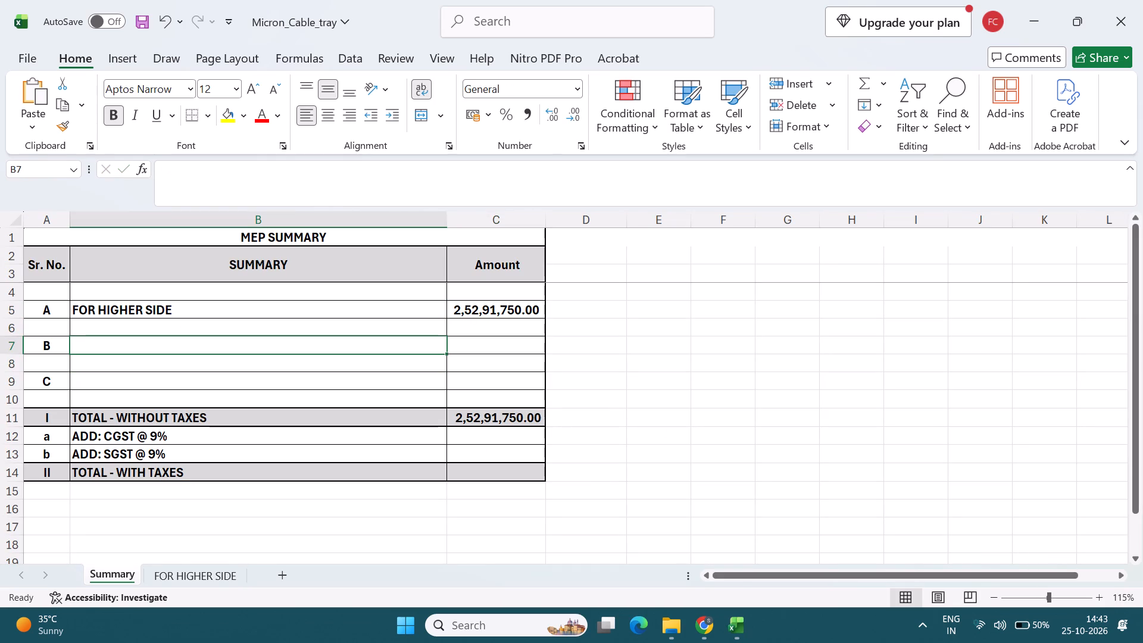
{"action": "double_click", "coordinate": [210, 310]}
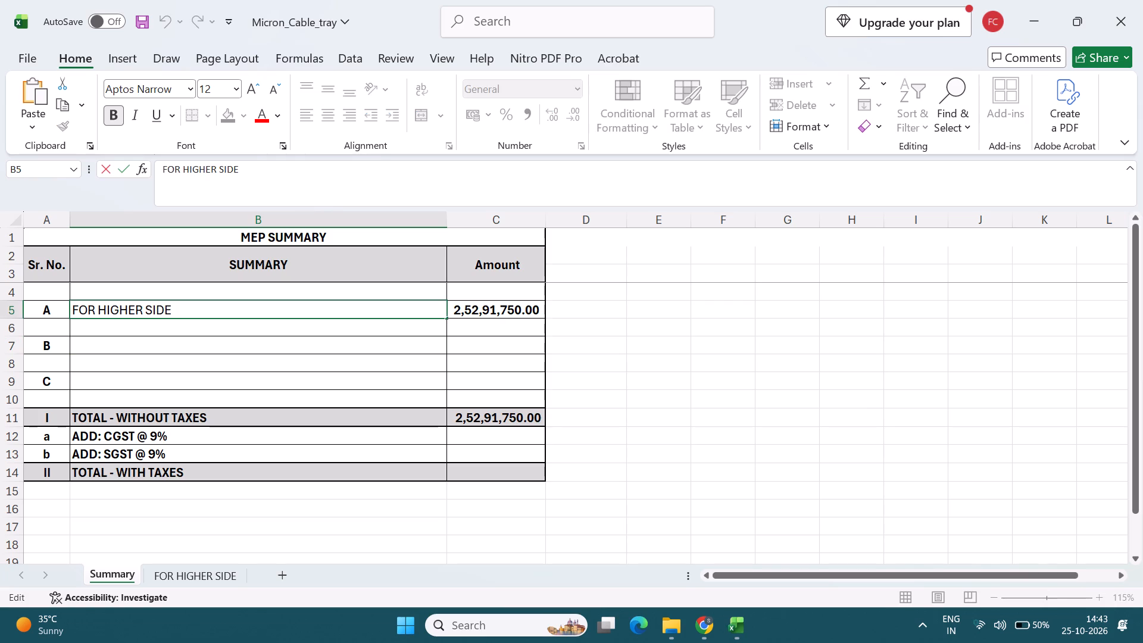
{"action": "key", "text": "space"}
{"action": "type", "text": "CABLR TRAY |"}
{"action": "key", "text": "shift+BackSpace"}
{"action": "key", "text": "shift+BackSpace"}
{"action": "key", "text": "shift+BackSpace"}
{"action": "key", "text": "shift+BackSpace"}
{"action": "key", "text": "shift+BackSpace"}
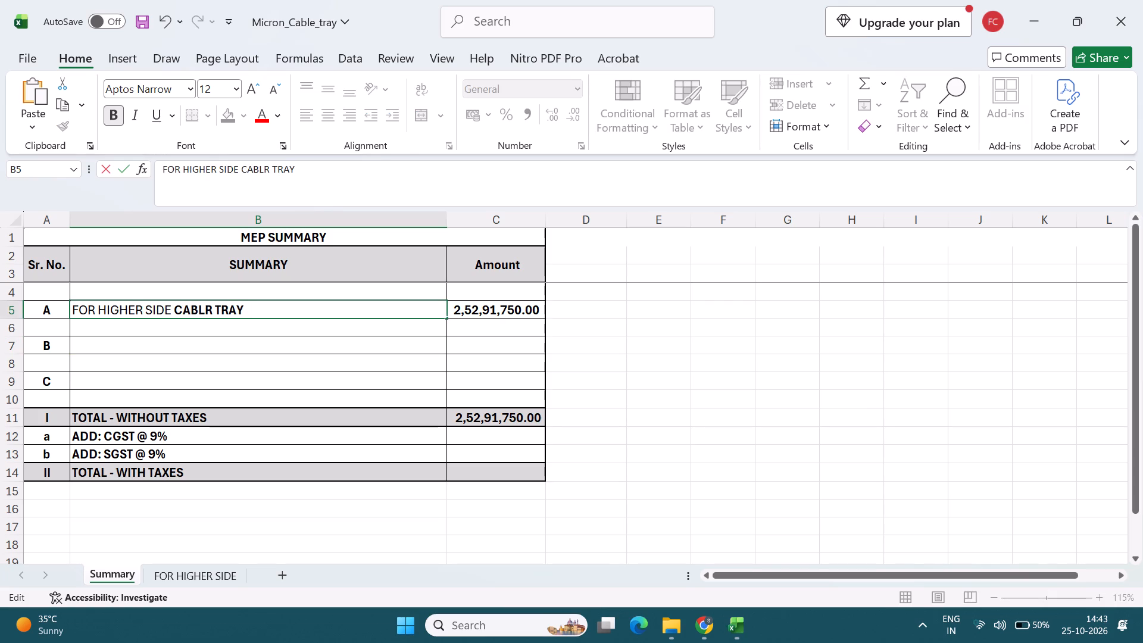
{"action": "key", "text": "shift+BackSpace"}
{"action": "key", "text": "shift+BackSpace"}
{"action": "key", "text": "shift+BackSpace"}
{"action": "type", "text": "E TRAY"}
{"action": "key", "text": "space"}
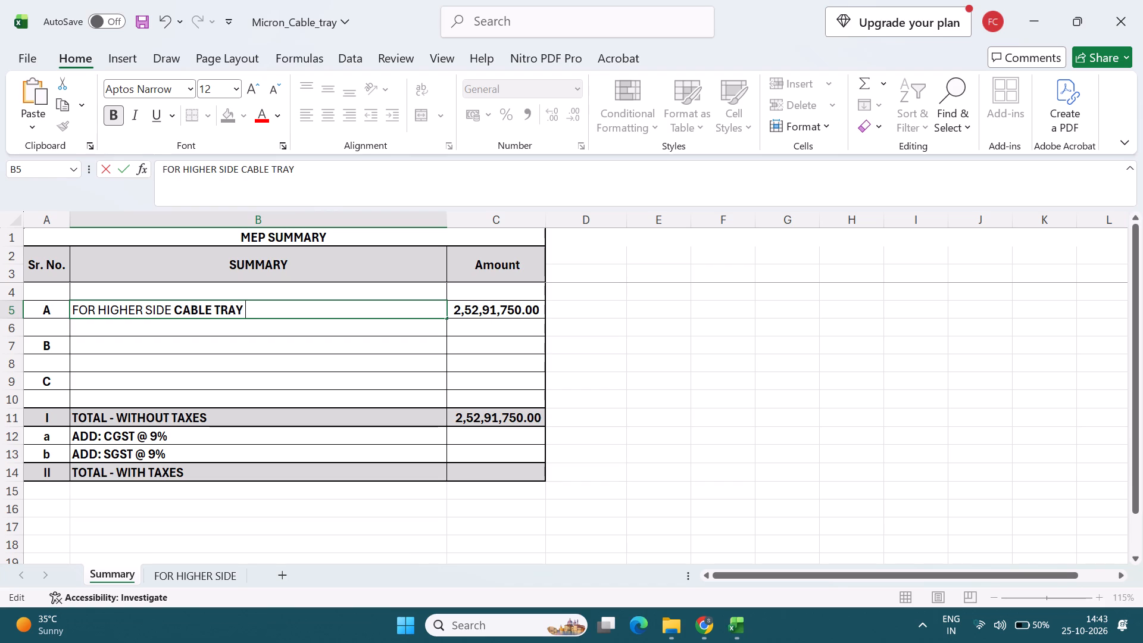
{"action": "left_click", "coordinate": [301, 384]}
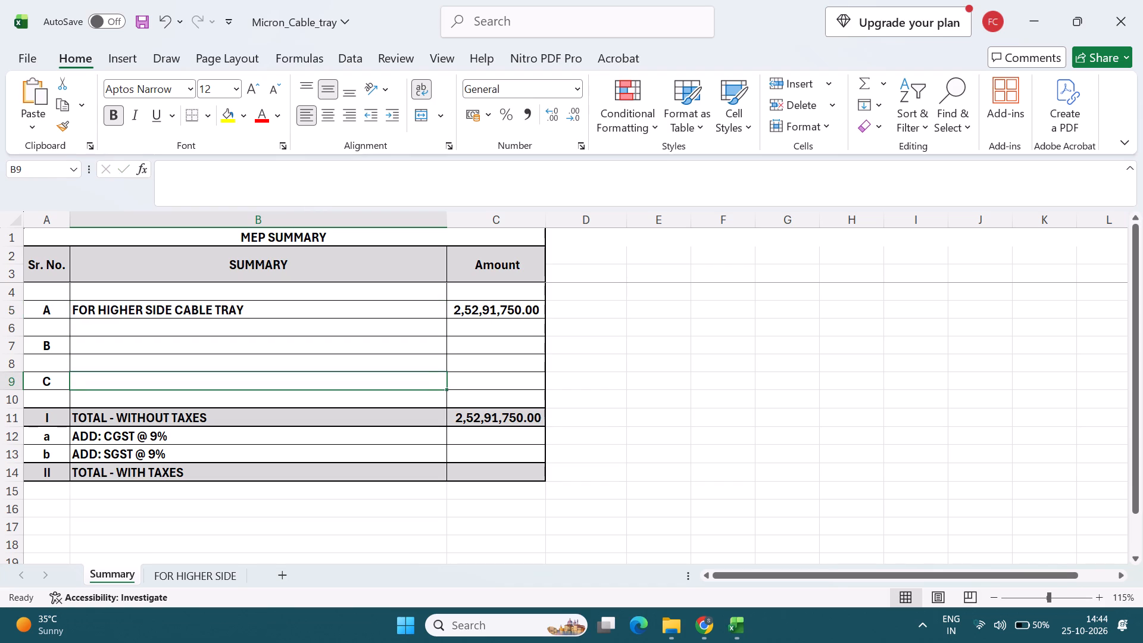
Look over the FOR HIGHER SIDE sheet and the Cable Tray and NT sheets of the Quotation for micron project - Ahmedabad workbook in Downloads.
{"action": "left_click", "coordinate": [318, 351]}
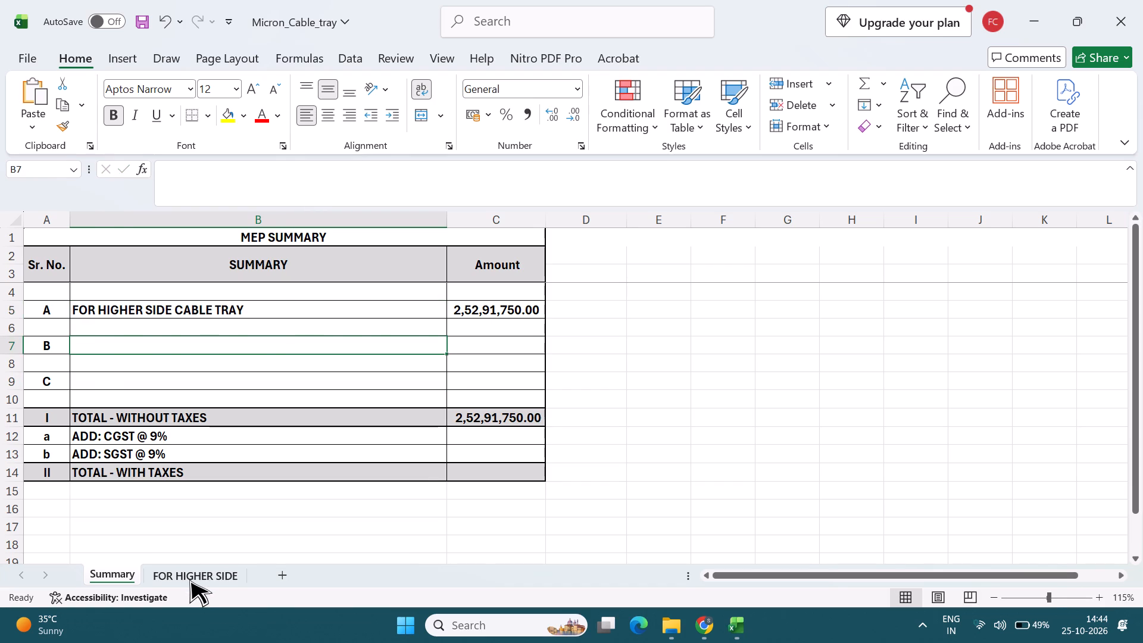
{"action": "left_click", "coordinate": [189, 579]}
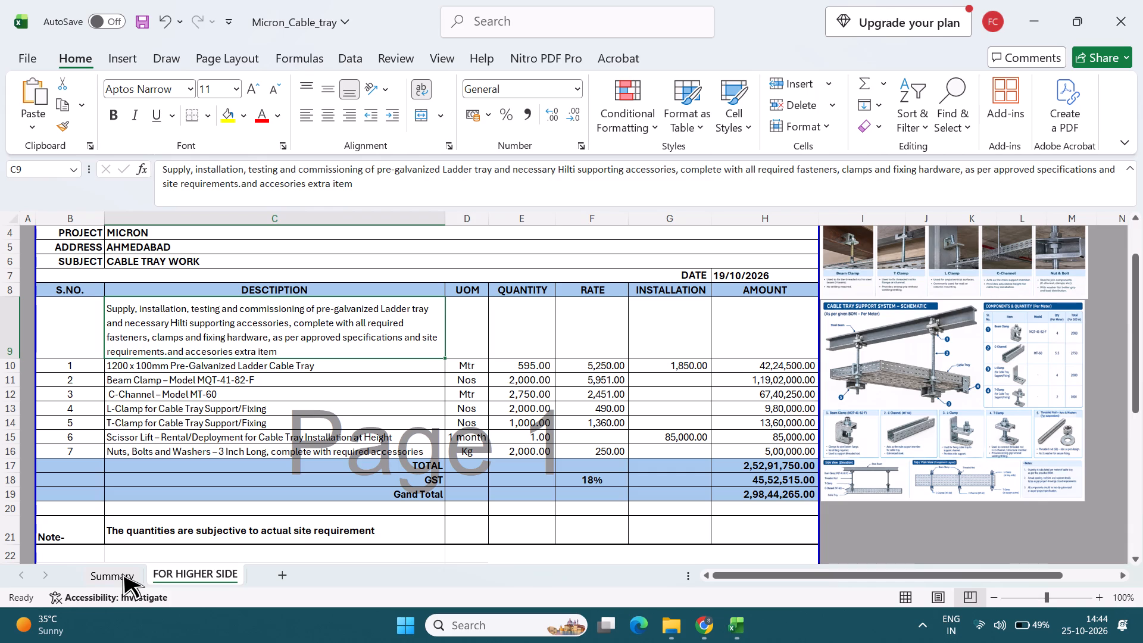
{"action": "scroll", "coordinate": [239, 401], "scroll_direction": "up", "scroll_amount": 4}
{"action": "scroll", "coordinate": [239, 401], "scroll_direction": "down", "scroll_amount": 4}
{"action": "scroll", "coordinate": [195, 465], "scroll_direction": "up", "scroll_amount": 3}
{"action": "key", "text": "alt+Tab"}
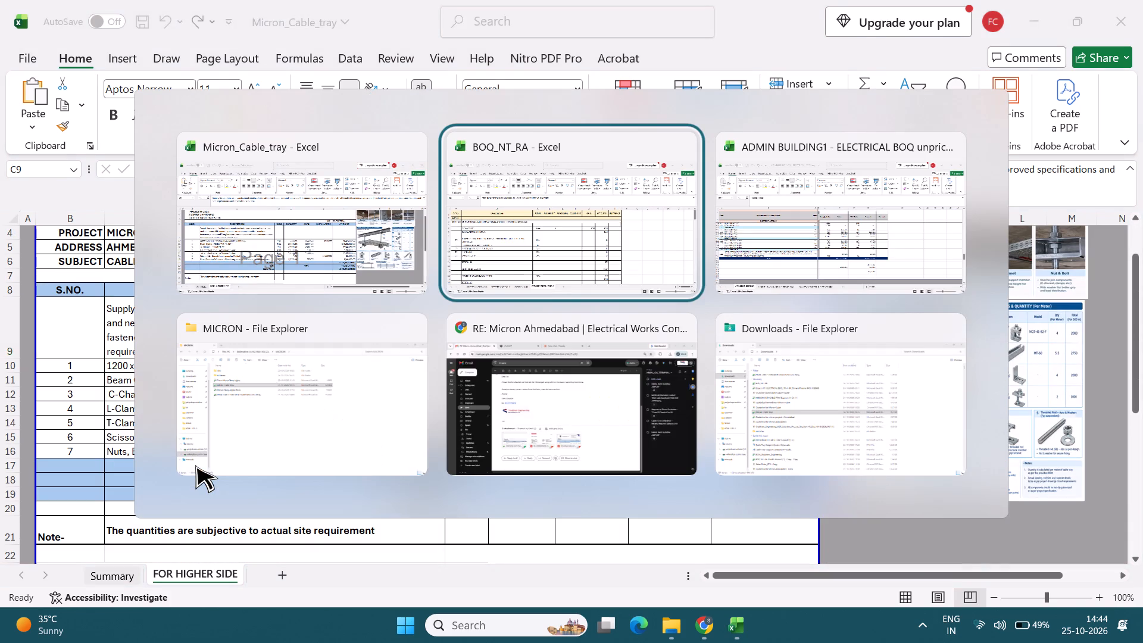
{"action": "key", "text": "alt+Tab"}
{"action": "key", "text": "alt+Tab"}
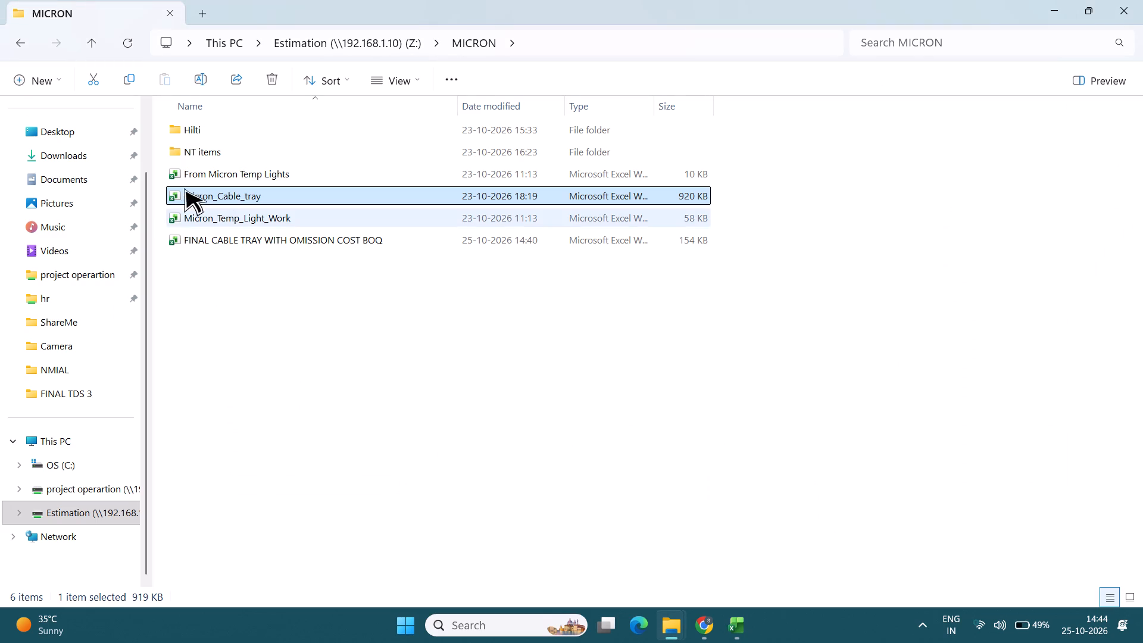
{"action": "left_click", "coordinate": [93, 160]}
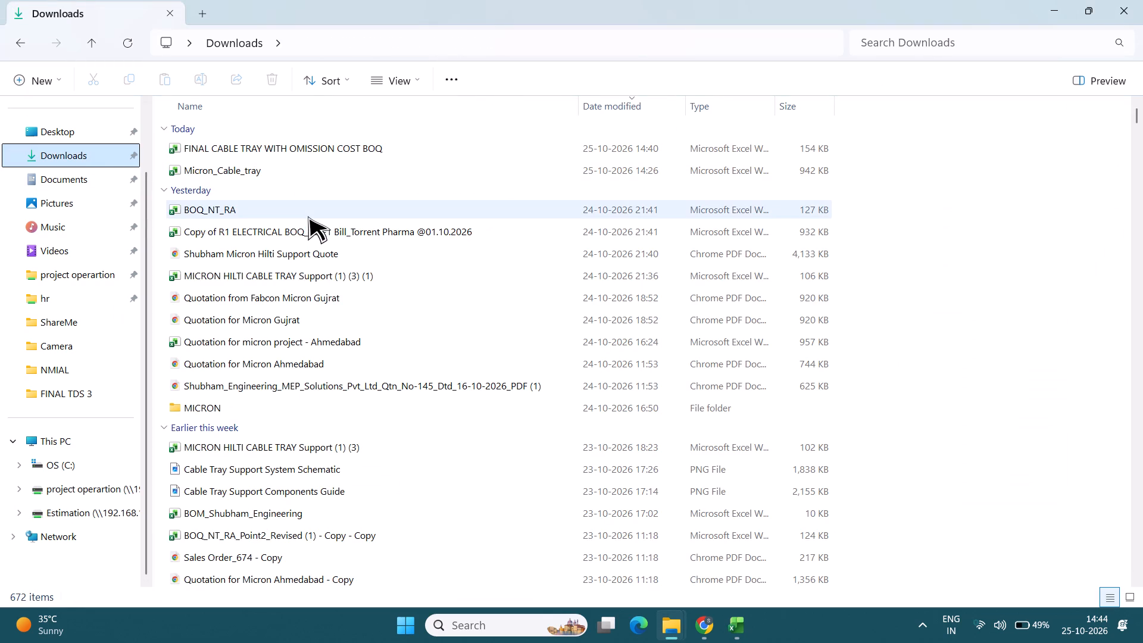
{"action": "left_click", "coordinate": [305, 341]}
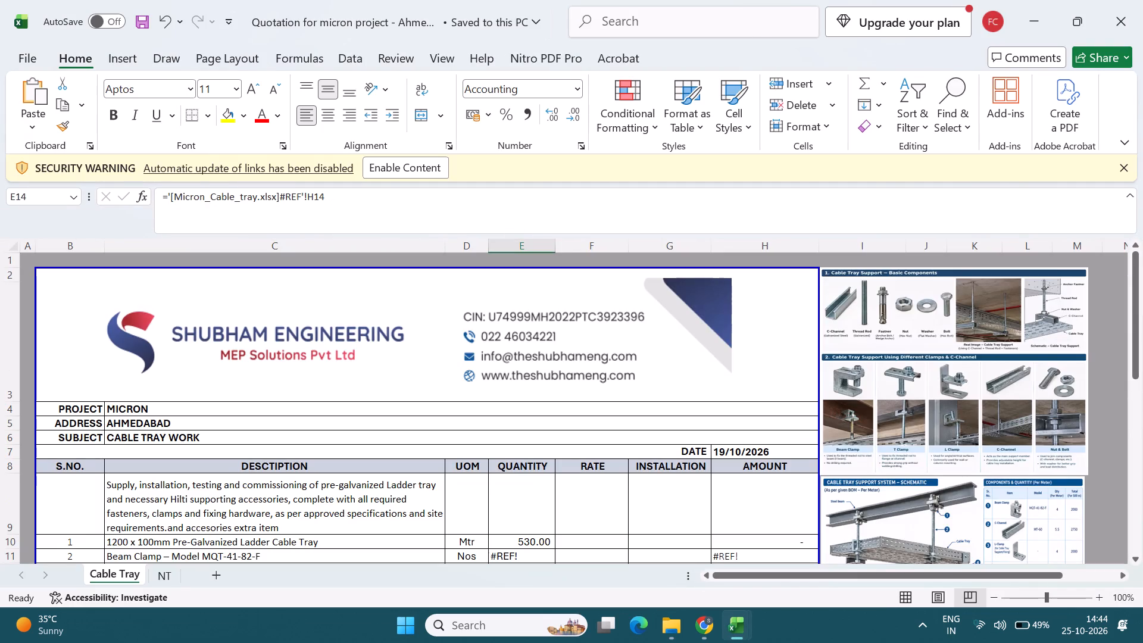
{"action": "scroll", "coordinate": [275, 520], "scroll_direction": "down", "scroll_amount": 2}
{"action": "left_click", "coordinate": [159, 575]}
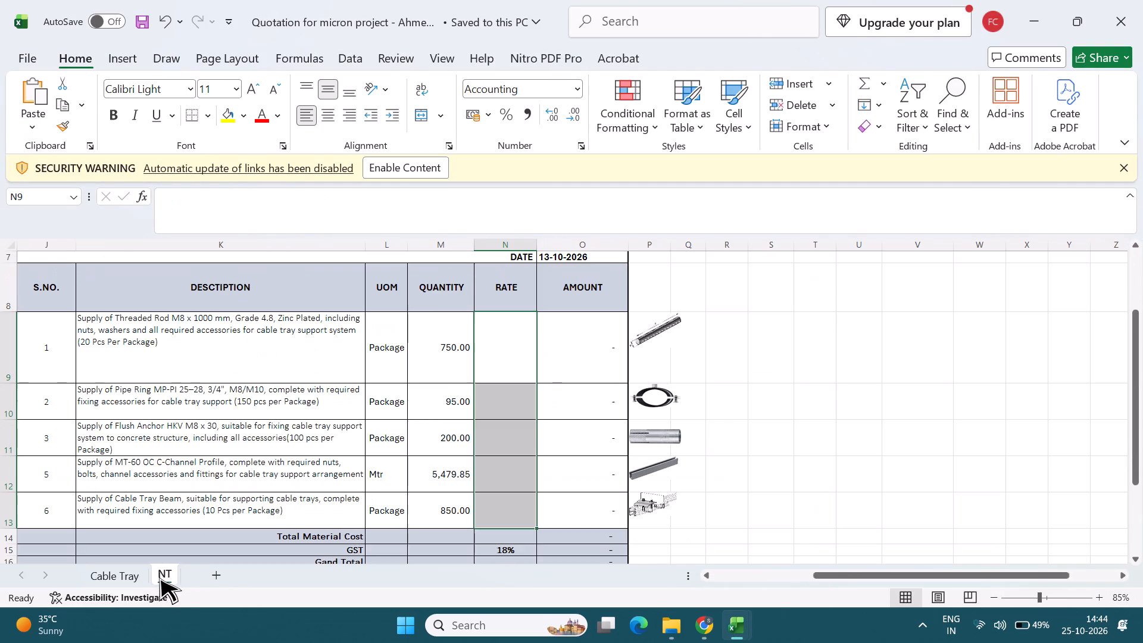
{"action": "left_click", "coordinate": [1142, 0]}
{"action": "key", "text": "alt+Tab"}
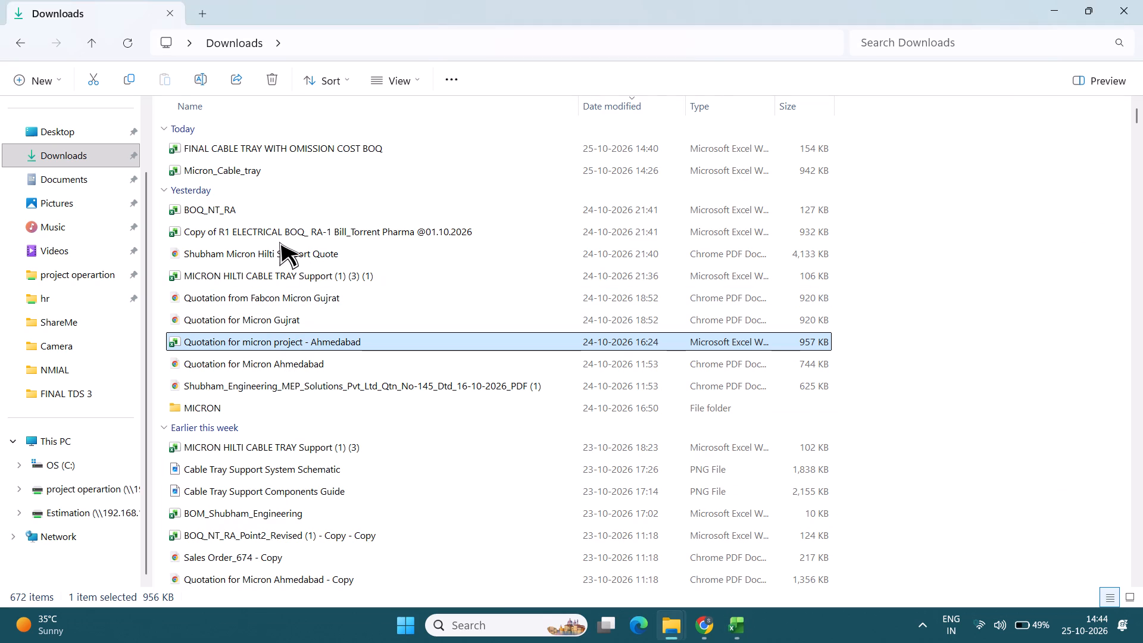
Open the MICRON HILTI CABLE TRAY Support (1) (3) (1) workbook from Downloads, examine its NT, HILTI SUPPORT RA and Brk up sheet sheets, and close it.
{"action": "double_click", "coordinate": [279, 274]}
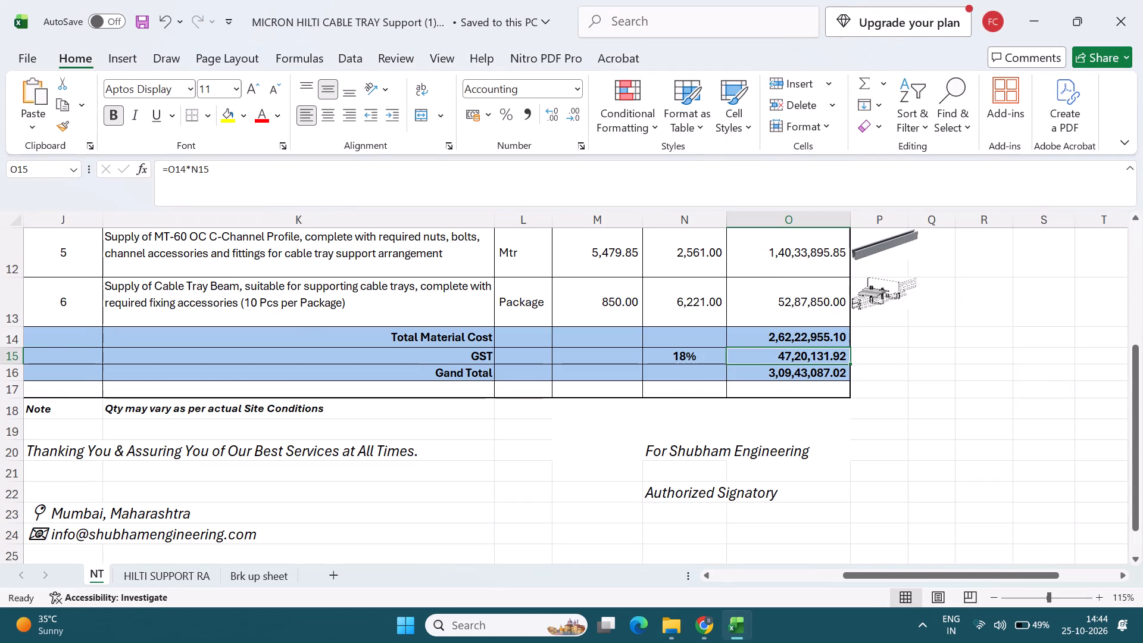
{"action": "scroll", "coordinate": [336, 547], "scroll_direction": "up", "scroll_amount": 6}
{"action": "scroll", "coordinate": [206, 545], "scroll_direction": "down", "scroll_amount": 2}
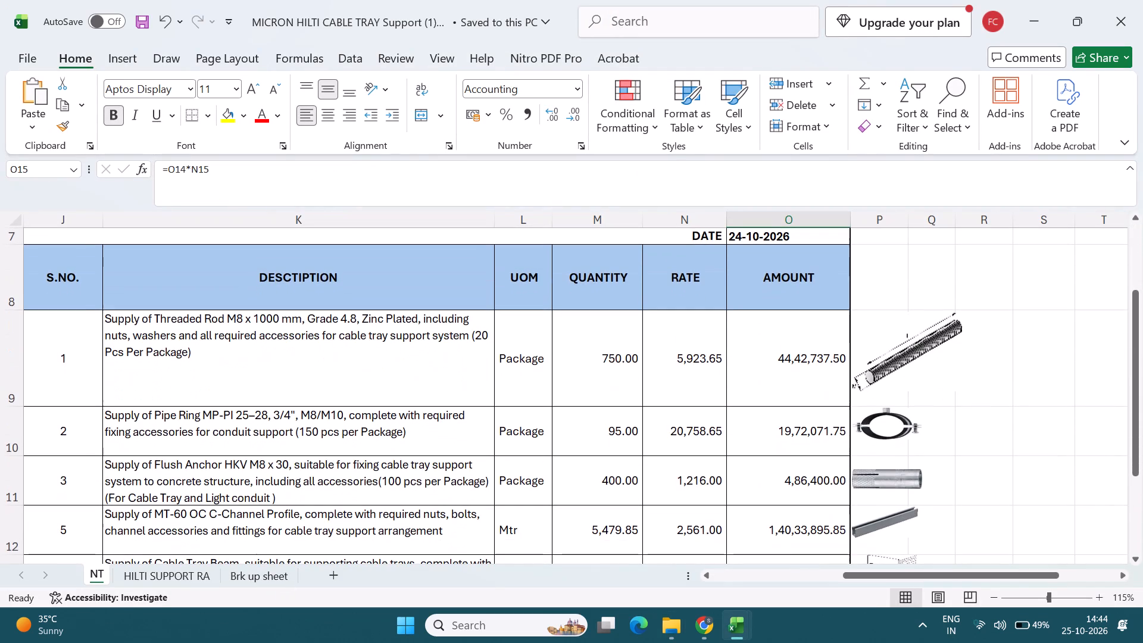
{"action": "left_click", "coordinate": [180, 582]}
{"action": "left_click", "coordinate": [236, 572]}
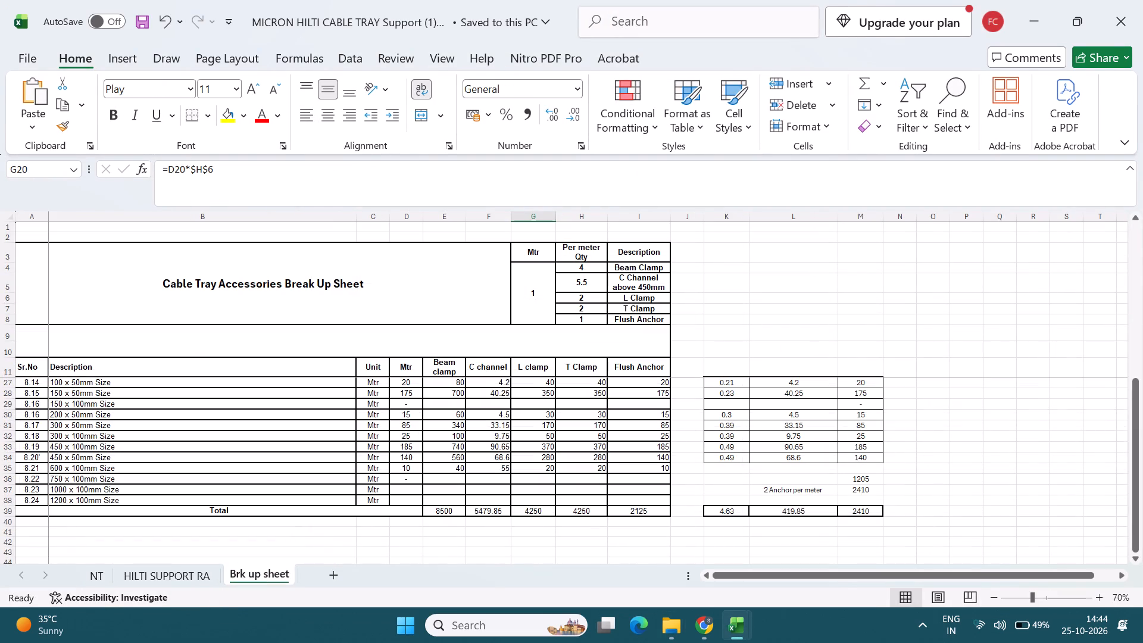
{"action": "left_click", "coordinate": [94, 581]}
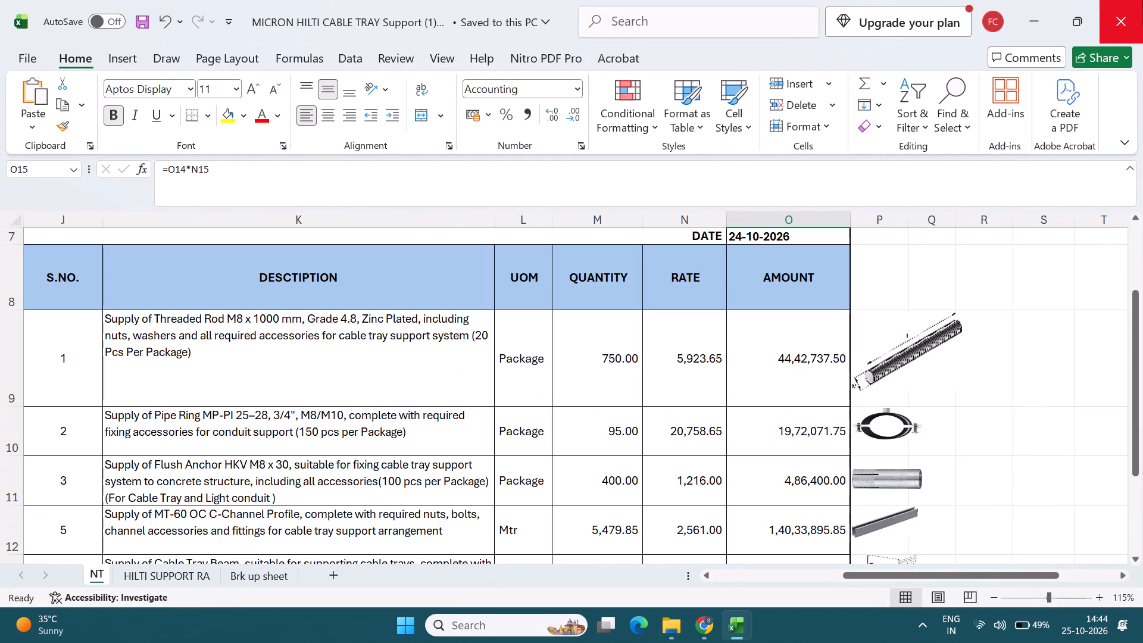
{"action": "left_click", "coordinate": [1142, 0]}
{"action": "key", "text": "alt+Tab"}
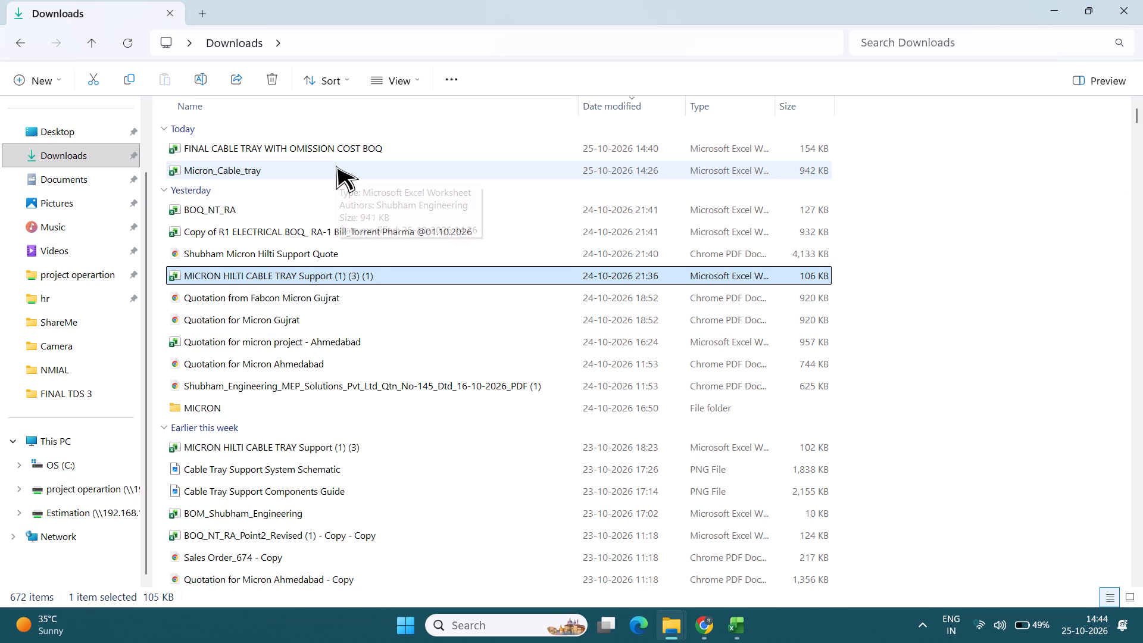
Recheck the FOR HIGHER SIDE quotation sheet and browse the Hilti subfolder of the MICRON folder in Downloads.
{"action": "key", "text": "alt+Tab"}
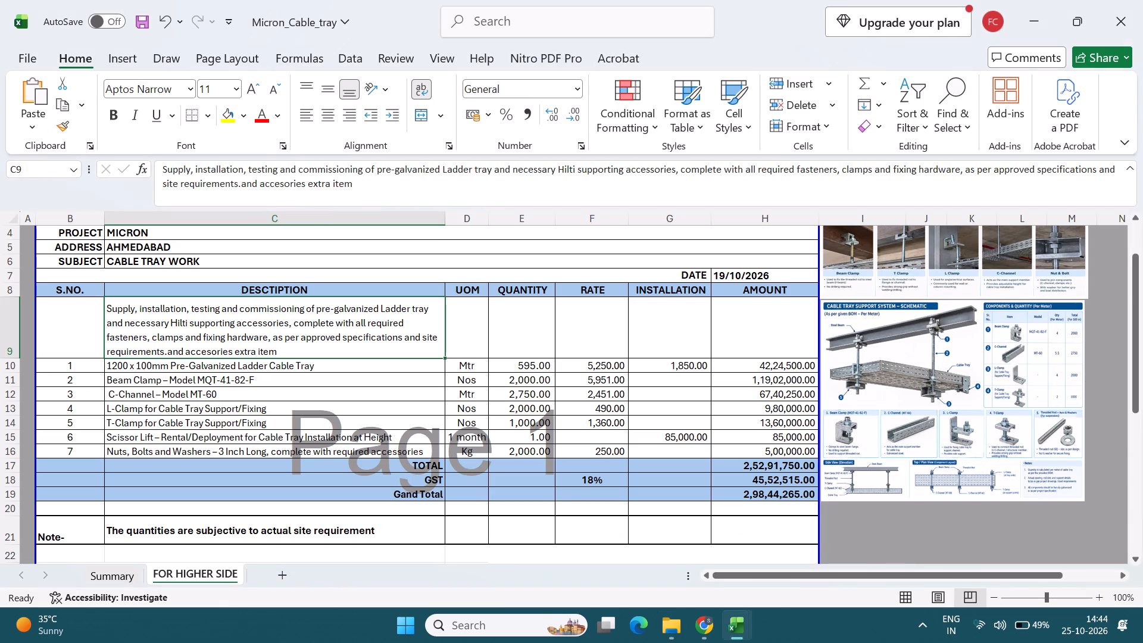
{"action": "scroll", "coordinate": [279, 436], "scroll_direction": "up", "scroll_amount": 2}
{"action": "scroll", "coordinate": [280, 432], "scroll_direction": "down", "scroll_amount": 2}
{"action": "scroll", "coordinate": [280, 435], "scroll_direction": "up", "scroll_amount": 2}
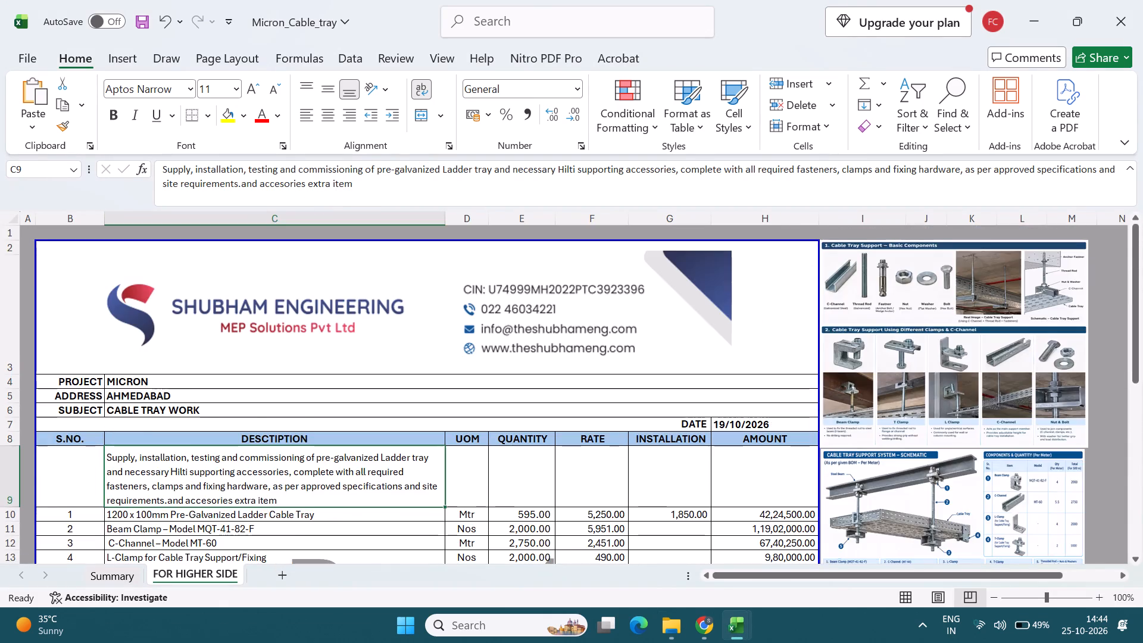
{"action": "scroll", "coordinate": [282, 434], "scroll_direction": "down", "scroll_amount": 1}
{"action": "key", "text": "alt+Tab"}
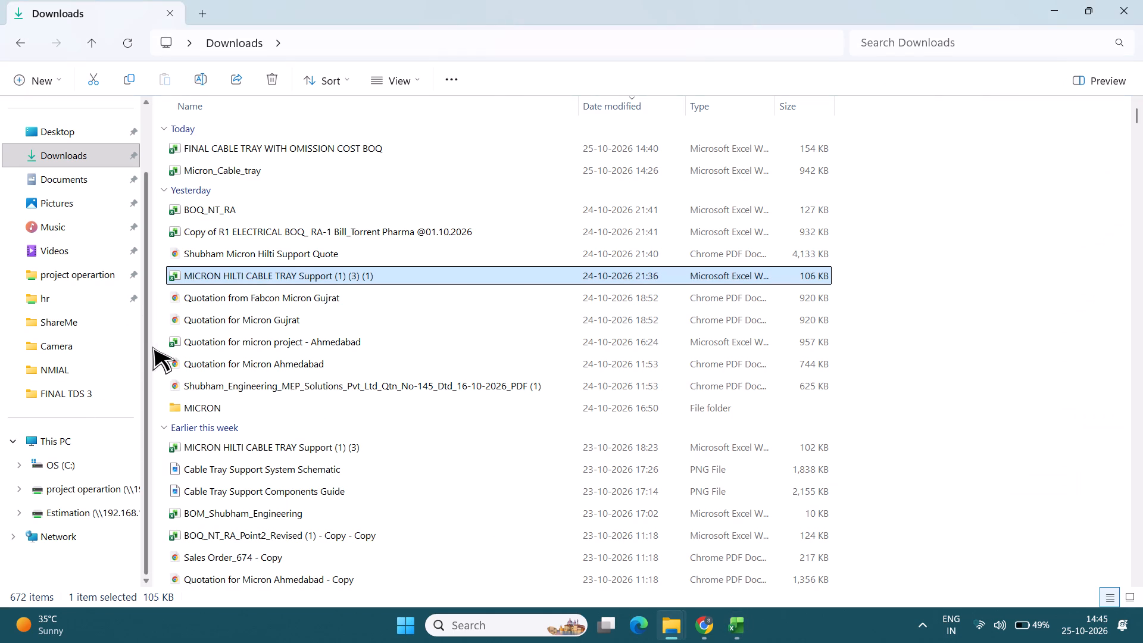
{"action": "double_click", "coordinate": [216, 402]}
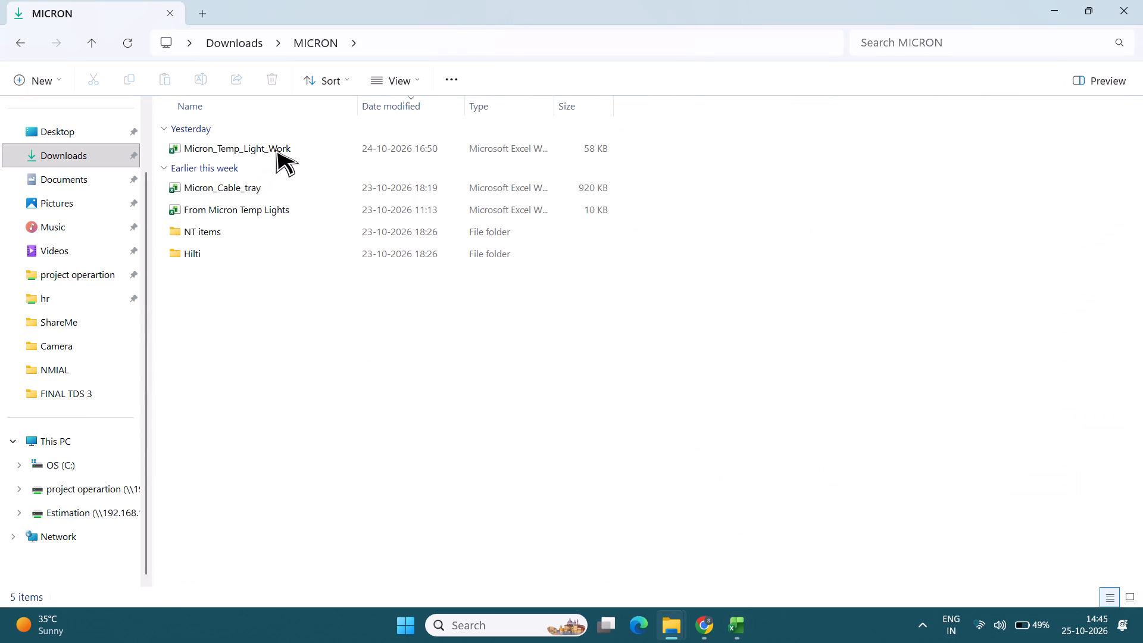
{"action": "double_click", "coordinate": [261, 248]}
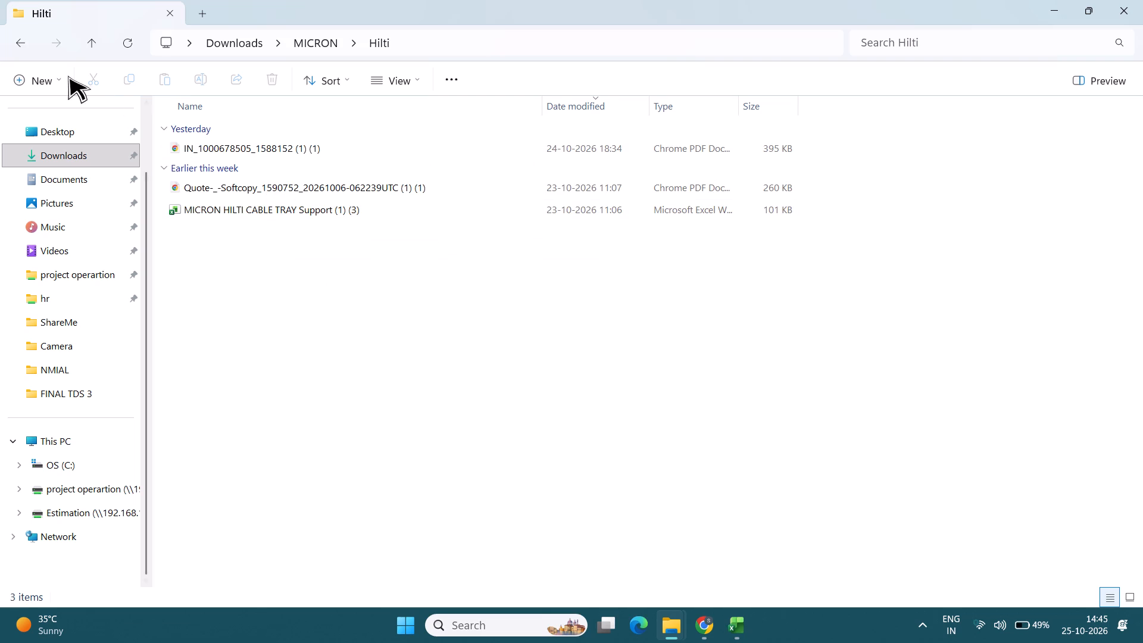
{"action": "left_click", "coordinate": [25, 43]}
Examine the Rate Variation and FOR FAB TOILET WORK sheets of the BOQ_NT_RA_Point2_Revised workbook in NT items, close it, and return to the MICRON folder.
{"action": "double_click", "coordinate": [302, 233]}
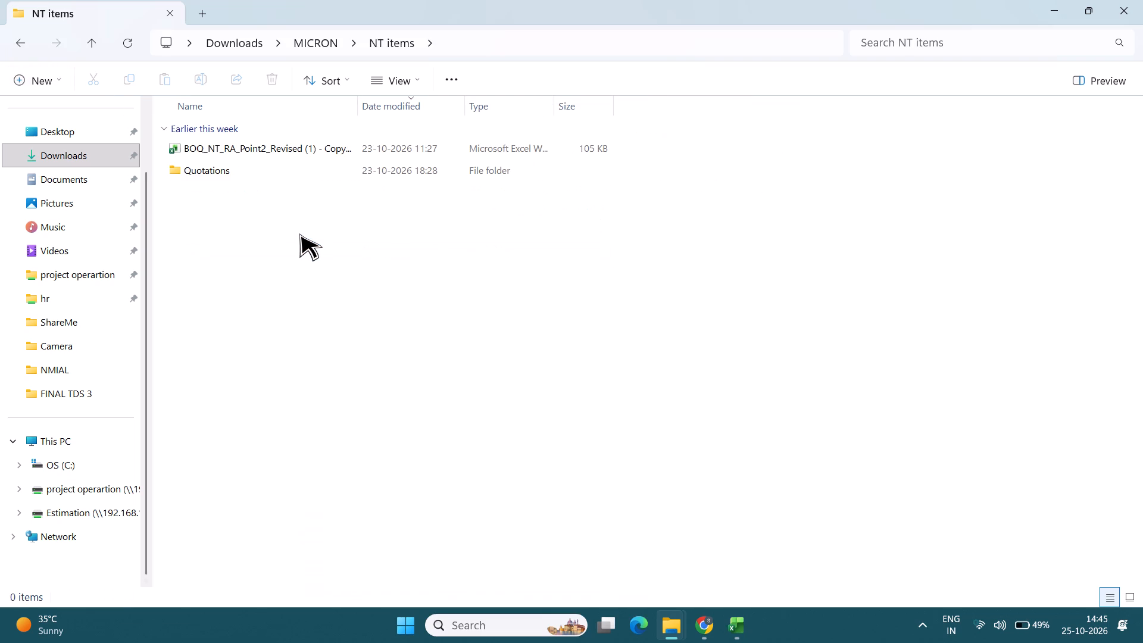
{"action": "double_click", "coordinate": [324, 147]}
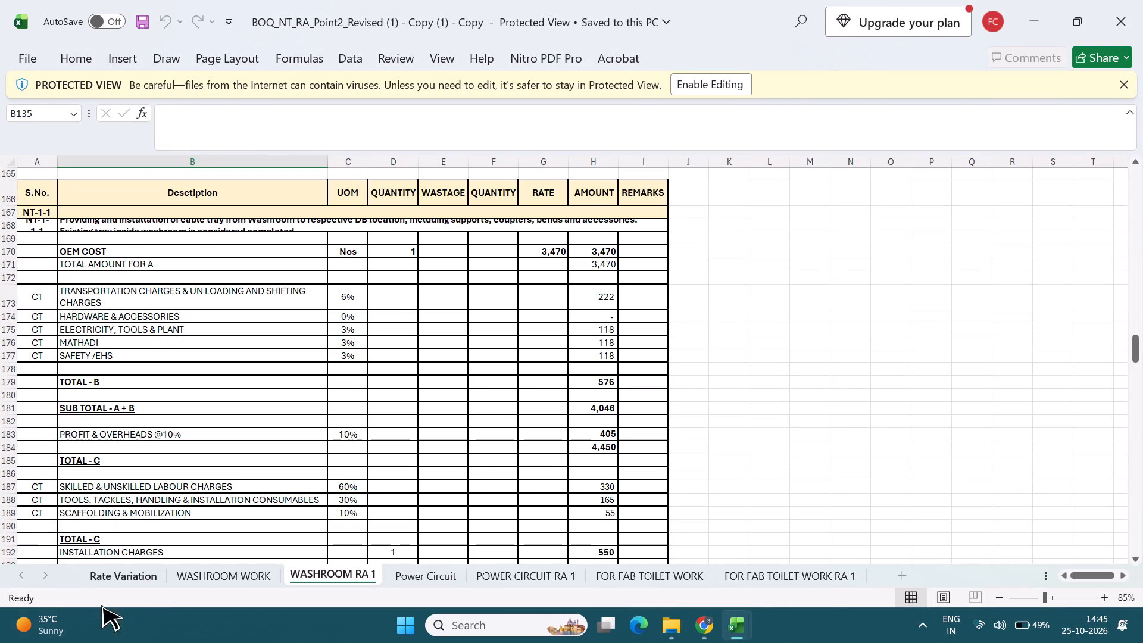
{"action": "left_click", "coordinate": [139, 585]}
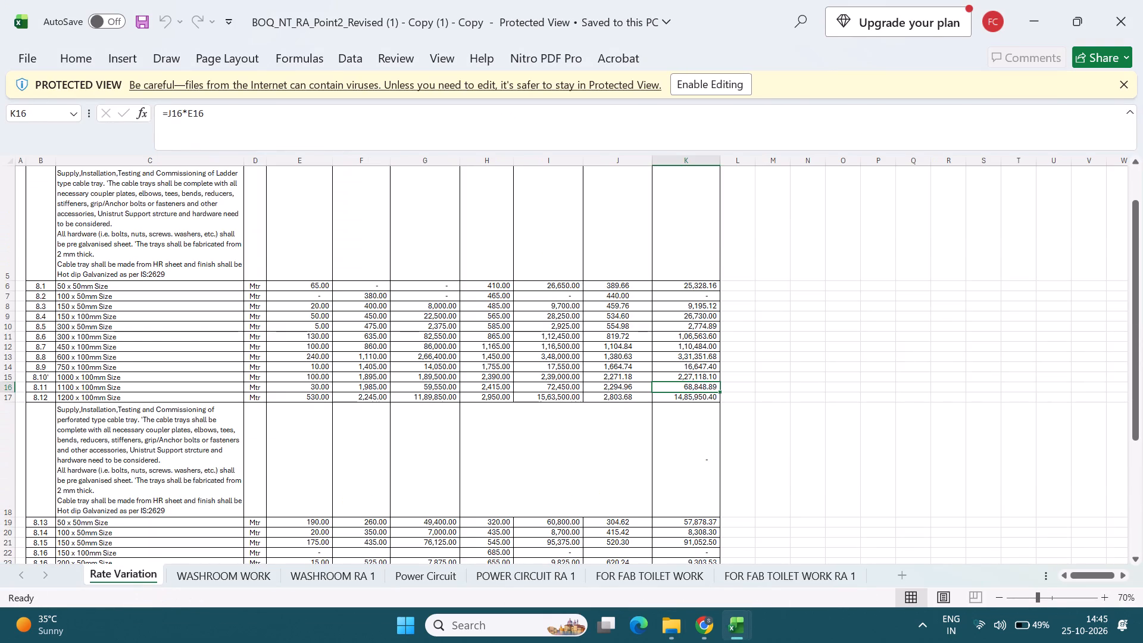
{"action": "scroll", "coordinate": [226, 480], "scroll_direction": "up", "scroll_amount": 3}
{"action": "scroll", "coordinate": [226, 480], "scroll_direction": "down", "scroll_amount": 5}
{"action": "scroll", "coordinate": [226, 480], "scroll_direction": "up", "scroll_amount": 2}
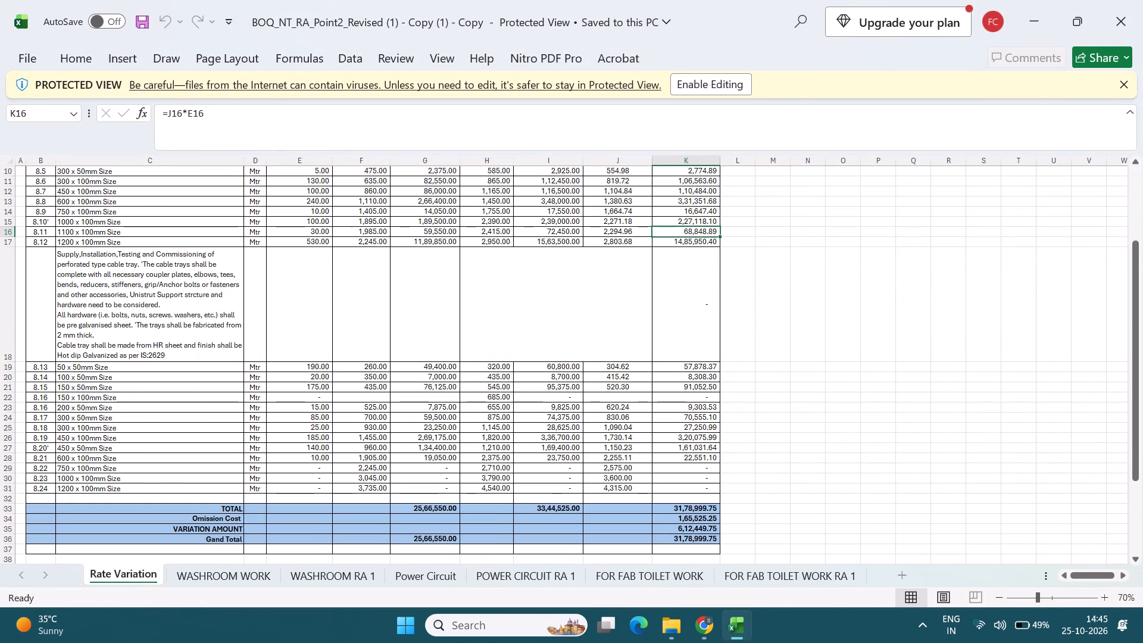
{"action": "scroll", "coordinate": [226, 480], "scroll_direction": "up", "scroll_amount": 7}
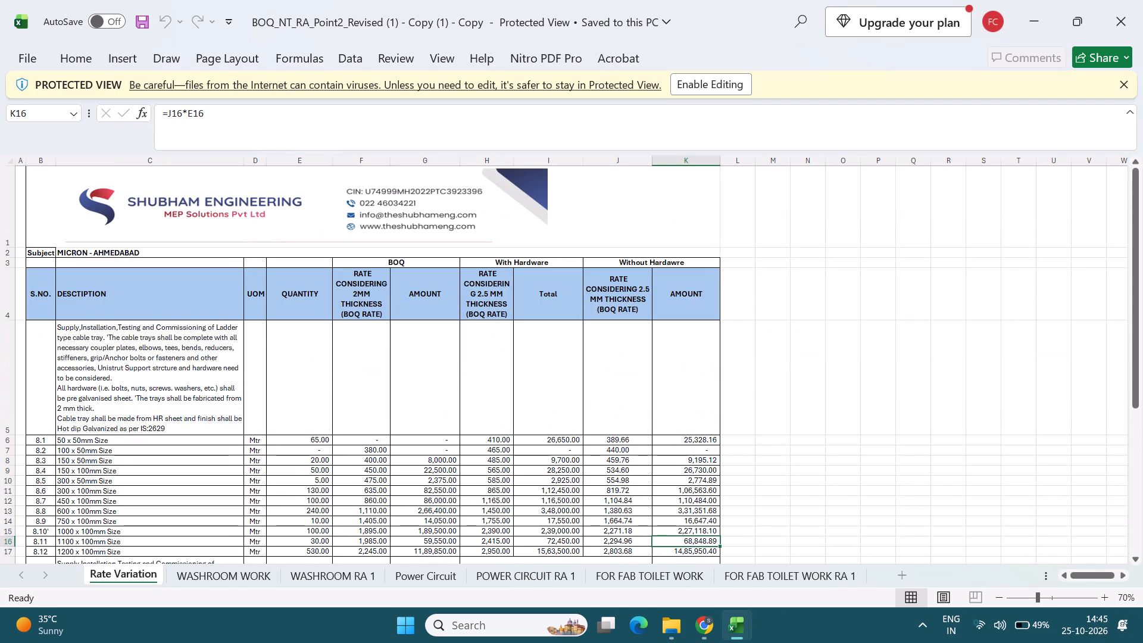
{"action": "left_click", "coordinate": [674, 576]}
{"action": "left_click", "coordinate": [757, 573]}
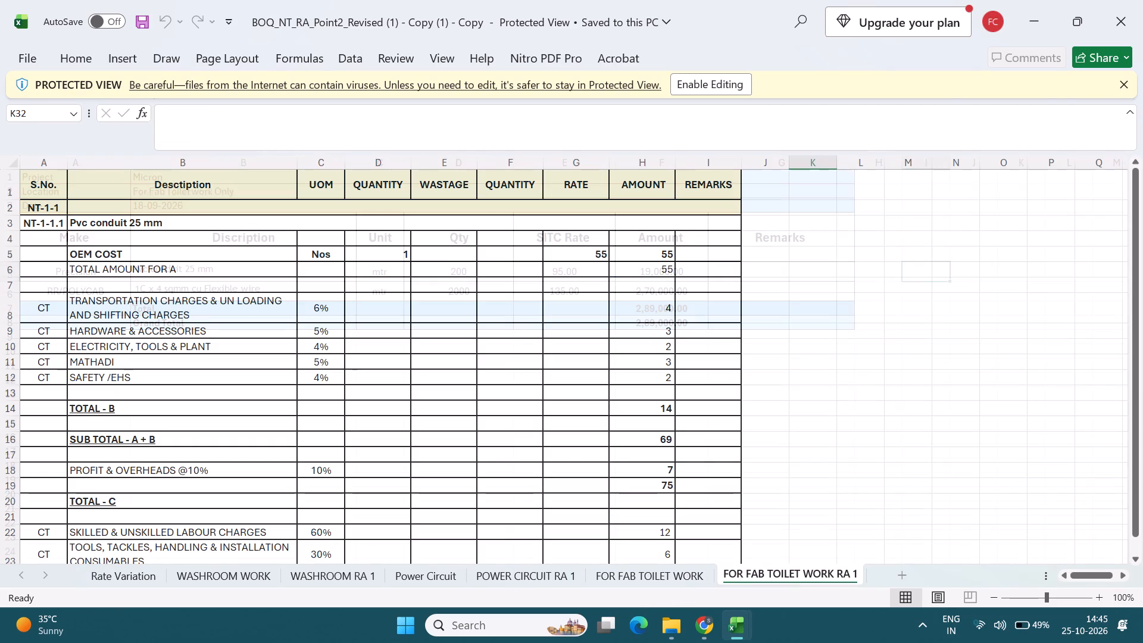
{"action": "left_click", "coordinate": [1142, 0]}
{"action": "key", "text": "alt+Tab"}
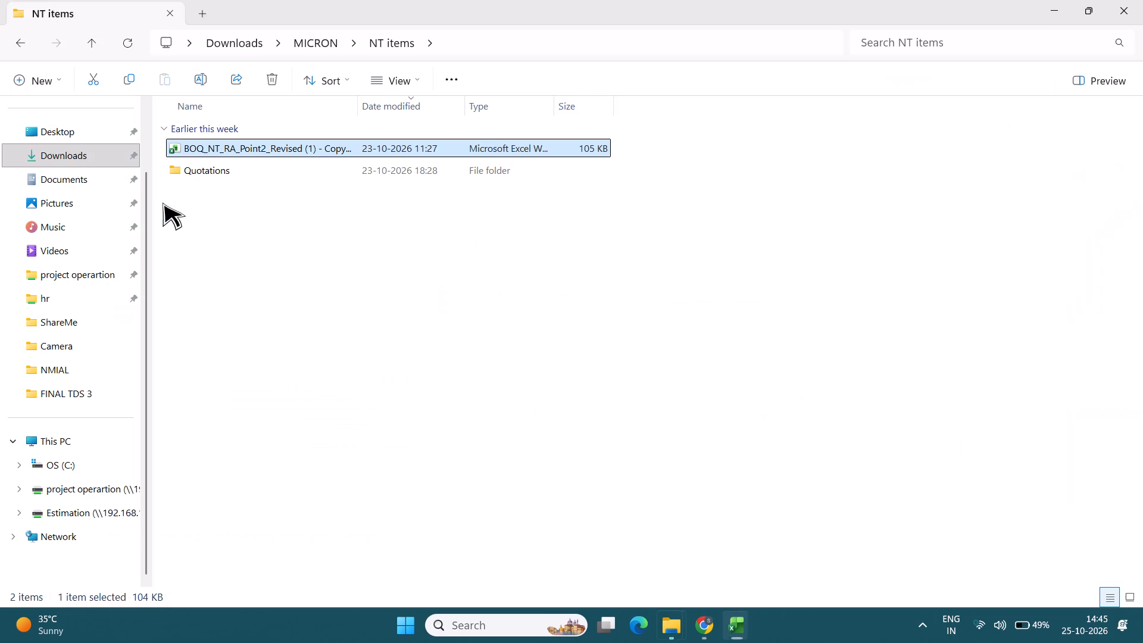
{"action": "left_click", "coordinate": [231, 270]}
{"action": "left_click", "coordinate": [23, 48]}
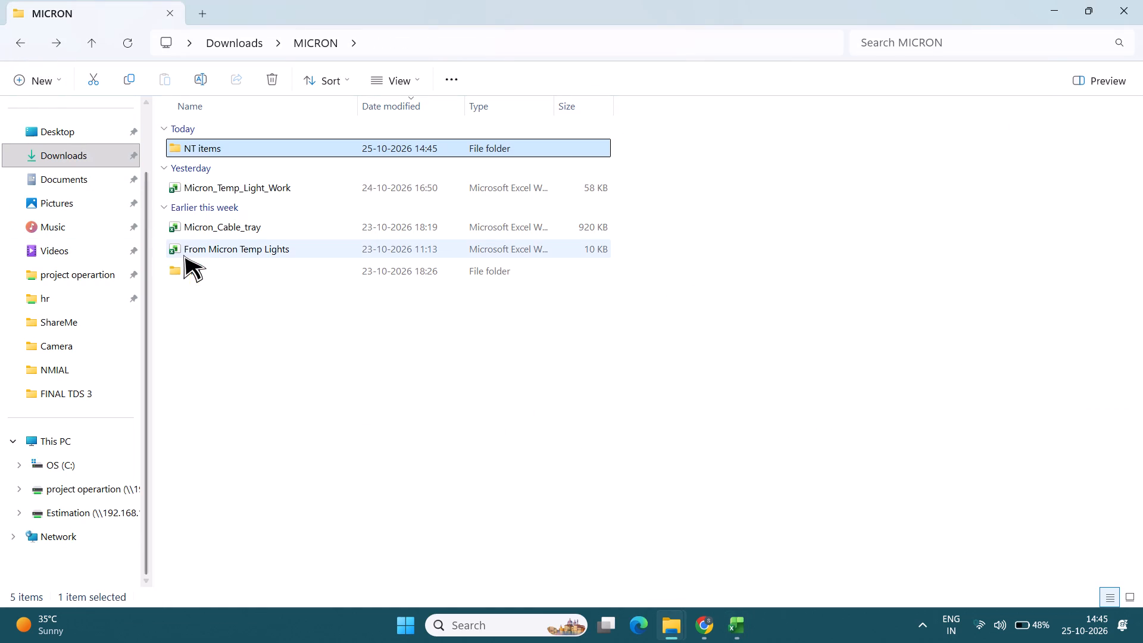
Try to open Micron_Cable_tray from the MICRON folder, and save and close the already open workbook of the same name.
{"action": "double_click", "coordinate": [232, 274]}
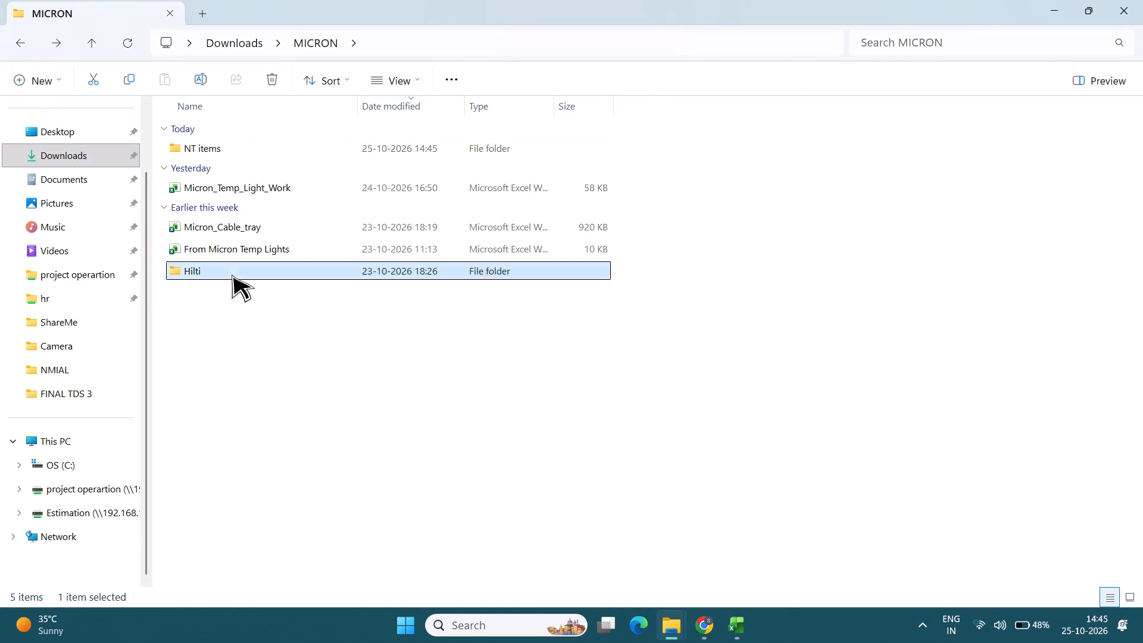
{"action": "left_click", "coordinate": [18, 41]}
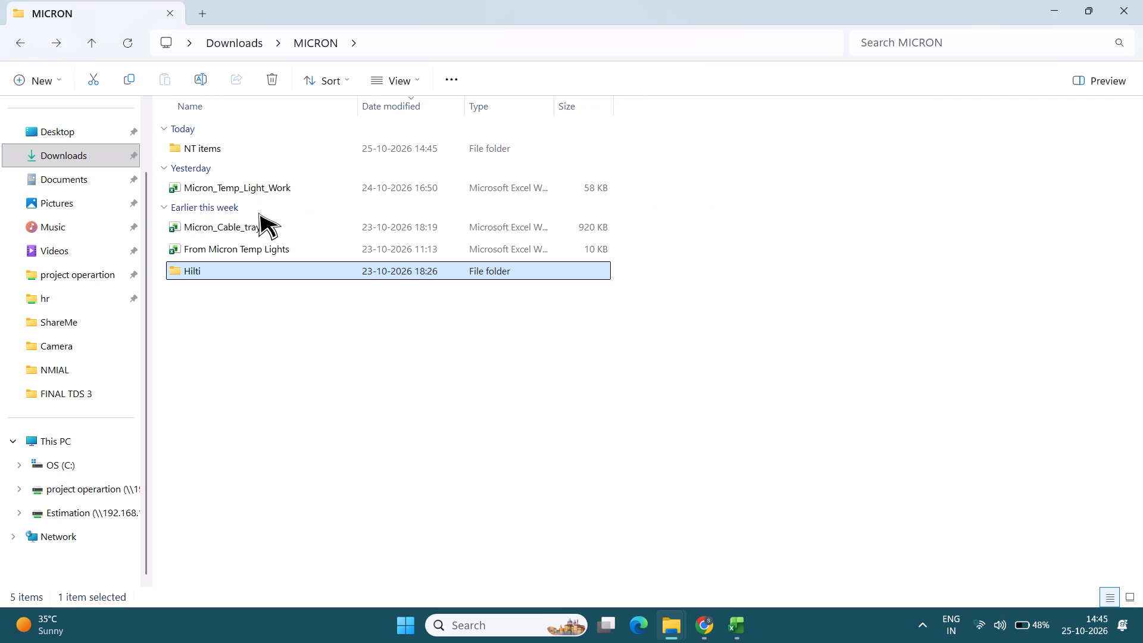
{"action": "double_click", "coordinate": [260, 226]}
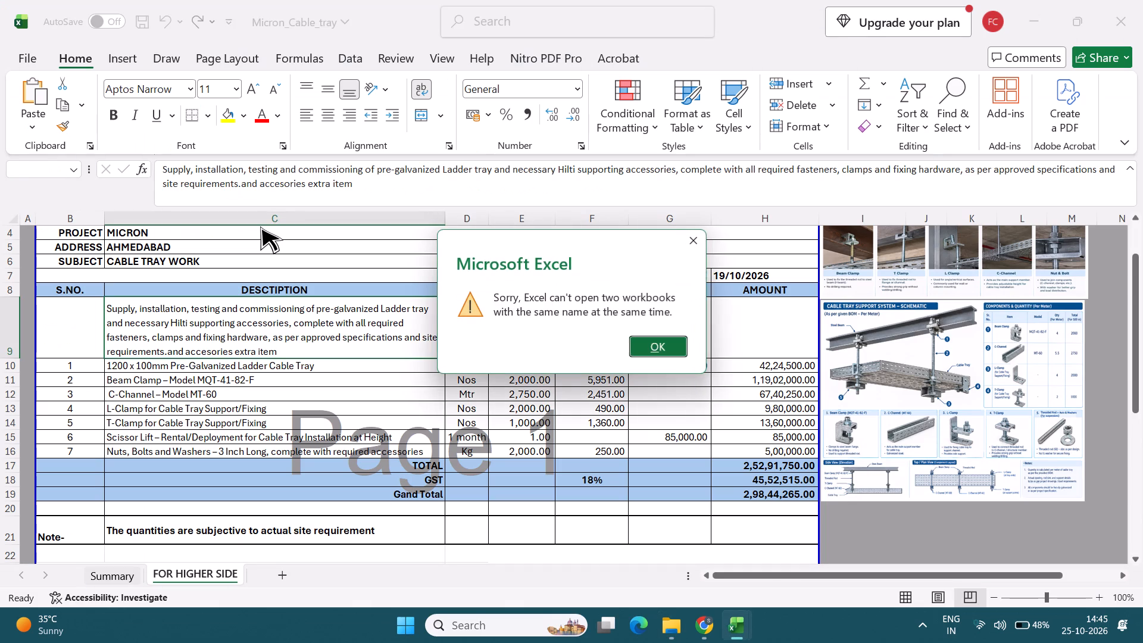
{"action": "left_click", "coordinate": [667, 342]}
{"action": "left_click", "coordinate": [585, 352]}
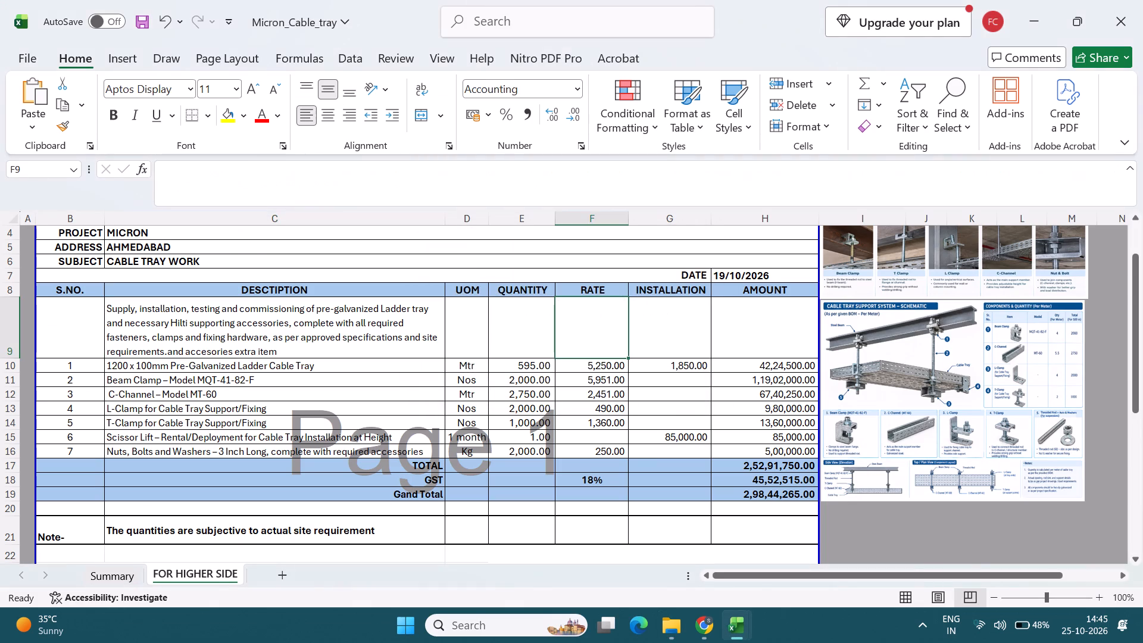
{"action": "key", "text": "ctrl+s"}
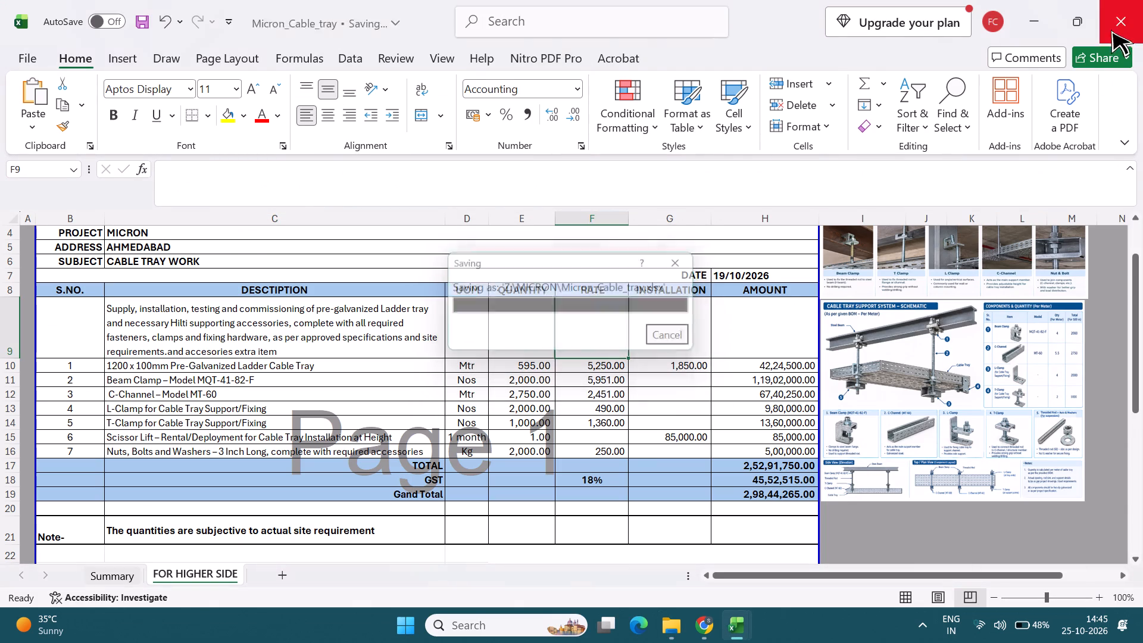
{"action": "left_click", "coordinate": [1123, 21]}
Open Micron_Cable_tray from the MICRON folder in Downloads and view its Cable Tray quotation sheet.
{"action": "key", "text": "alt+Tab"}
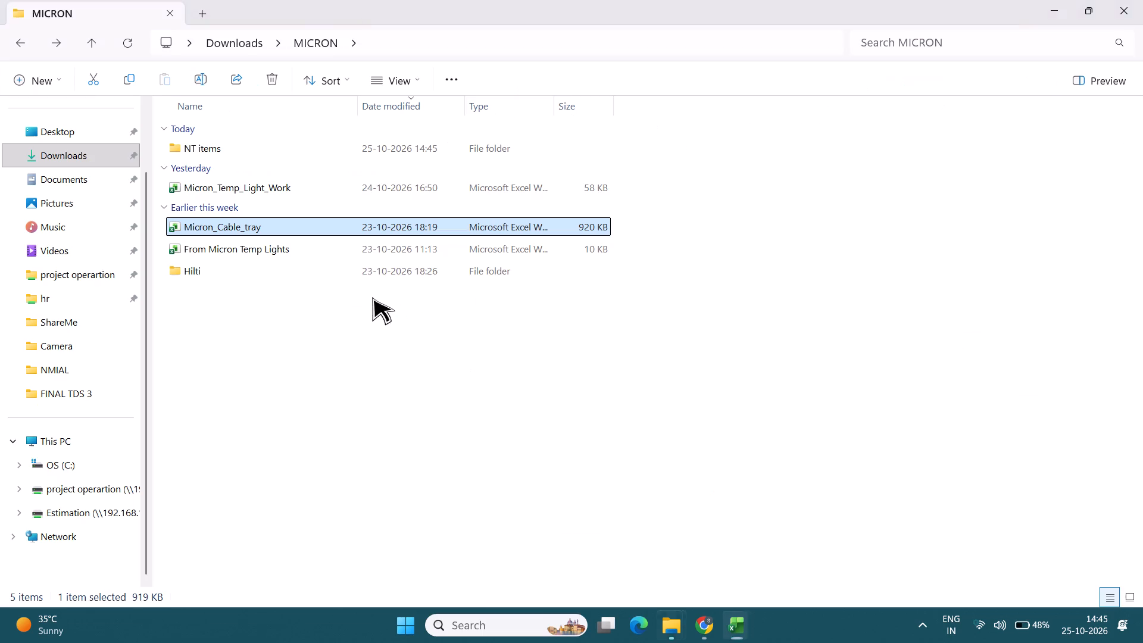
{"action": "double_click", "coordinate": [299, 228]}
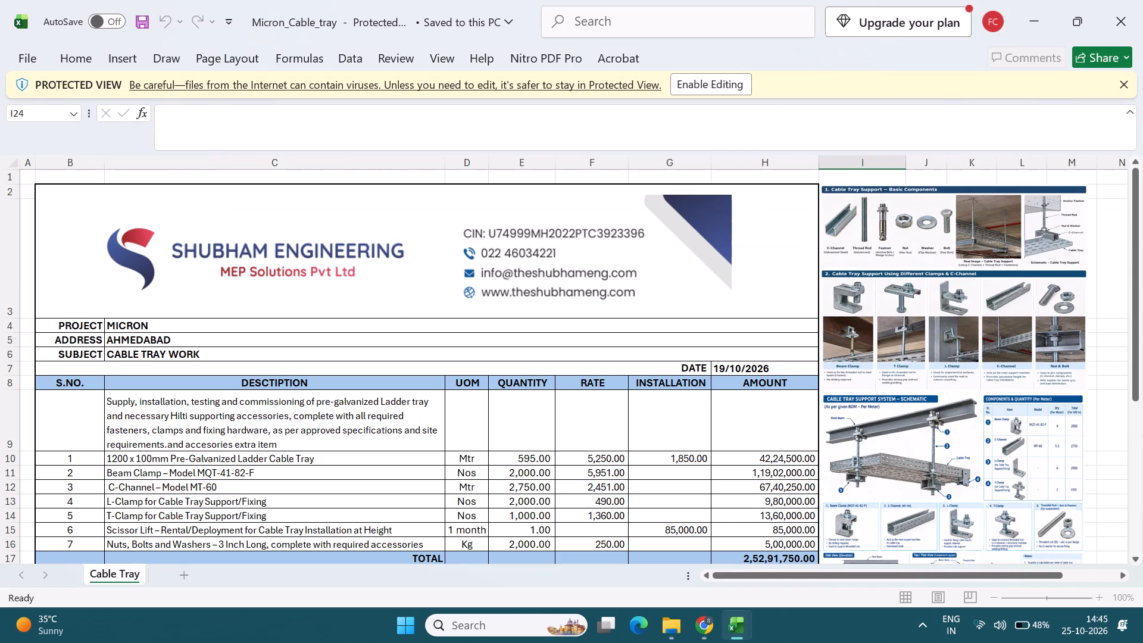
{"action": "scroll", "coordinate": [461, 442], "scroll_direction": "down", "scroll_amount": 1}
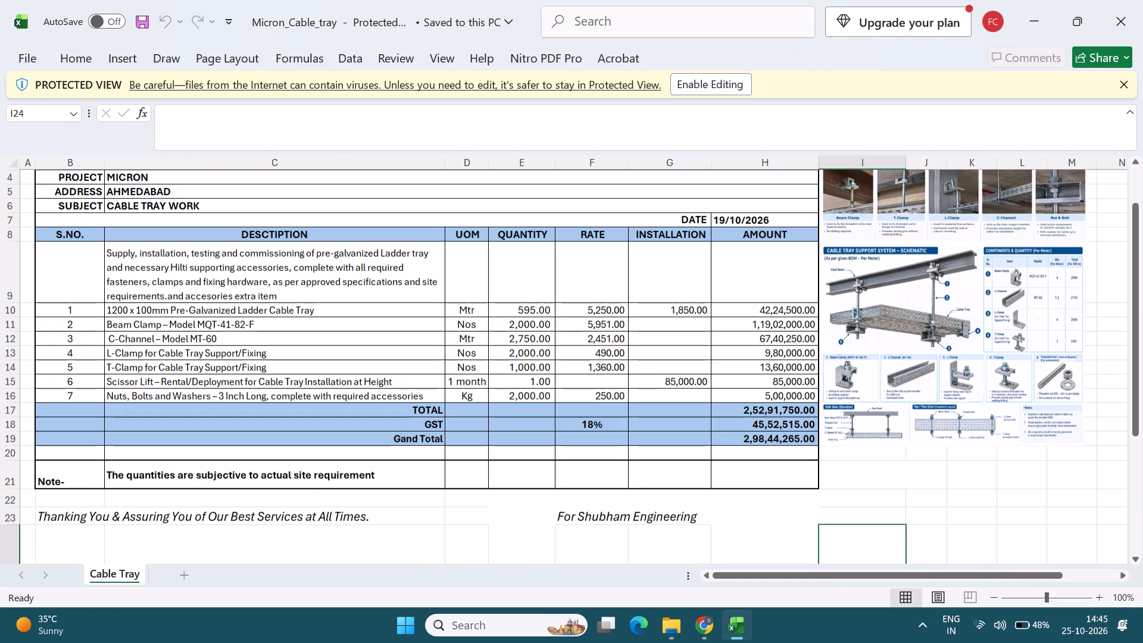
Look through the recent files in the Downloads folder for cable tray source workbooks.
{"action": "key", "text": "alt+Tab"}
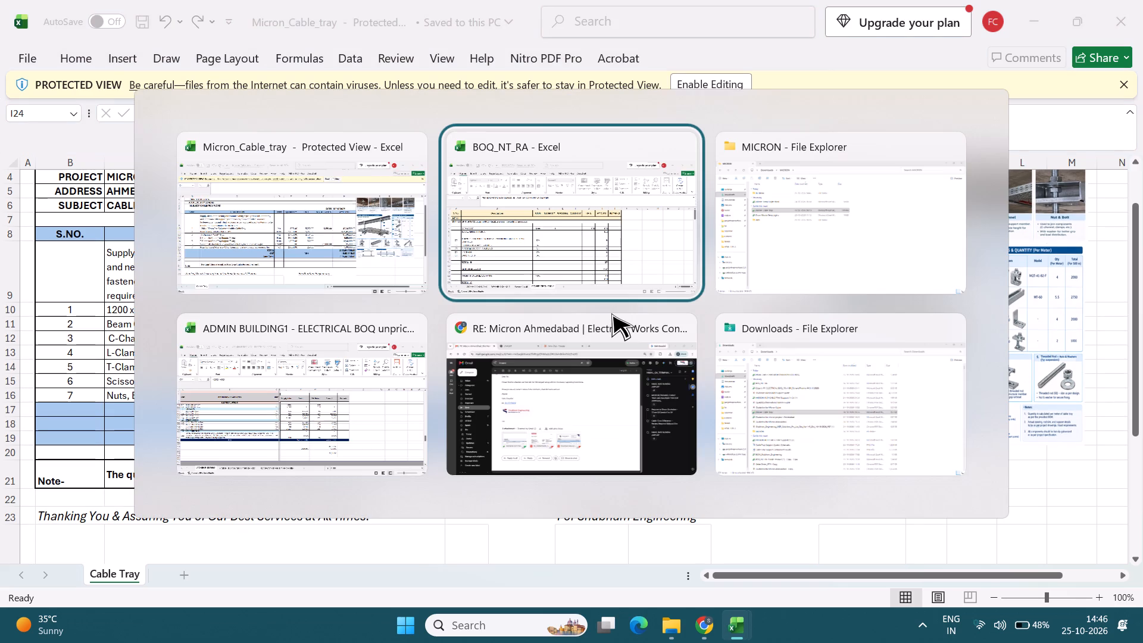
{"action": "key", "text": "alt+Tab"}
{"action": "key", "text": "alt+Tab"}
{"action": "key", "text": "alt+Tab"}
{"action": "key", "text": "alt+Tab"}
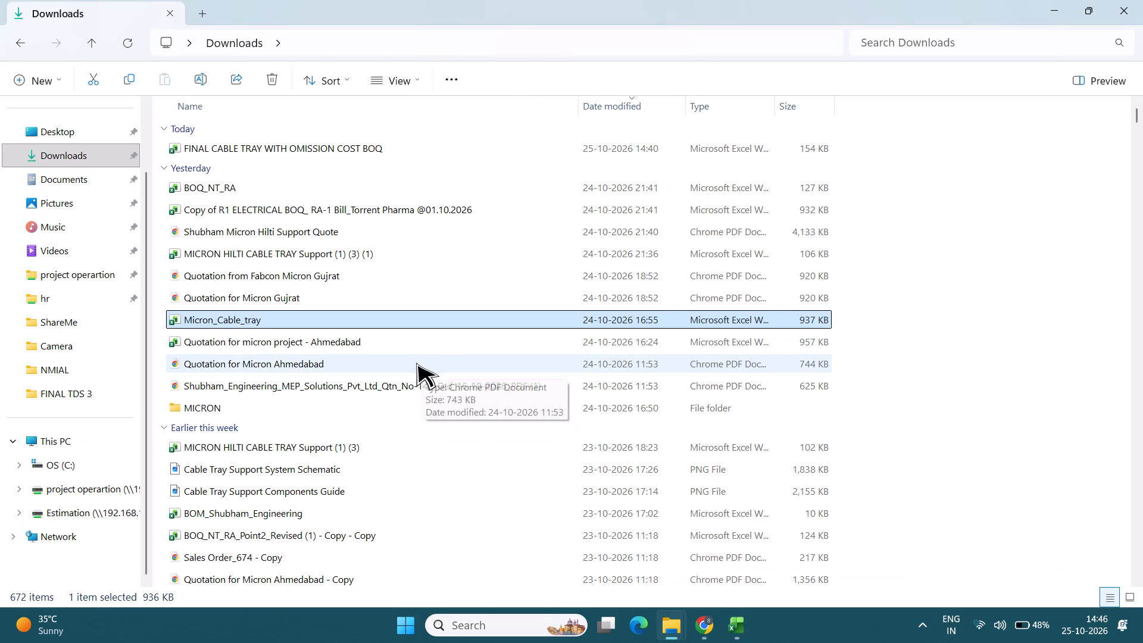
{"action": "scroll", "coordinate": [320, 520], "scroll_direction": "down", "scroll_amount": 1}
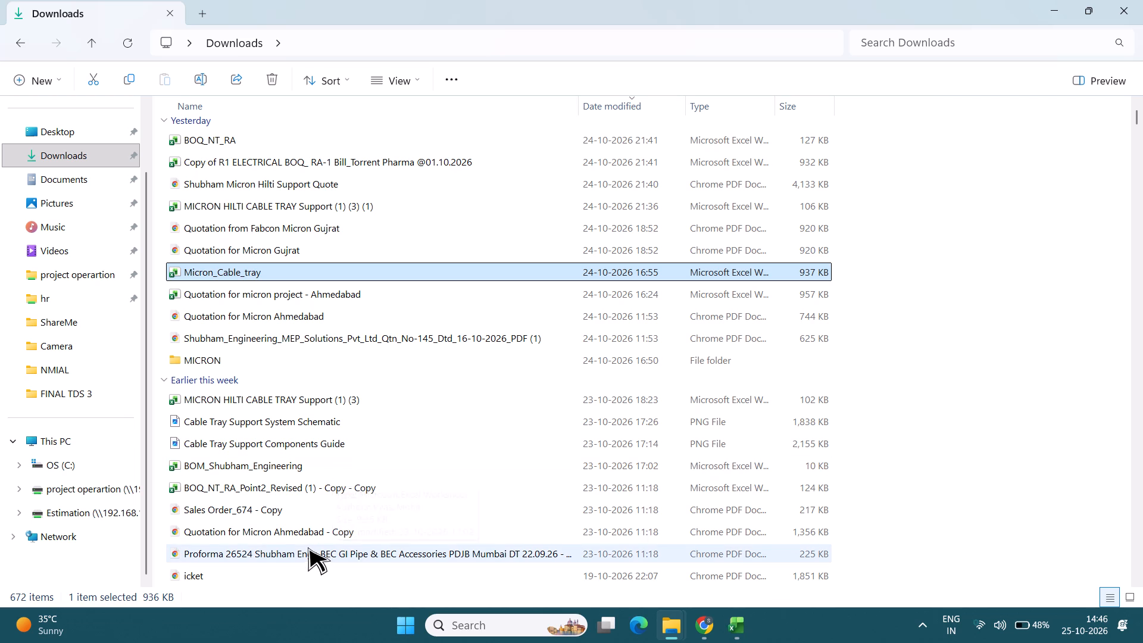
{"action": "scroll", "coordinate": [308, 523], "scroll_direction": "down", "scroll_amount": 1}
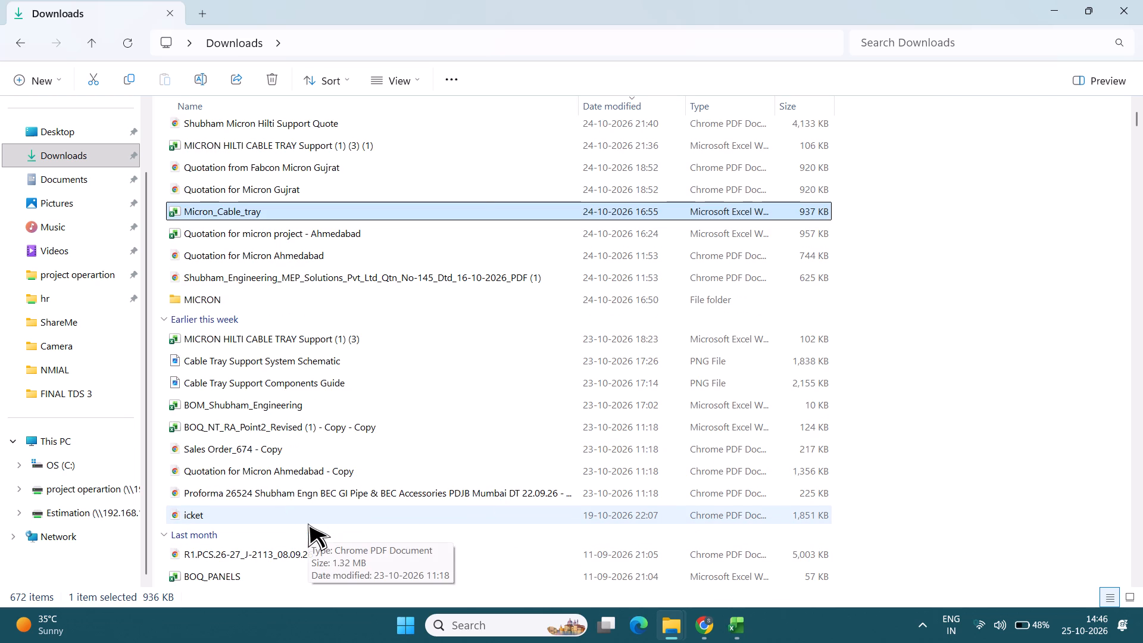
{"action": "scroll", "coordinate": [308, 523], "scroll_direction": "down", "scroll_amount": 1}
{"action": "scroll", "coordinate": [308, 523], "scroll_direction": "up", "scroll_amount": 7}
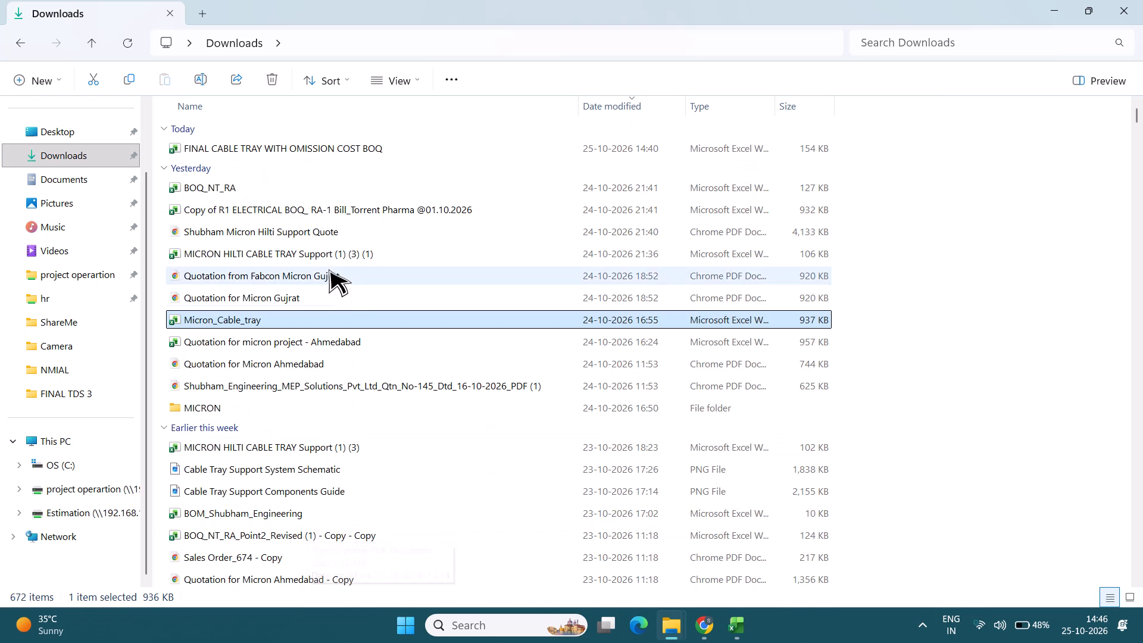
Return to the protected Micron_Cable_tray workbook and enable editing.
{"action": "key", "text": "alt+Tab"}
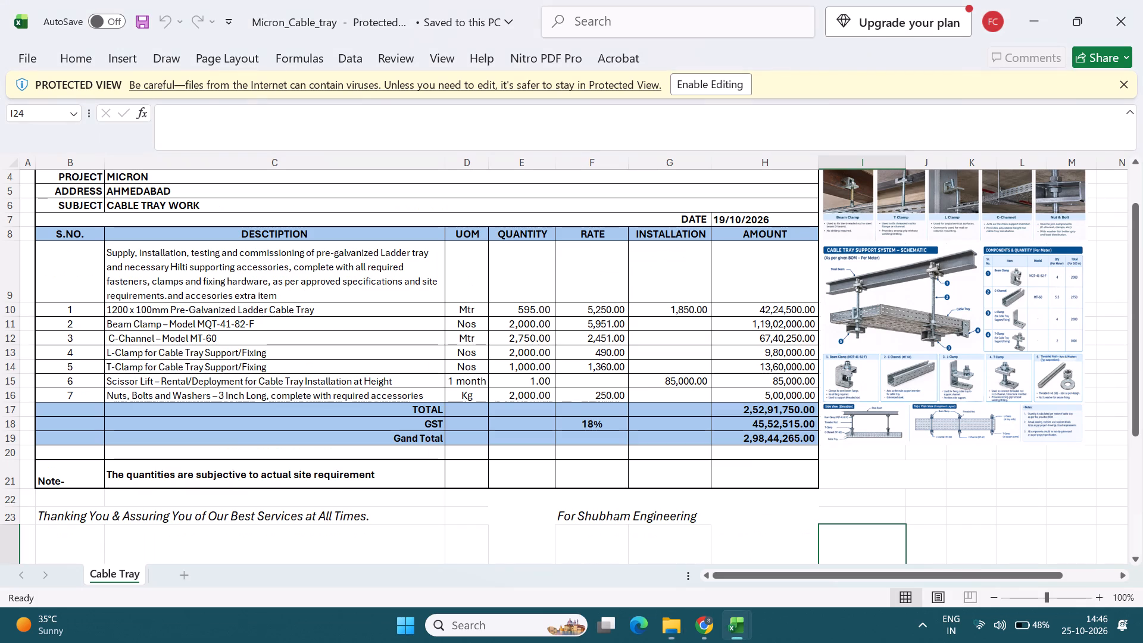
{"action": "scroll", "coordinate": [416, 553], "scroll_direction": "up", "scroll_amount": 2}
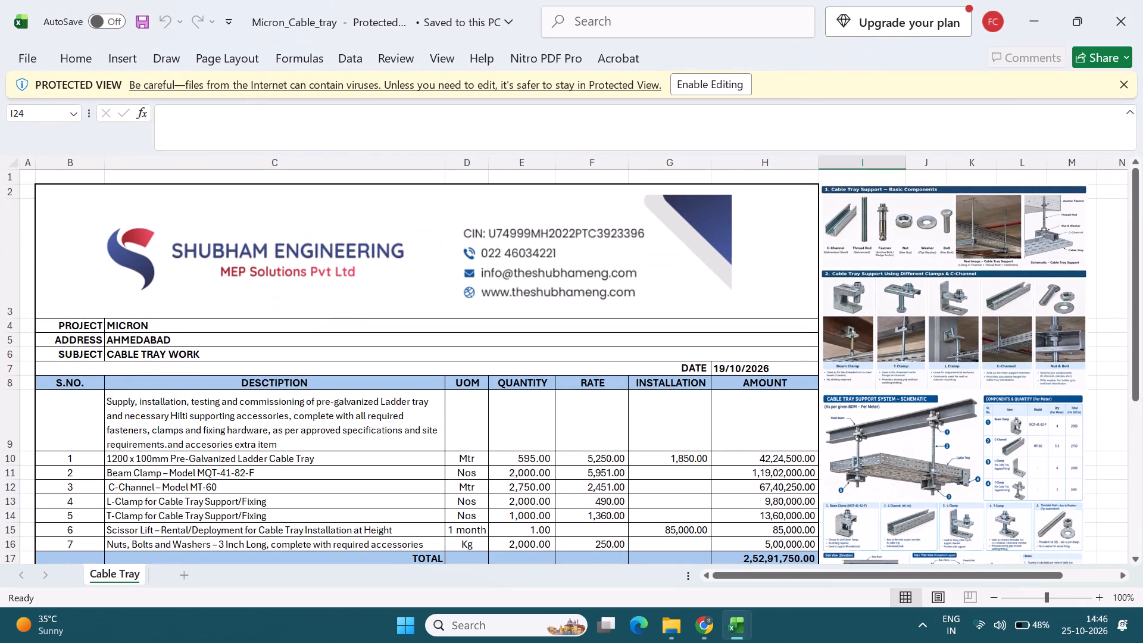
{"action": "left_click", "coordinate": [697, 90]}
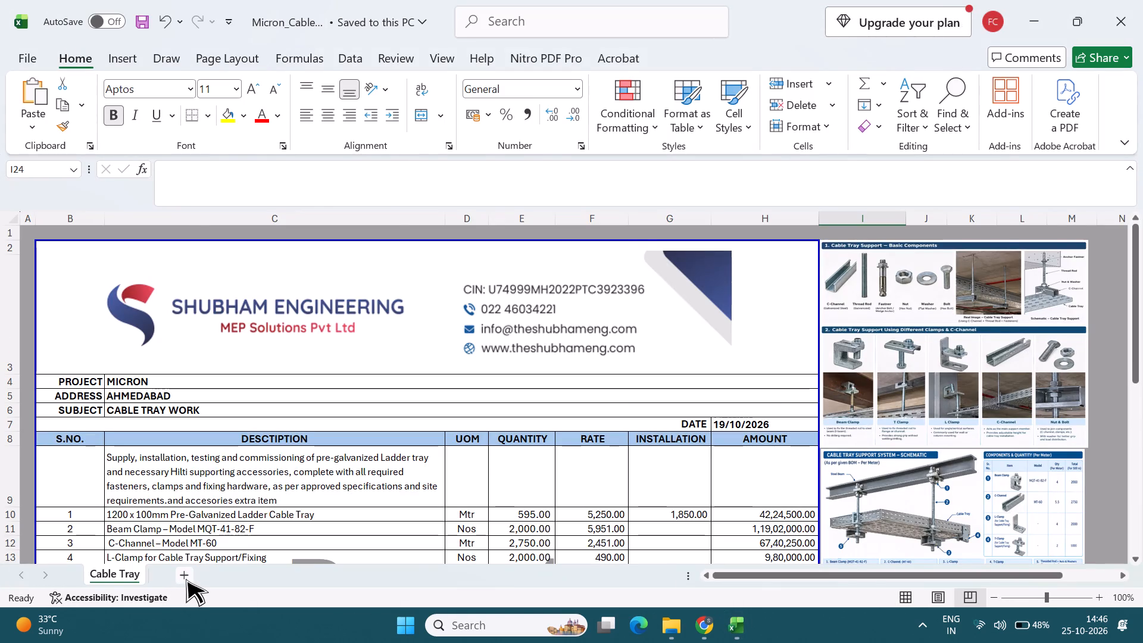
Open FINAL CABLE TRAY WITH OMISSION COST BOQ from Downloads and look through its cable tray quantity breakup and HILTI SUPPORT sheets.
{"action": "key", "text": "alt+Tab"}
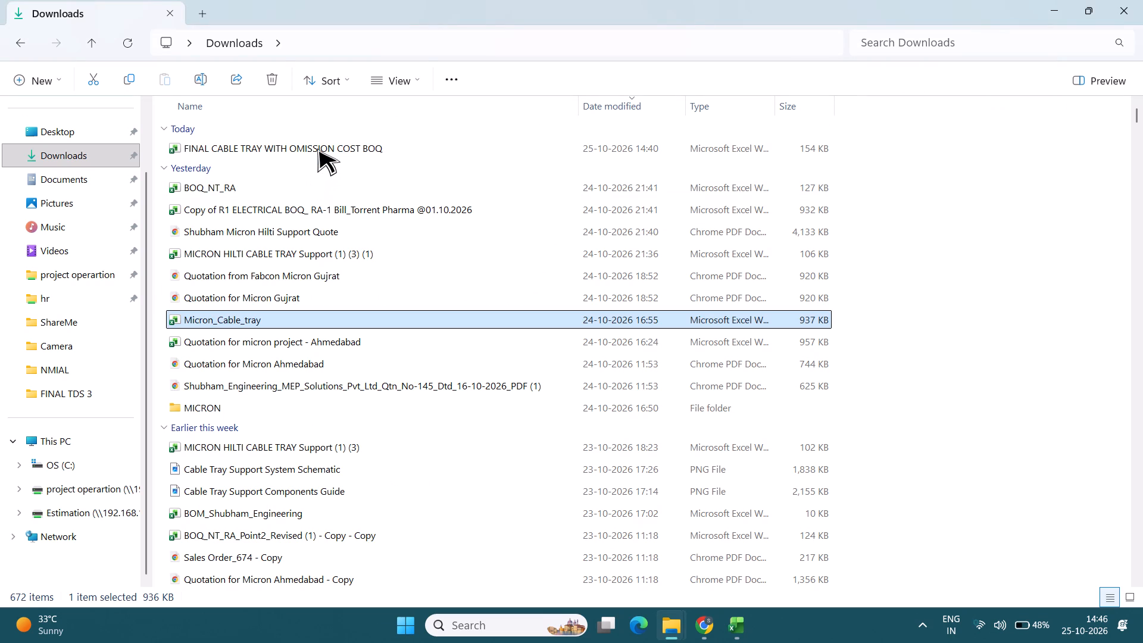
{"action": "double_click", "coordinate": [317, 148]}
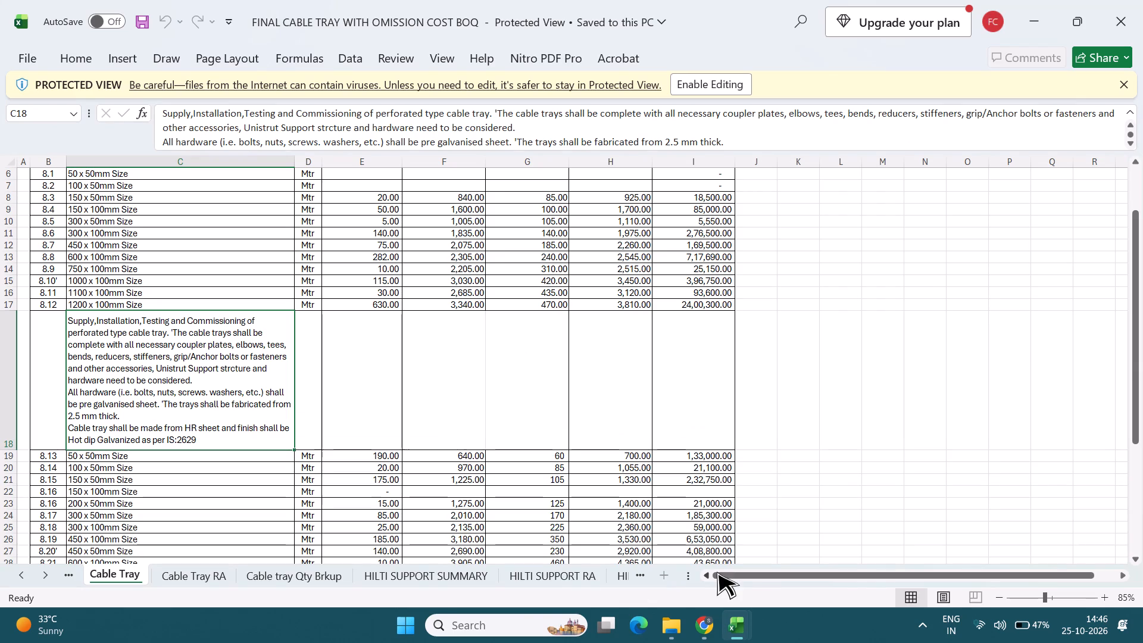
{"action": "left_click", "coordinate": [390, 581]}
{"action": "left_click", "coordinate": [313, 580]}
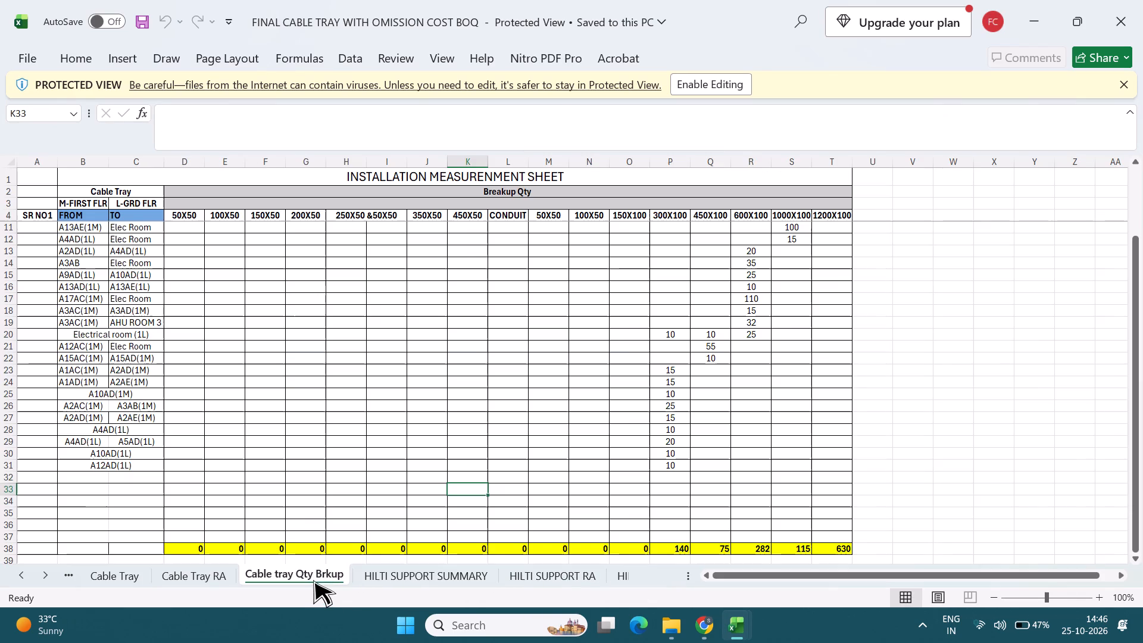
{"action": "left_click", "coordinate": [582, 579]}
{"action": "left_click", "coordinate": [614, 573]}
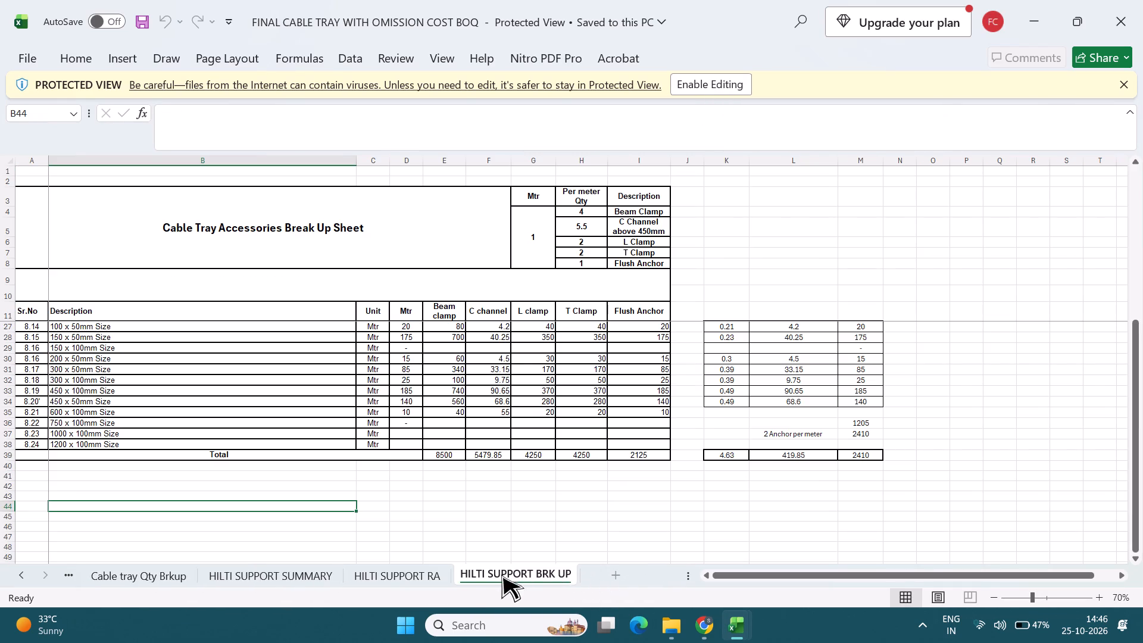
Enable editing and copy the HILTI SUPPORT BRK UP sheet to the end of the Micron_Cable_tray workbook.
{"action": "left_click", "coordinate": [700, 80]}
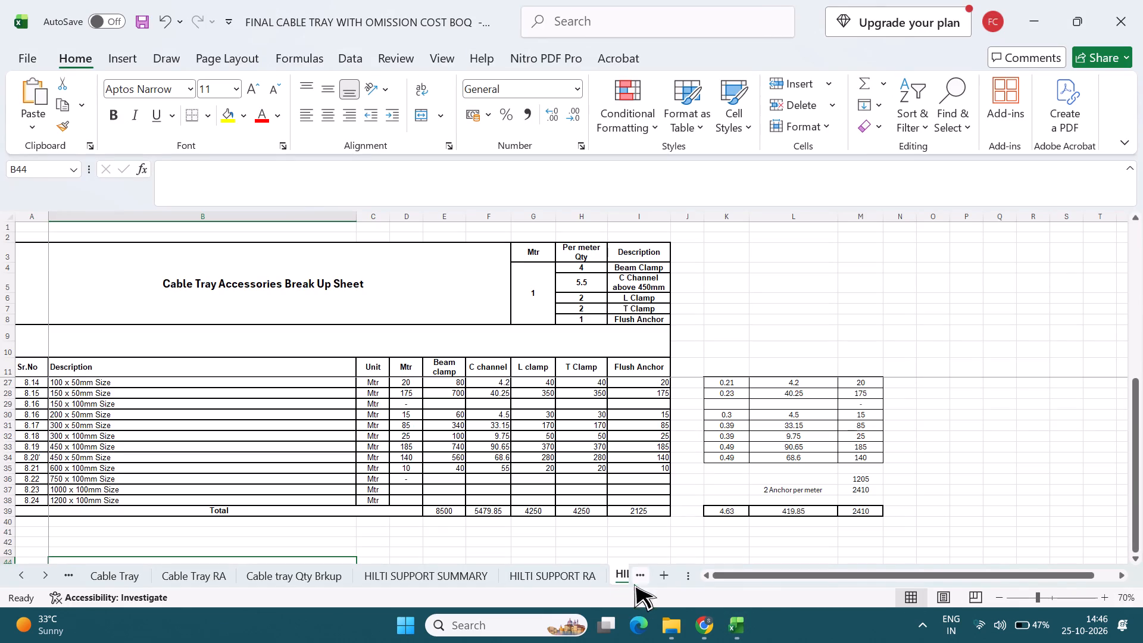
{"action": "left_click", "coordinate": [619, 572]}
{"action": "right_click", "coordinate": [508, 574]}
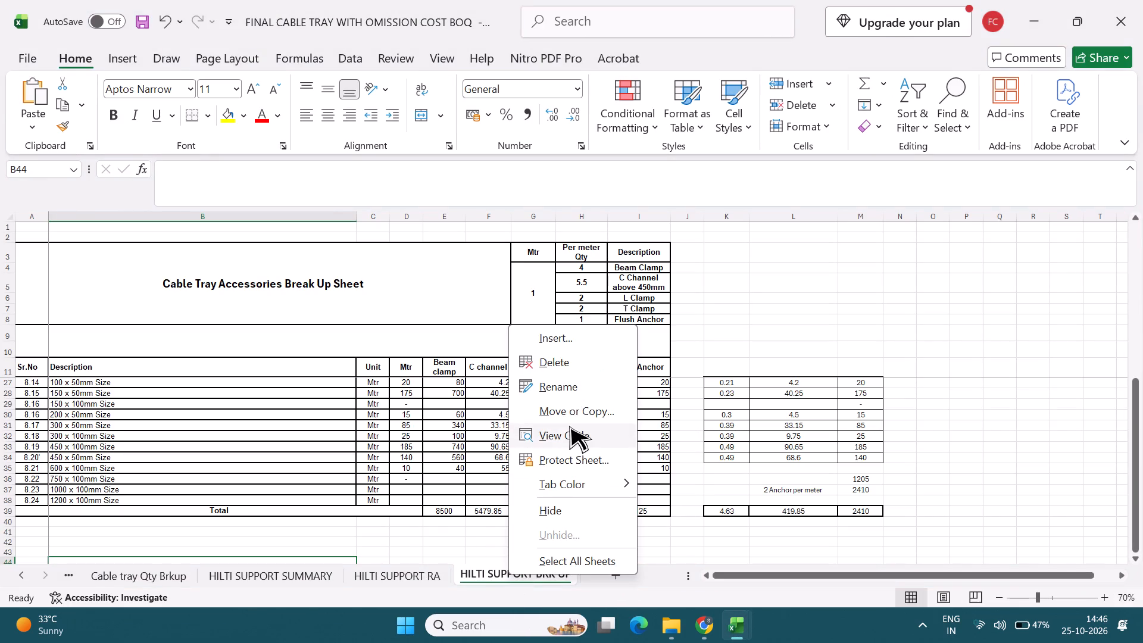
{"action": "left_click", "coordinate": [569, 407]}
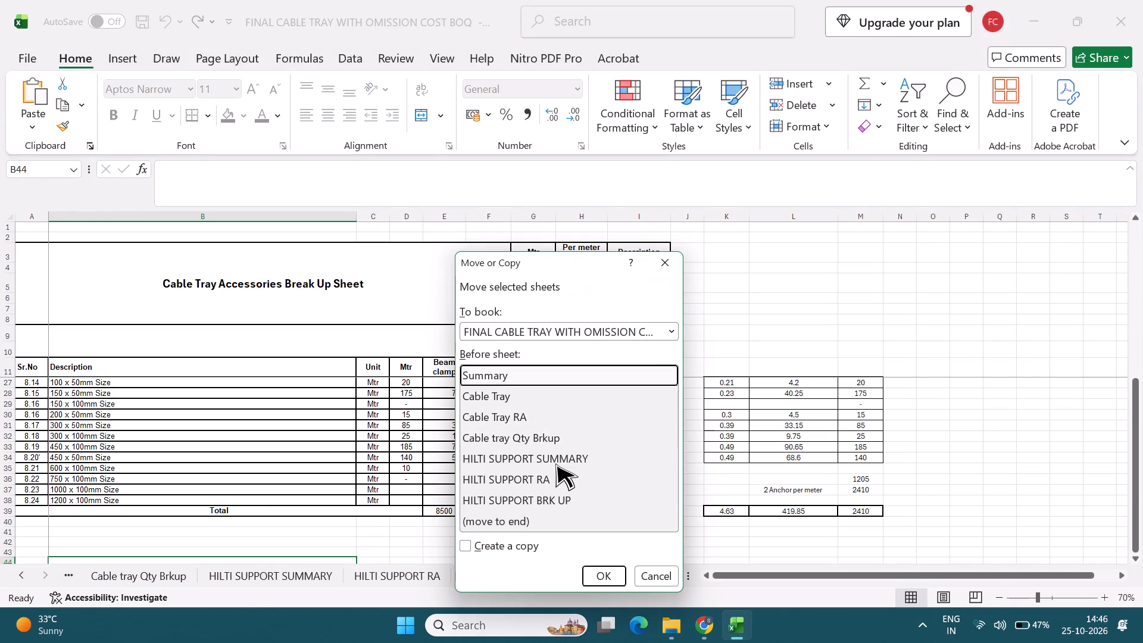
{"action": "scroll", "coordinate": [556, 471], "scroll_direction": "down", "scroll_amount": 3}
{"action": "left_click", "coordinate": [552, 494]}
{"action": "left_click", "coordinate": [496, 541]}
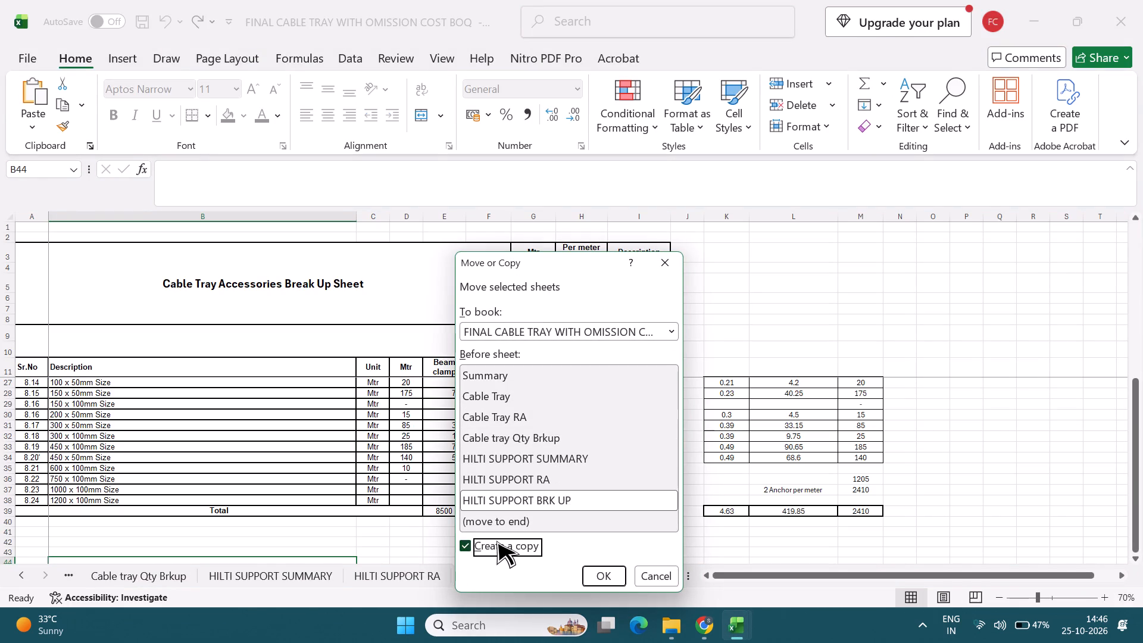
{"action": "left_click", "coordinate": [570, 320]}
{"action": "left_click", "coordinate": [570, 334]}
{"action": "scroll", "coordinate": [551, 408], "scroll_direction": "down", "scroll_amount": 2}
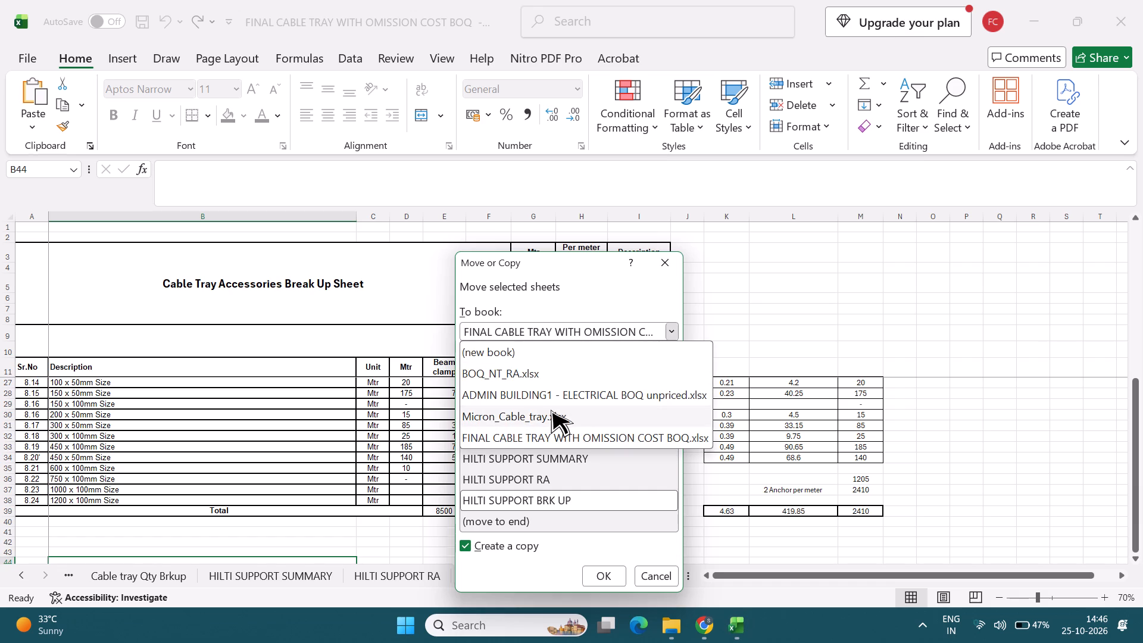
{"action": "left_click", "coordinate": [551, 410]}
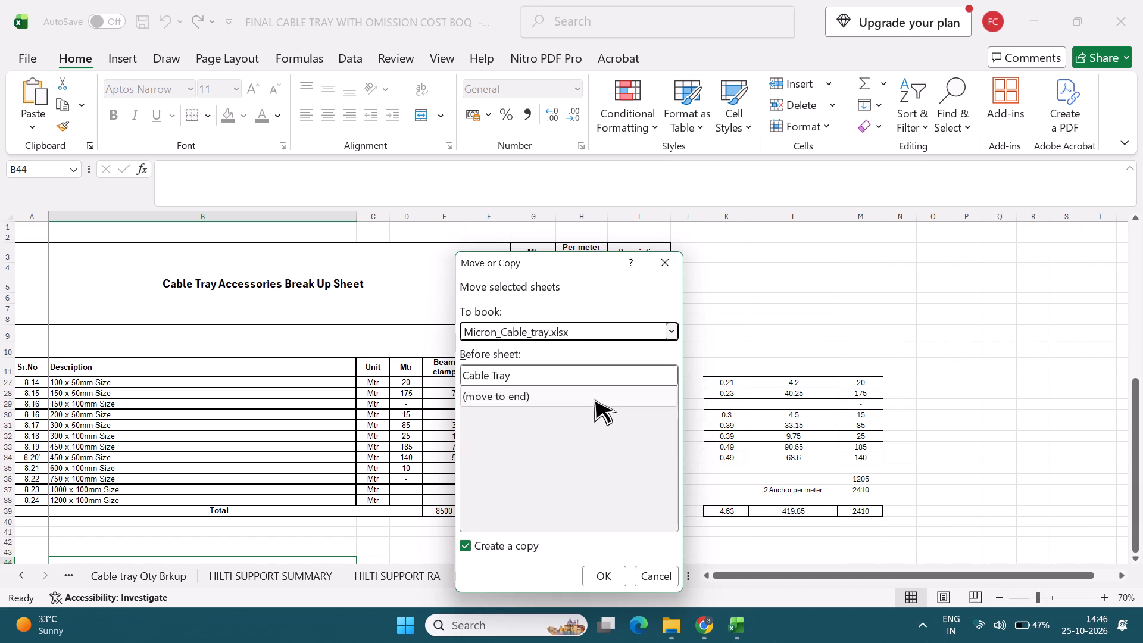
{"action": "left_click", "coordinate": [594, 395]}
{"action": "left_click", "coordinate": [602, 570]}
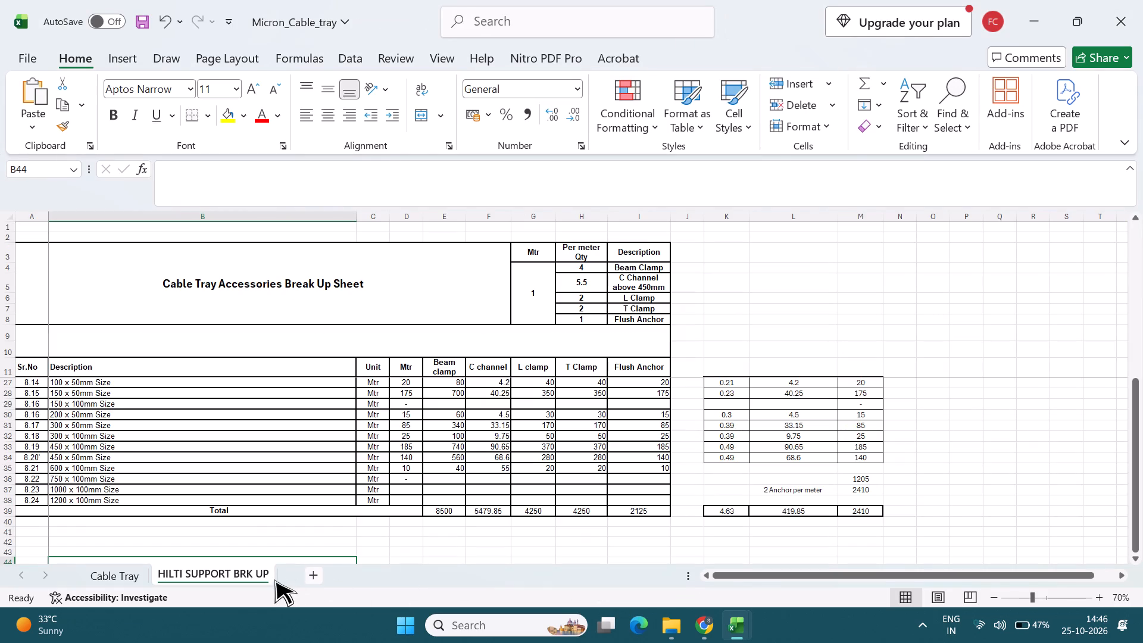
Compare the quantities on the Cable Tray sheet with the accessory breakup by tray size on the copied HILTI SUPPORT BRK UP sheet.
{"action": "left_click", "coordinate": [113, 576]}
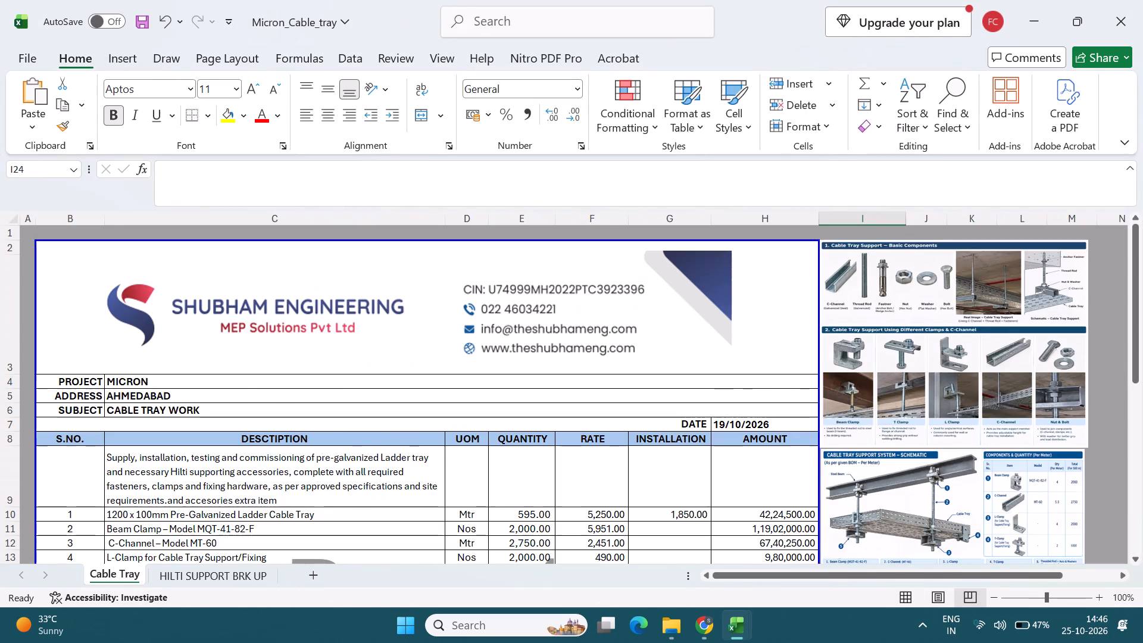
{"action": "scroll", "coordinate": [469, 444], "scroll_direction": "down", "scroll_amount": 1}
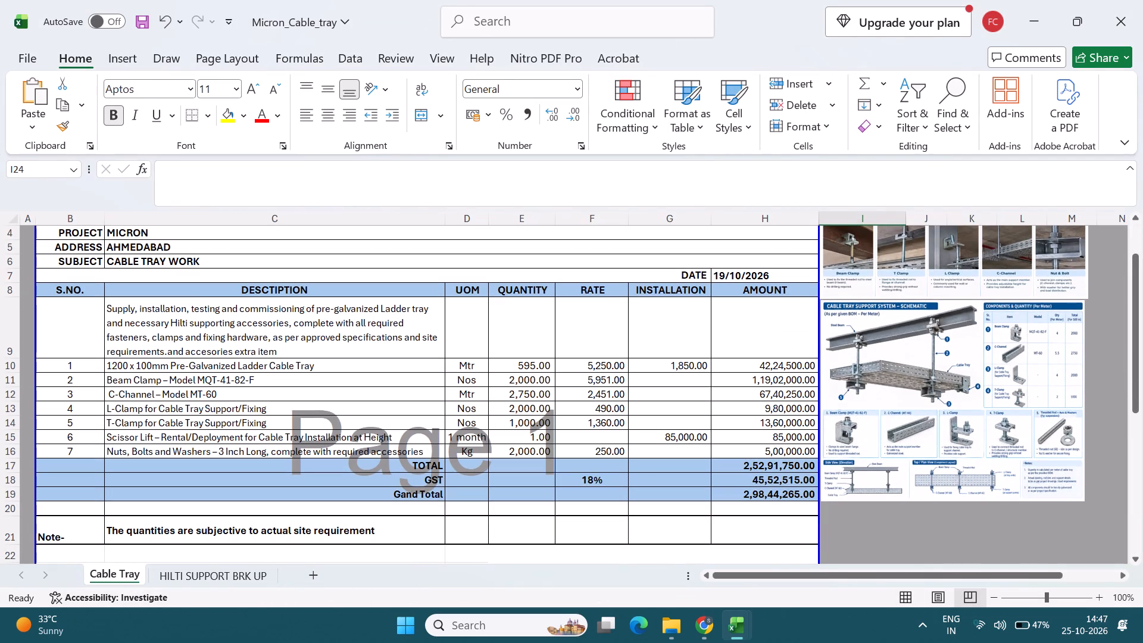
{"action": "left_click", "coordinate": [522, 364]}
{"action": "left_click", "coordinate": [527, 380]}
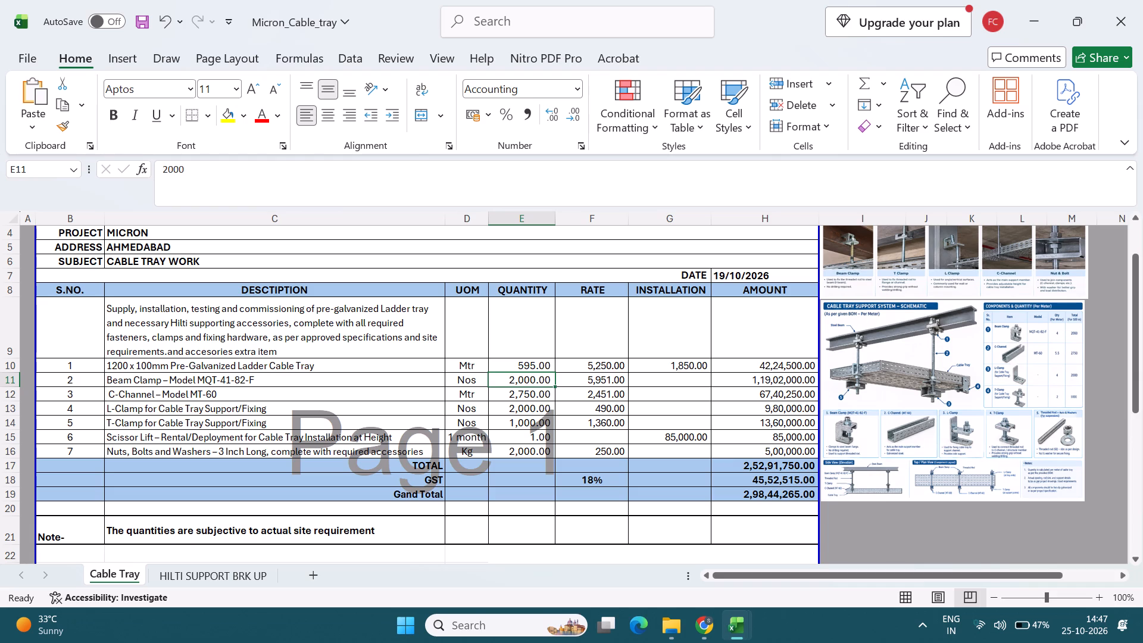
{"action": "left_click", "coordinate": [222, 575]}
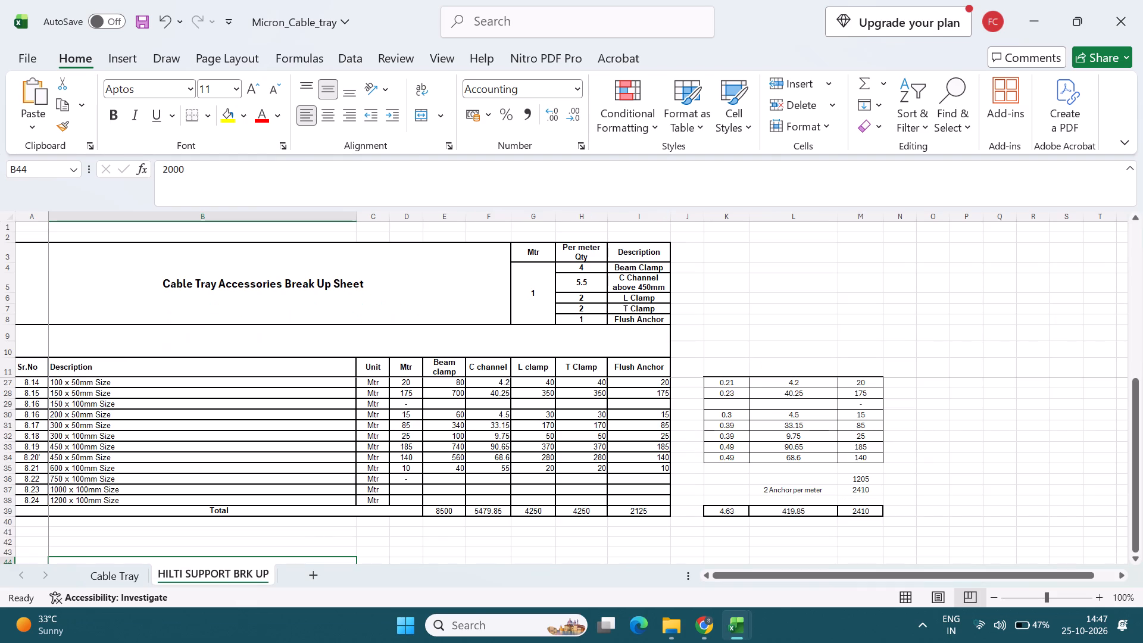
{"action": "scroll", "coordinate": [603, 291], "scroll_direction": "up", "scroll_amount": 2}
{"action": "scroll", "coordinate": [597, 327], "scroll_direction": "down", "scroll_amount": 2}
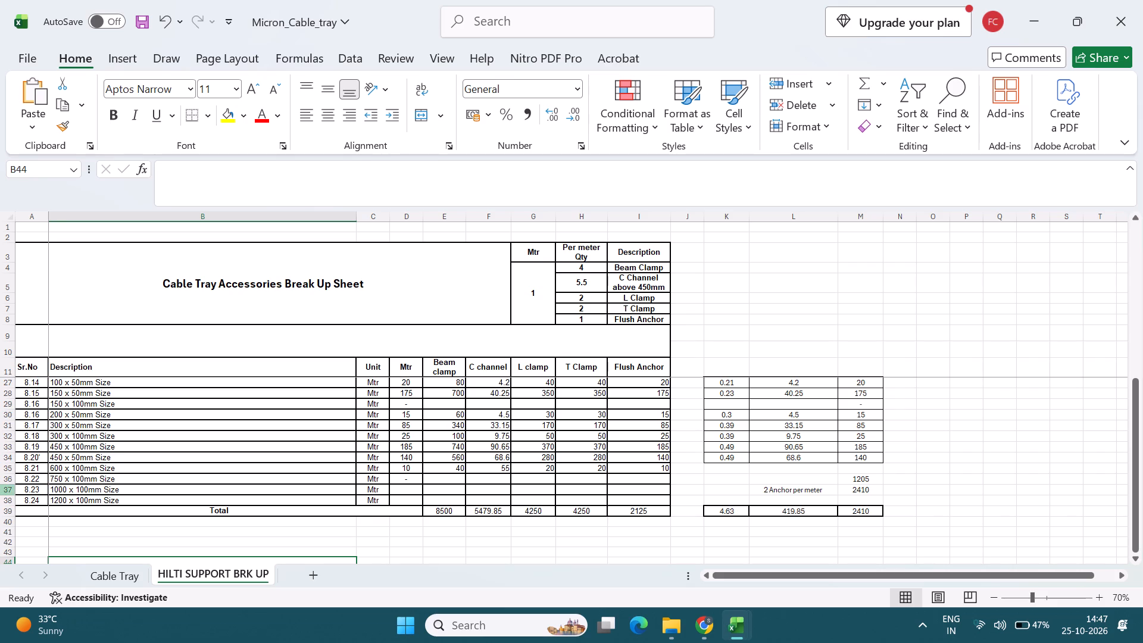
{"action": "left_click_drag", "start_coordinate": [9, 489], "coordinate": [18, 351]}
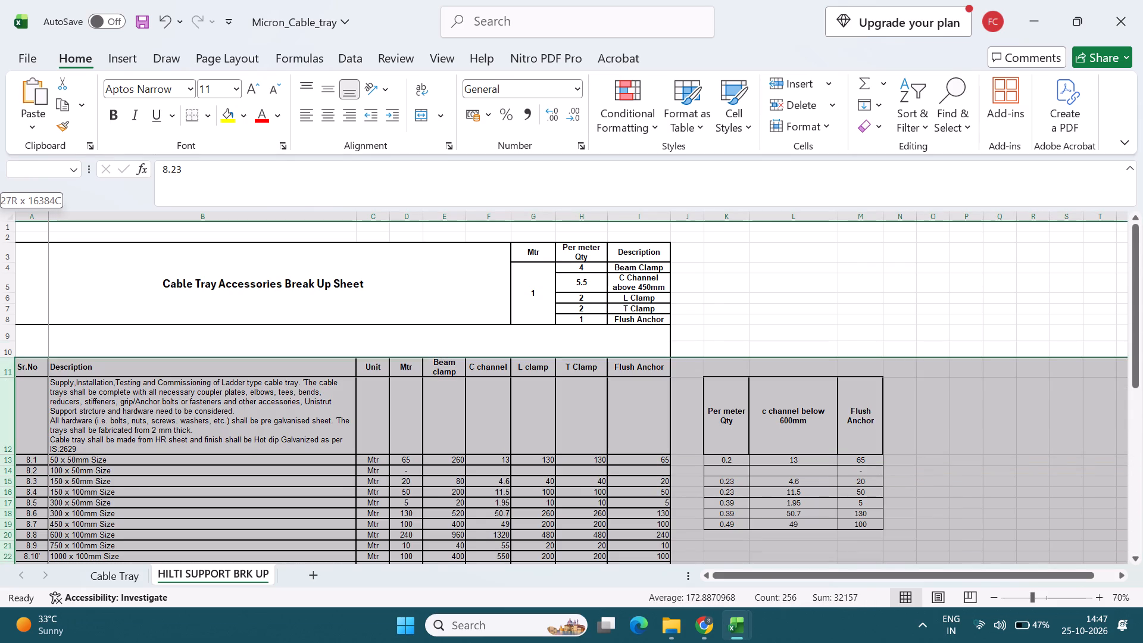
{"action": "left_click_drag", "start_coordinate": [18, 351], "coordinate": [47, 472]}
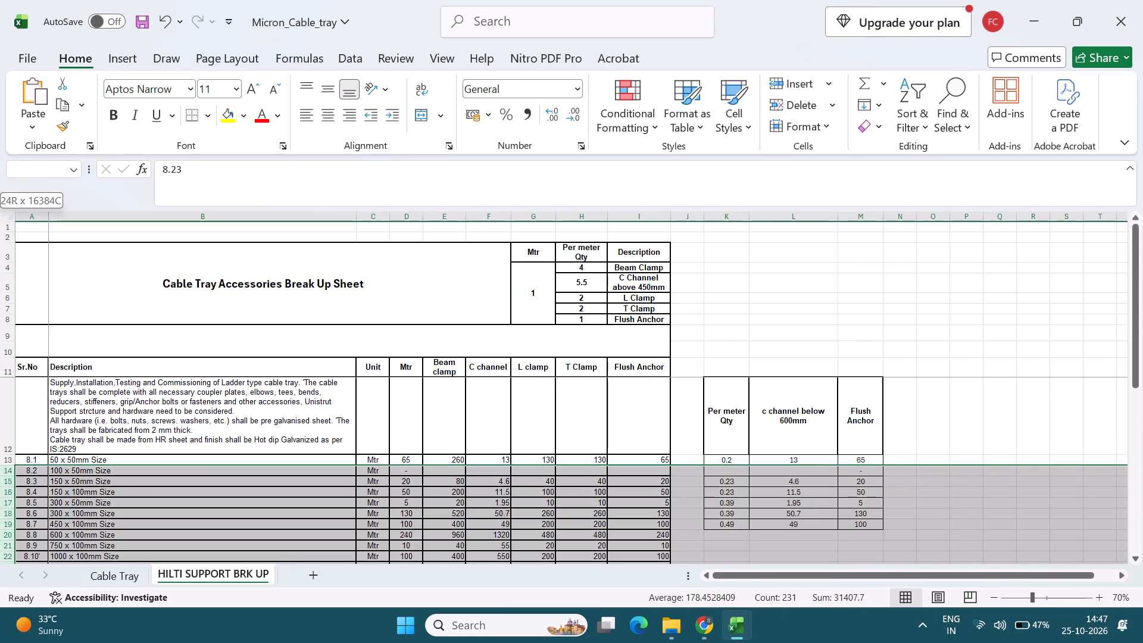
{"action": "left_click_drag", "start_coordinate": [47, 472], "coordinate": [49, 471]}
{"action": "left_click", "coordinate": [126, 419]}
On the HILTI SUPPORT BRK UP sheet of Micron_Cable_tray, delete all rows between item 8.12 and the Total row, including items 8.13 to 8.24.
{"action": "key", "text": "alt+Tab"}
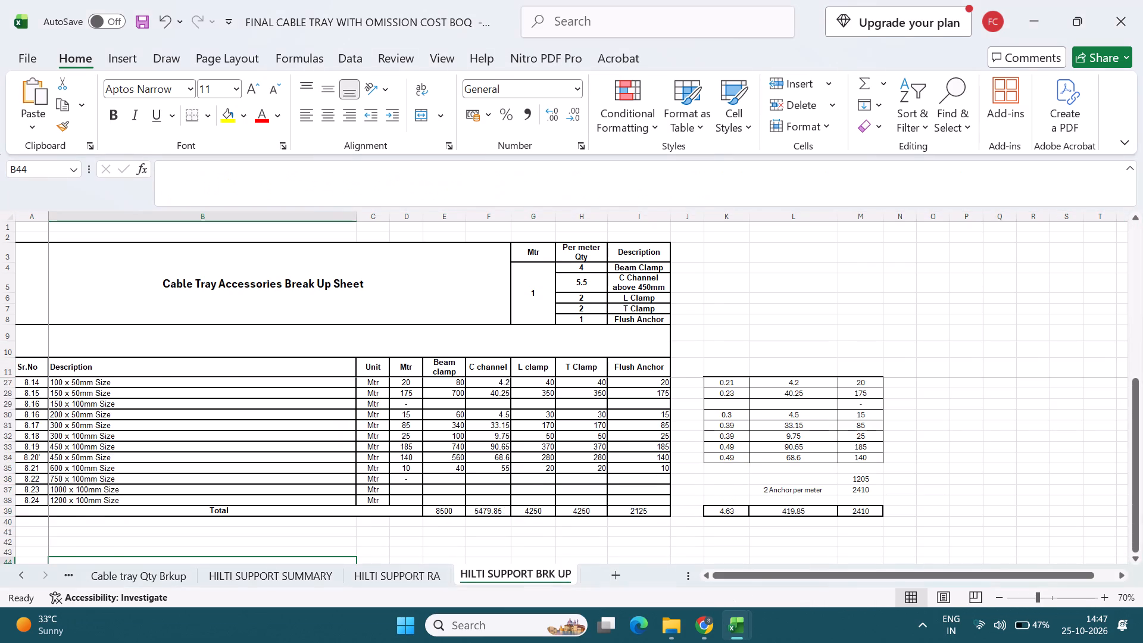
{"action": "key", "text": "alt+Tab"}
{"action": "left_click", "coordinate": [120, 583]}
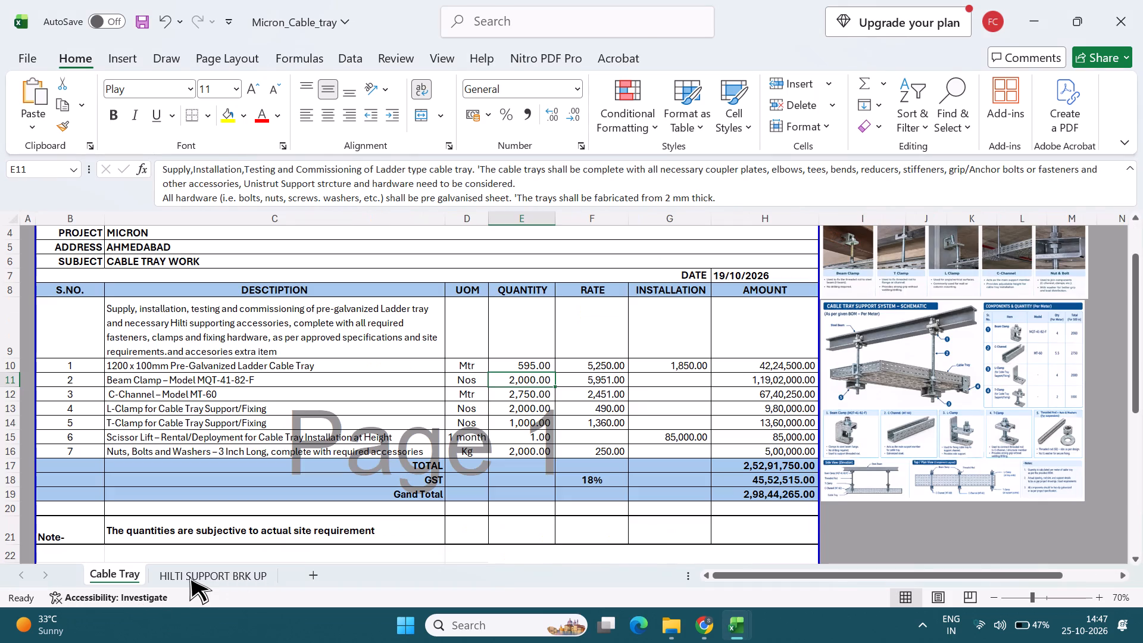
{"action": "left_click", "coordinate": [189, 577]}
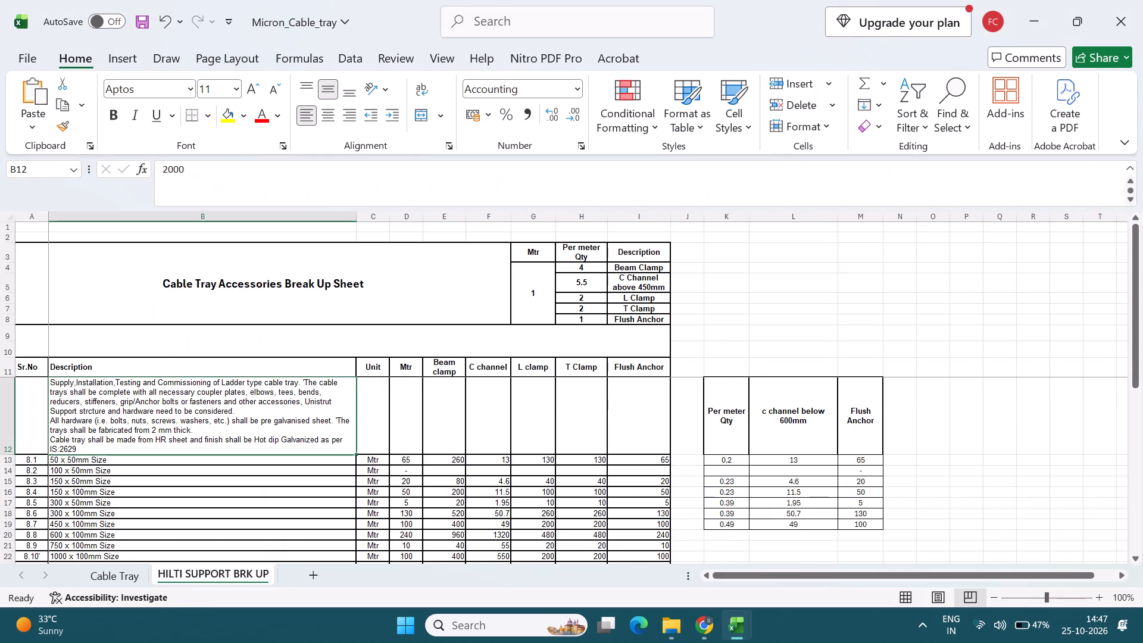
{"action": "scroll", "coordinate": [114, 496], "scroll_direction": "down", "scroll_amount": 3}
{"action": "left_click_drag", "start_coordinate": [3, 439], "coordinate": [10, 527]}
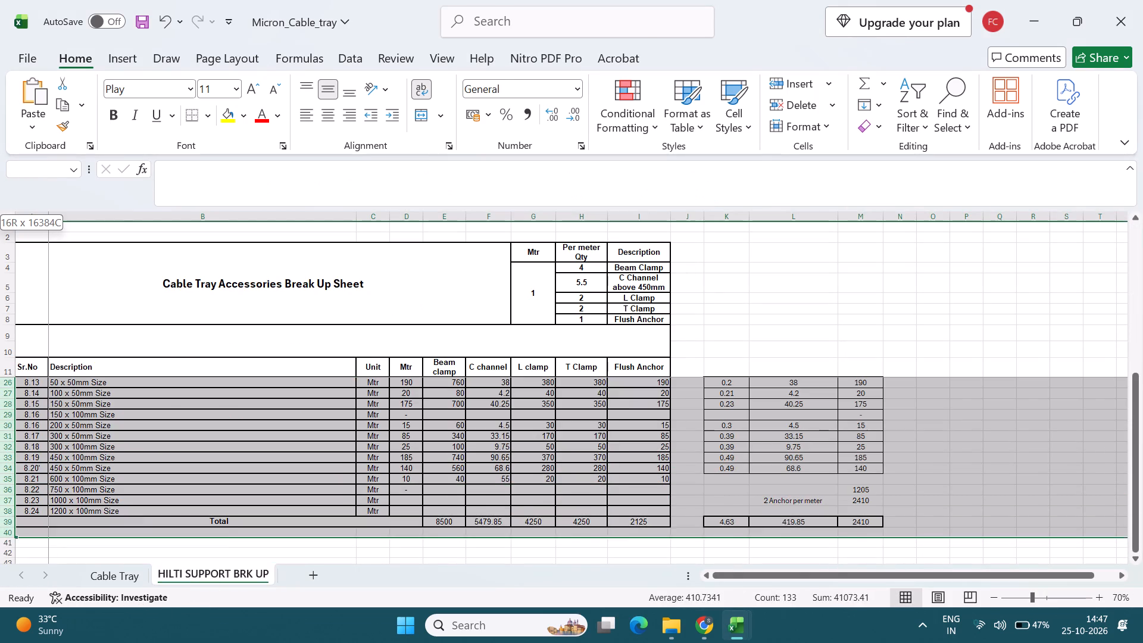
{"action": "left_click_drag", "start_coordinate": [10, 527], "coordinate": [17, 505]}
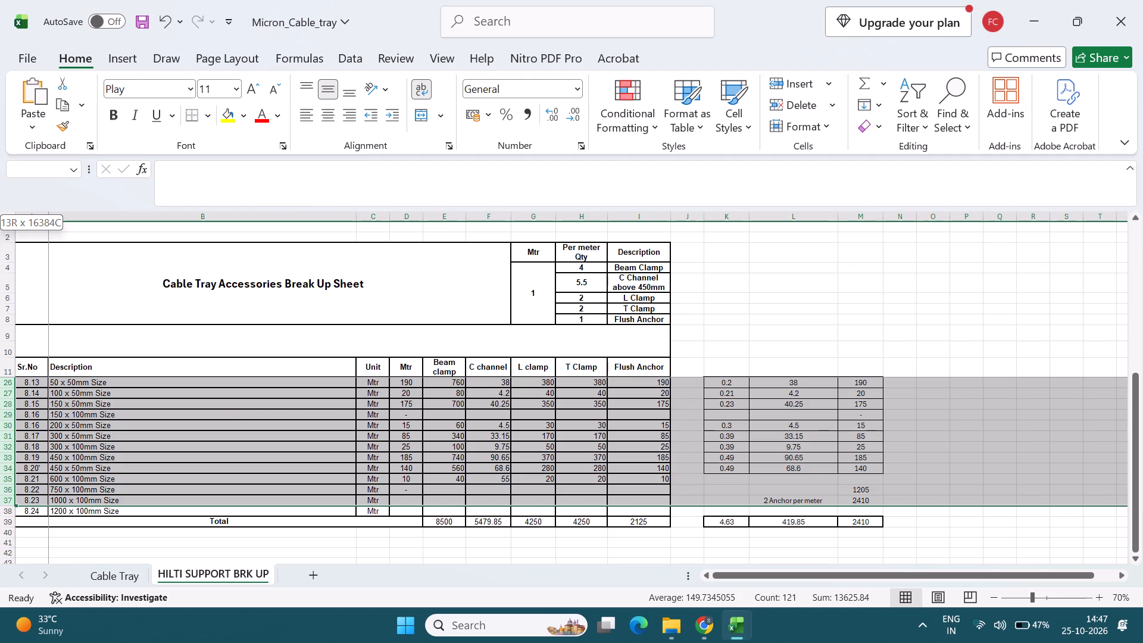
{"action": "left_click_drag", "start_coordinate": [17, 505], "coordinate": [16, 510]}
{"action": "key", "text": "ctrl+minus"}
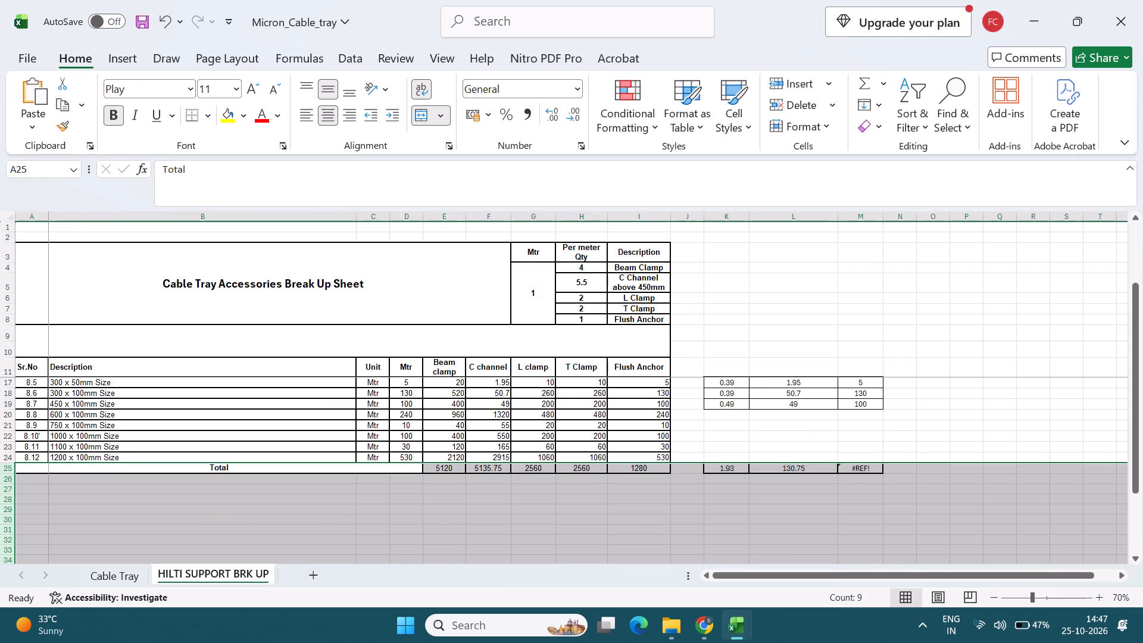
Delete the rows for items 8.1 to 8.11, keeping only the 1200 x 100mm Size row above the Total.
{"action": "left_click", "coordinate": [317, 398]}
{"action": "scroll", "coordinate": [147, 461], "scroll_direction": "up", "scroll_amount": 3}
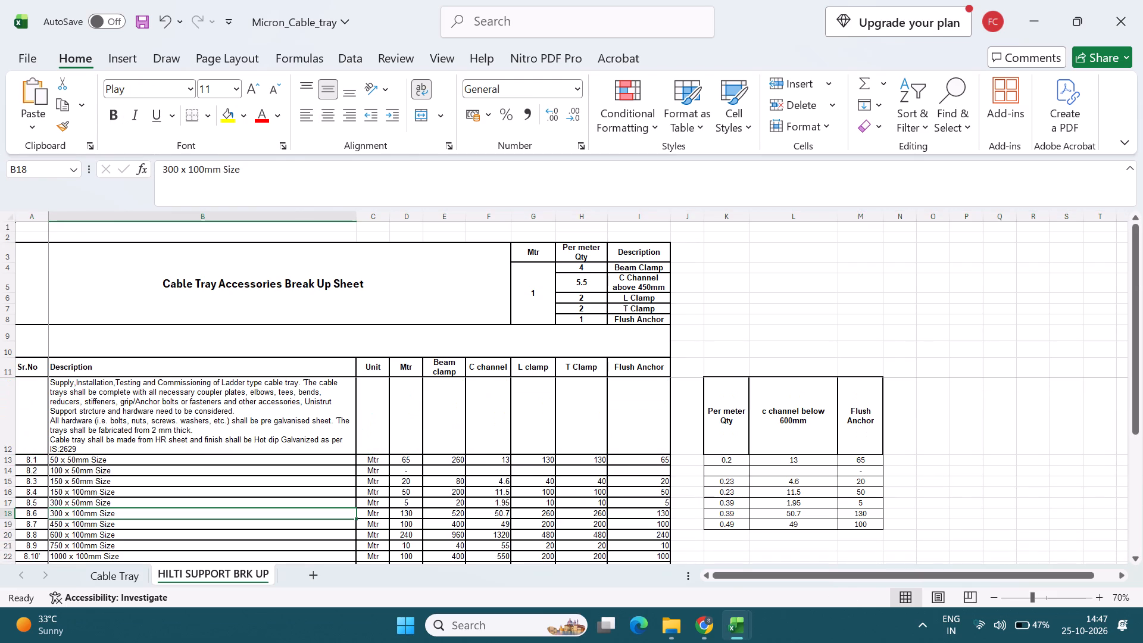
{"action": "scroll", "coordinate": [8, 463], "scroll_direction": "up", "scroll_amount": 2}
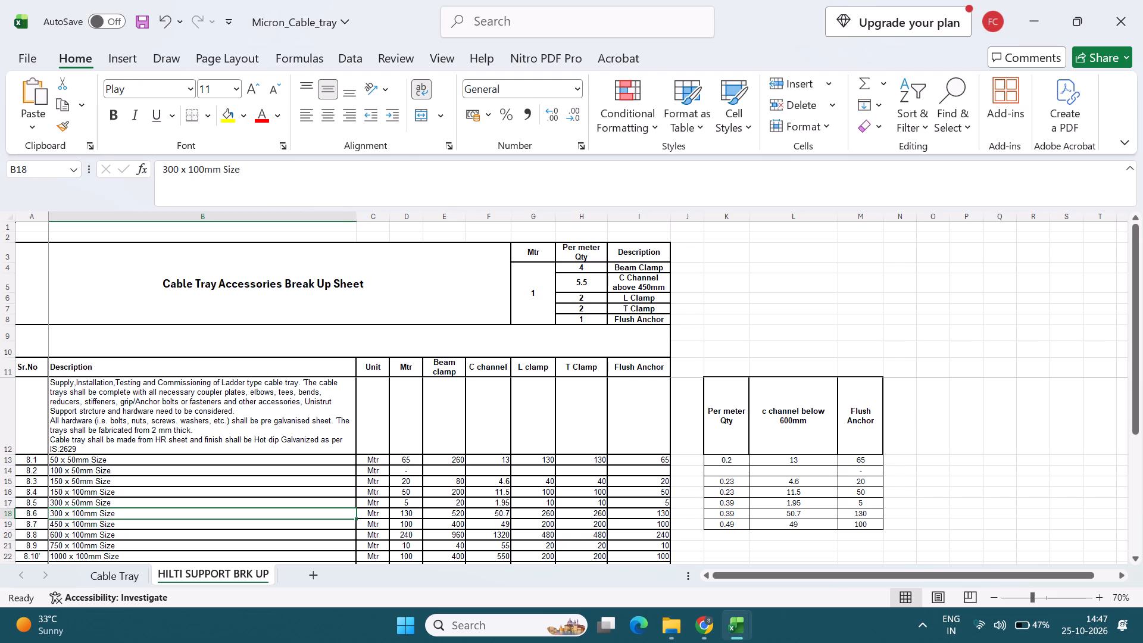
{"action": "left_click_drag", "start_coordinate": [3, 460], "coordinate": [24, 509]}
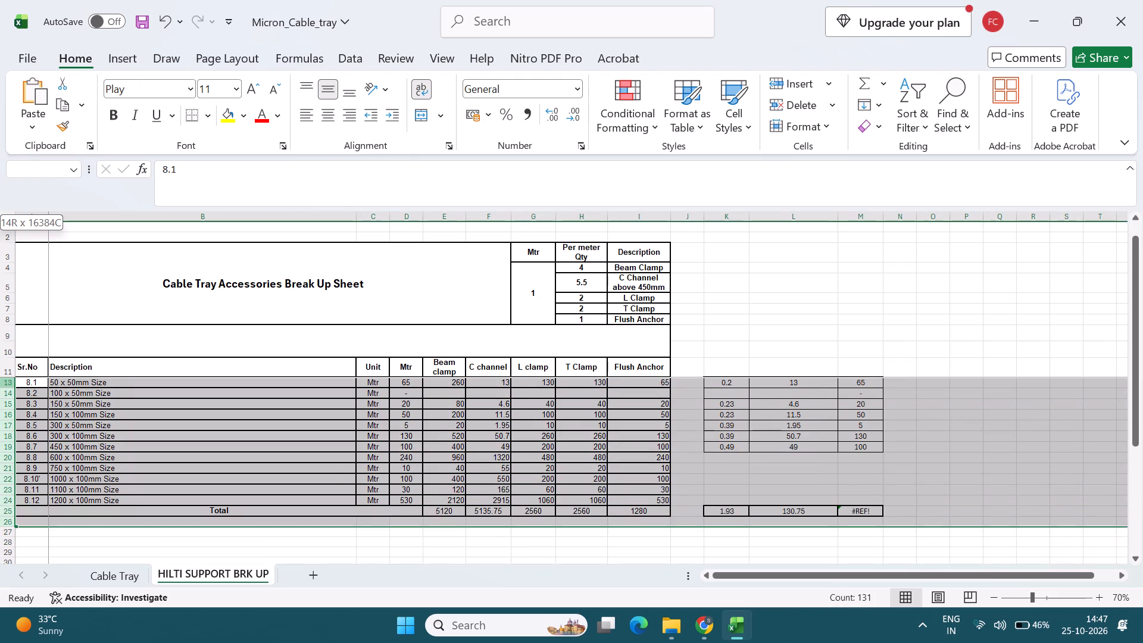
{"action": "left_click_drag", "start_coordinate": [24, 509], "coordinate": [29, 489]}
{"action": "key", "text": "ctrl+minus"}
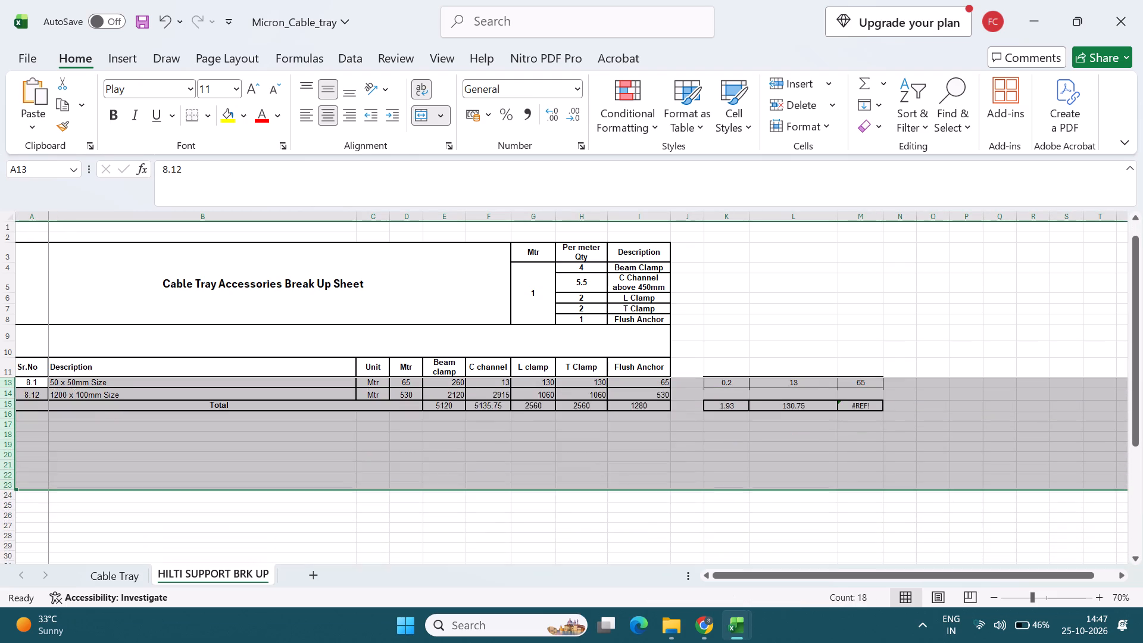
{"action": "scroll", "coordinate": [332, 486], "scroll_direction": "up", "scroll_amount": 4}
{"action": "scroll", "coordinate": [395, 475], "scroll_direction": "up", "scroll_amount": 2}
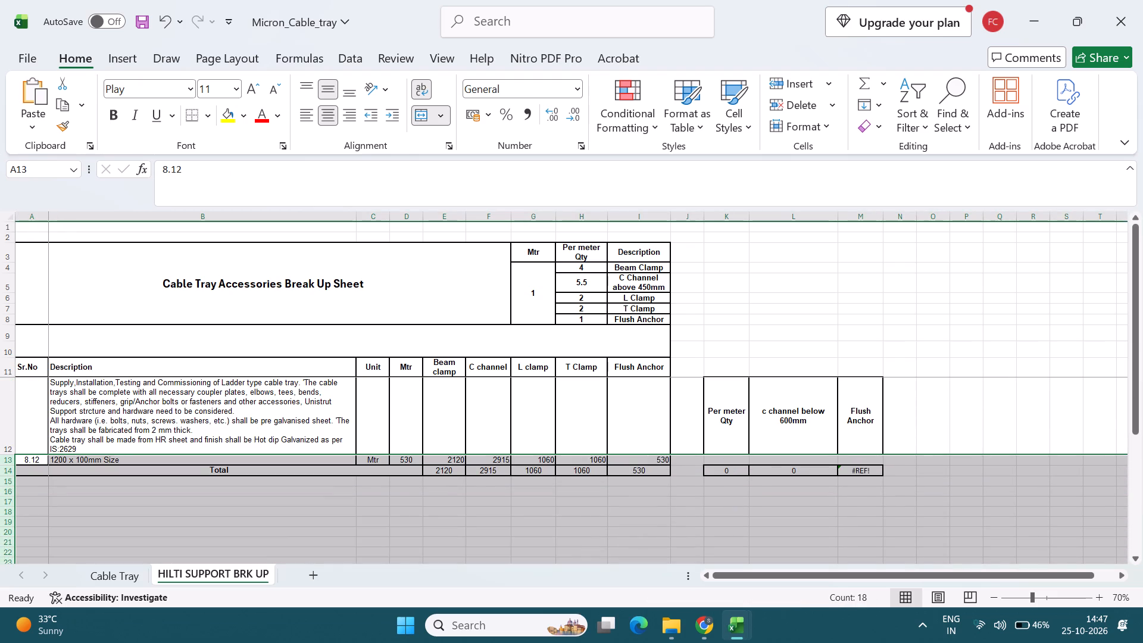
Replace the broken Flush Anchor total in M14 with a copy of the SUM formula from the c channel total in L14.
{"action": "double_click", "coordinate": [868, 469]}
{"action": "left_click", "coordinate": [864, 506]}
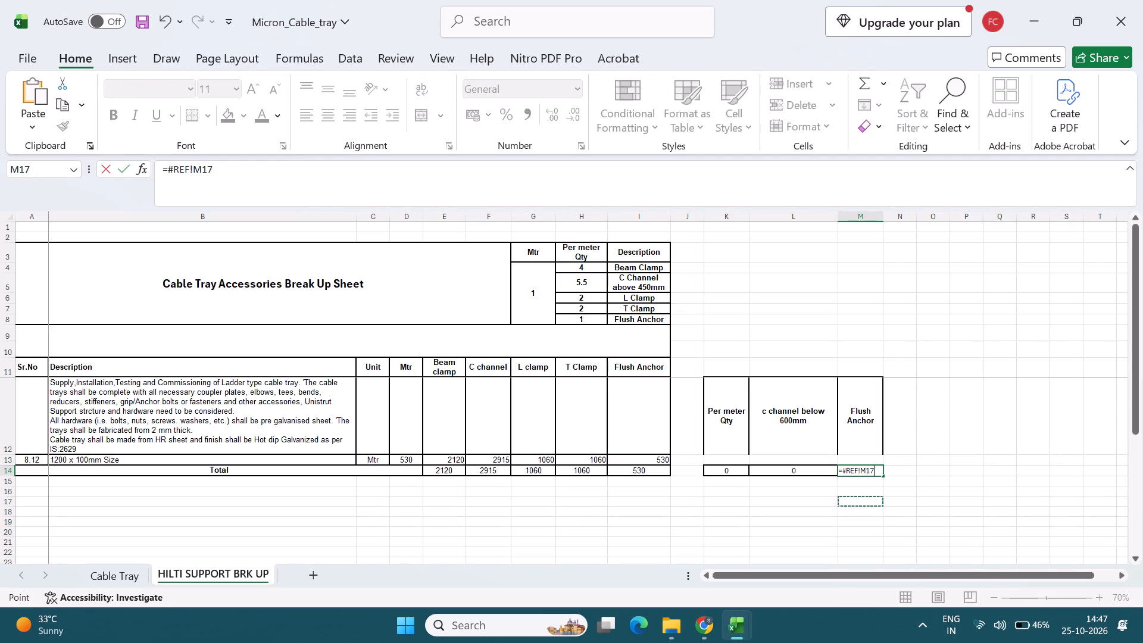
{"action": "key", "text": "Escape"}
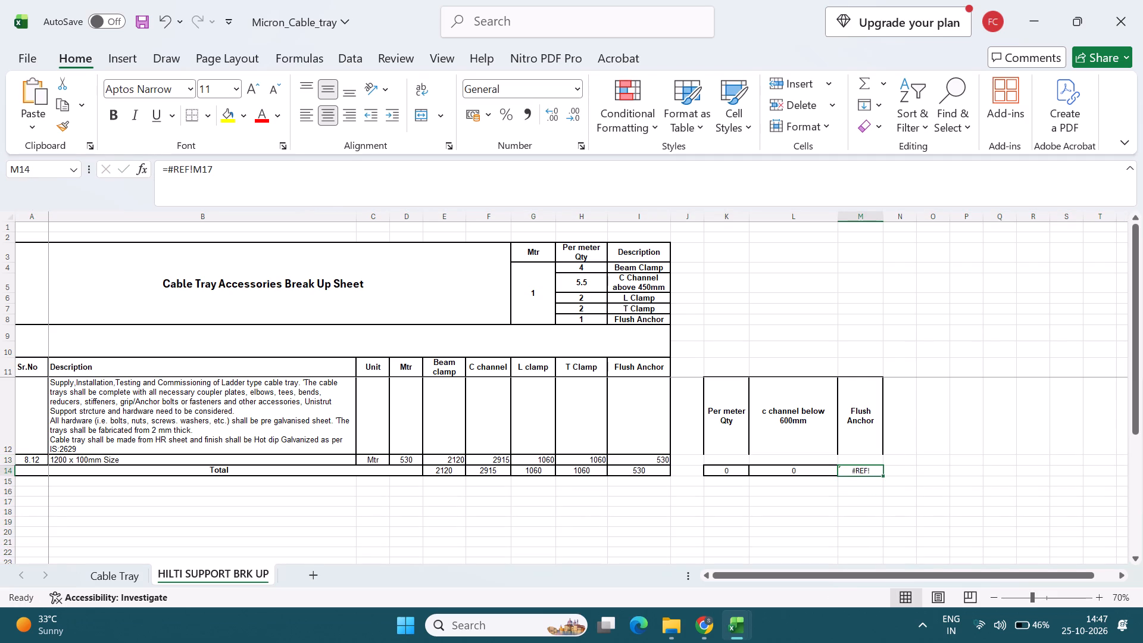
{"action": "key", "text": "Delete"}
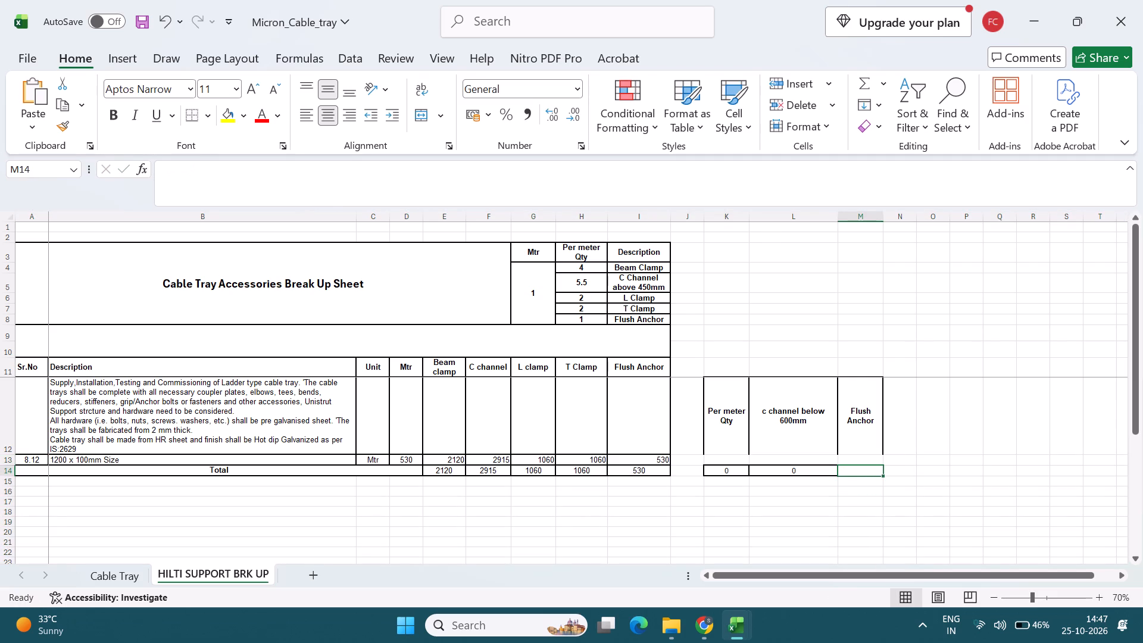
{"action": "left_click", "coordinate": [772, 491]}
{"action": "left_click", "coordinate": [816, 470]}
{"action": "double_click", "coordinate": [816, 470]}
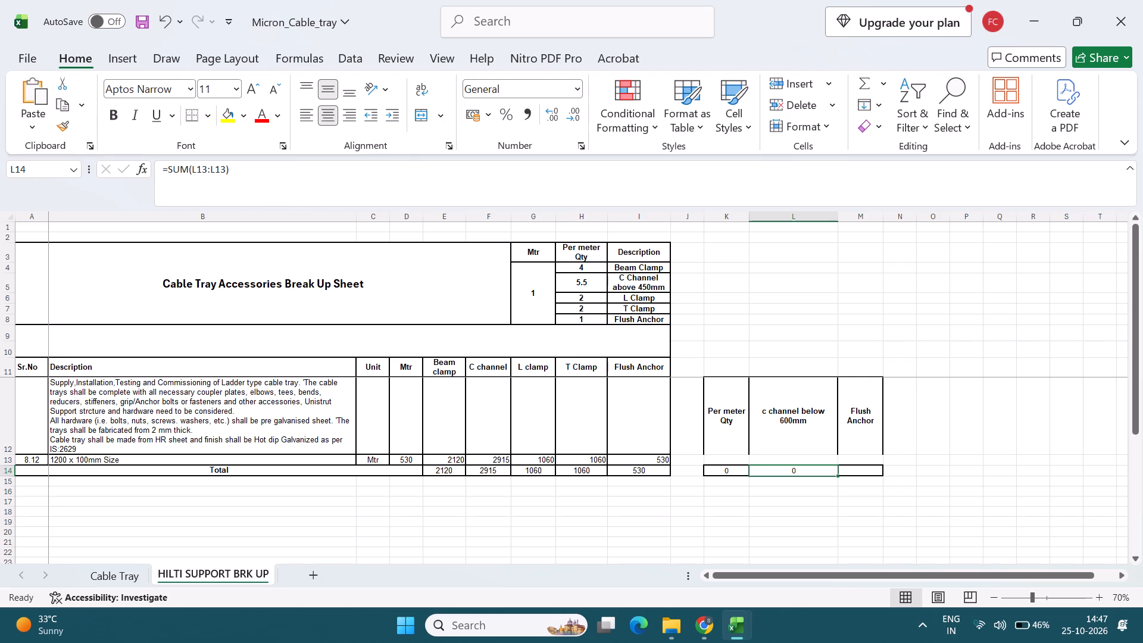
{"action": "left_click", "coordinate": [835, 504]}
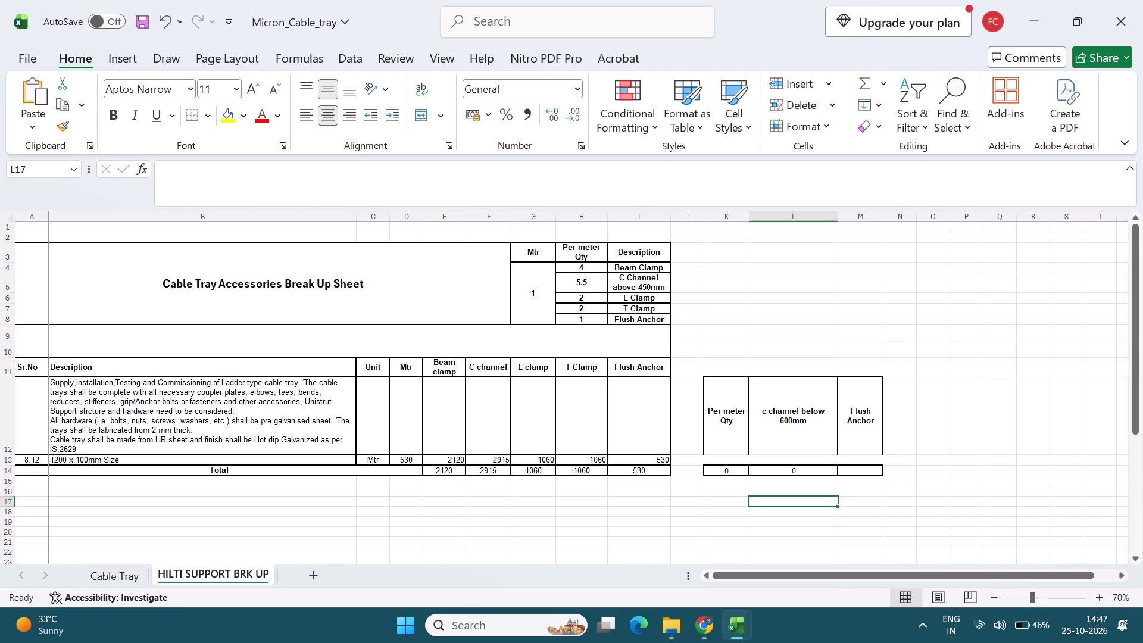
{"action": "left_click", "coordinate": [830, 469]}
{"action": "key", "text": "ctrl+c"}
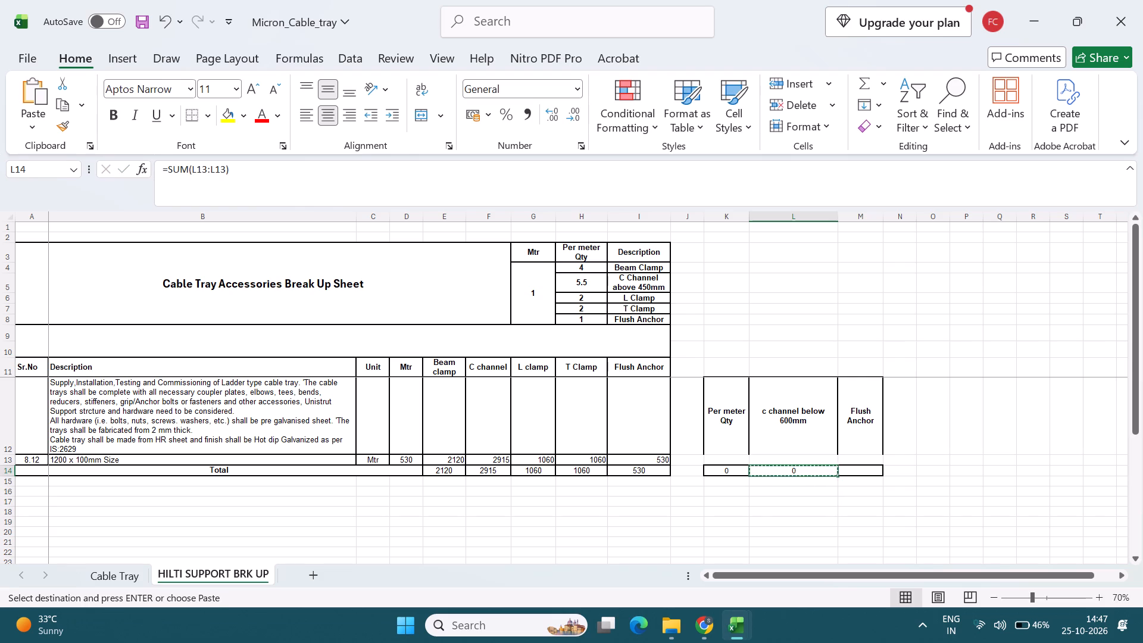
{"action": "left_click", "coordinate": [858, 471]}
{"action": "key", "text": "ctrl+v"}
{"action": "left_click", "coordinate": [845, 498]}
{"action": "key", "text": "Escape"}
{"action": "left_click", "coordinate": [712, 520]}
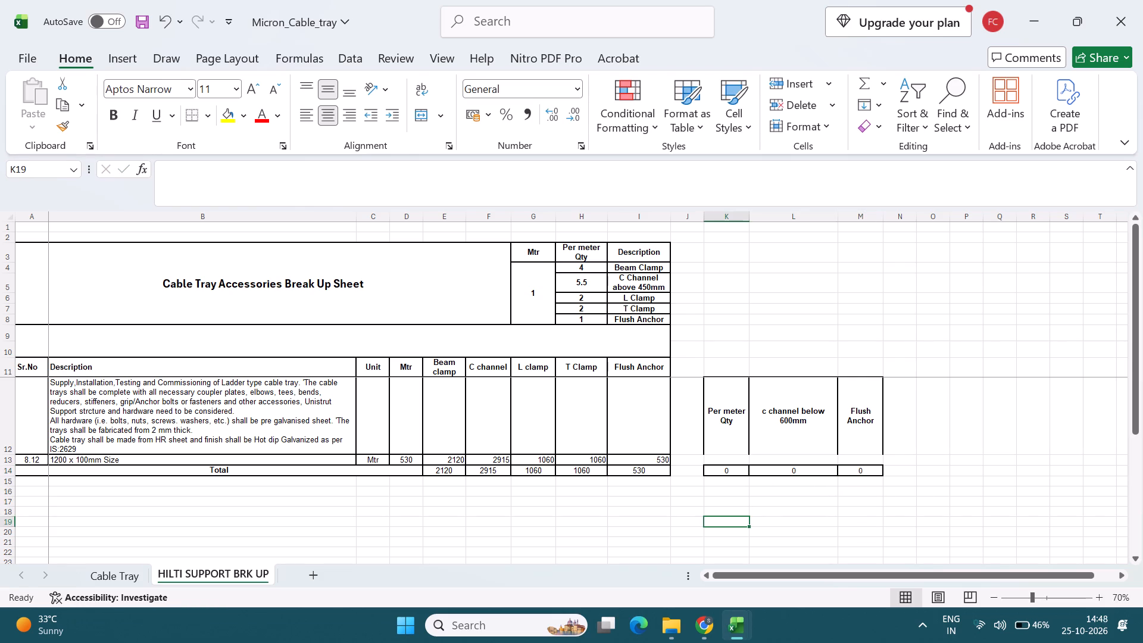
Inspect the Beam clamp formulas in the Total row and the 1200 x 100mm Size row, and glance at the source breakup workbook.
{"action": "scroll", "coordinate": [419, 506], "scroll_direction": "up", "scroll_amount": 4}
{"action": "double_click", "coordinate": [450, 471]}
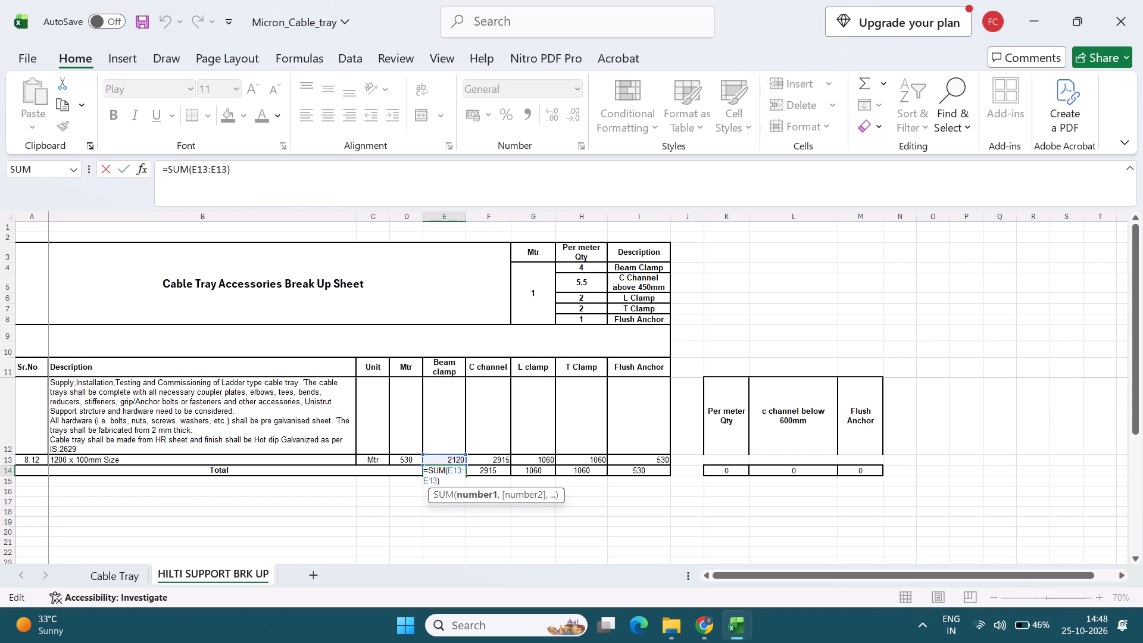
{"action": "key", "text": "Escape"}
{"action": "double_click", "coordinate": [461, 457]}
{"action": "key", "text": "Escape"}
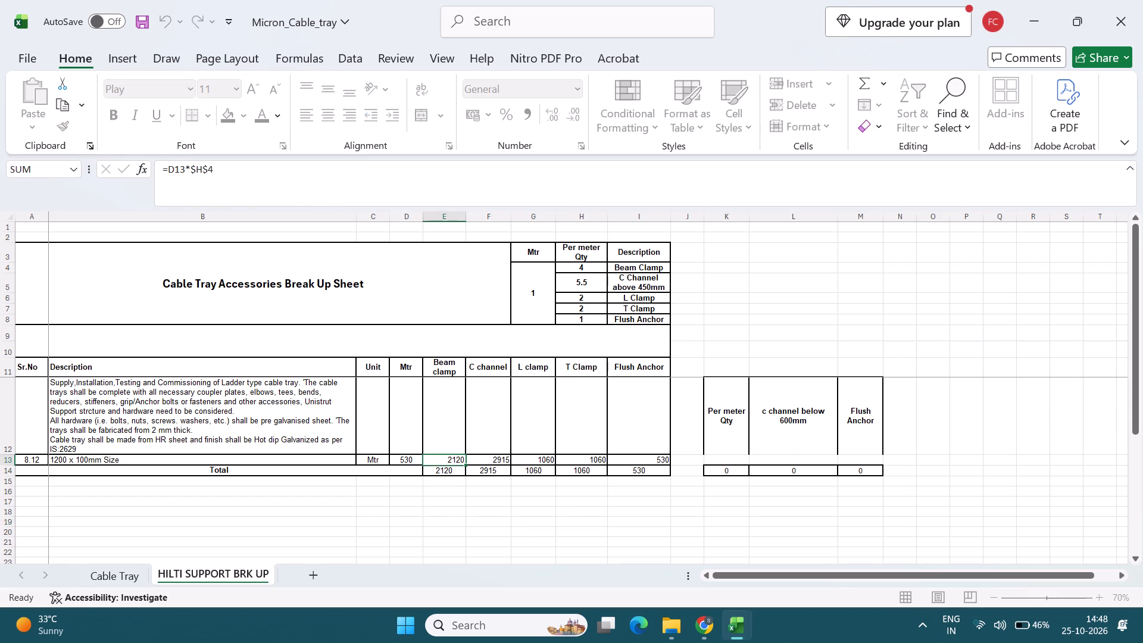
{"action": "key", "text": "alt+Tab"}
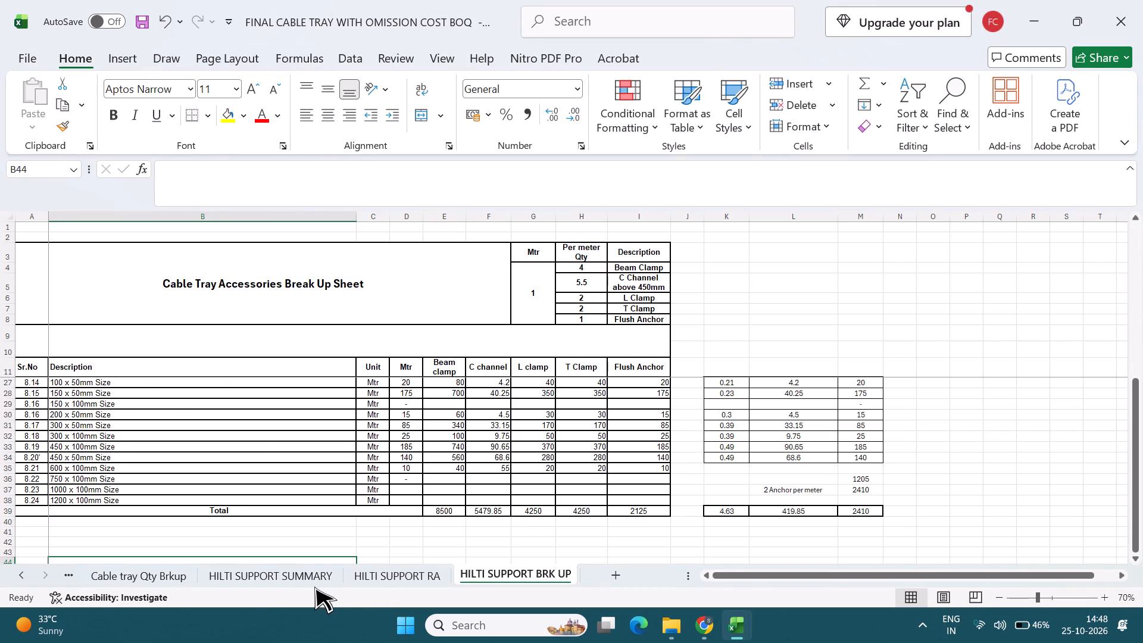
{"action": "key", "text": "alt+Tab"}
Check the tray length on the Cable Tray sheet and set the 1200 x 100mm Size Mtr quantity on HILTI SUPPORT BRK UP to 595.
{"action": "left_click", "coordinate": [117, 582]}
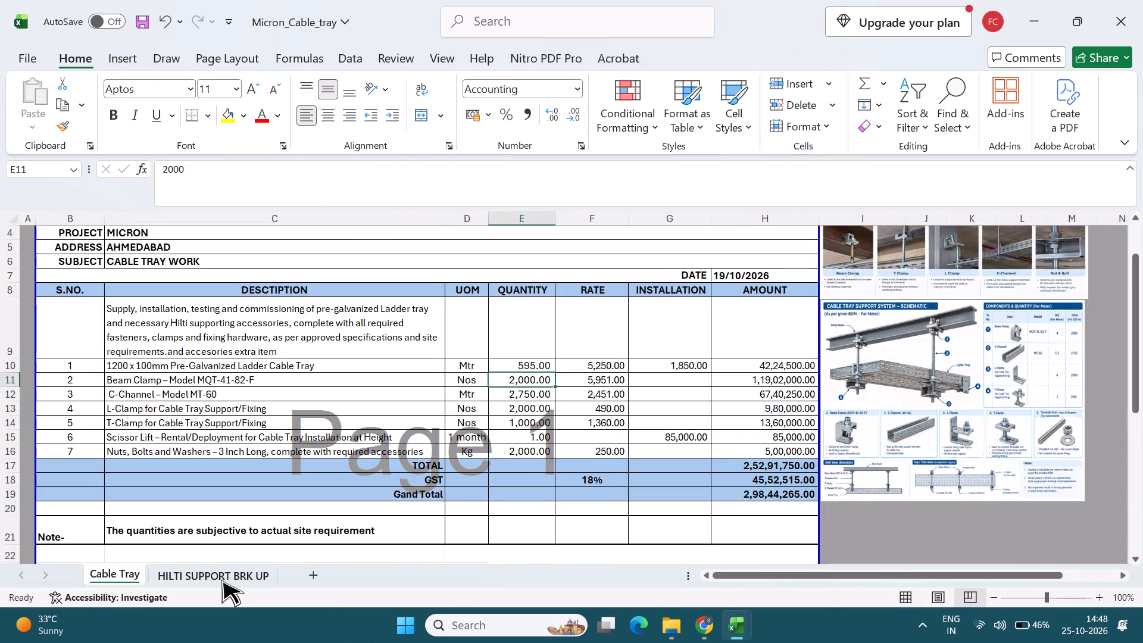
{"action": "left_click", "coordinate": [219, 579]}
{"action": "scroll", "coordinate": [464, 491], "scroll_direction": "up", "scroll_amount": 1}
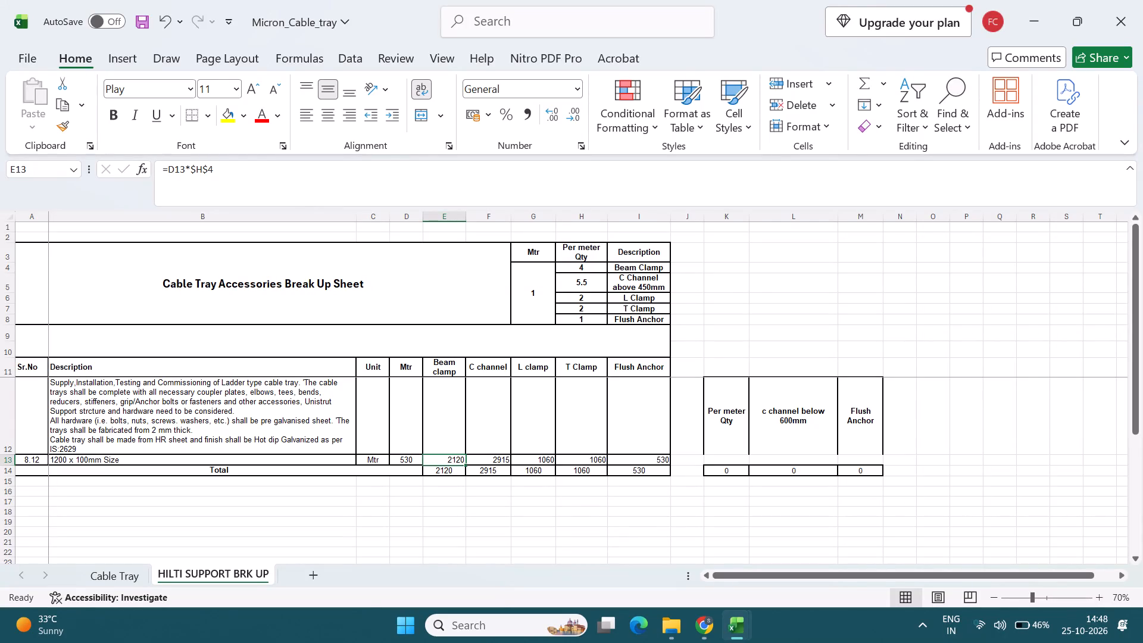
{"action": "left_click", "coordinate": [95, 578]}
{"action": "left_click", "coordinate": [198, 582]}
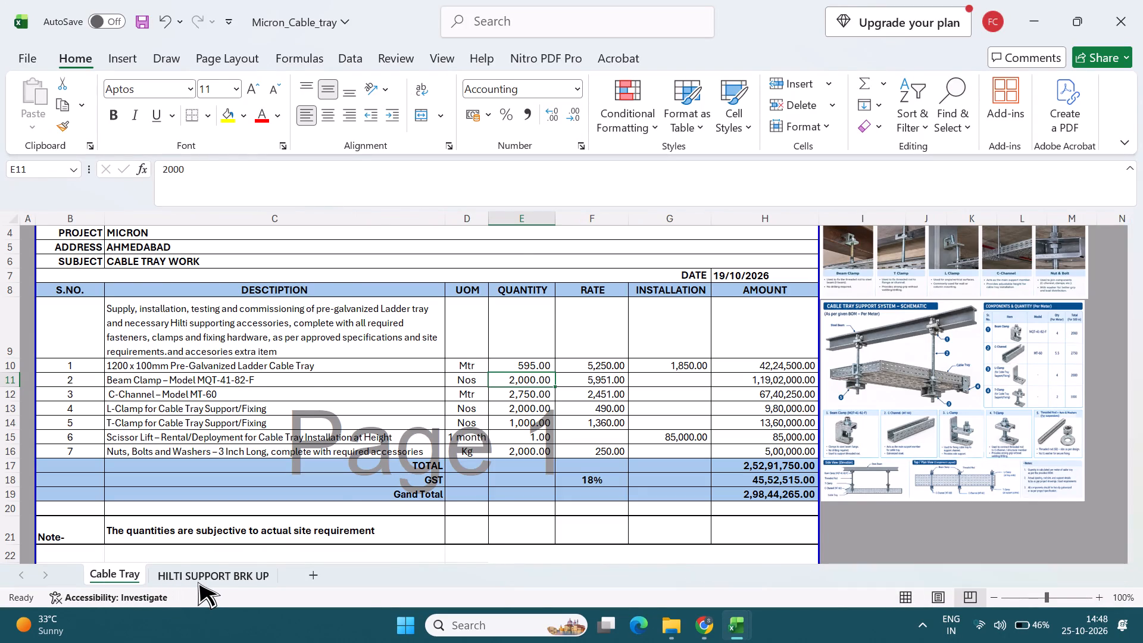
{"action": "left_click", "coordinate": [410, 457]}
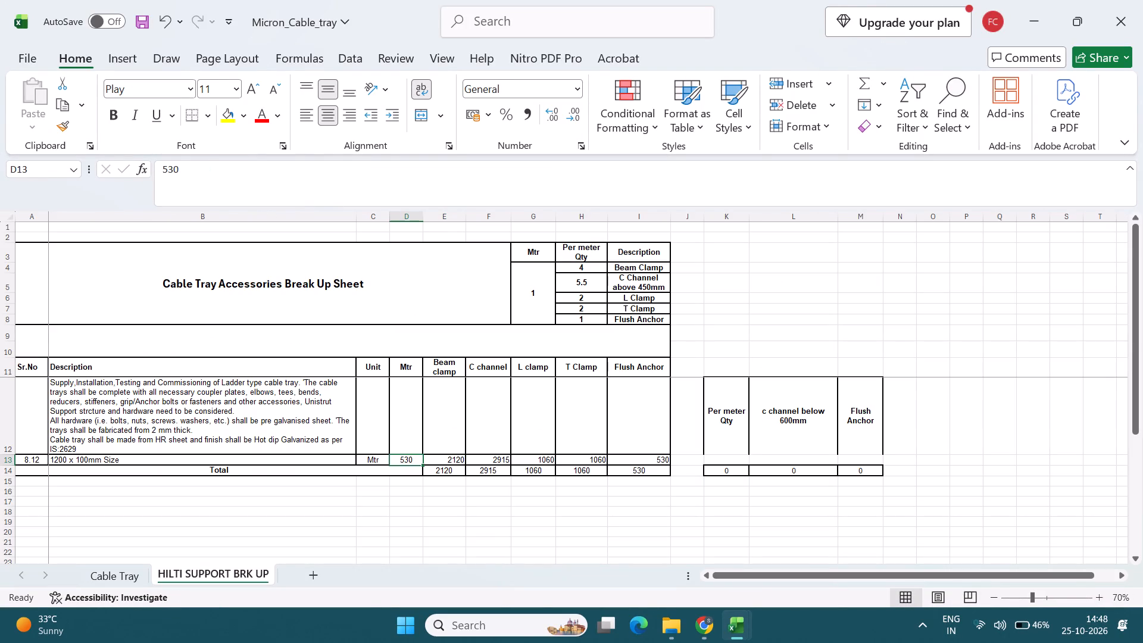
{"action": "type", "text": "595"}
{"action": "key", "text": "Return"}
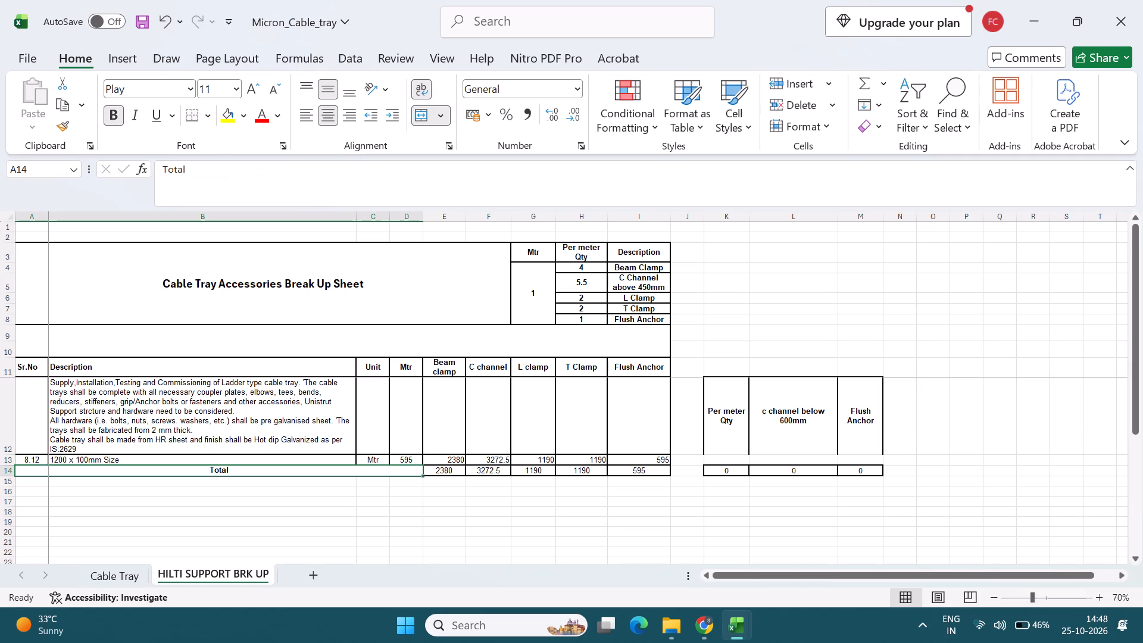
Link the Beam Clamp quantity in E11 of the Cable Tray sheet to the Beam clamp total in E14 of HILTI SUPPORT BRK UP.
{"action": "left_click", "coordinate": [122, 577]}
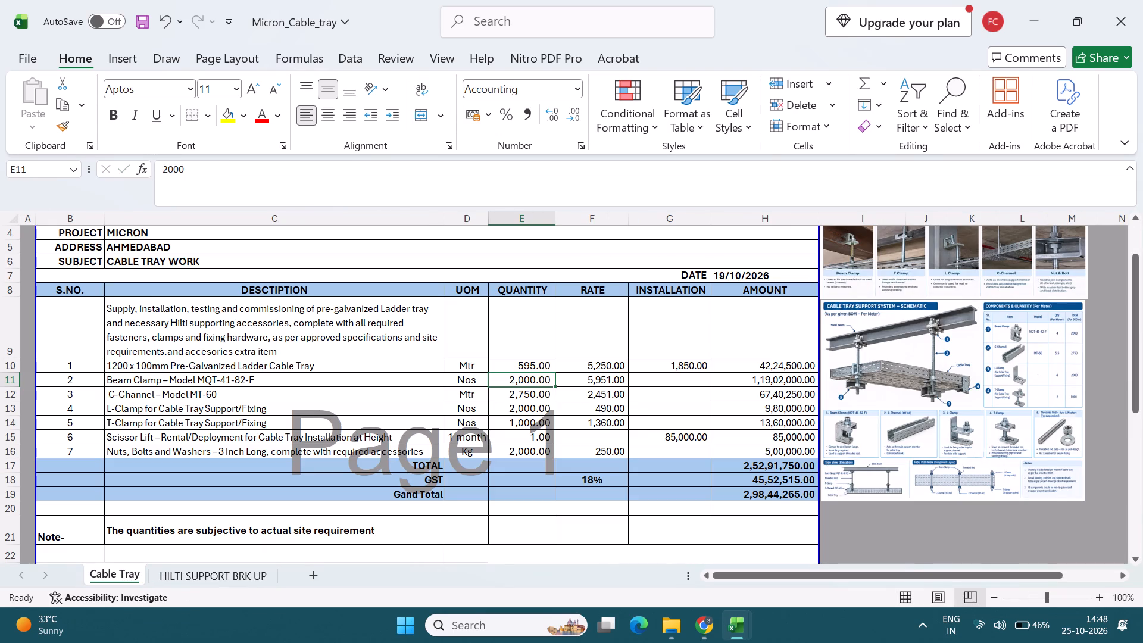
{"action": "key", "text": "equal"}
{"action": "left_click", "coordinate": [238, 579]}
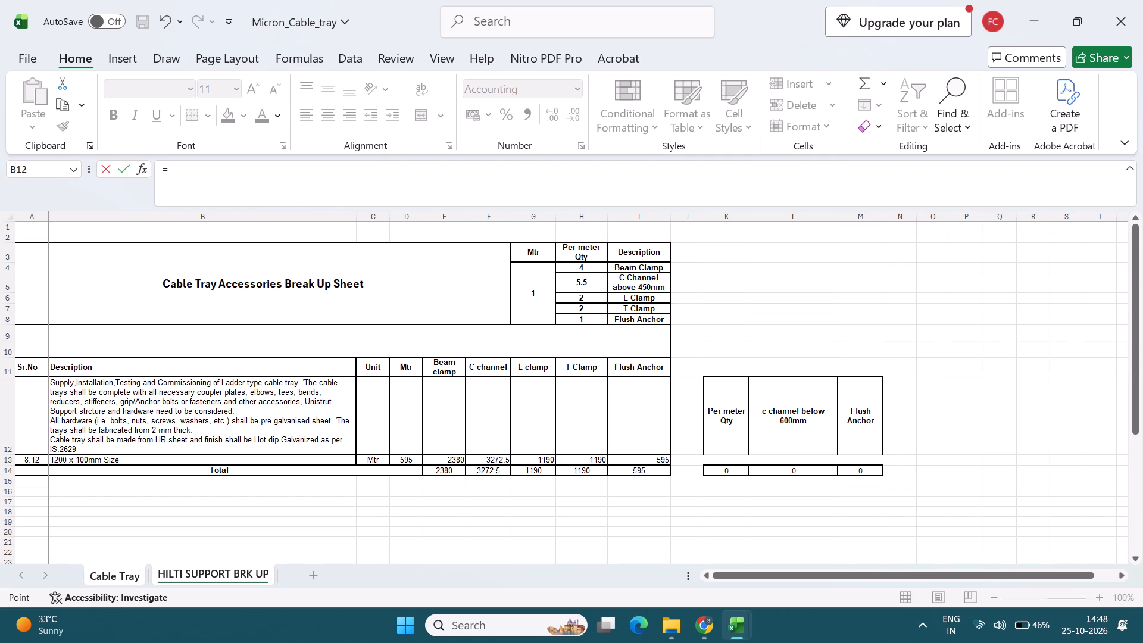
{"action": "left_click", "coordinate": [455, 458]}
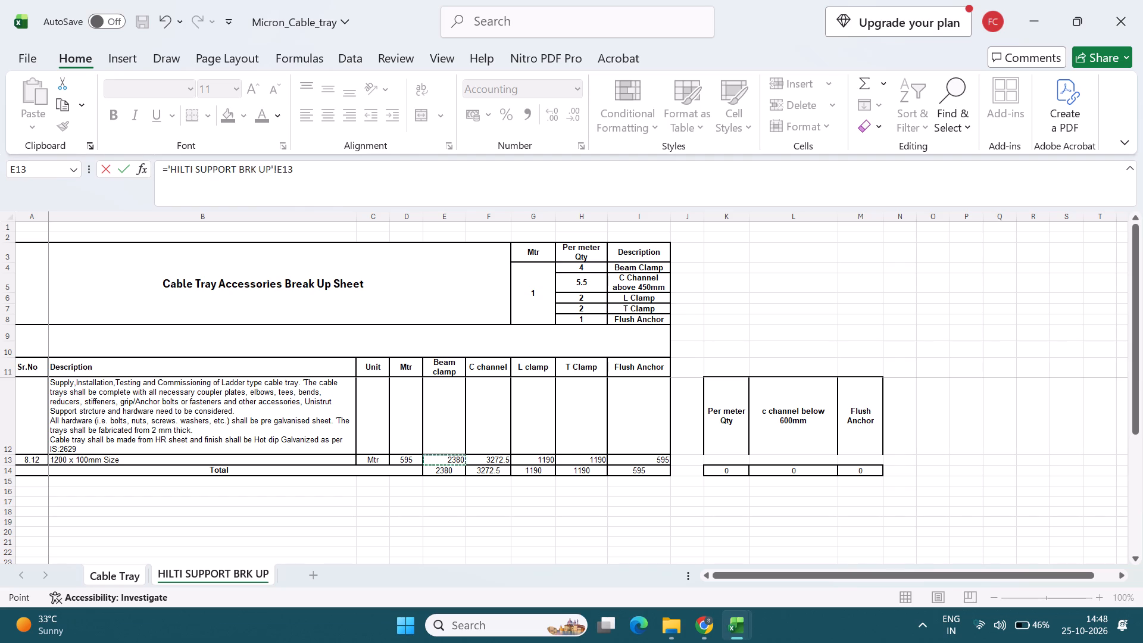
{"action": "left_click", "coordinate": [454, 475]}
{"action": "key", "text": "Return"}
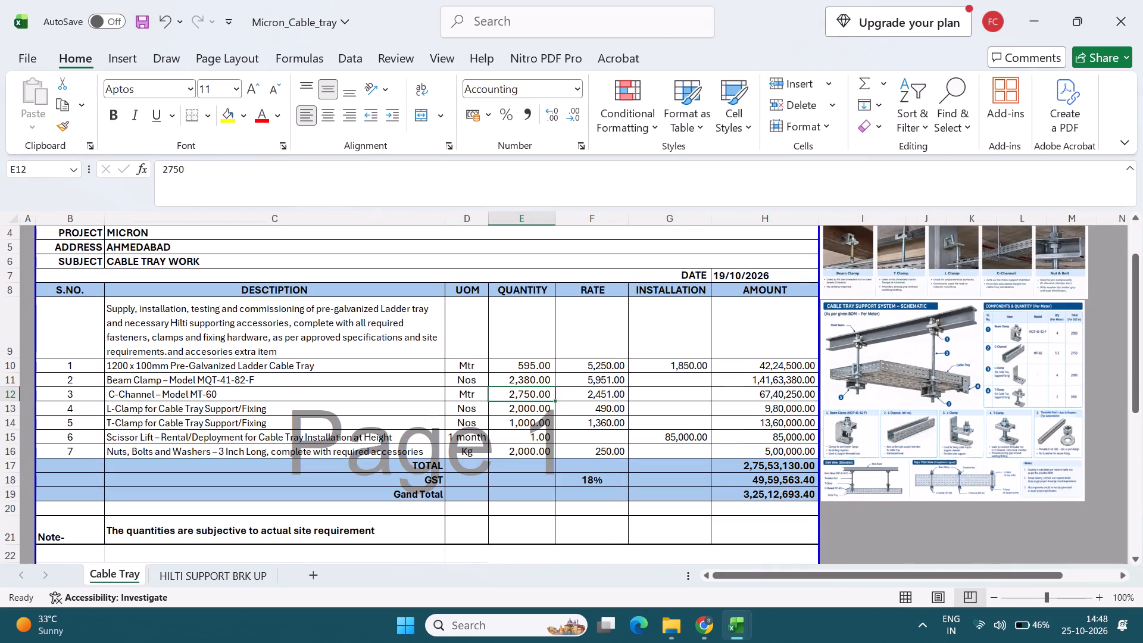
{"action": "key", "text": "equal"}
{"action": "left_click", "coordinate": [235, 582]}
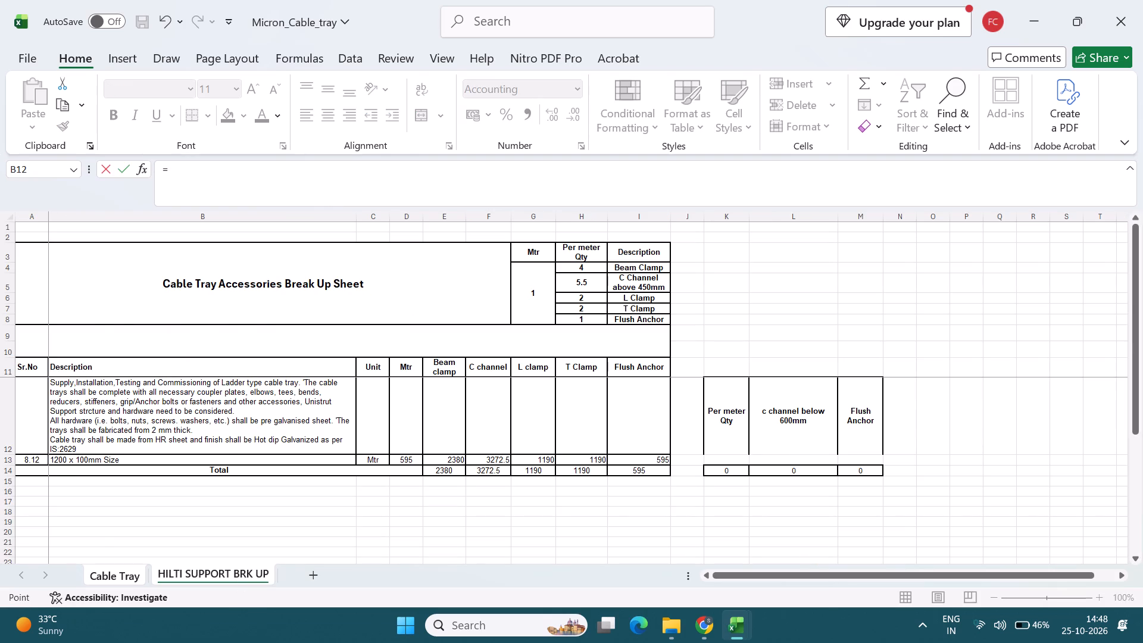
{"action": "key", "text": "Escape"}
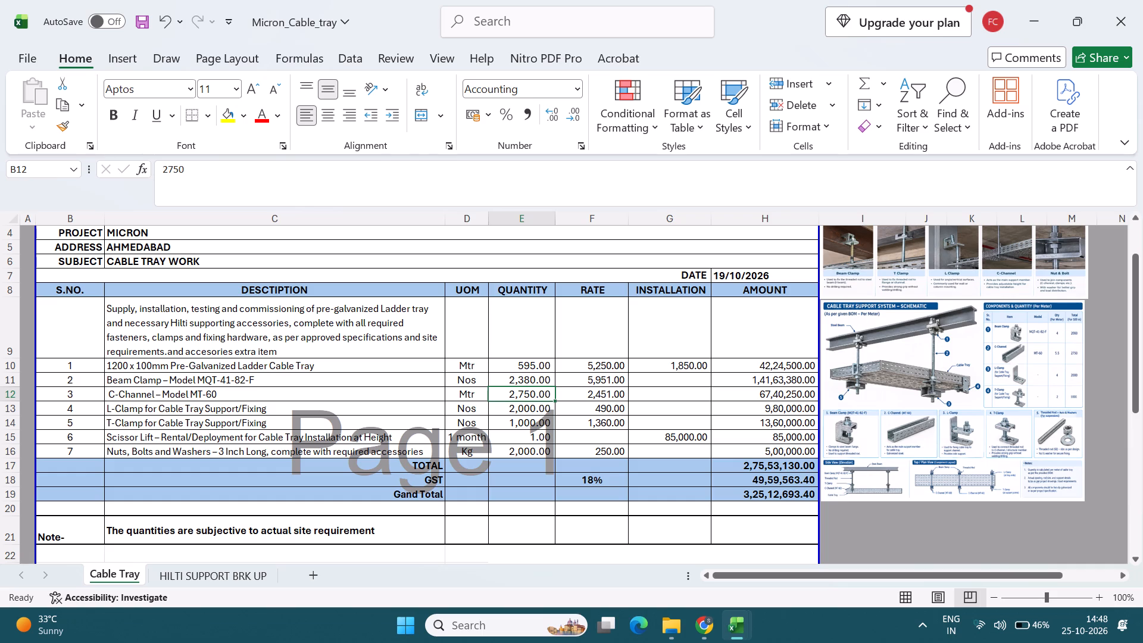
Link the C-Channel quantity in E12 of the Cable Tray sheet to the C channel total in F14 of HILTI SUPPORT BRK UP.
{"action": "key", "text": "equal"}
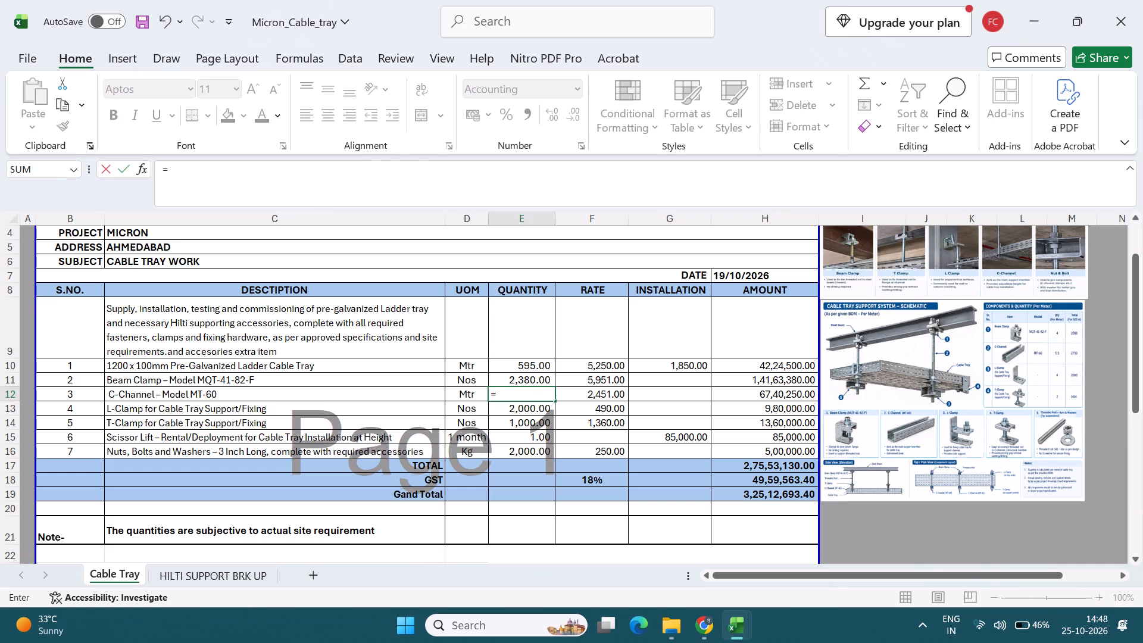
{"action": "left_click", "coordinate": [232, 577]}
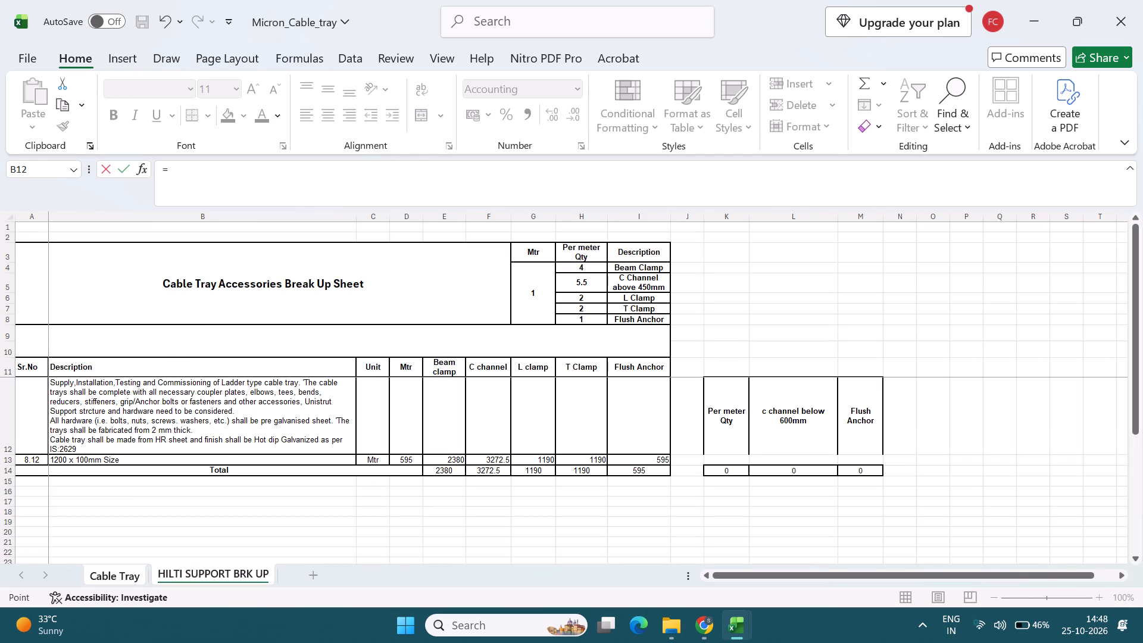
{"action": "left_click", "coordinate": [496, 472]}
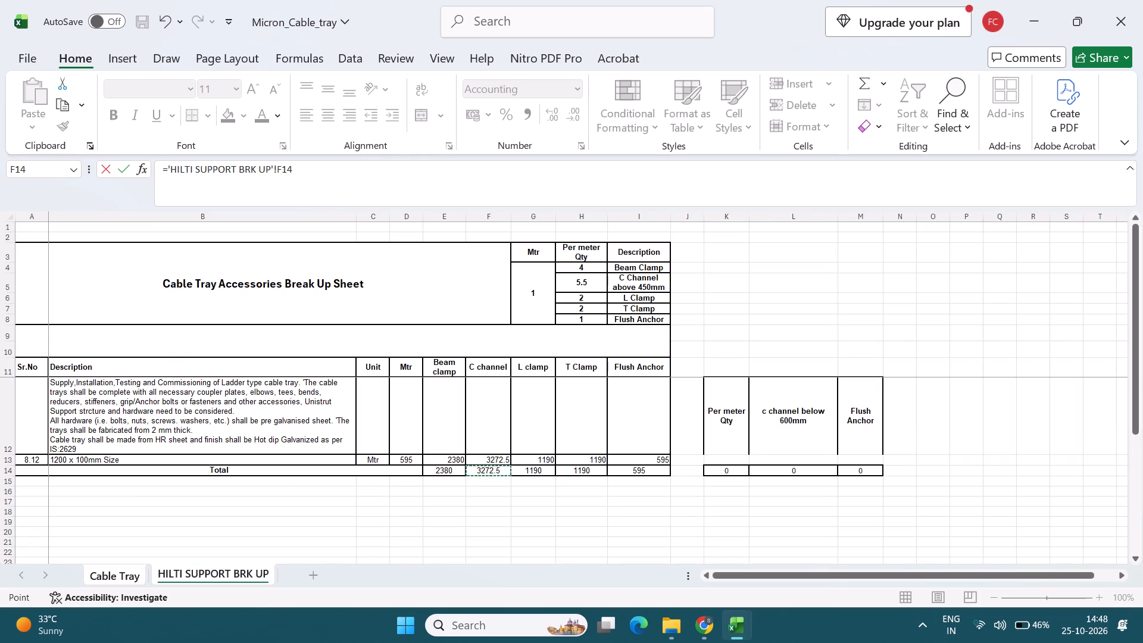
{"action": "key", "text": "Return"}
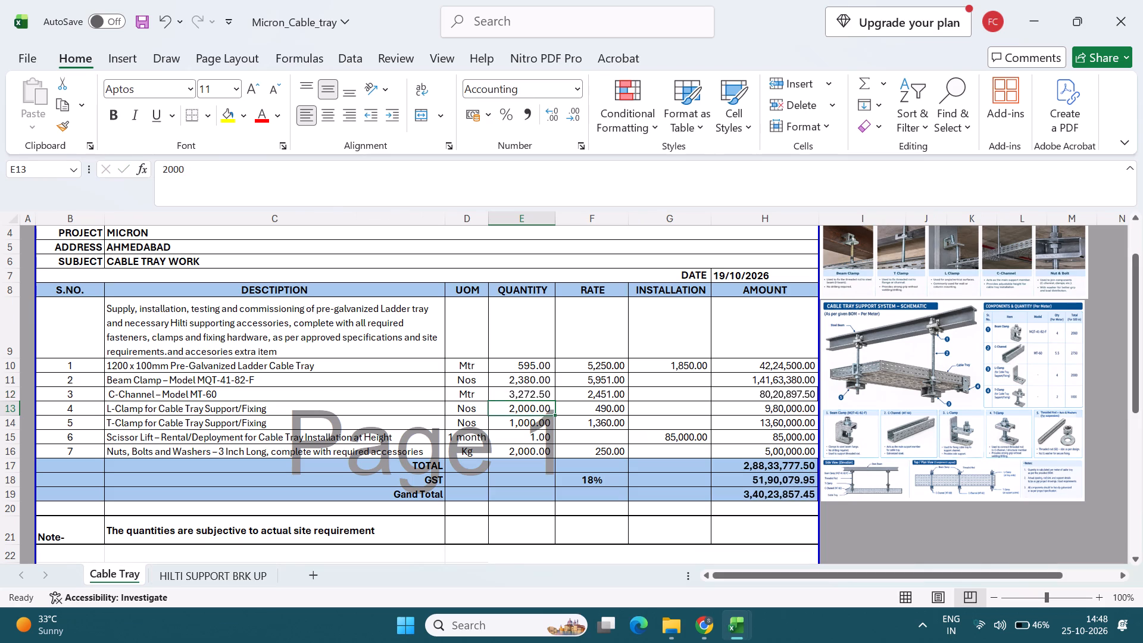
Link the L-Clamp quantity in E13 of the Cable Tray sheet to the L clamp total in G14 of HILTI SUPPORT BRK UP.
{"action": "key", "text": "equal"}
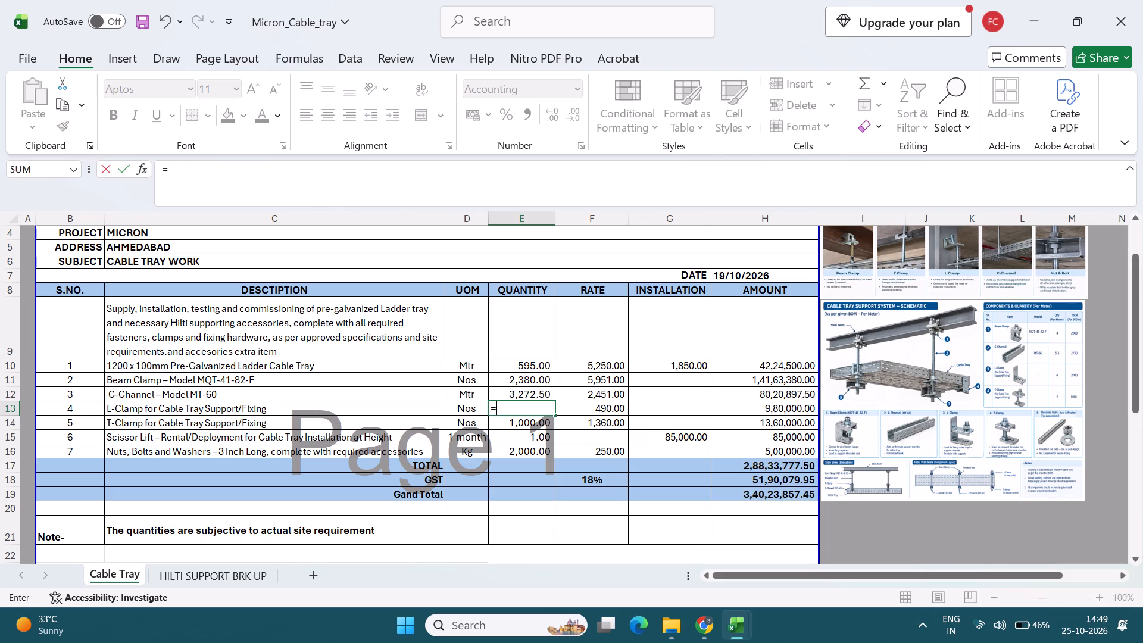
{"action": "left_click", "coordinate": [225, 582]}
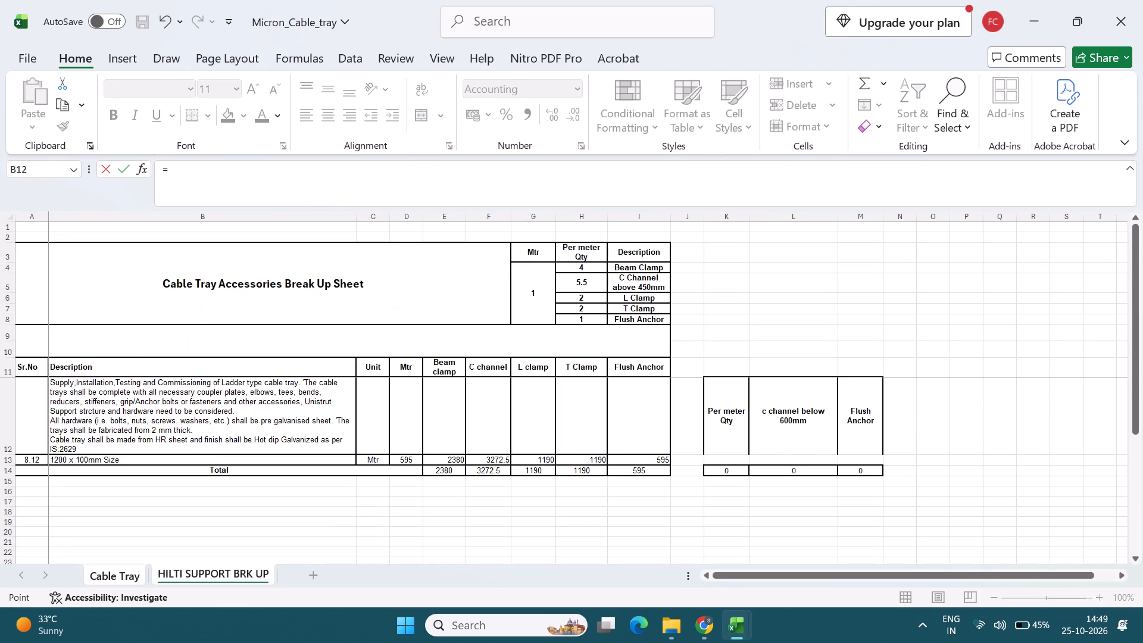
{"action": "left_click", "coordinate": [543, 468]}
{"action": "key", "text": "Return"}
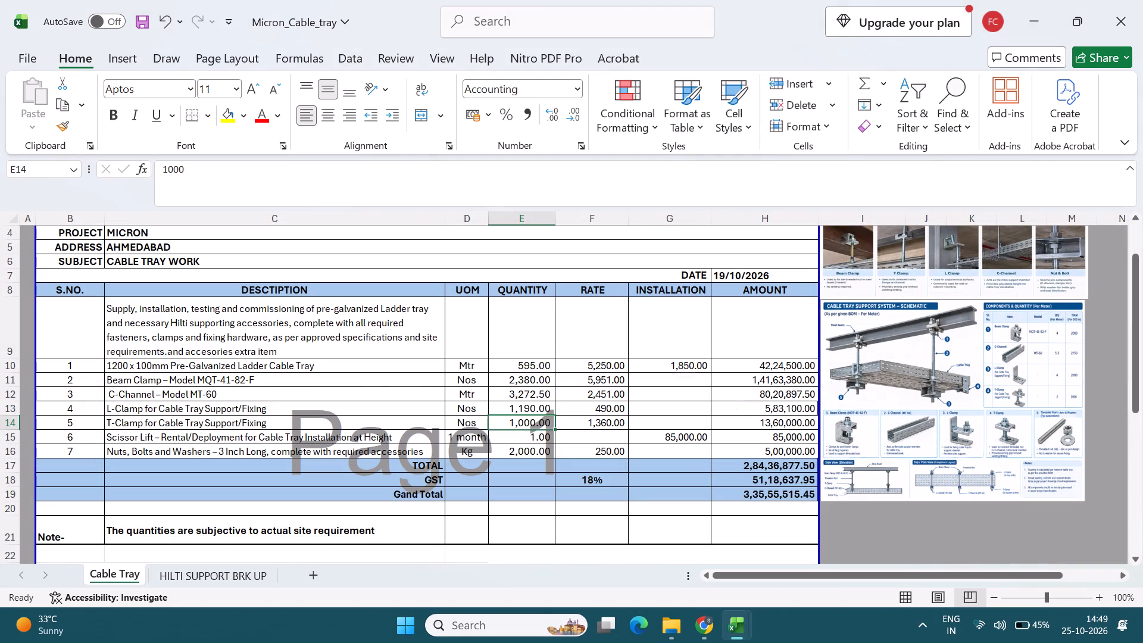
Link the T-Clamp quantity in E14 of the Cable Tray sheet to the T Clamp total in H14 of HILTI SUPPORT BRK UP.
{"action": "key", "text": "equal"}
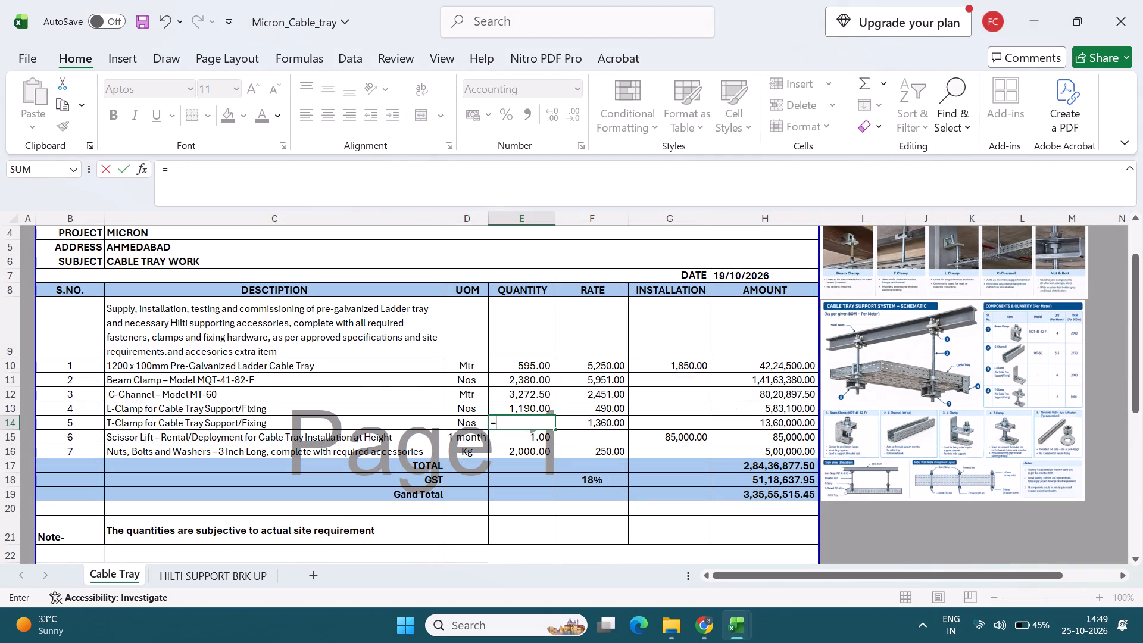
{"action": "left_click", "coordinate": [260, 575]}
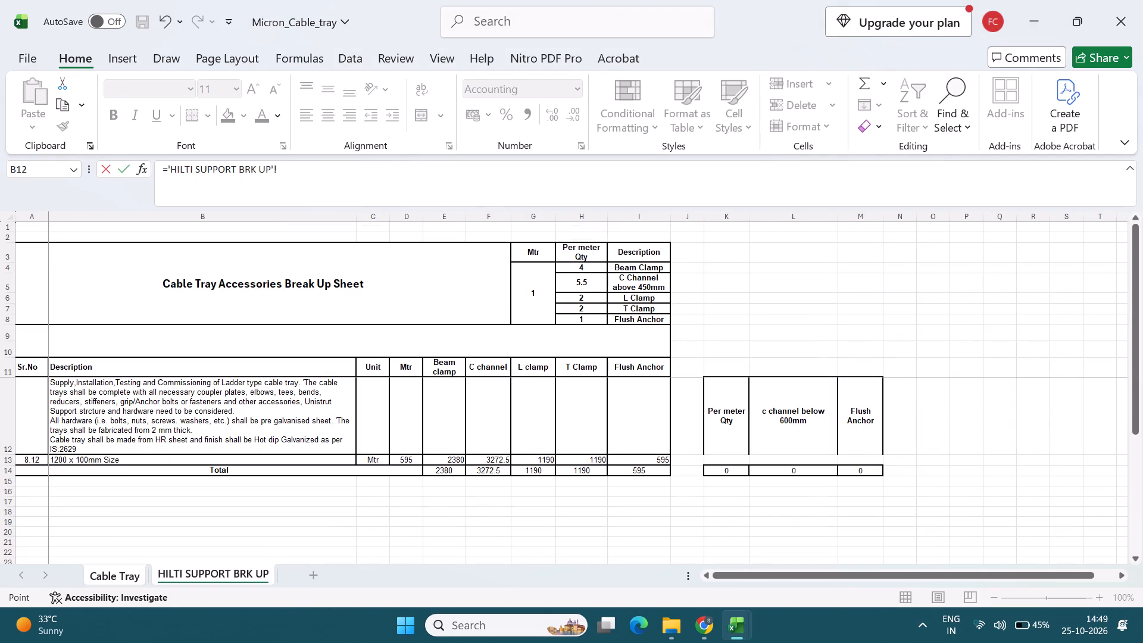
{"action": "left_click", "coordinate": [591, 473]}
{"action": "key", "text": "Return"}
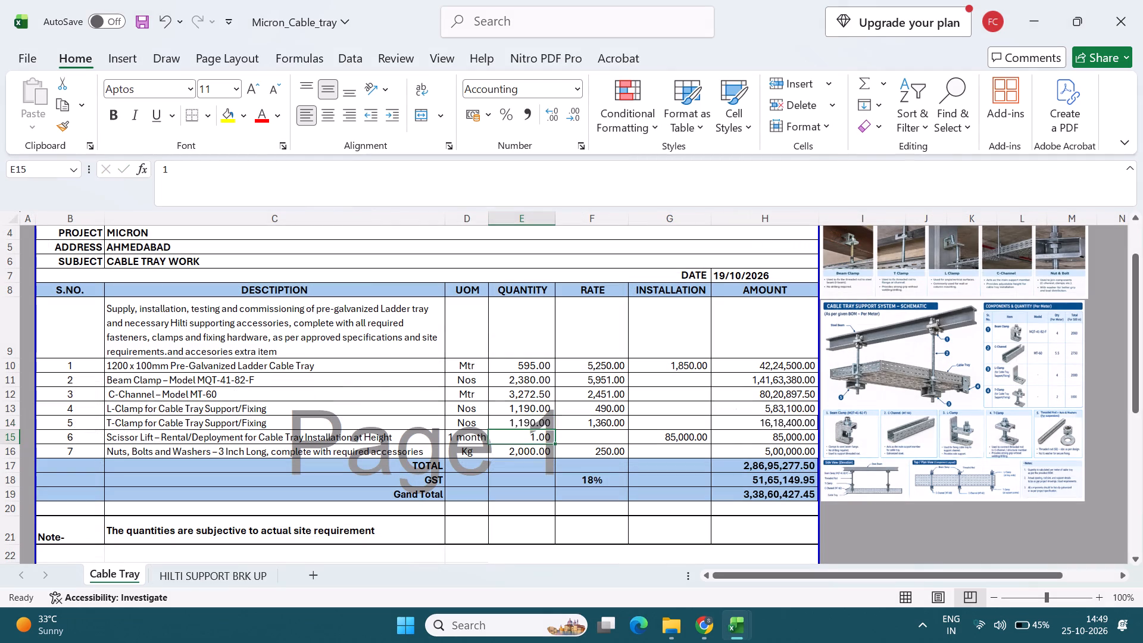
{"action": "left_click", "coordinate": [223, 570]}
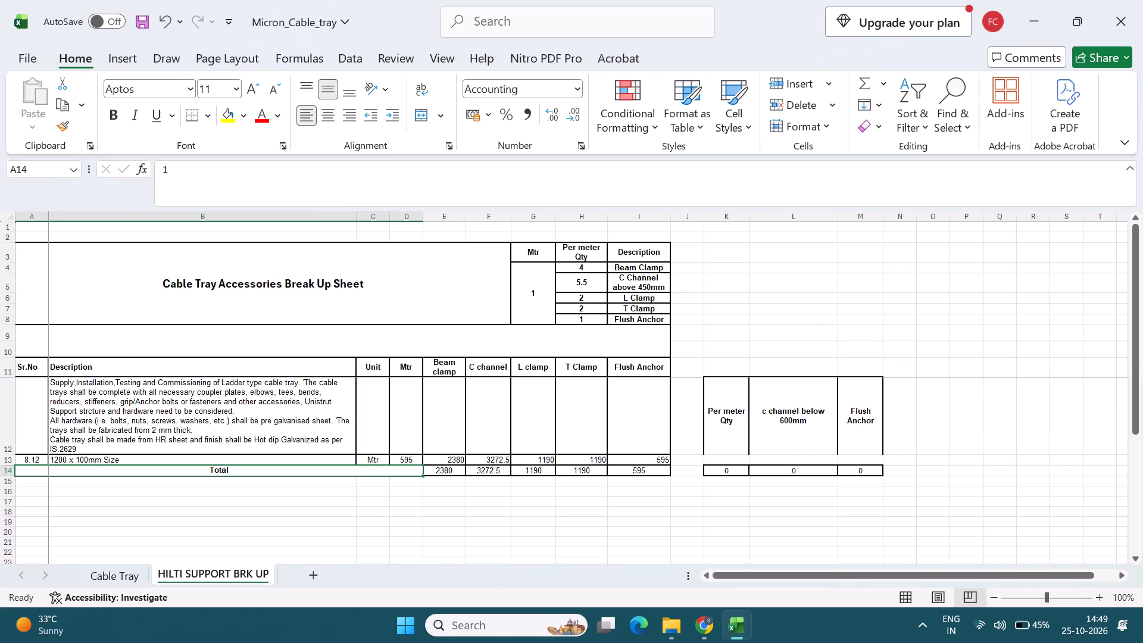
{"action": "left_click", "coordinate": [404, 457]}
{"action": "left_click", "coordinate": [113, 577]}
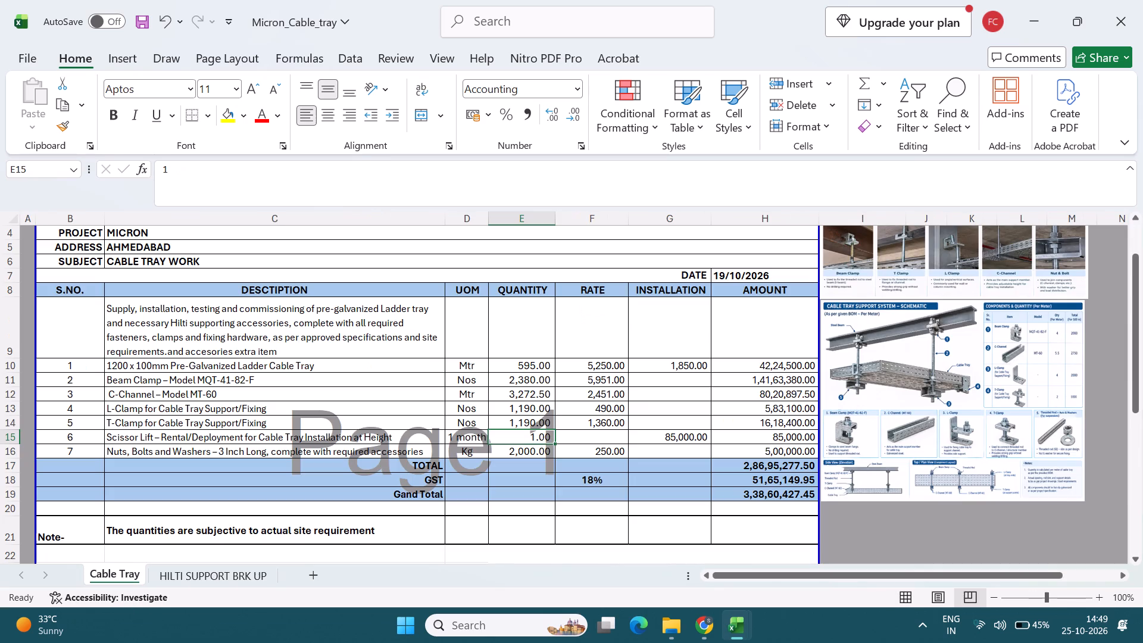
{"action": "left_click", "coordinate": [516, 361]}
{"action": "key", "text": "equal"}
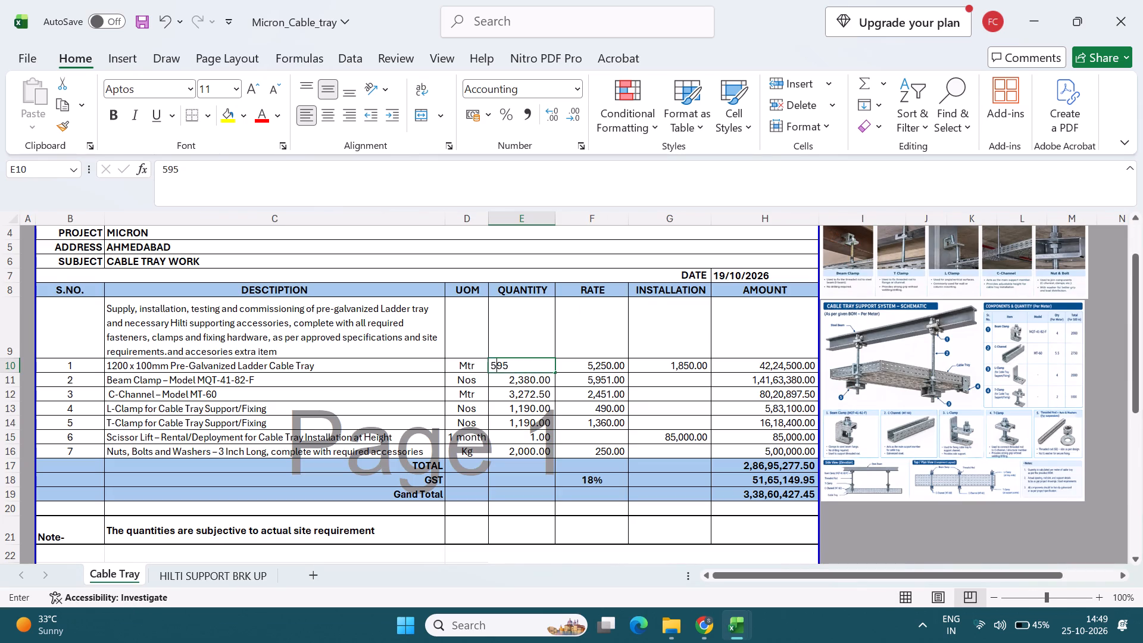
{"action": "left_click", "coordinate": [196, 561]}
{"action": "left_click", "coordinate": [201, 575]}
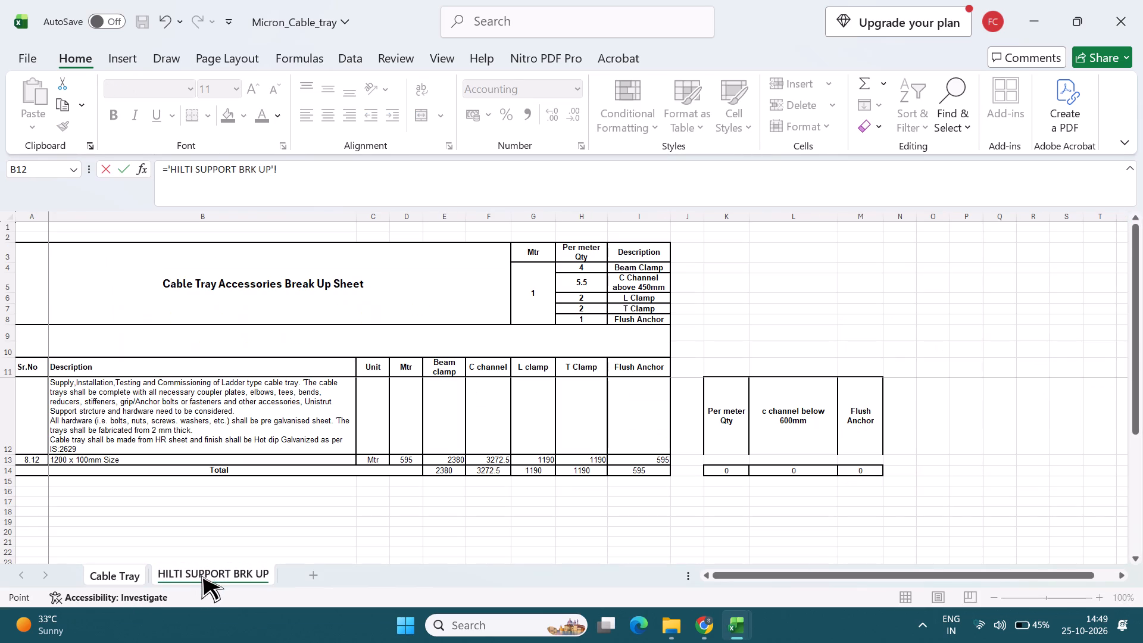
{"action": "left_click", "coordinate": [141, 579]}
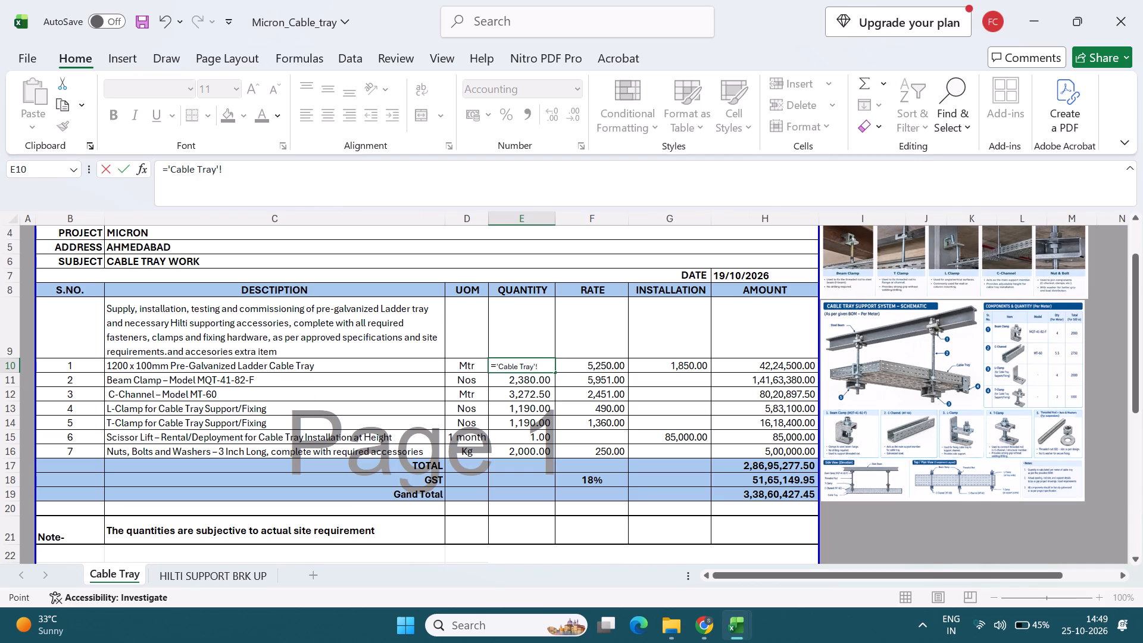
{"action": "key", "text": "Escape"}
Link the tray quantity in E10 of the Cable Tray sheet to the 1200 x 100mm Mtr quantity in D13 of HILTI SUPPORT BRK UP.
{"action": "key", "text": "equal"}
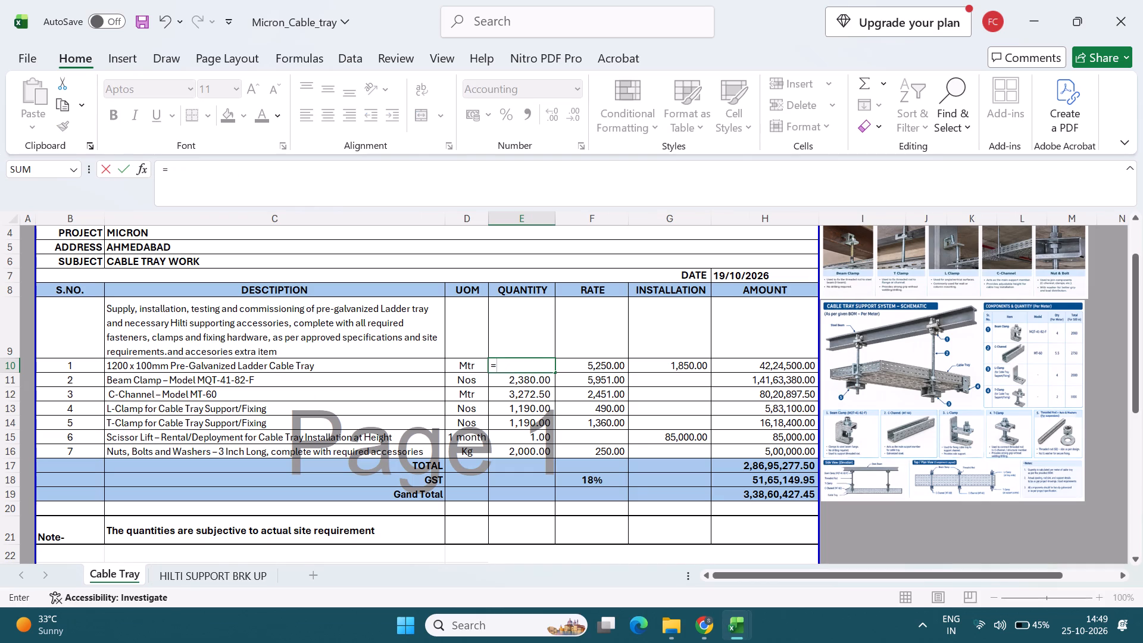
{"action": "left_click", "coordinate": [252, 573]}
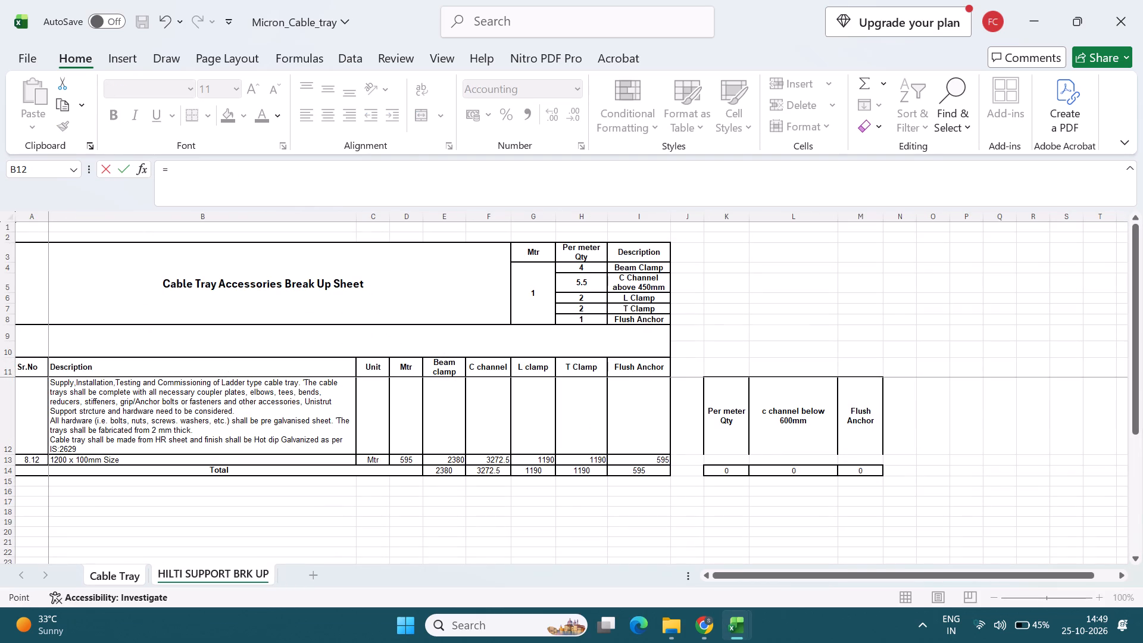
{"action": "left_click", "coordinate": [414, 460]}
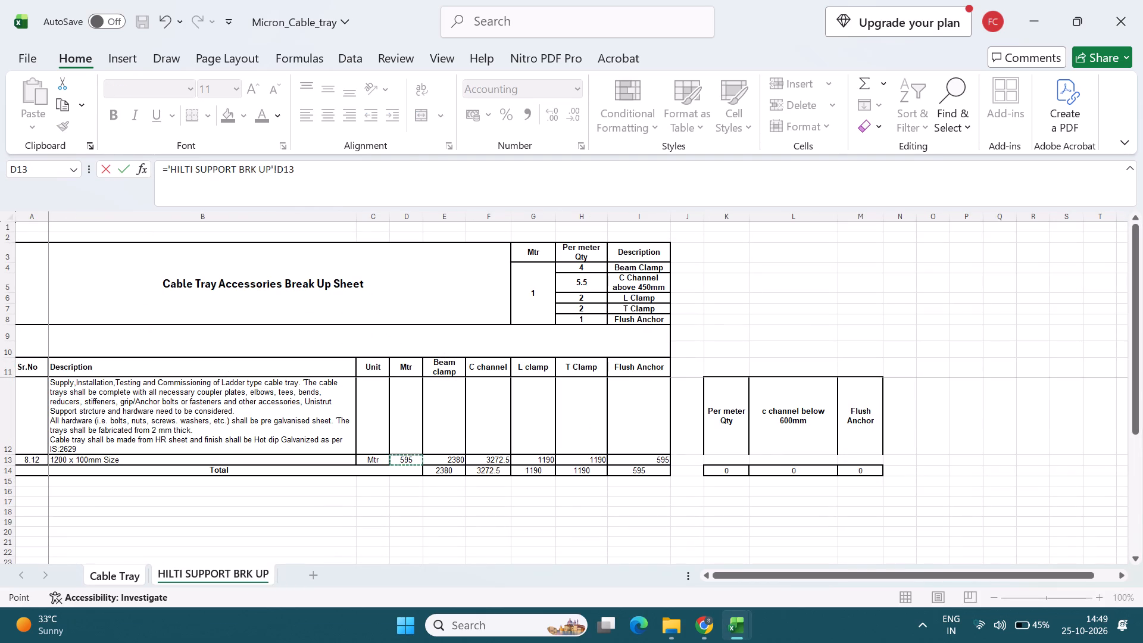
{"action": "key", "text": "Return"}
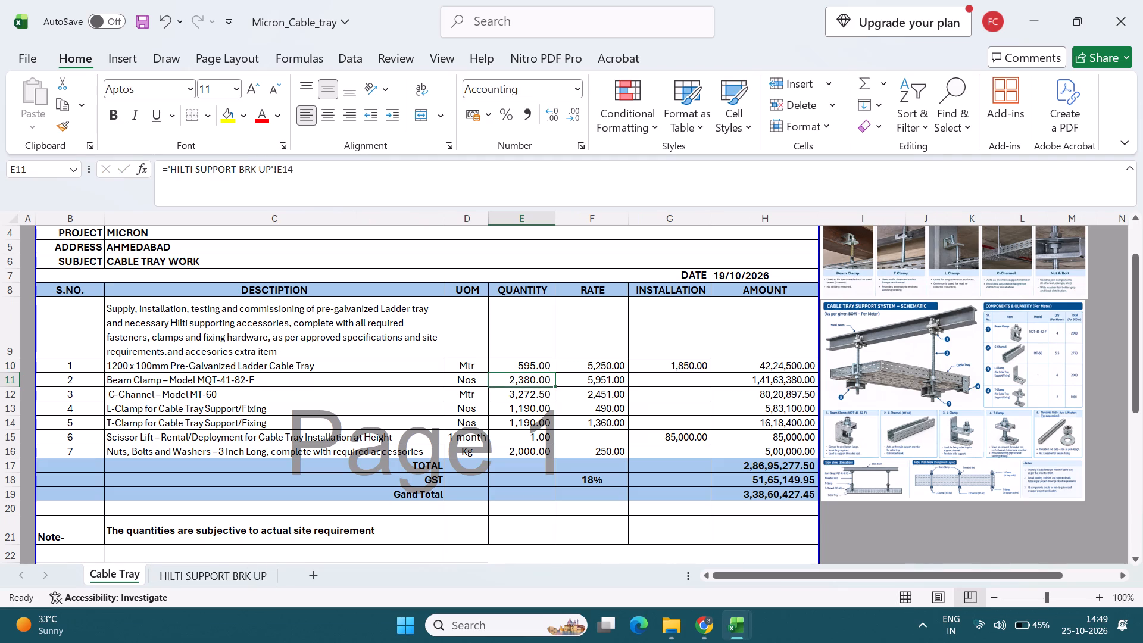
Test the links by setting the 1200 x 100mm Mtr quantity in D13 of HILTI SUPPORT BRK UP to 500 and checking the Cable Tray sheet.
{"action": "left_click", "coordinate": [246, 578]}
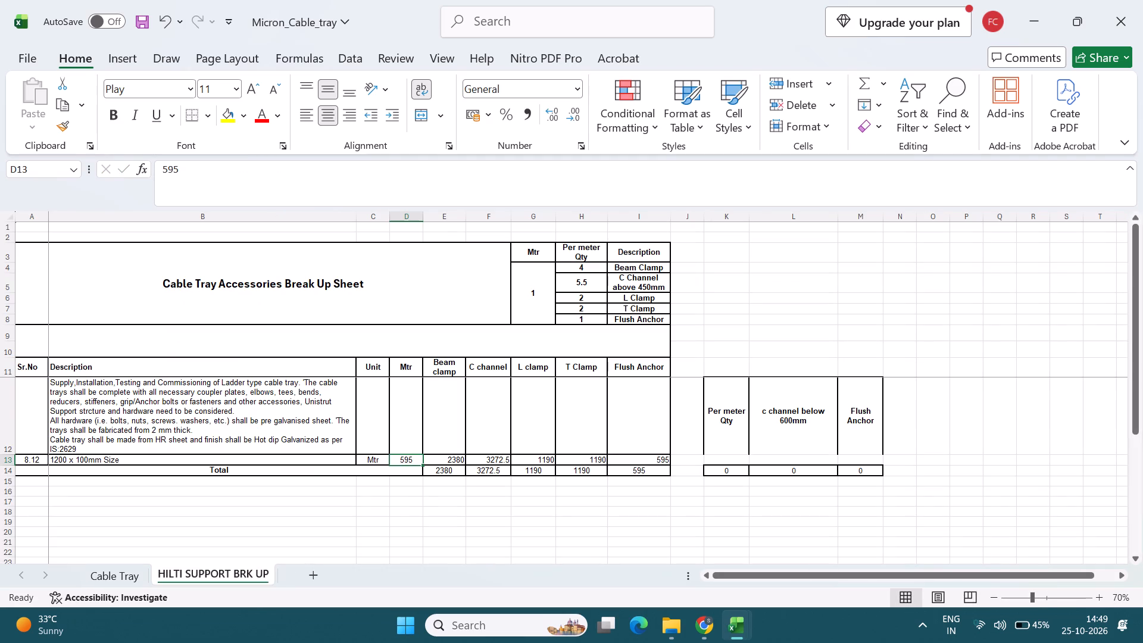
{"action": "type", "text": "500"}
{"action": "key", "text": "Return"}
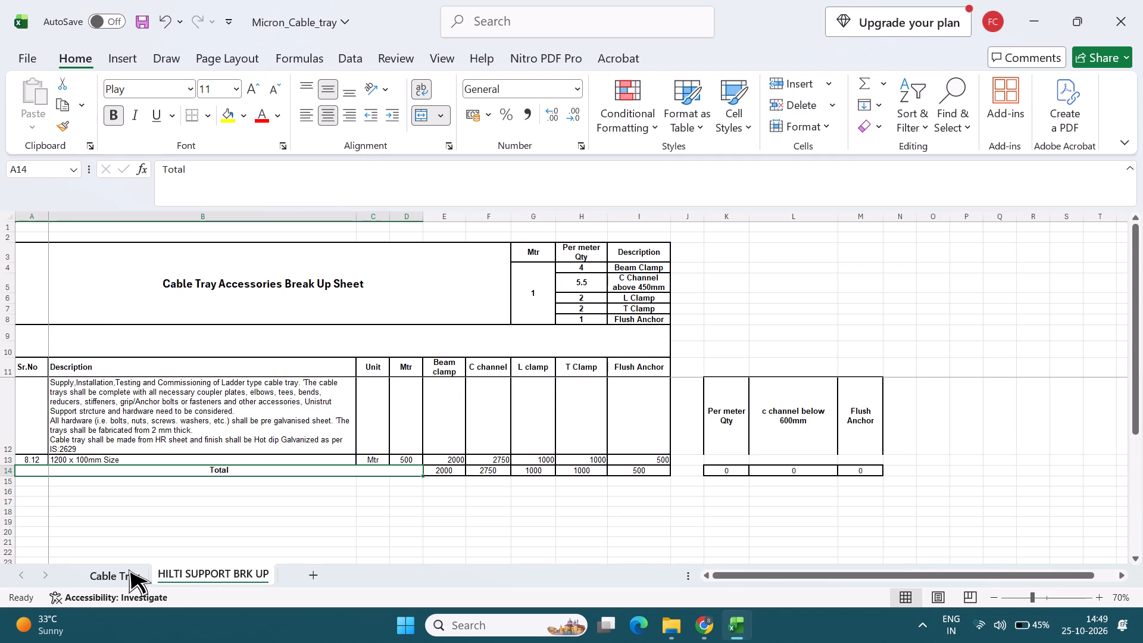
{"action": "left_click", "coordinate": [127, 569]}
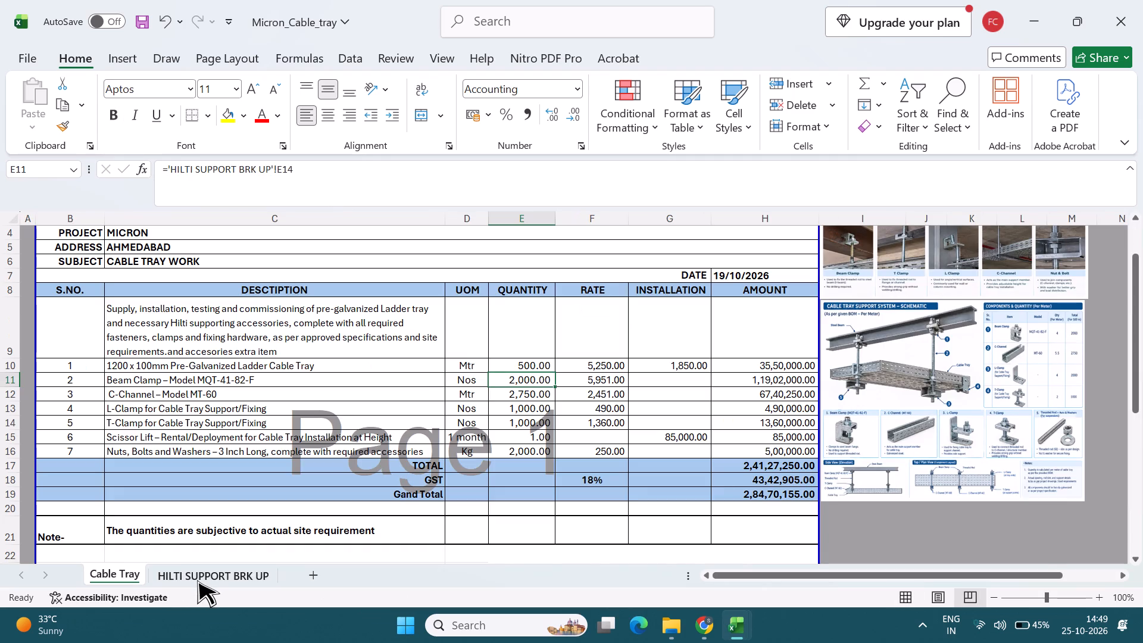
Set the 1200 x 100mm Mtr quantity in D13 of HILTI SUPPORT BRK UP to 595 and return to the Cable Tray sheet.
{"action": "left_click", "coordinate": [197, 580]}
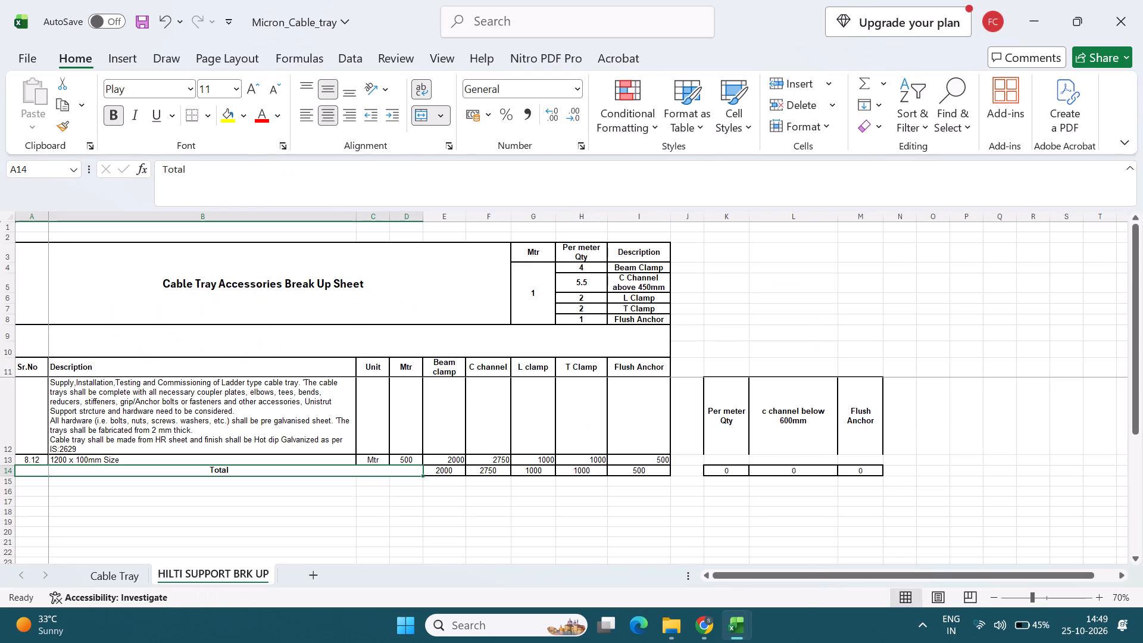
{"action": "left_click", "coordinate": [417, 456]}
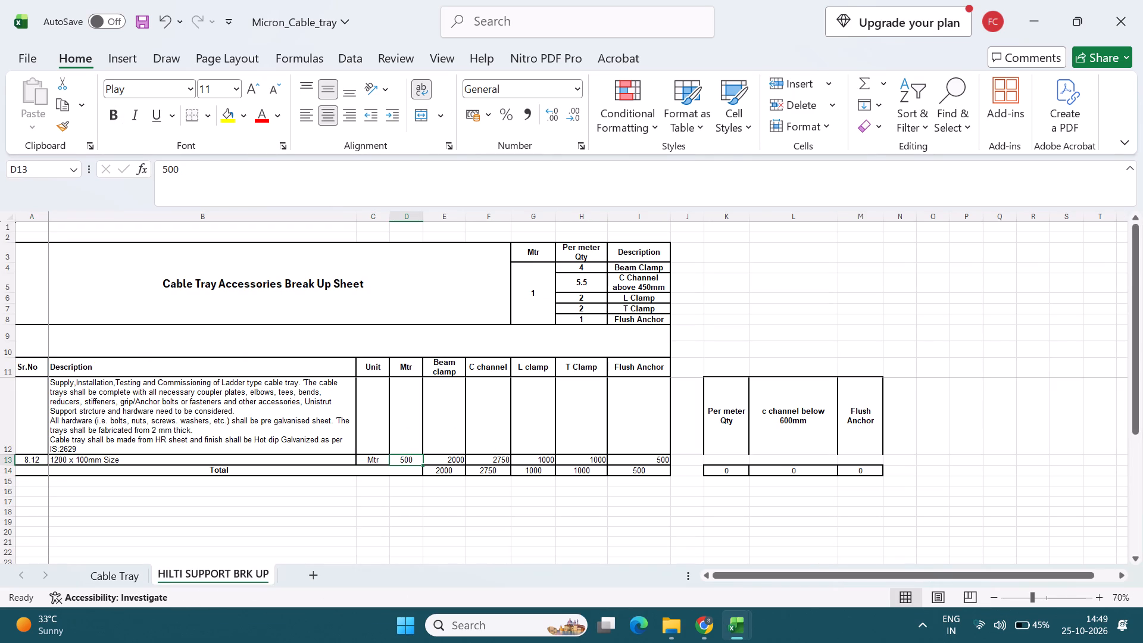
{"action": "type", "text": "595"}
{"action": "key", "text": "Return"}
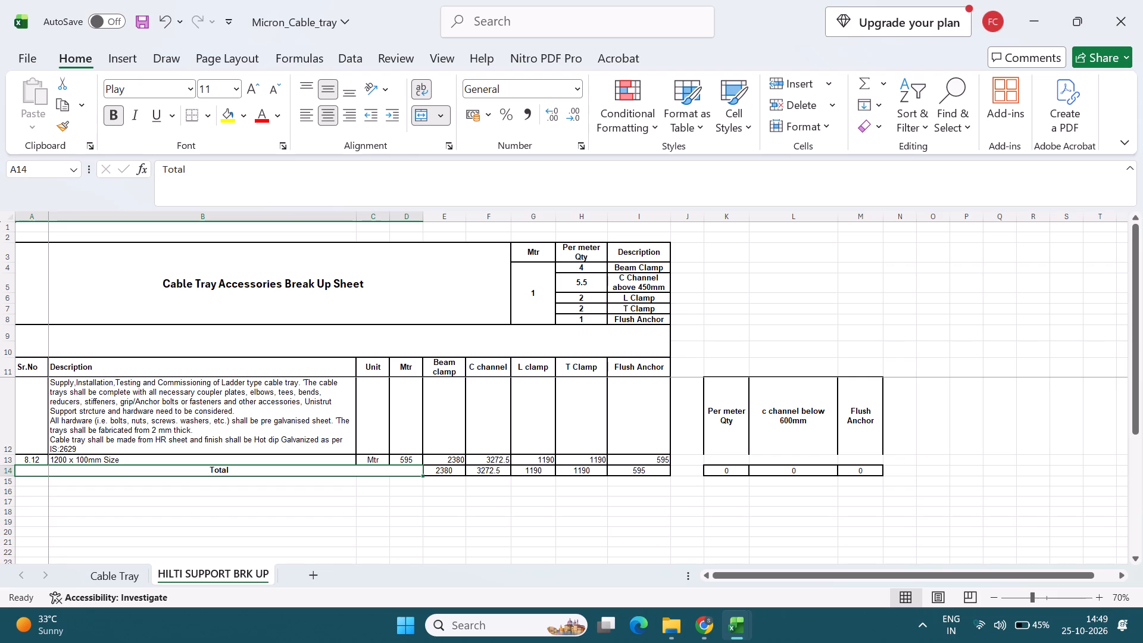
{"action": "left_click", "coordinate": [113, 578]}
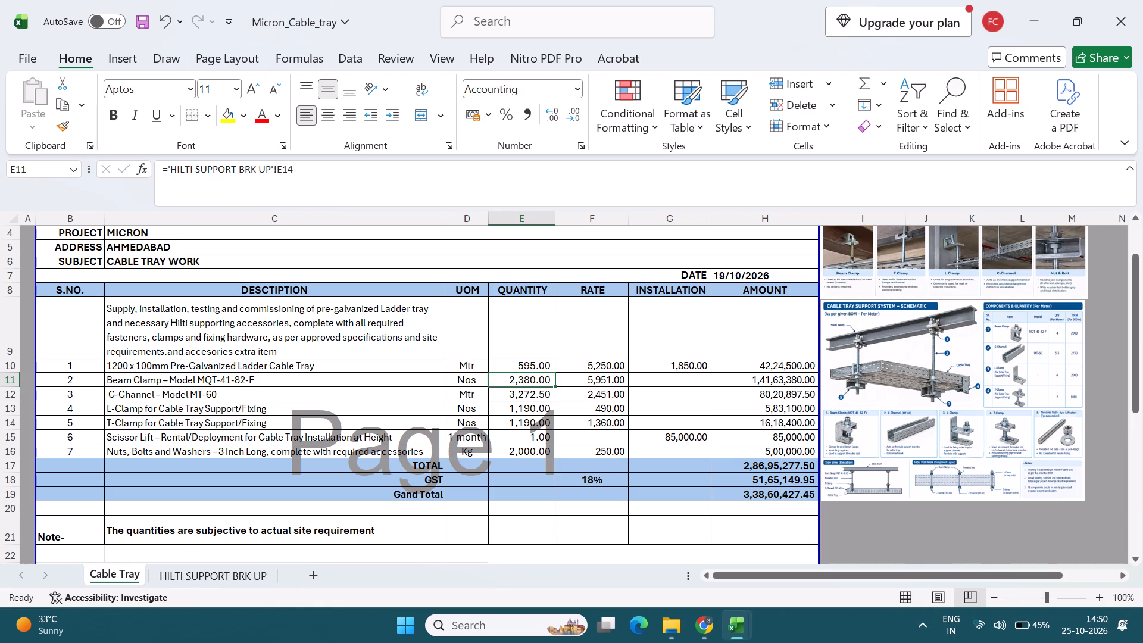
Look through the FINAL CABLE TRAY WITH OMISSION COST BOQ sheets and examine the 1200 x 100mm Size rate analysis on Cable Tray RA.
{"action": "key", "text": "alt+Tab"}
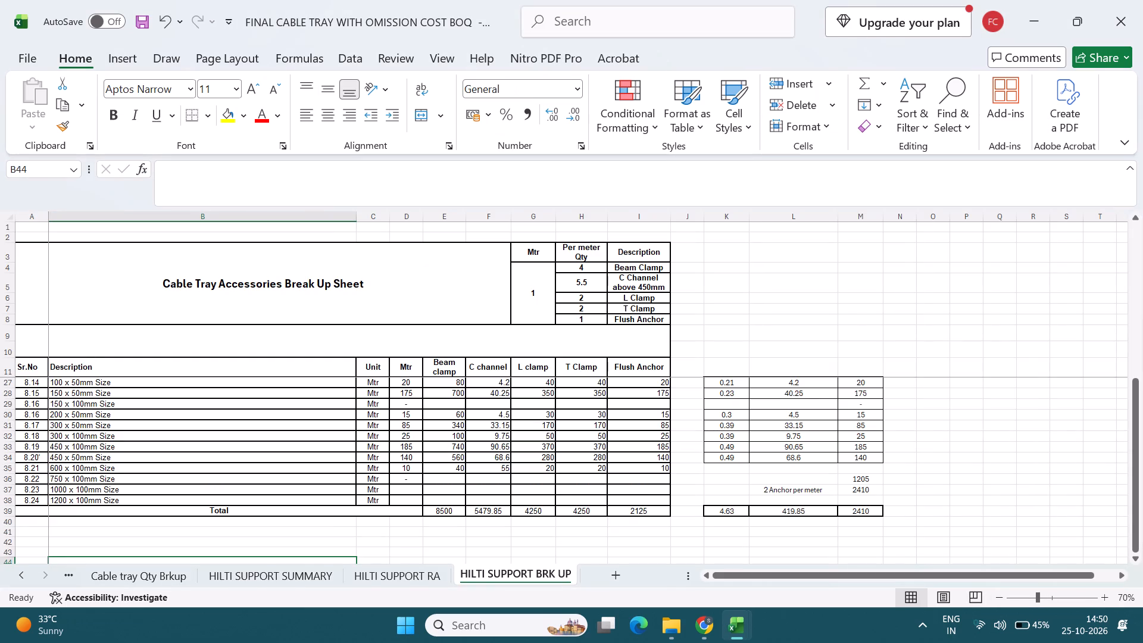
{"action": "left_click", "coordinate": [389, 575]}
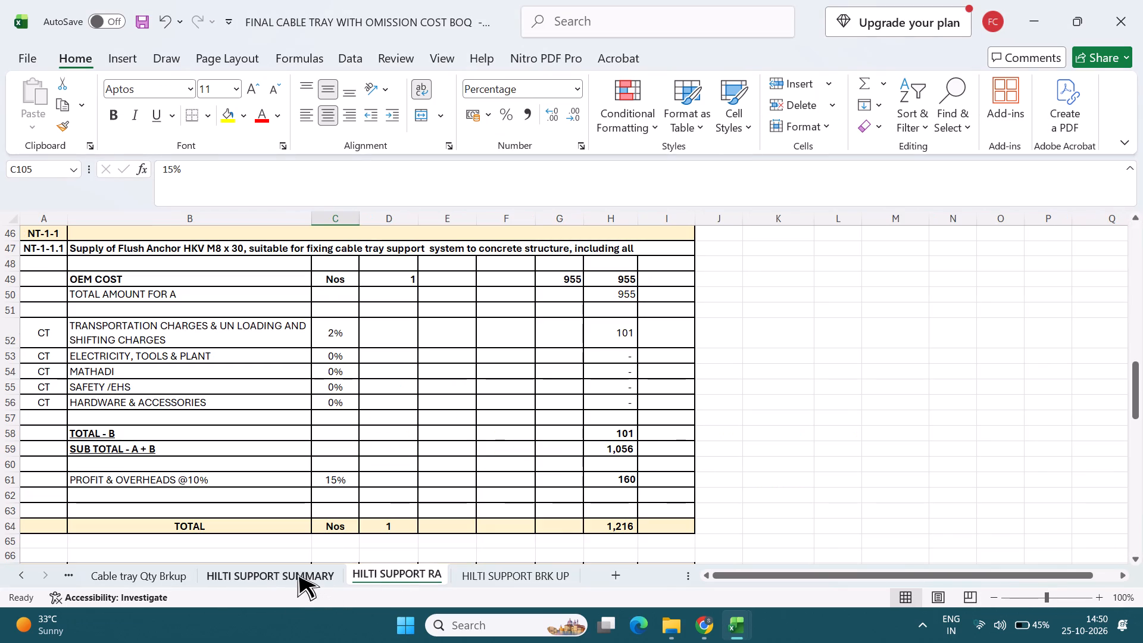
{"action": "left_click", "coordinate": [242, 574]}
{"action": "scroll", "coordinate": [165, 574], "scroll_direction": "up", "scroll_amount": 2}
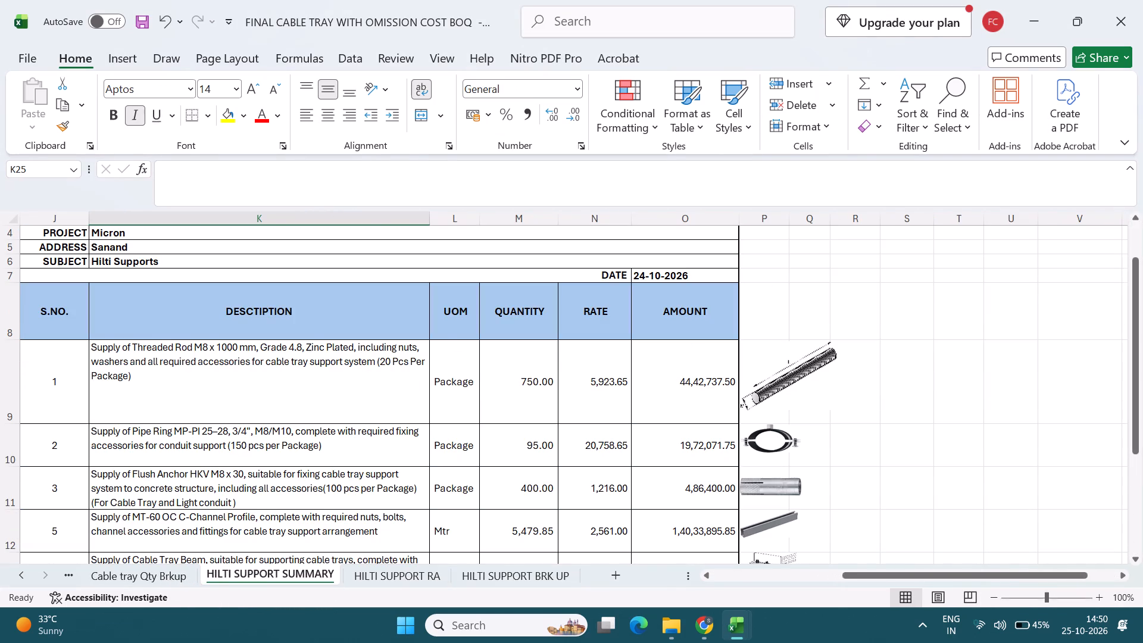
{"action": "left_click", "coordinate": [139, 576]}
{"action": "scroll", "coordinate": [168, 523], "scroll_direction": "up", "scroll_amount": 1}
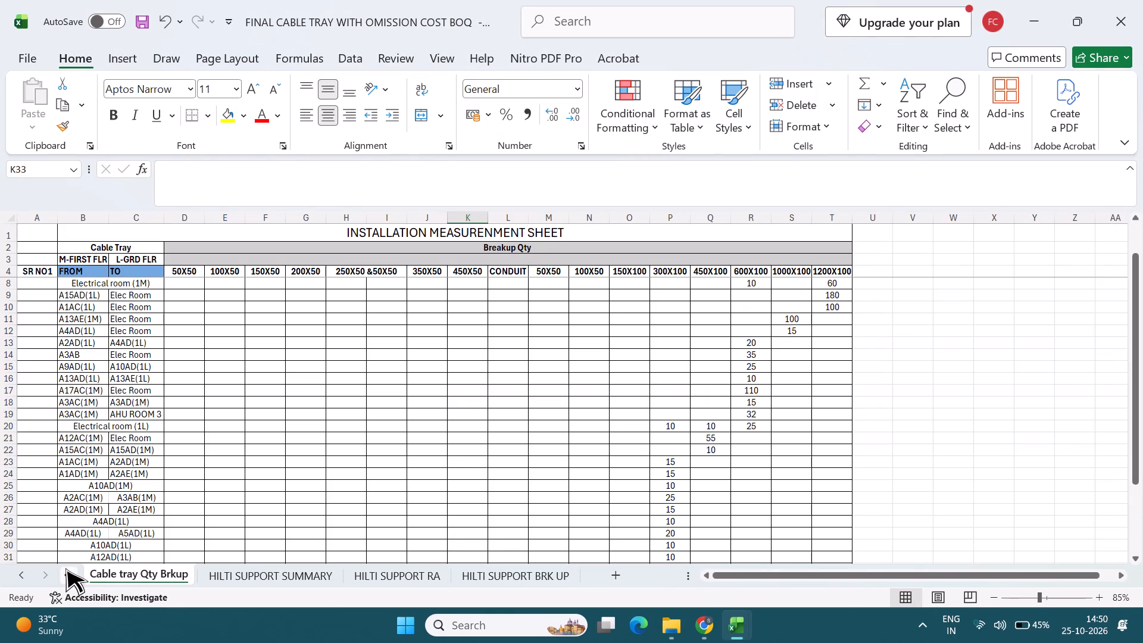
{"action": "left_click", "coordinate": [65, 568]}
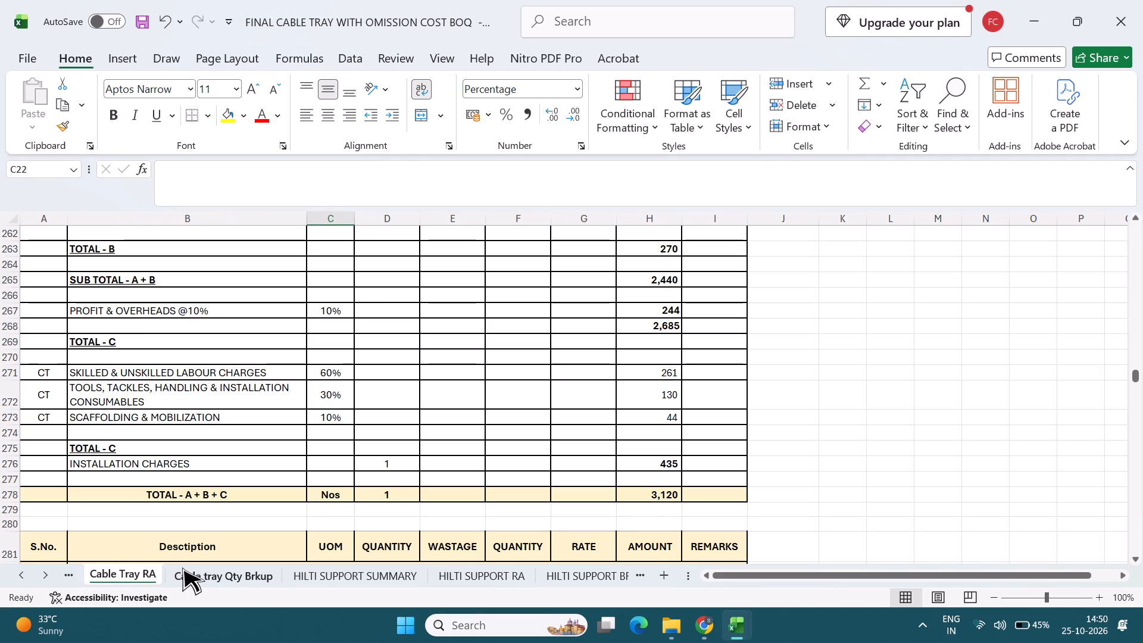
{"action": "left_click", "coordinate": [182, 567]}
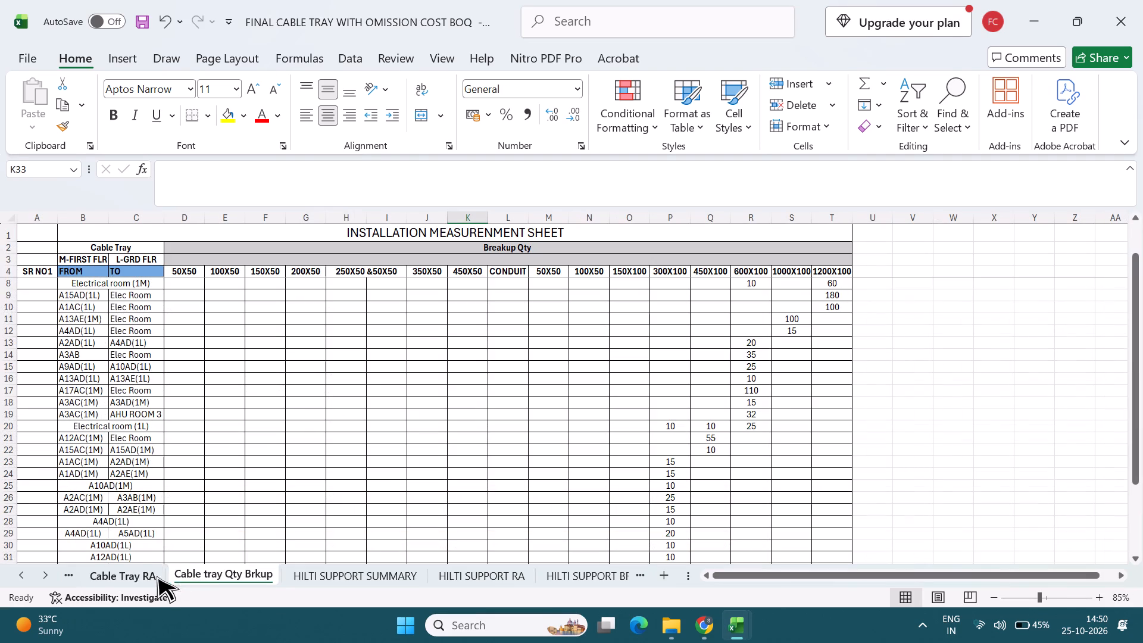
{"action": "left_click", "coordinate": [139, 577]}
{"action": "scroll", "coordinate": [271, 510], "scroll_direction": "down", "scroll_amount": 5}
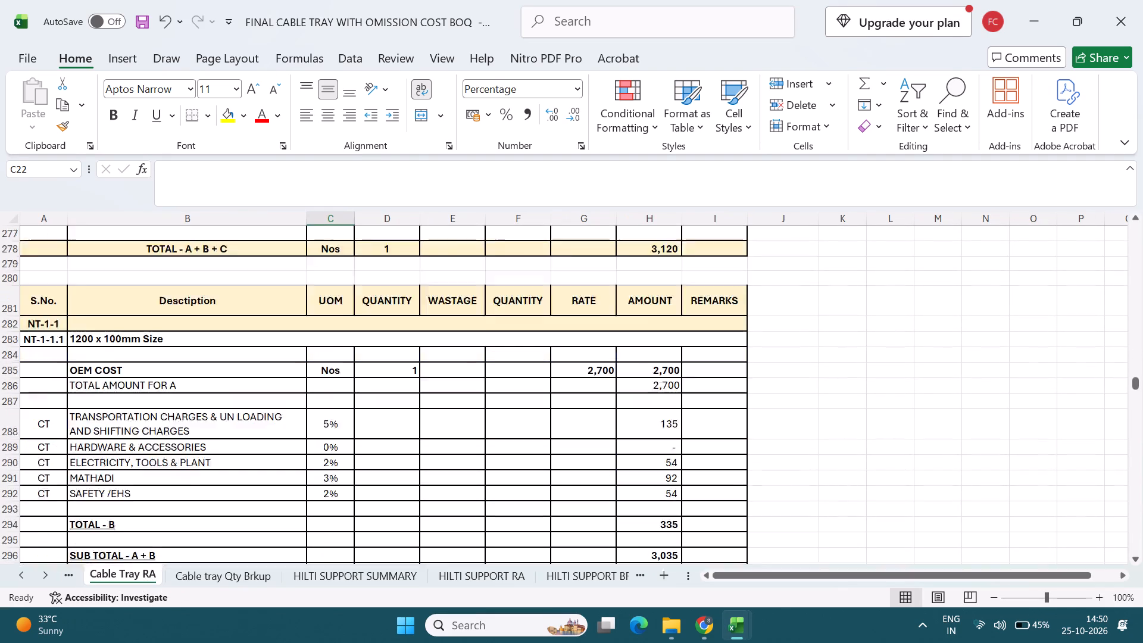
{"action": "scroll", "coordinate": [271, 510], "scroll_direction": "down", "scroll_amount": 5}
Open MICRON HILTI CABLE TRAY Support (1) (3) (1) from Downloads, examine its NT and HILTI SUPPORT RA sheets, and close it.
{"action": "key", "text": "alt+Tab"}
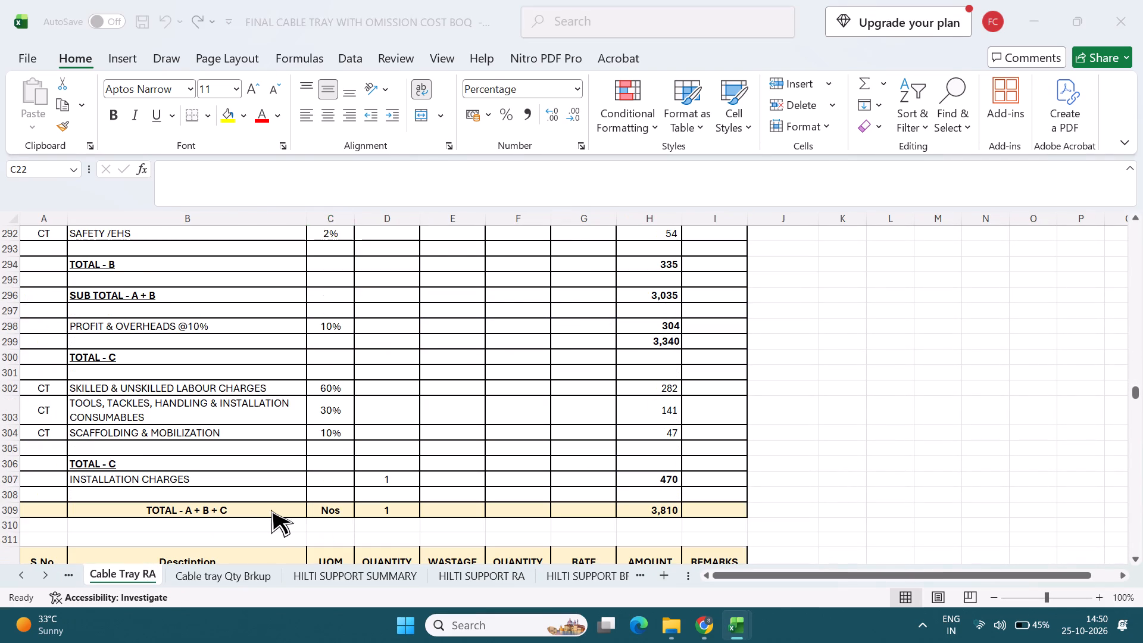
{"action": "left_click", "coordinate": [660, 260], "text": "alt"}
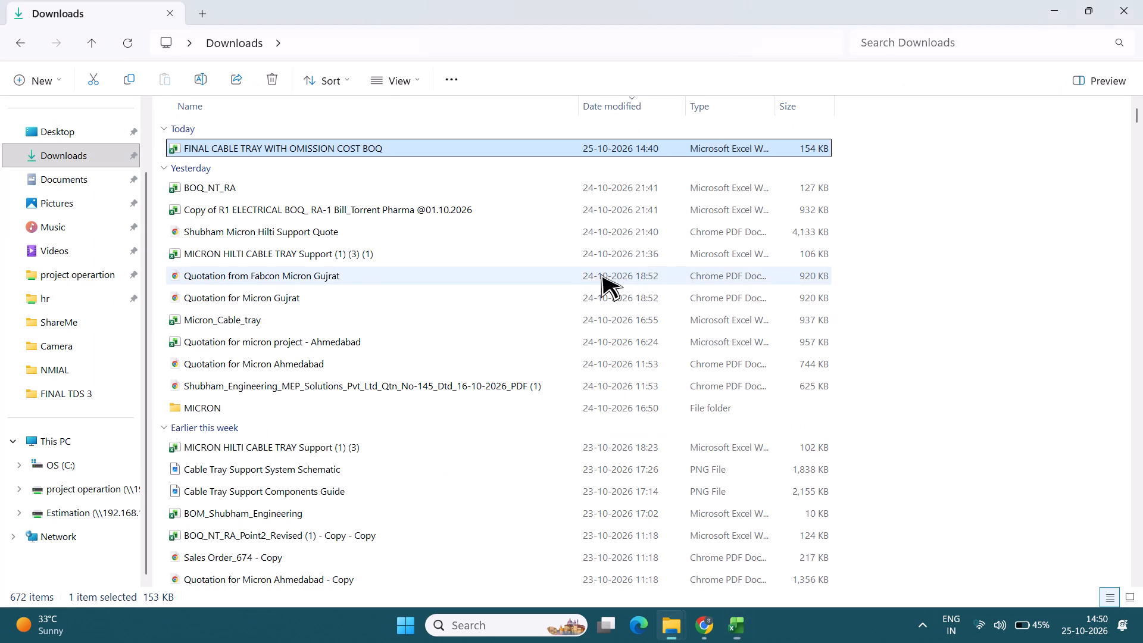
{"action": "double_click", "coordinate": [383, 254]}
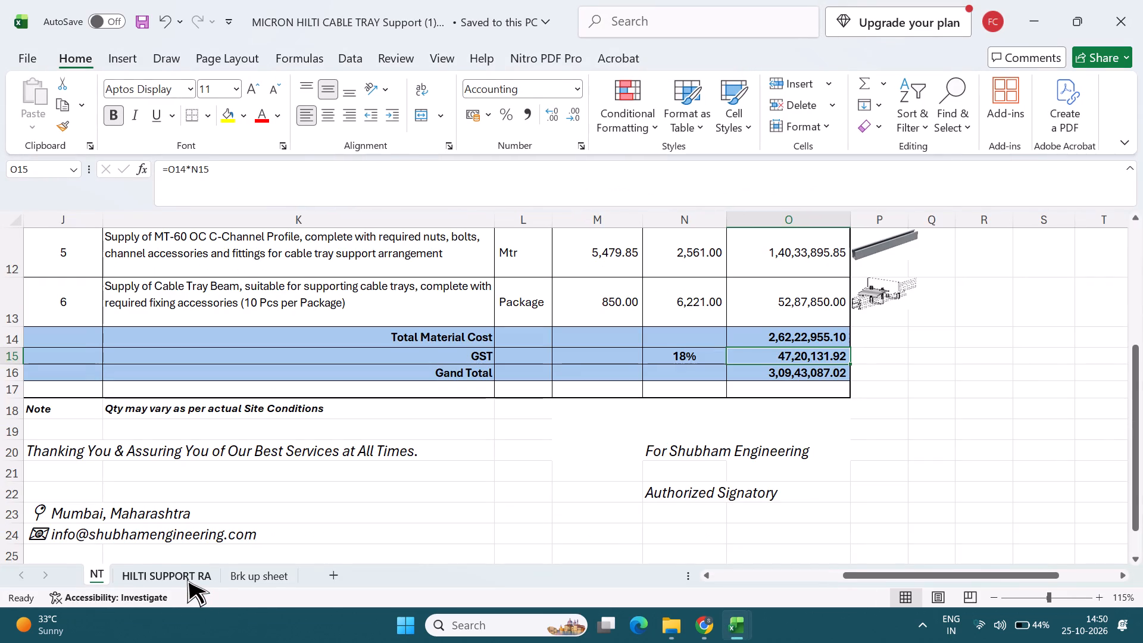
{"action": "left_click", "coordinate": [187, 579]}
{"action": "scroll", "coordinate": [227, 554], "scroll_direction": "up", "scroll_amount": 9}
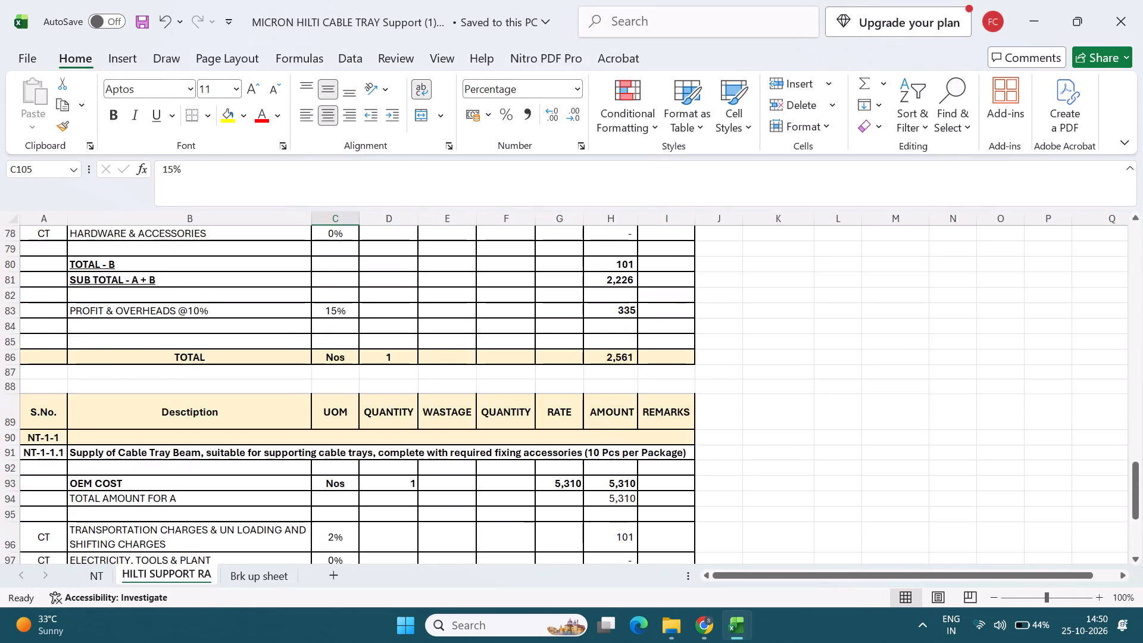
{"action": "scroll", "coordinate": [227, 550], "scroll_direction": "up", "scroll_amount": 5}
{"action": "left_click", "coordinate": [105, 573]}
{"action": "scroll", "coordinate": [492, 457], "scroll_direction": "up", "scroll_amount": 5}
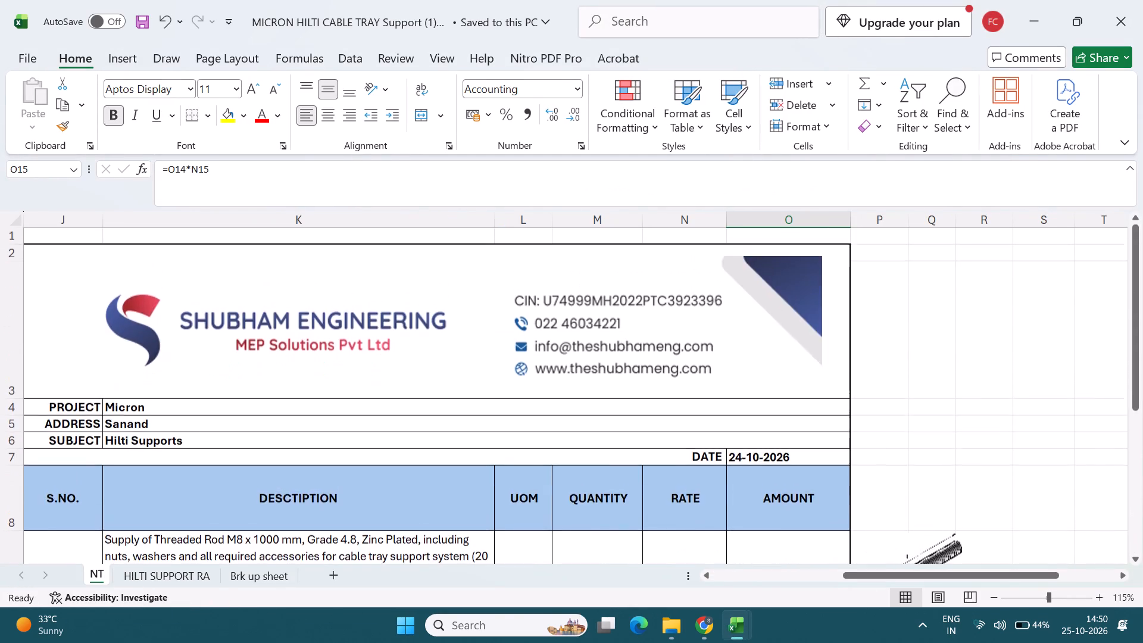
{"action": "scroll", "coordinate": [488, 458], "scroll_direction": "down", "scroll_amount": 2}
{"action": "scroll", "coordinate": [435, 469], "scroll_direction": "down", "scroll_amount": 1}
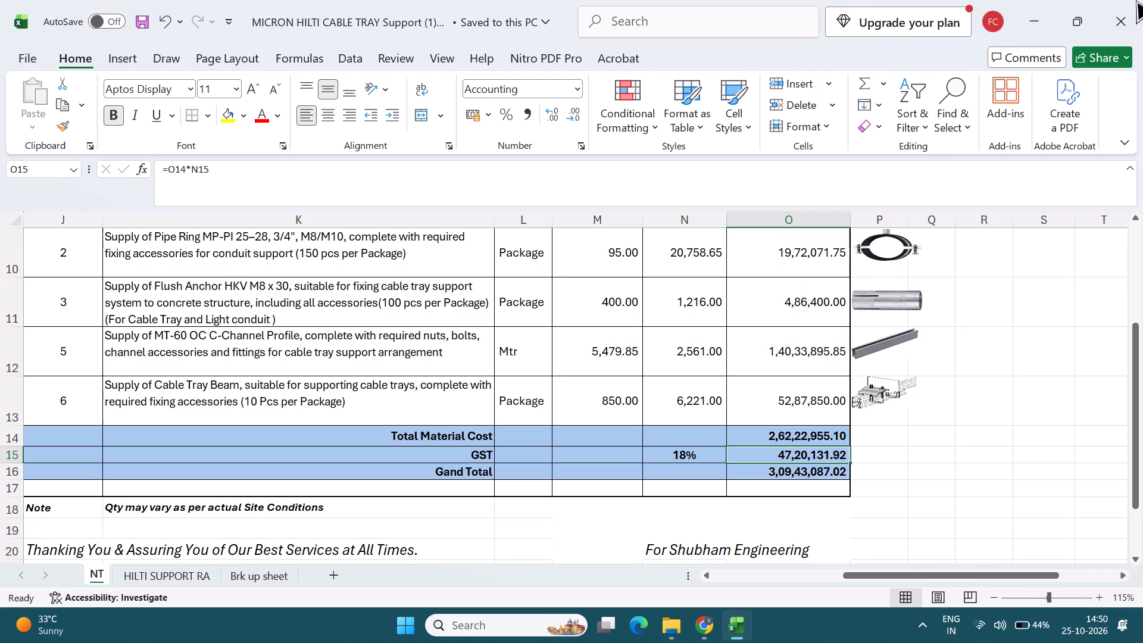
{"action": "left_click", "coordinate": [1142, 0]}
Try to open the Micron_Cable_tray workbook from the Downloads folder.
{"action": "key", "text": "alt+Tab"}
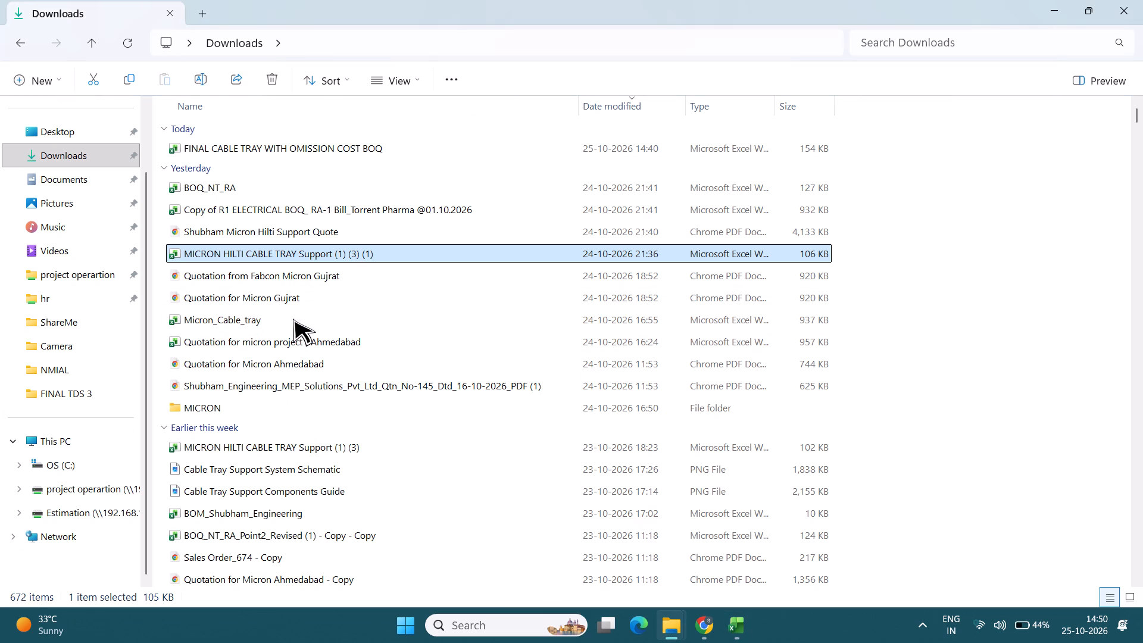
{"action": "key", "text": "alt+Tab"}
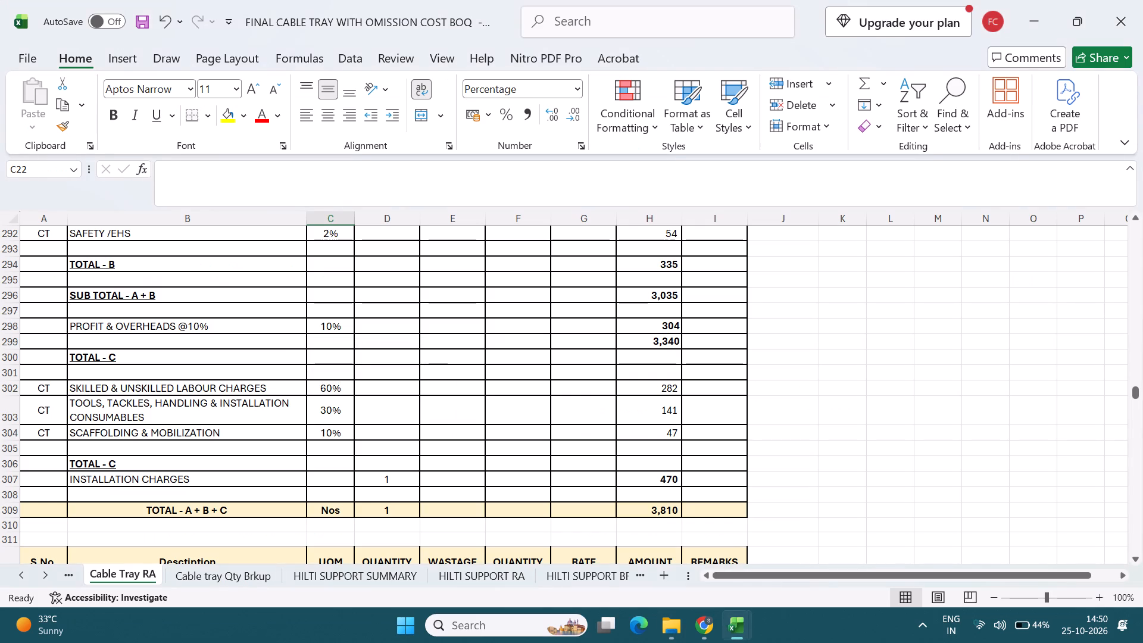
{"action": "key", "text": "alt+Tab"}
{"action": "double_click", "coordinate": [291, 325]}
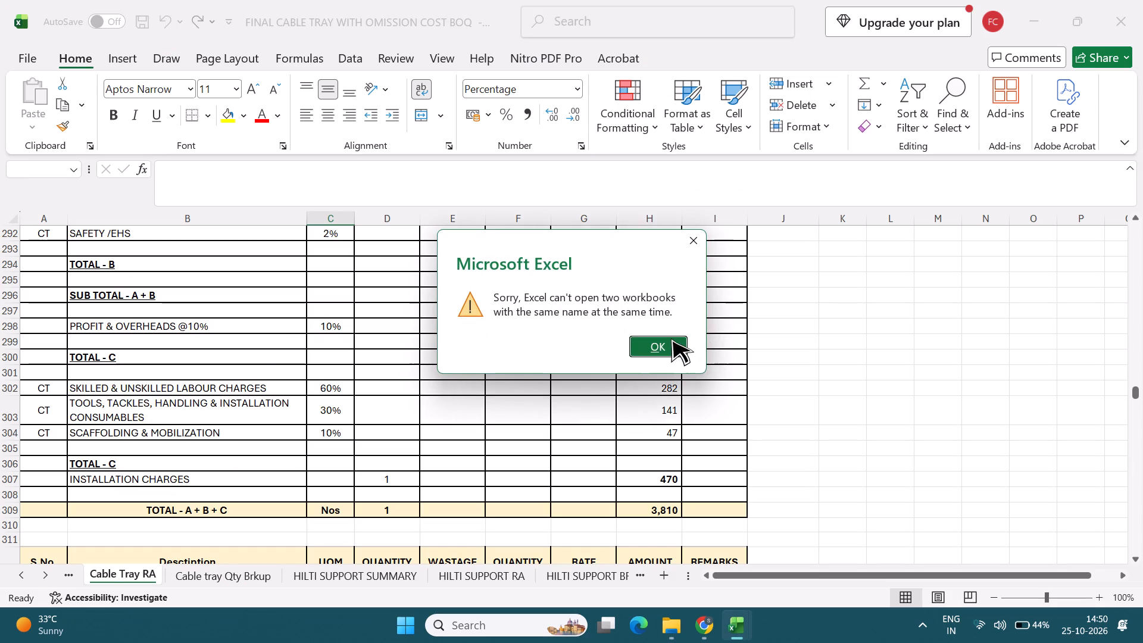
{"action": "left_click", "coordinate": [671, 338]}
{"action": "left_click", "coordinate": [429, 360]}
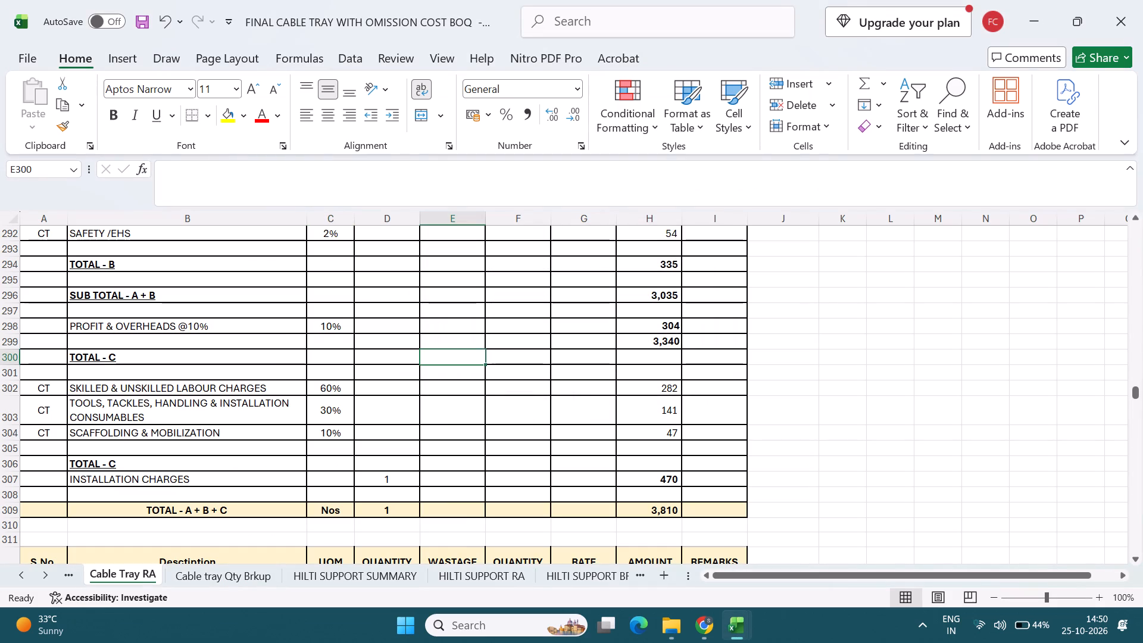
Return to the Summary sheet of FINAL CABLE TRAY WITH OMISSION COST BOQ, save the workbook and close it.
{"action": "scroll", "coordinate": [344, 490], "scroll_direction": "up", "scroll_amount": 2}
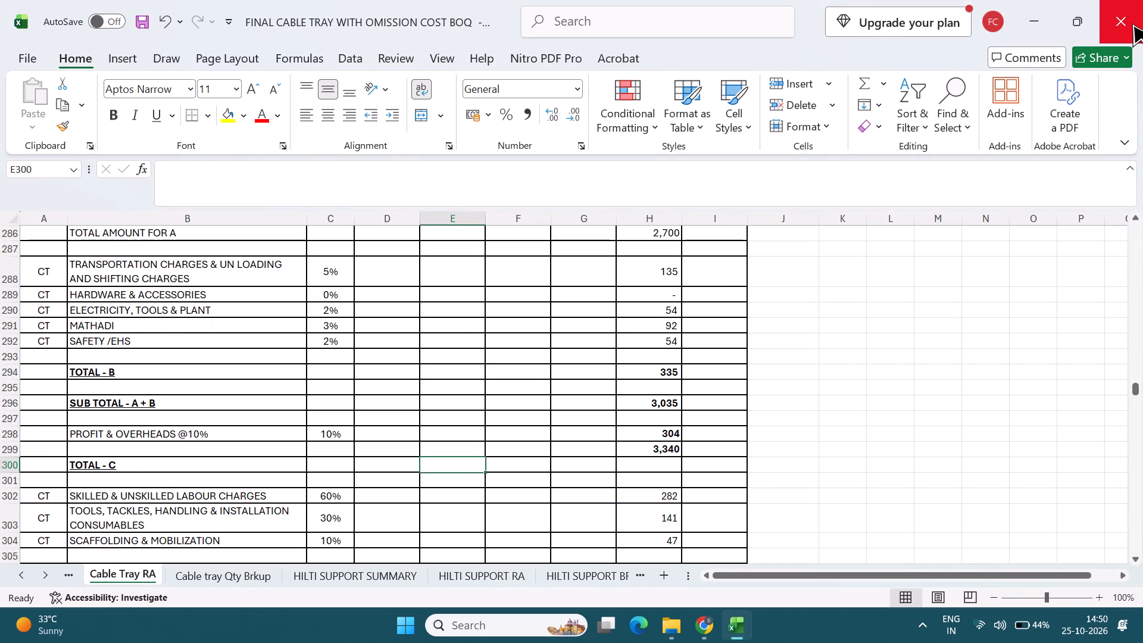
{"action": "left_click", "coordinate": [1132, 23]}
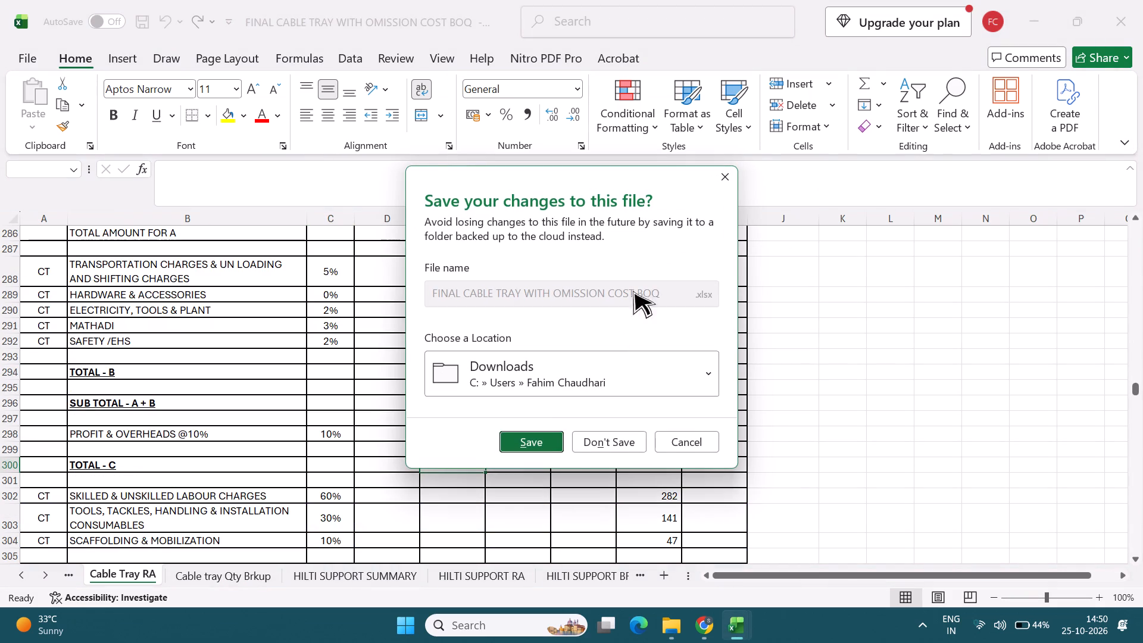
{"action": "left_click", "coordinate": [725, 164]}
{"action": "left_click", "coordinate": [723, 170]}
{"action": "left_click", "coordinate": [331, 397]}
{"action": "scroll", "coordinate": [335, 445], "scroll_direction": "up", "scroll_amount": 10}
{"action": "left_click", "coordinate": [43, 573]}
{"action": "triple_click", "coordinate": [62, 578]}
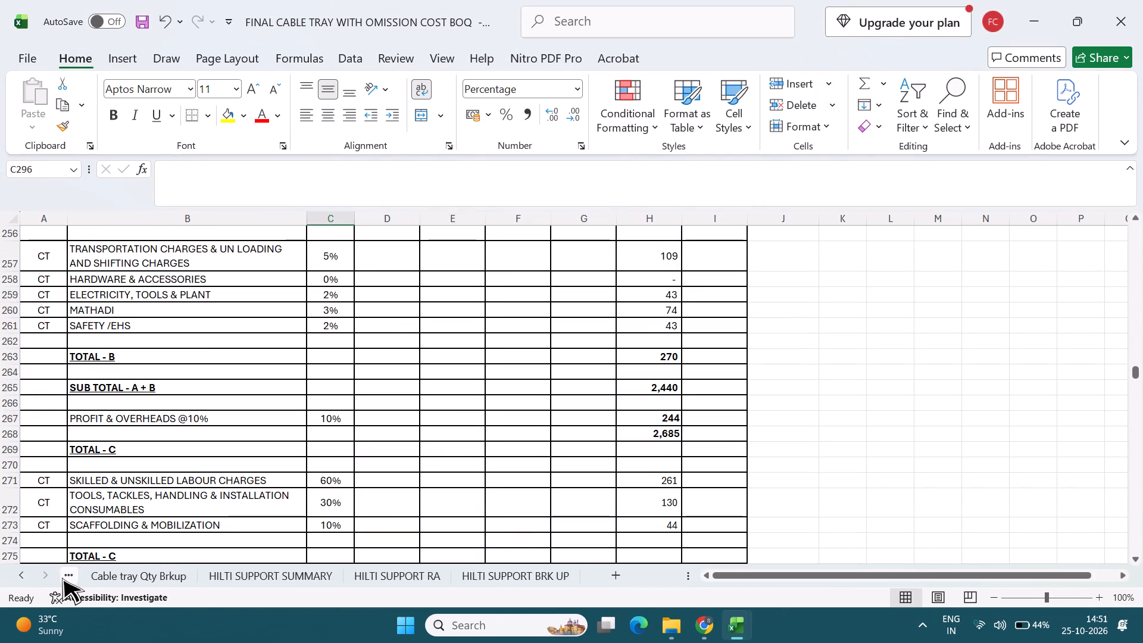
{"action": "triple_click", "coordinate": [62, 578]}
{"action": "double_click", "coordinate": [62, 578]}
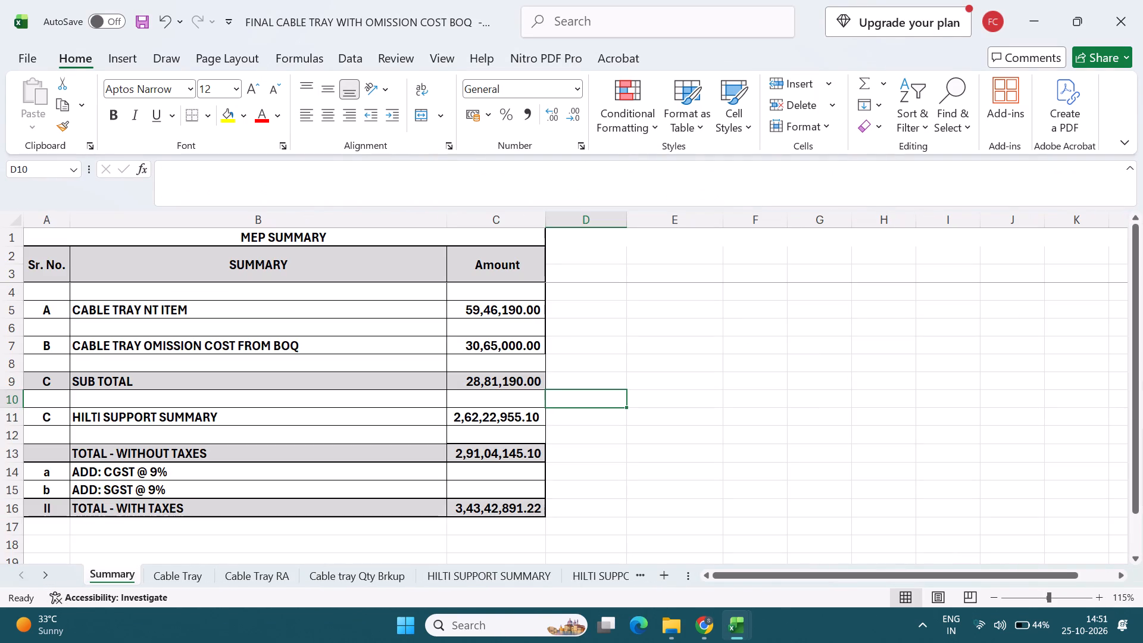
{"action": "left_click", "coordinate": [382, 472]}
{"action": "key", "text": "ctrl+s"}
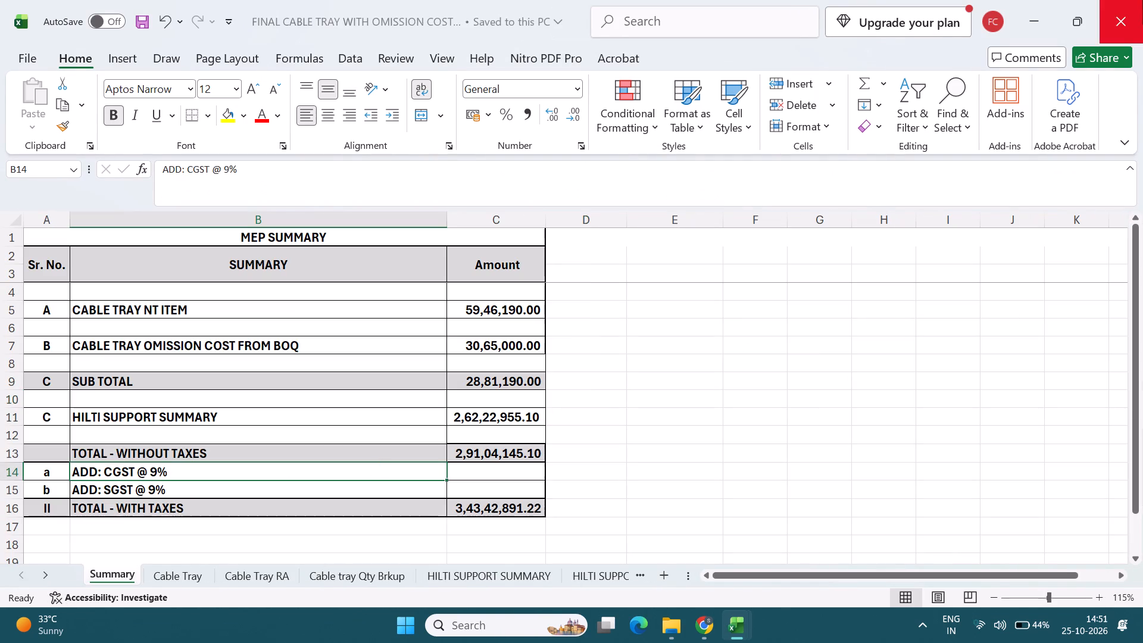
{"action": "left_click", "coordinate": [1133, 5]}
Review the Cable Tray and HILTI SUPPORT BRK UP sheets of the open Micron_Cable_tray quotation, save the workbook and close it.
{"action": "left_click", "coordinate": [271, 369]}
{"action": "left_click", "coordinate": [266, 431]}
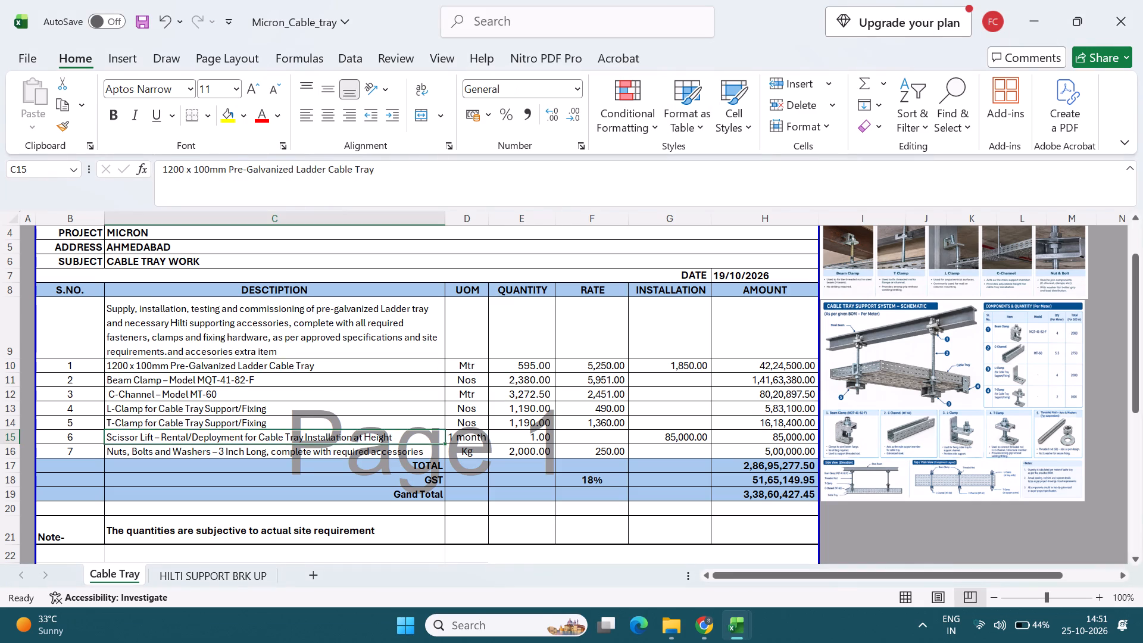
{"action": "scroll", "coordinate": [340, 411], "scroll_direction": "down", "scroll_amount": 6}
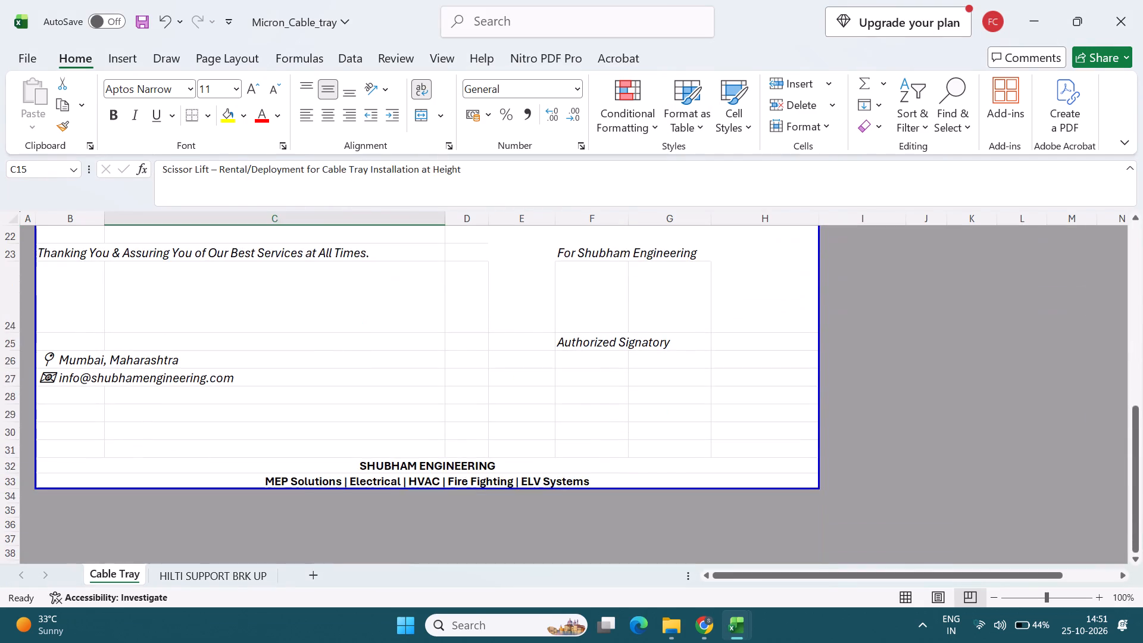
{"action": "scroll", "coordinate": [341, 411], "scroll_direction": "up", "scroll_amount": 6}
{"action": "left_click", "coordinate": [176, 569]}
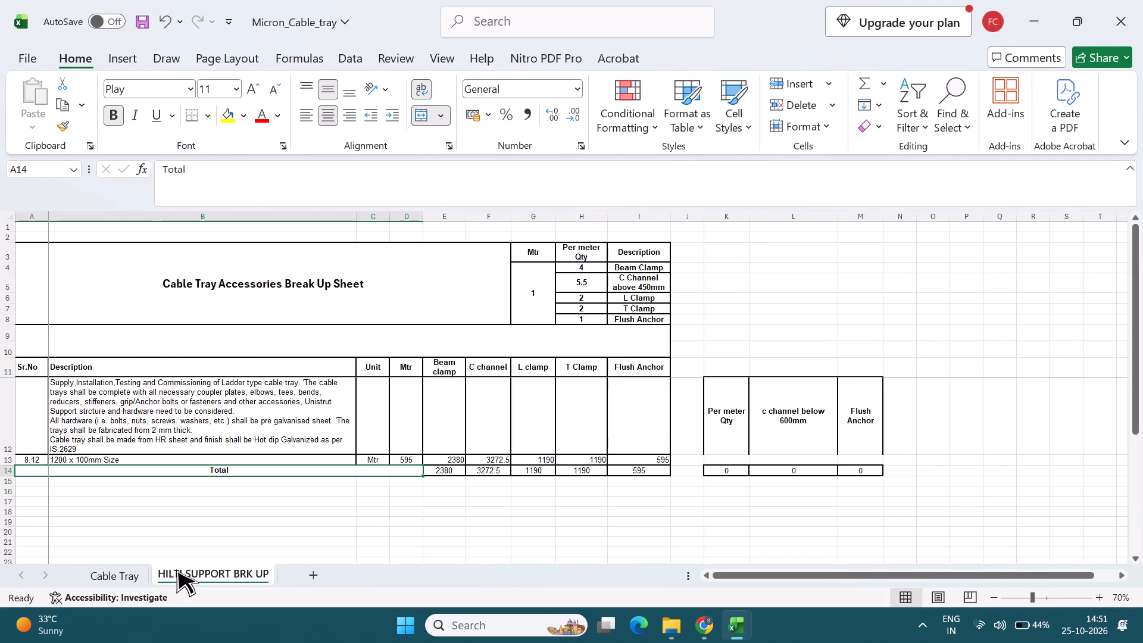
{"action": "left_click", "coordinate": [121, 578]}
{"action": "key", "text": "ctrl+s"}
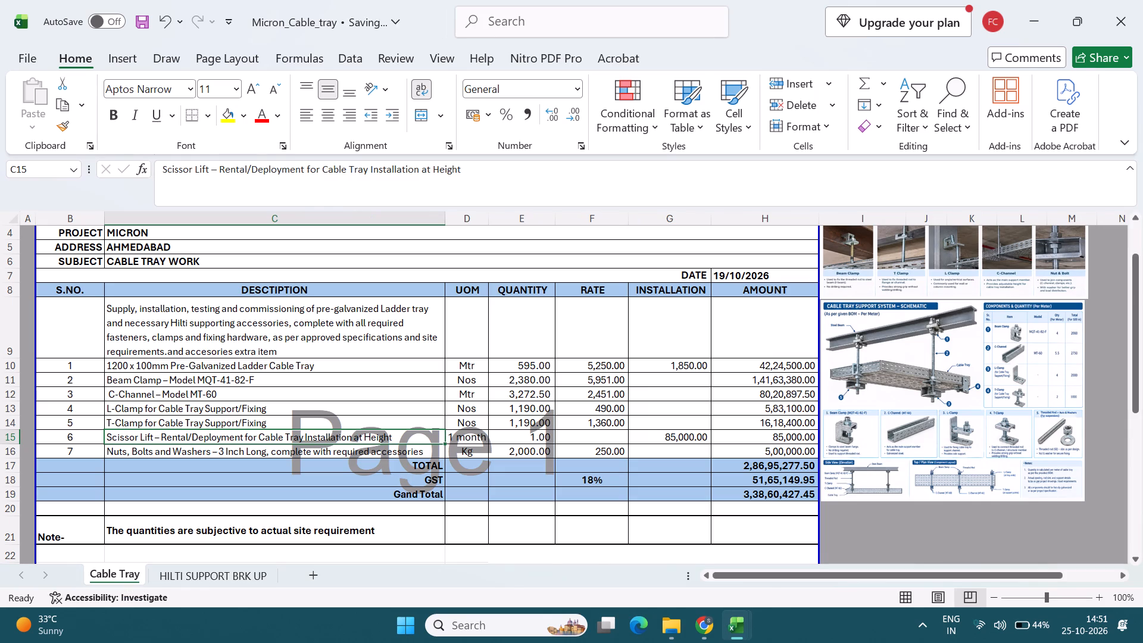
{"action": "left_click", "coordinate": [1141, 1]}
Open the Micron_Cable_tray workbook stored in the Downloads folder.
{"action": "key", "text": "alt+Tab"}
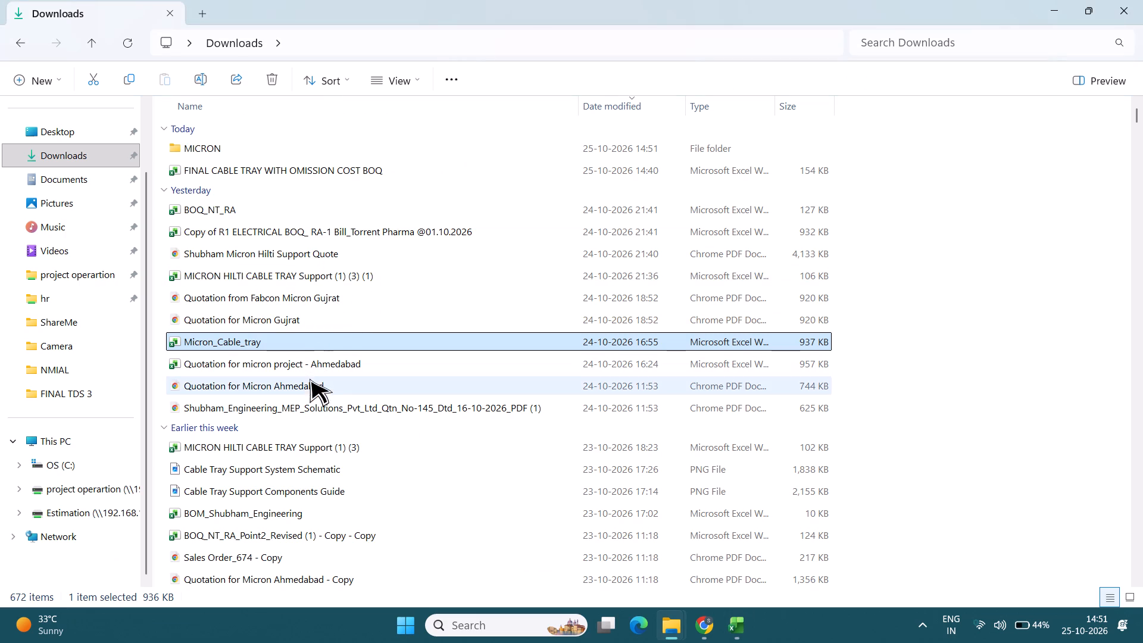
{"action": "double_click", "coordinate": [304, 341]}
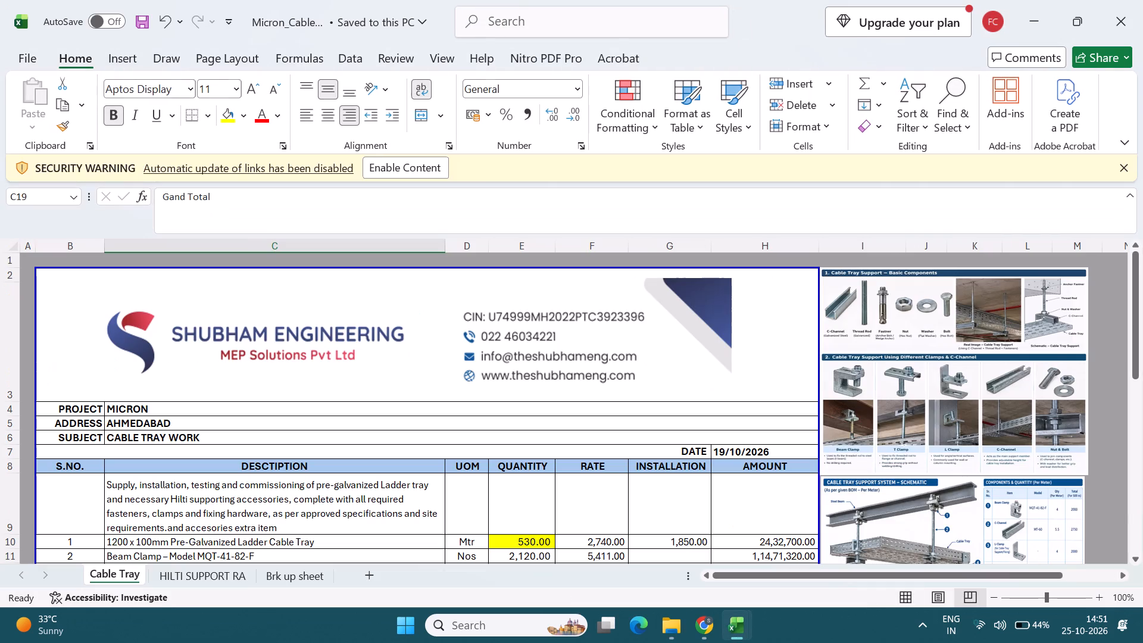
Examine the Cable Tray quotation items and the HILTI SUPPORT RA rate analyses through to the 1200 x 100mm Pre-Galvanized Ladder Cable Tray.
{"action": "scroll", "coordinate": [245, 456], "scroll_direction": "down", "scroll_amount": 1}
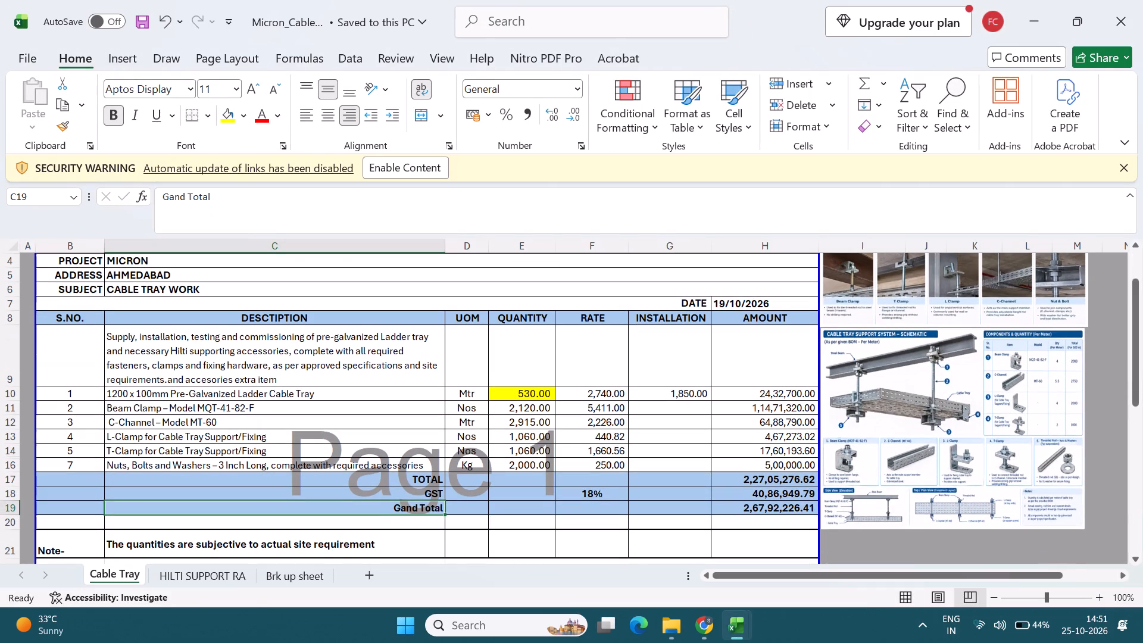
{"action": "left_click", "coordinate": [160, 575]}
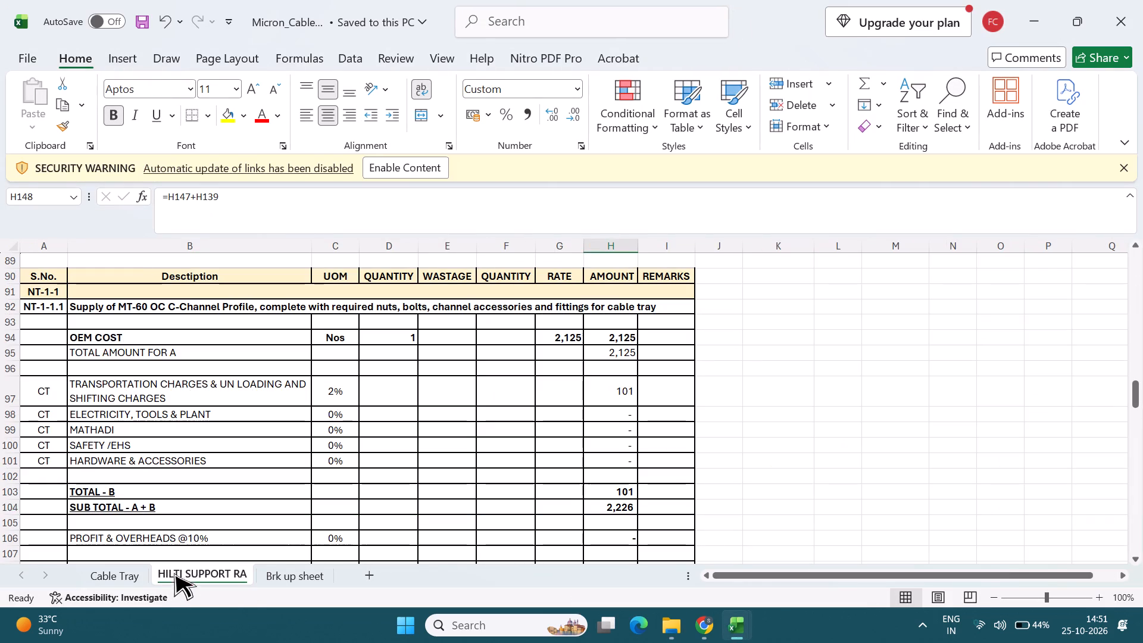
{"action": "scroll", "coordinate": [246, 514], "scroll_direction": "down", "scroll_amount": 4}
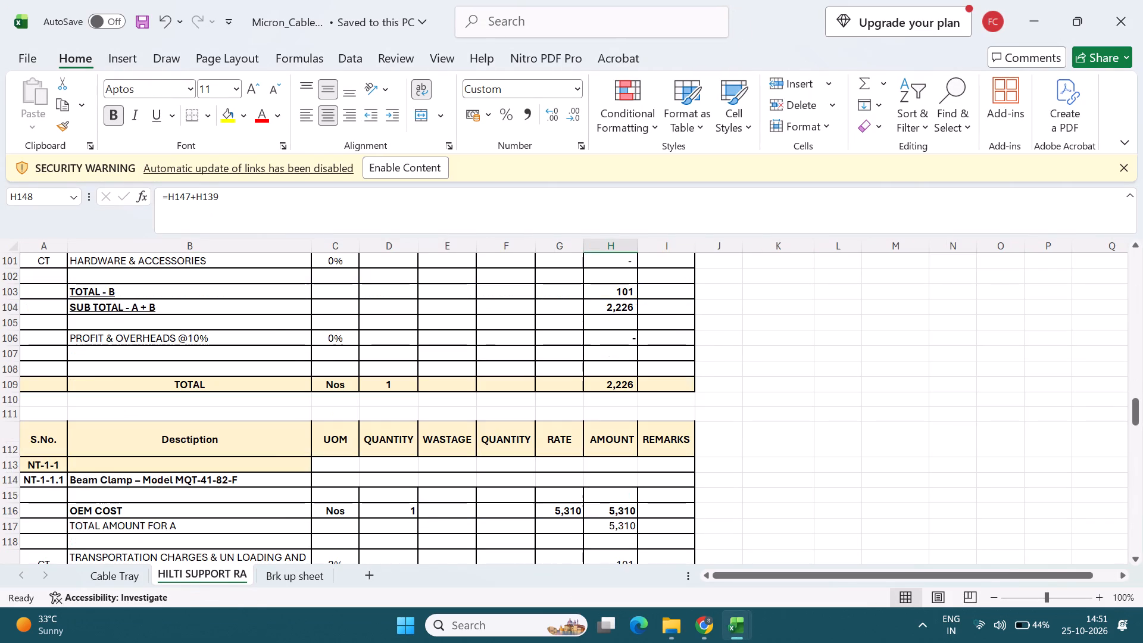
{"action": "scroll", "coordinate": [246, 514], "scroll_direction": "down", "scroll_amount": 15}
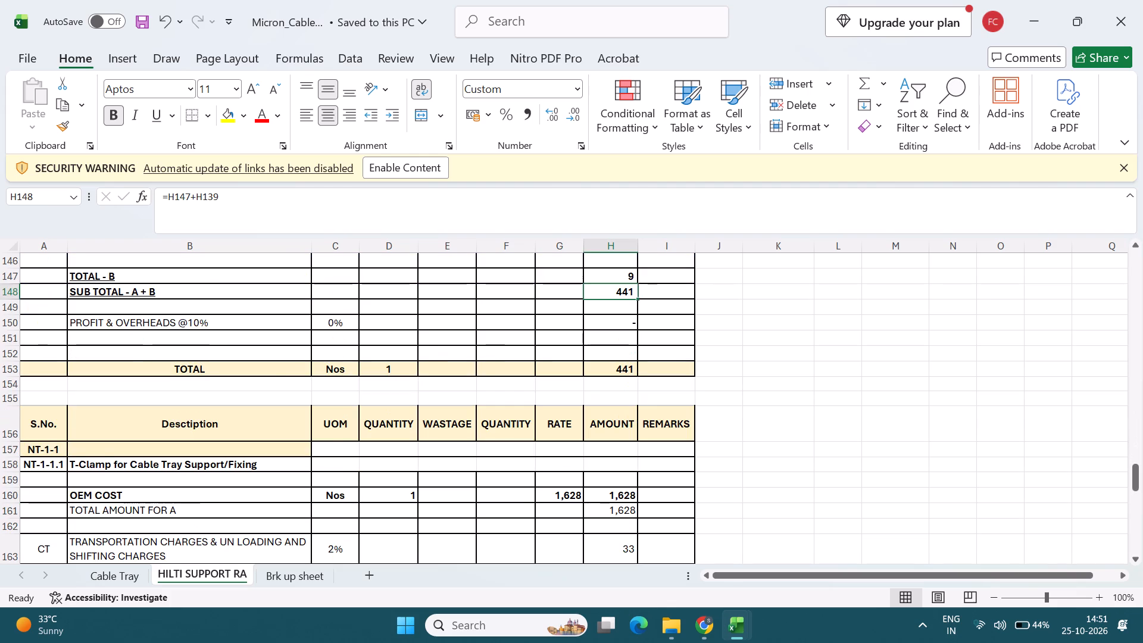
{"action": "scroll", "coordinate": [246, 514], "scroll_direction": "down", "scroll_amount": 10}
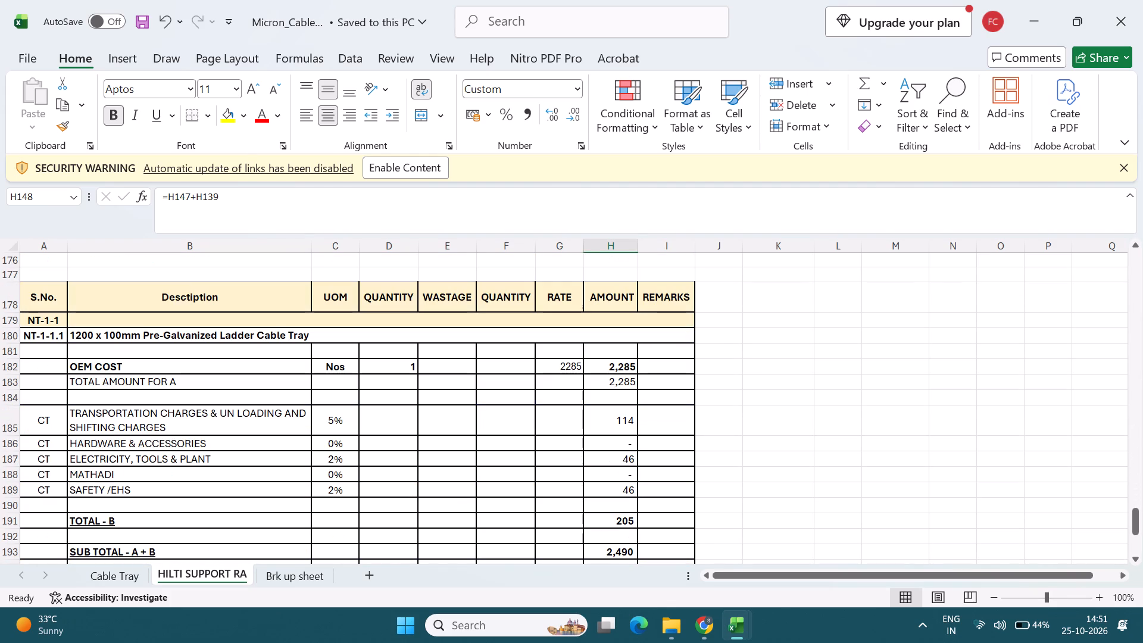
Unhide row 15, the scissor lift rental item, between rows 14 and 16 on the Cable Tray sheet.
{"action": "left_click", "coordinate": [122, 579]}
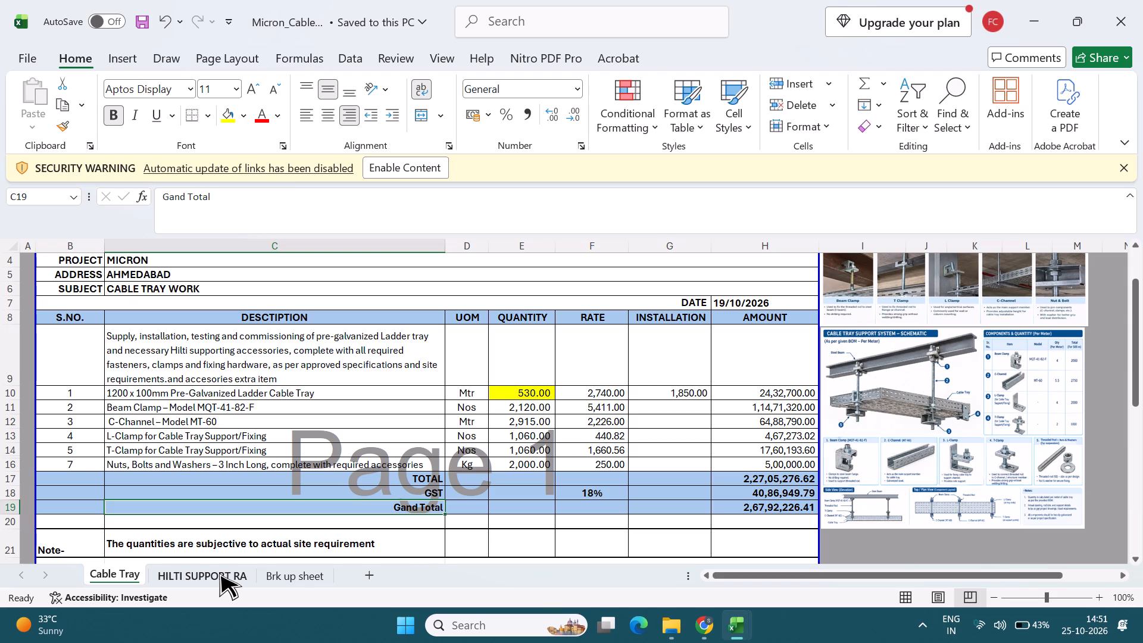
{"action": "left_click_drag", "start_coordinate": [12, 450], "coordinate": [7, 468]}
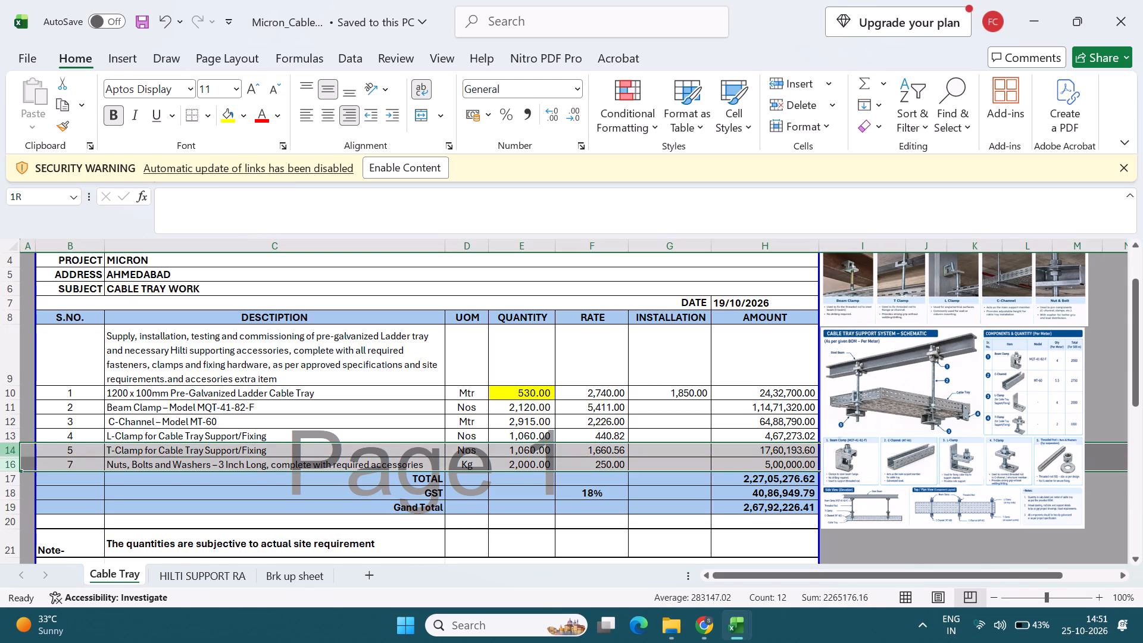
{"action": "left_click_drag", "start_coordinate": [7, 468], "coordinate": [5, 470]}
{"action": "double_click", "coordinate": [10, 459]}
Examine the Cable Tray items, the MT-60 C-Channel rate analysis on HILTI SUPPORT RA, and the beam clamp quantity formula on the Brk up sheet.
{"action": "left_click", "coordinate": [530, 413]}
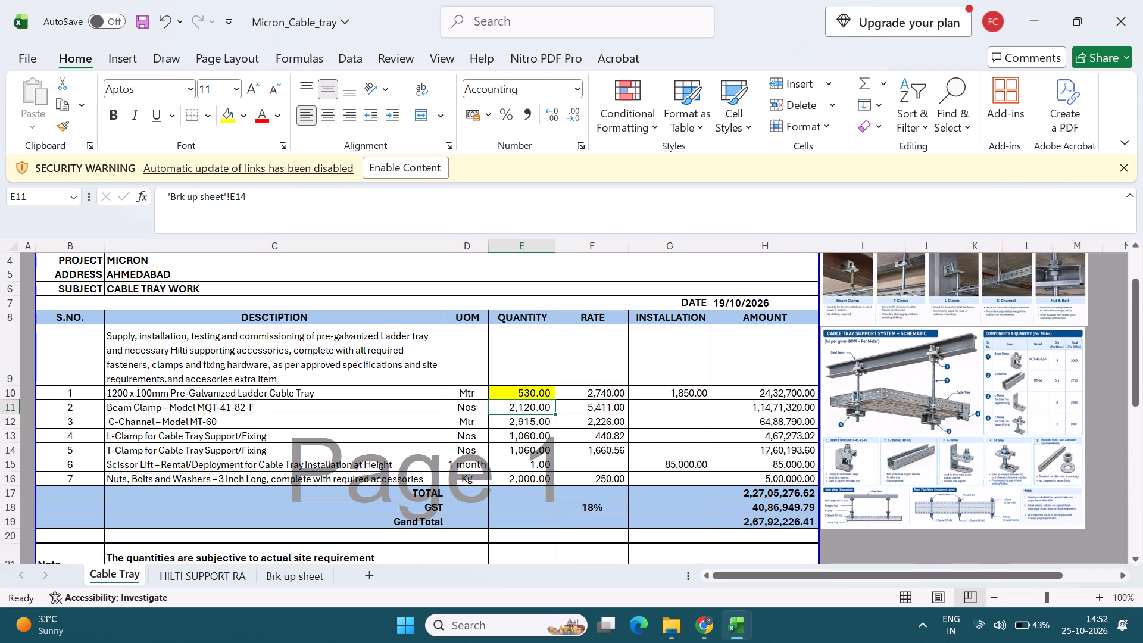
{"action": "left_click", "coordinate": [644, 448]}
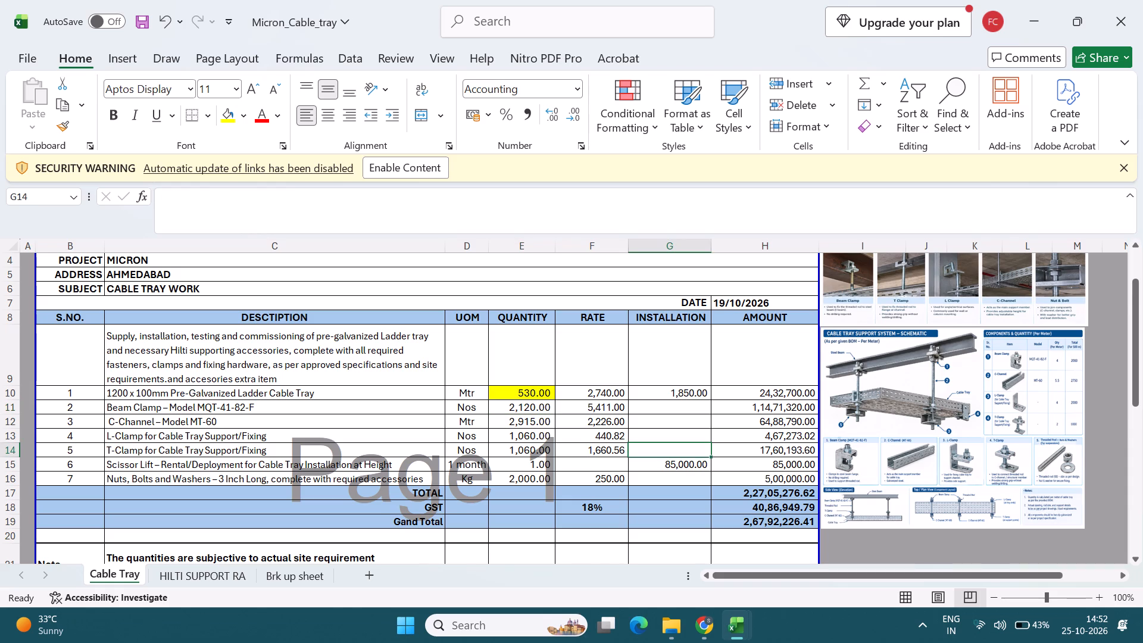
{"action": "scroll", "coordinate": [506, 514], "scroll_direction": "down", "scroll_amount": 1}
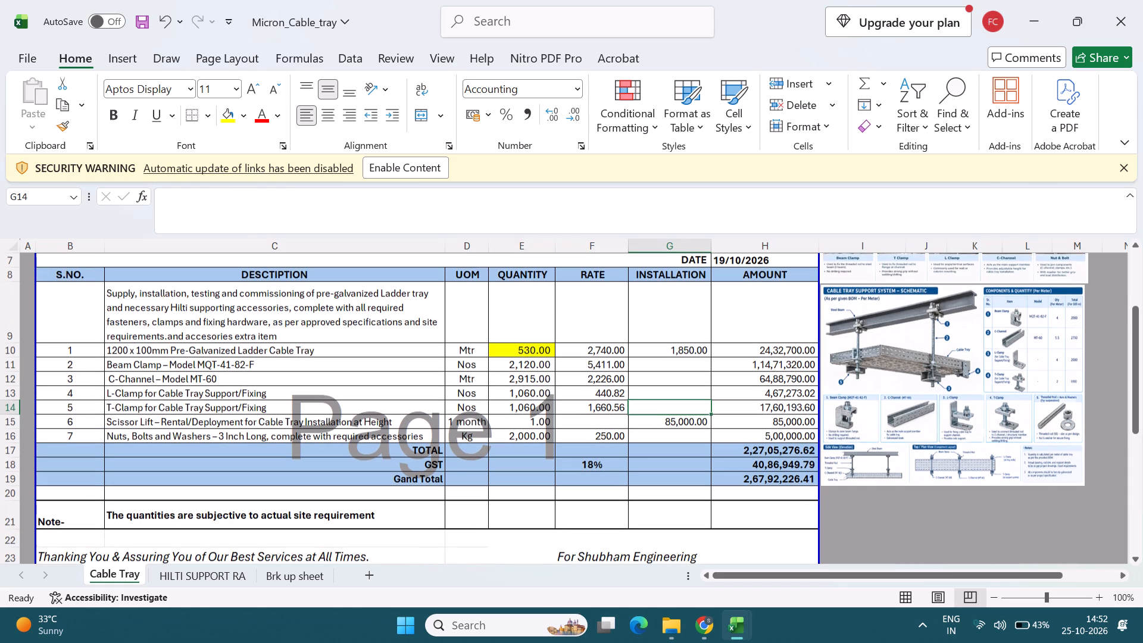
{"action": "scroll", "coordinate": [506, 514], "scroll_direction": "down", "scroll_amount": 4}
{"action": "scroll", "coordinate": [506, 514], "scroll_direction": "up", "scroll_amount": 3}
{"action": "scroll", "coordinate": [289, 569], "scroll_direction": "up", "scroll_amount": 2}
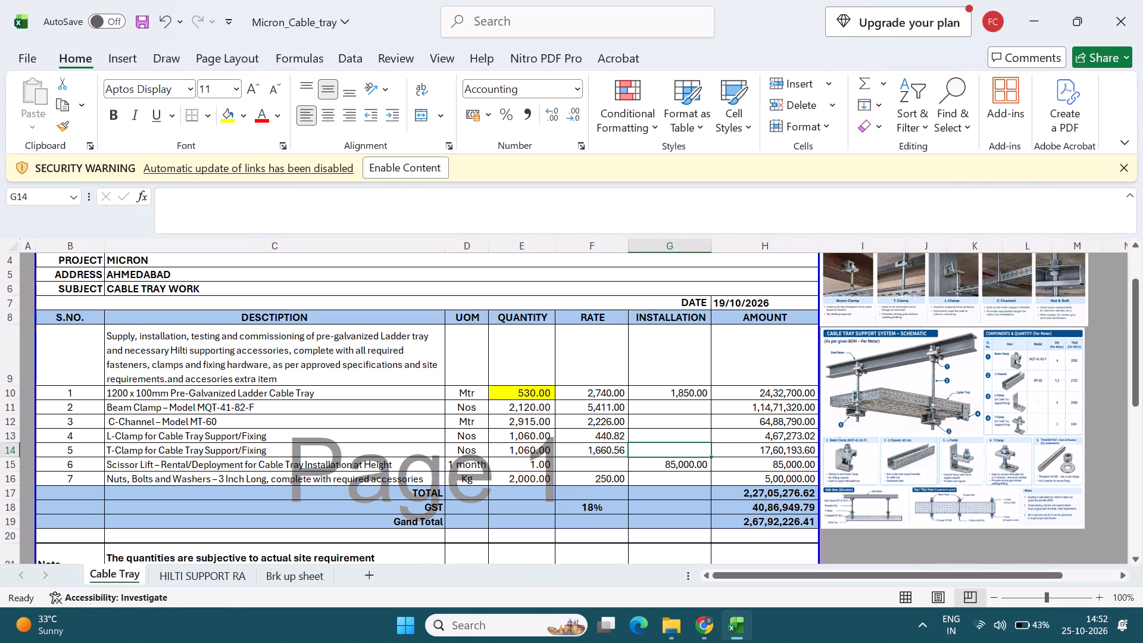
{"action": "left_click", "coordinate": [227, 568]}
{"action": "scroll", "coordinate": [379, 413], "scroll_direction": "up", "scroll_amount": 3}
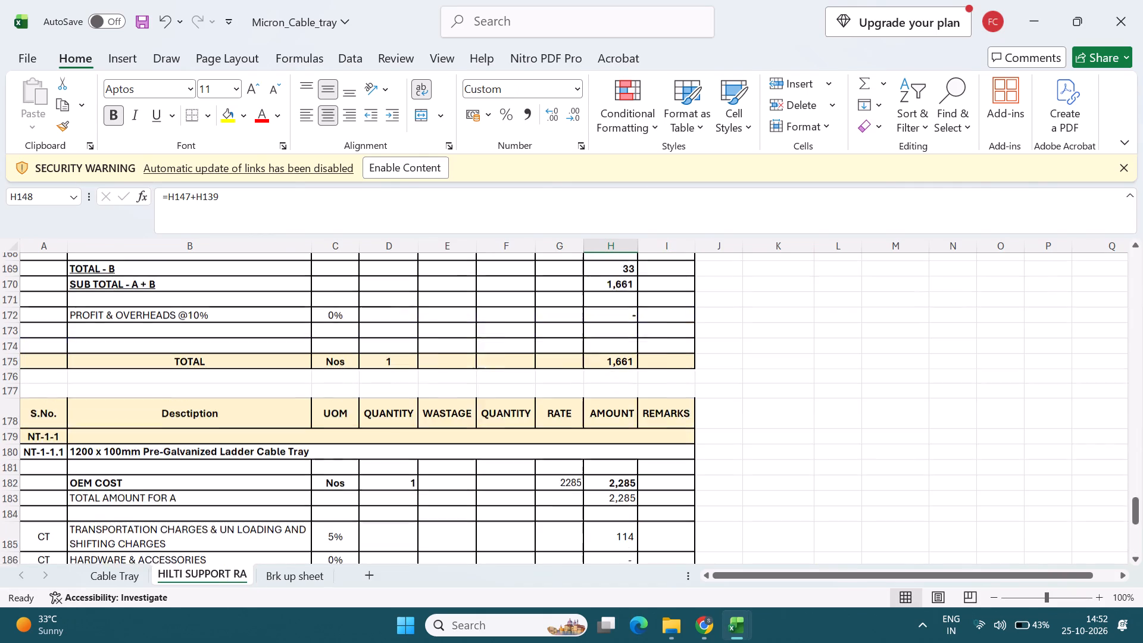
{"action": "middle_click_drag", "start_coordinate": [379, 413], "coordinate": [419, 135]}
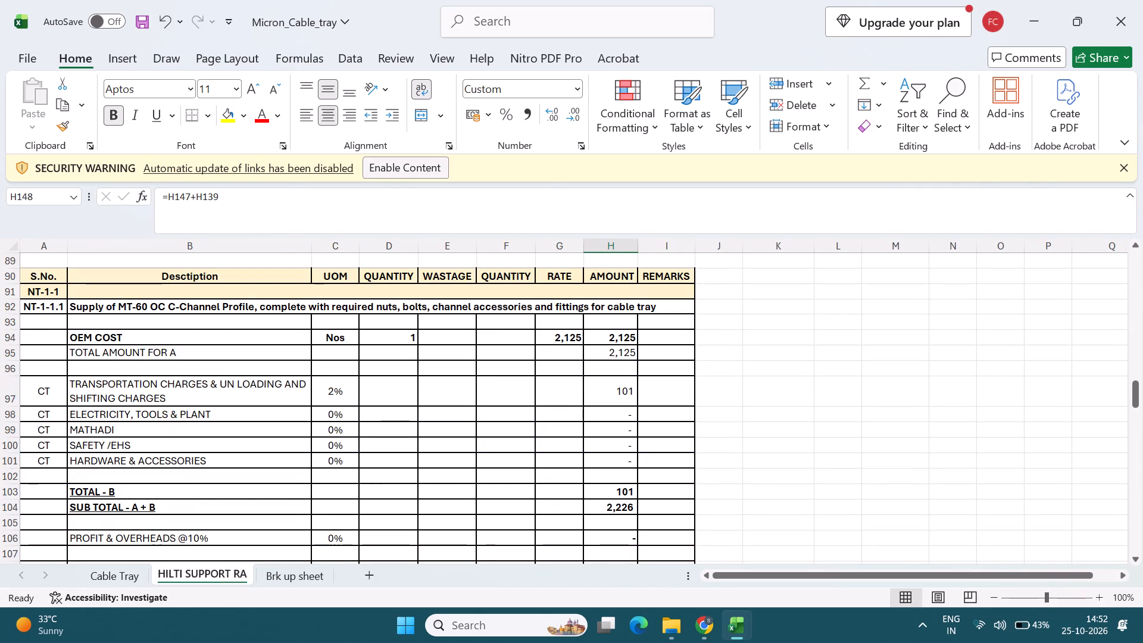
{"action": "scroll", "coordinate": [405, 422], "scroll_direction": "down", "scroll_amount": 2}
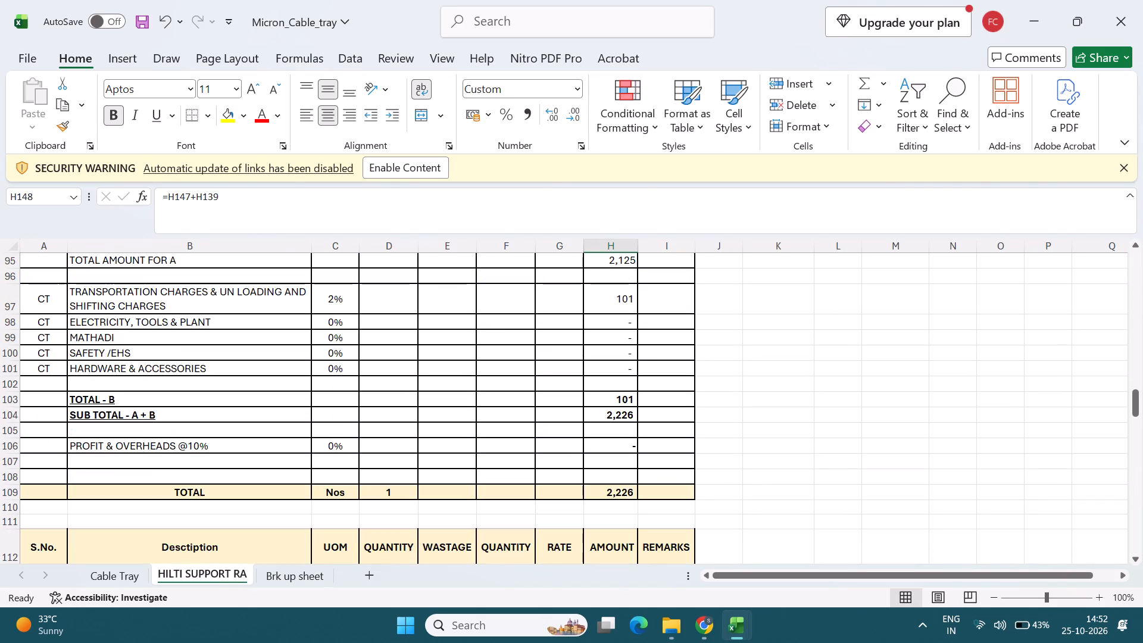
{"action": "left_click", "coordinate": [132, 575]}
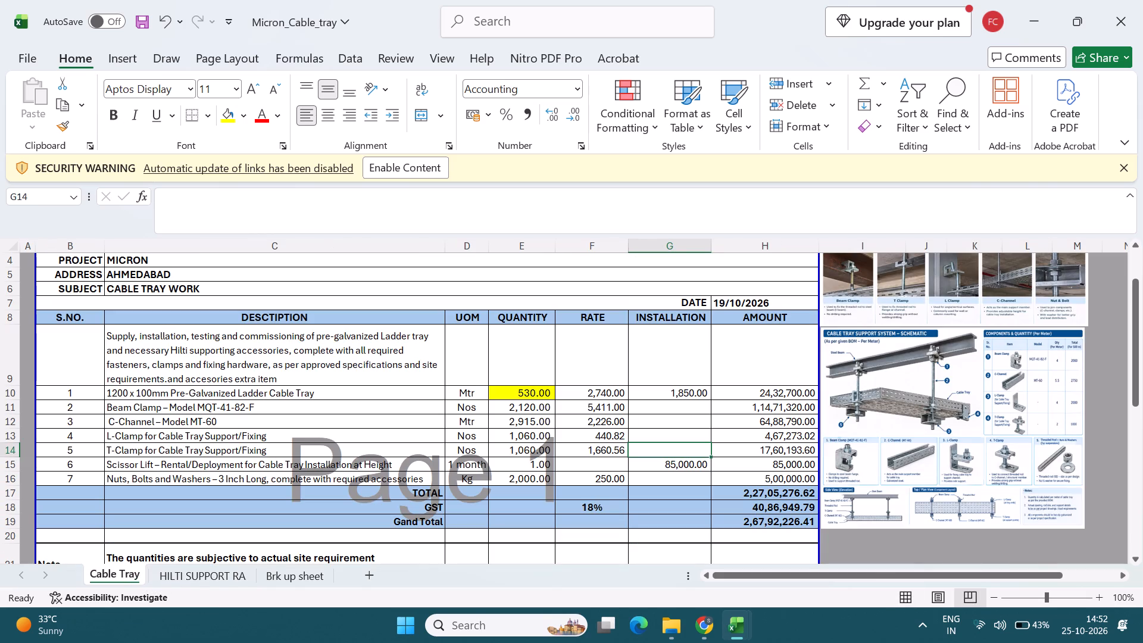
{"action": "left_click", "coordinate": [289, 575]}
{"action": "left_click", "coordinate": [400, 488]}
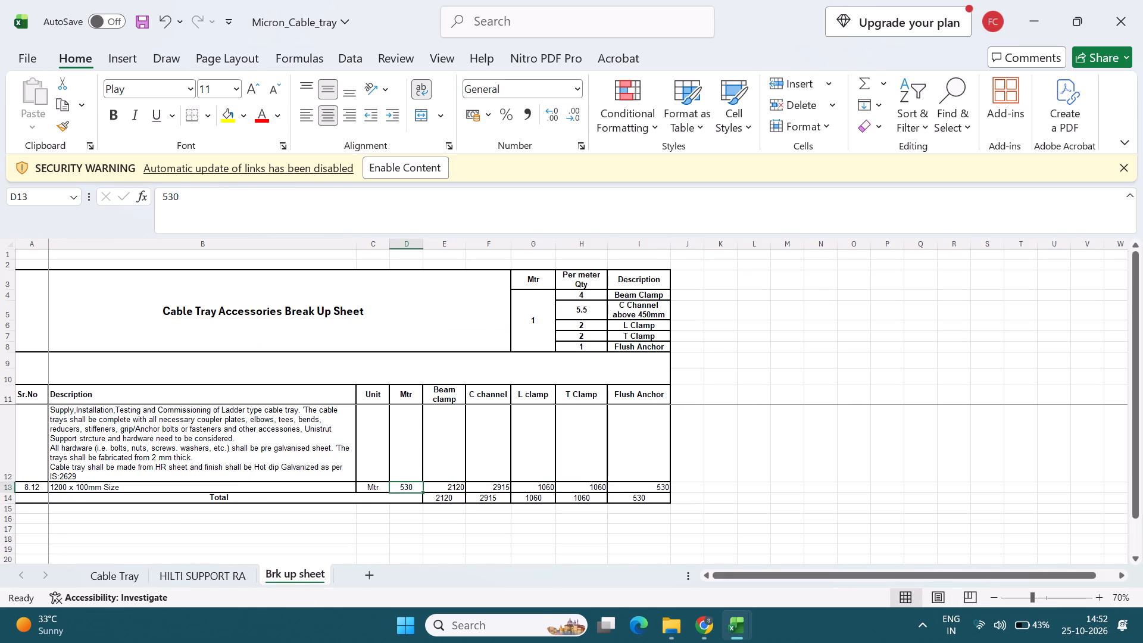
{"action": "left_click", "coordinate": [129, 578]}
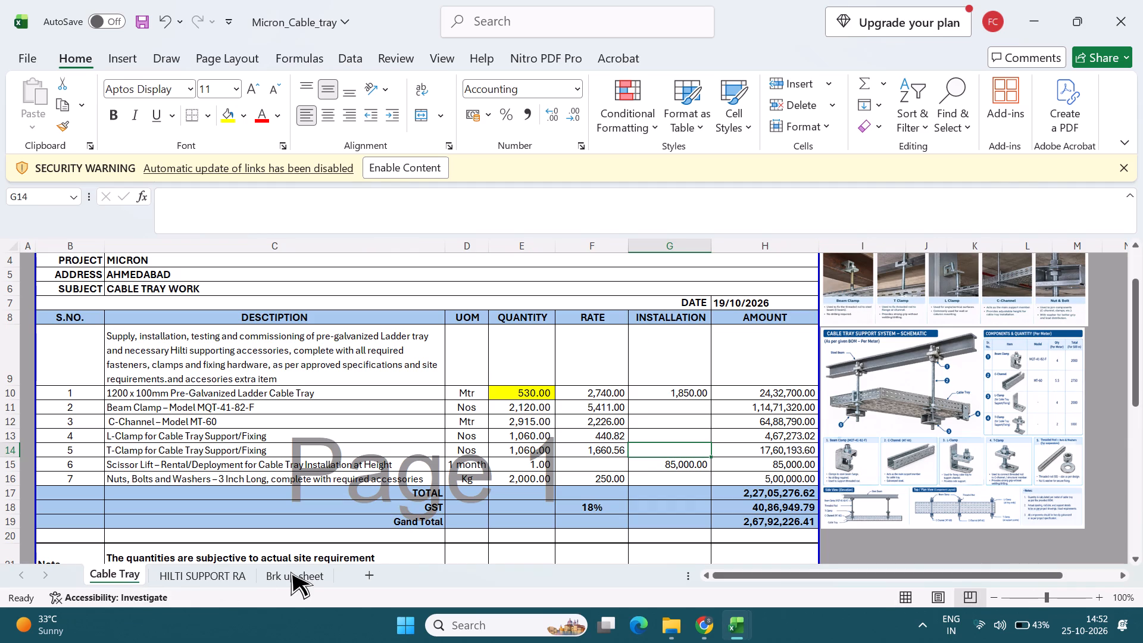
{"action": "left_click", "coordinate": [291, 572]}
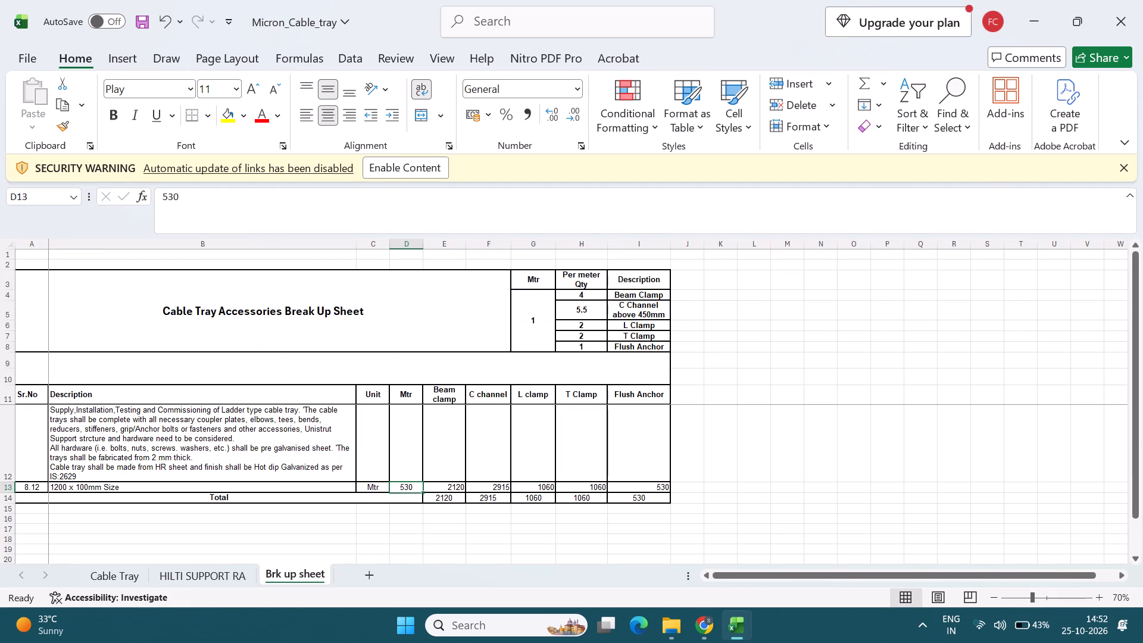
{"action": "double_click", "coordinate": [454, 485]}
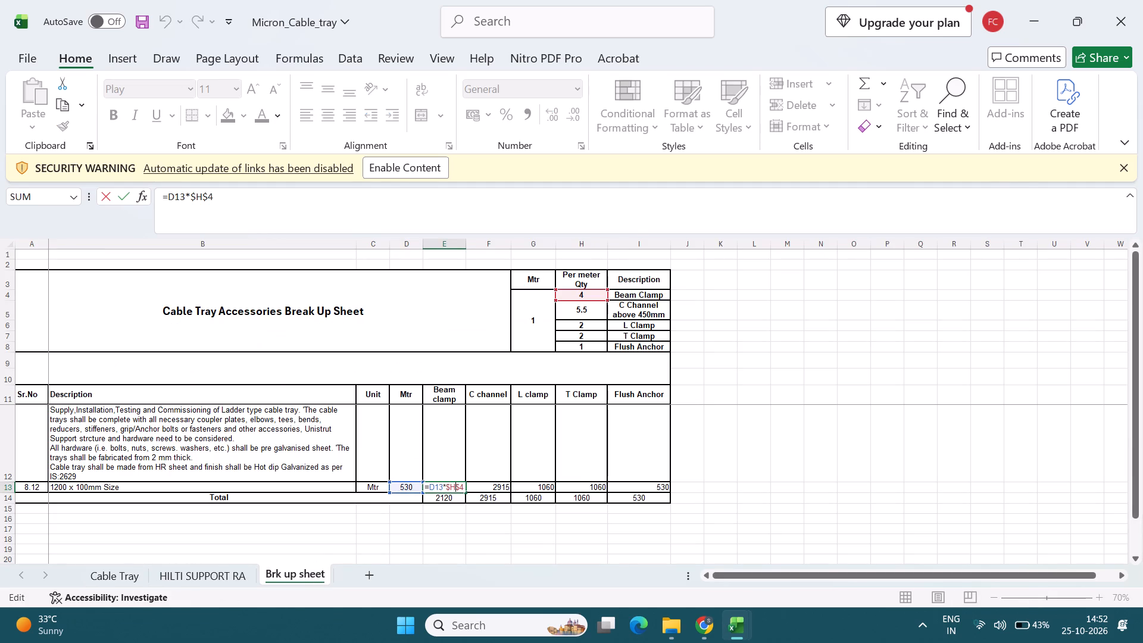
{"action": "key", "text": "Escape"}
Link the 1200 x 100mm ladder cable tray quantity in E10 of the Cable Tray sheet to cell D13 of the Brk up sheet.
{"action": "left_click", "coordinate": [108, 571]}
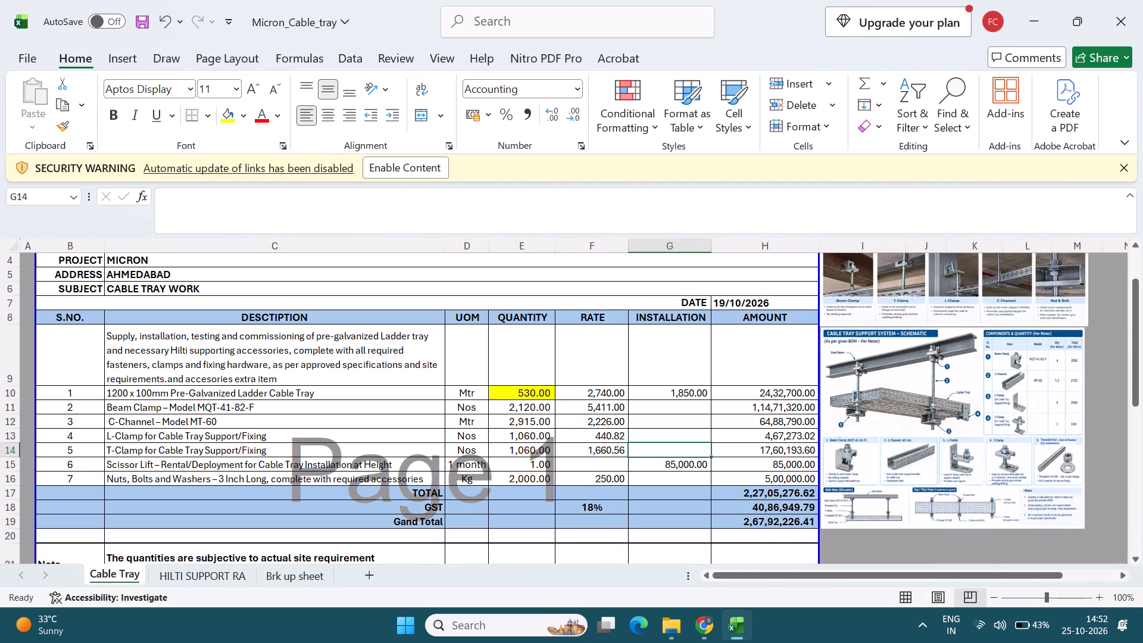
{"action": "left_click", "coordinate": [532, 392]}
{"action": "key", "text": "equal"}
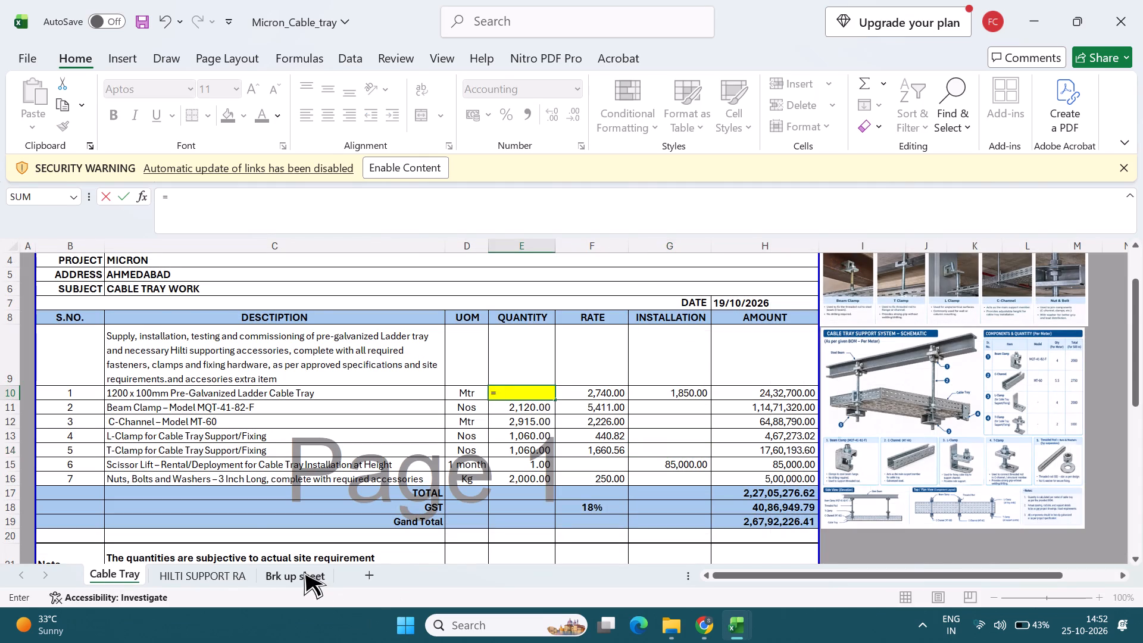
{"action": "left_click", "coordinate": [304, 572]}
{"action": "left_click", "coordinate": [396, 489]}
{"action": "key", "text": "Return"}
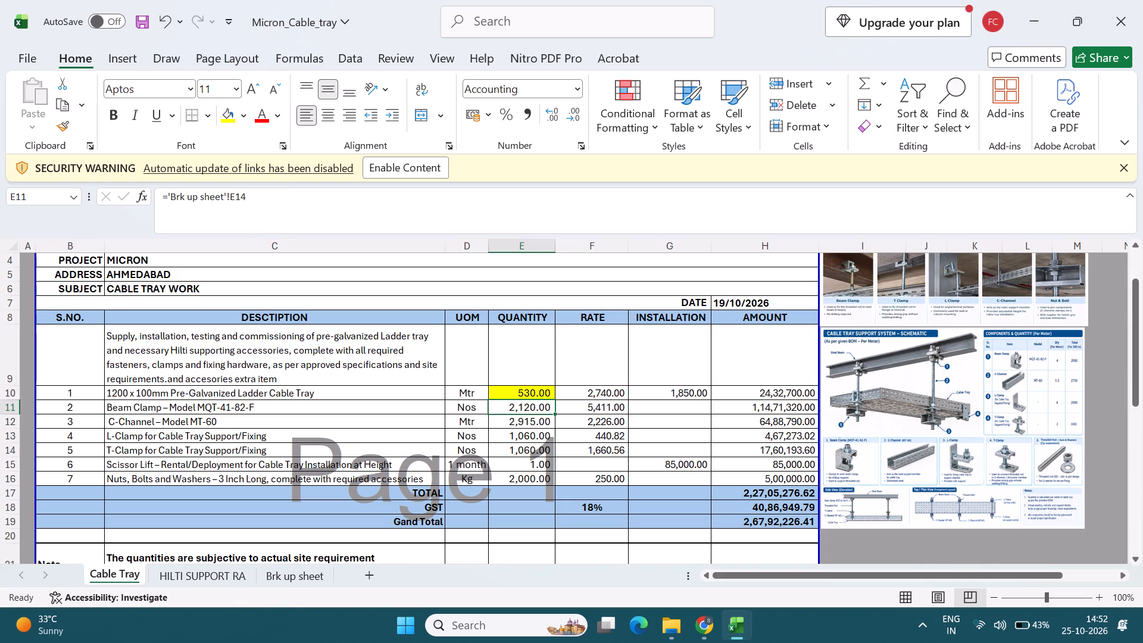
Check the Cable Tray quantity cells E11 to E16 for their links to the Brk up sheet.
{"action": "left_click", "coordinate": [536, 417]}
{"action": "left_click", "coordinate": [536, 411]}
{"action": "left_click", "coordinate": [540, 457]}
{"action": "key", "text": "Return"}
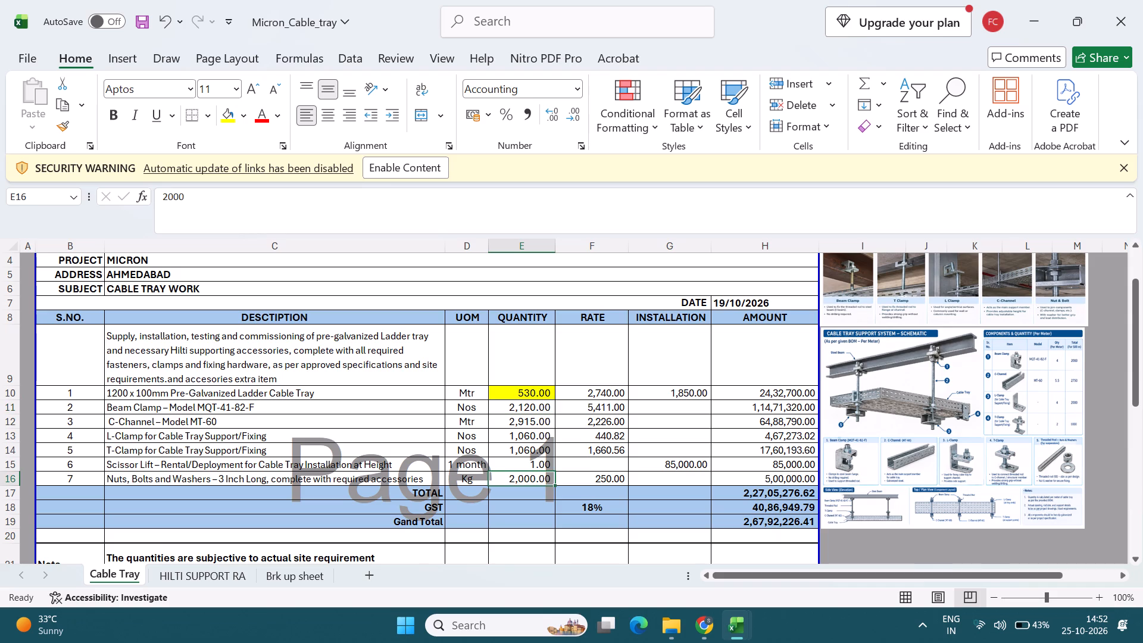
{"action": "key", "text": "Escape"}
{"action": "key", "text": "Up"}
{"action": "key", "text": "Up"}
{"action": "key", "text": "Up"}
{"action": "key", "text": "Up"}
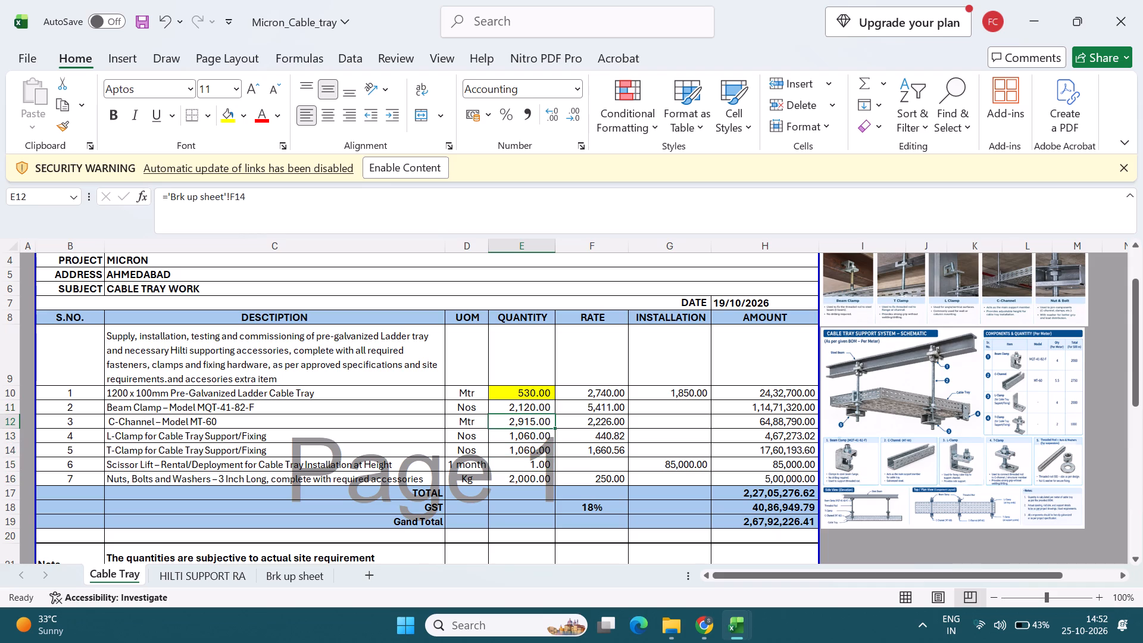
{"action": "key", "text": "Return"}
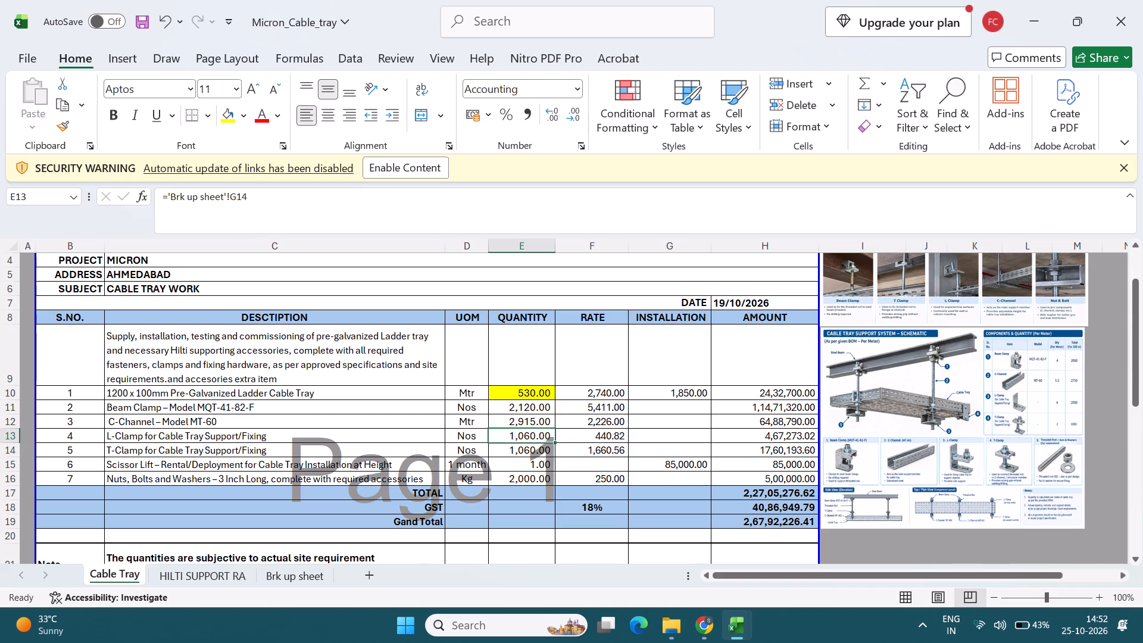
{"action": "key", "text": "Return"}
{"action": "key", "text": "Return"}
{"action": "key", "text": "Return"}
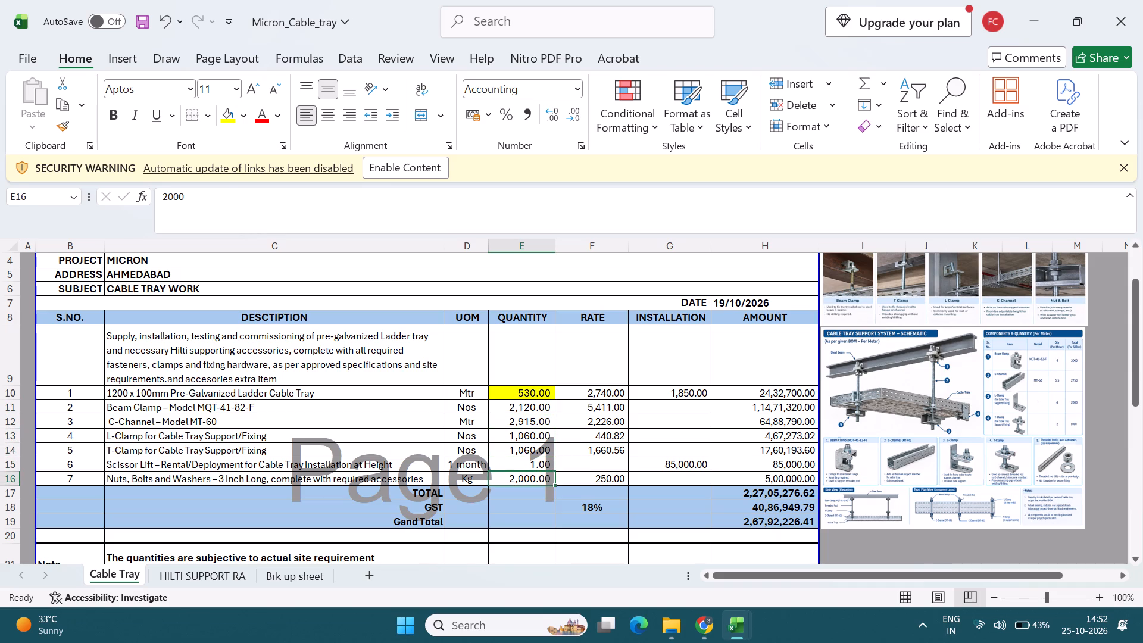
Set the Mtr quantity of the 1200 x 100mm size on the Brk up sheet to 595.
{"action": "left_click", "coordinate": [268, 579]}
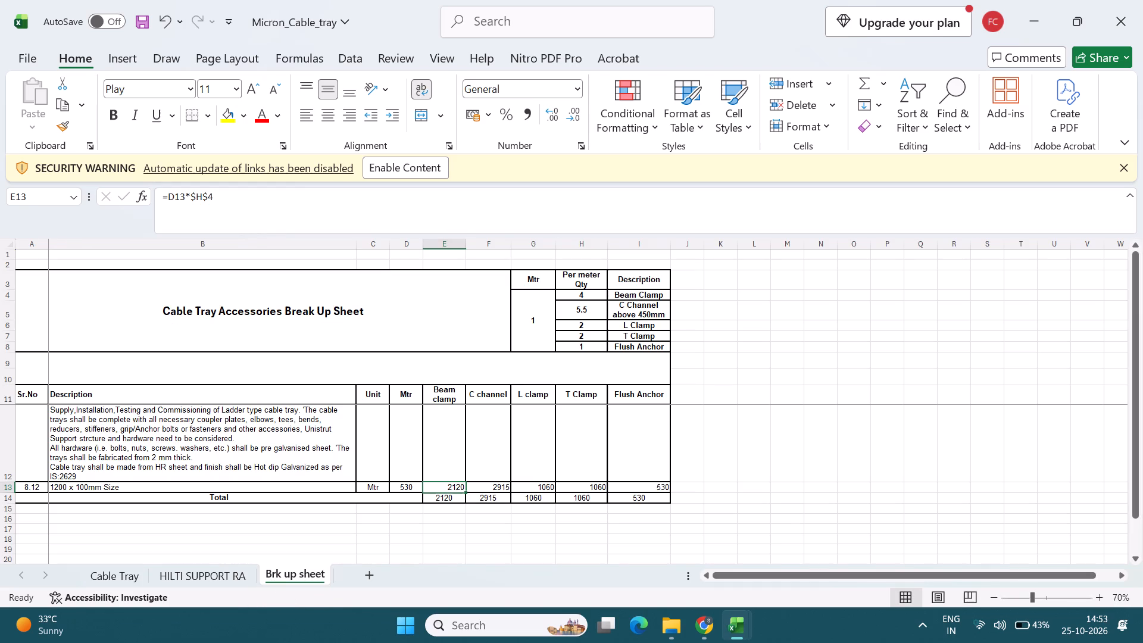
{"action": "left_click", "coordinate": [413, 489]}
{"action": "type", "text": "595"}
{"action": "key", "text": "Return"}
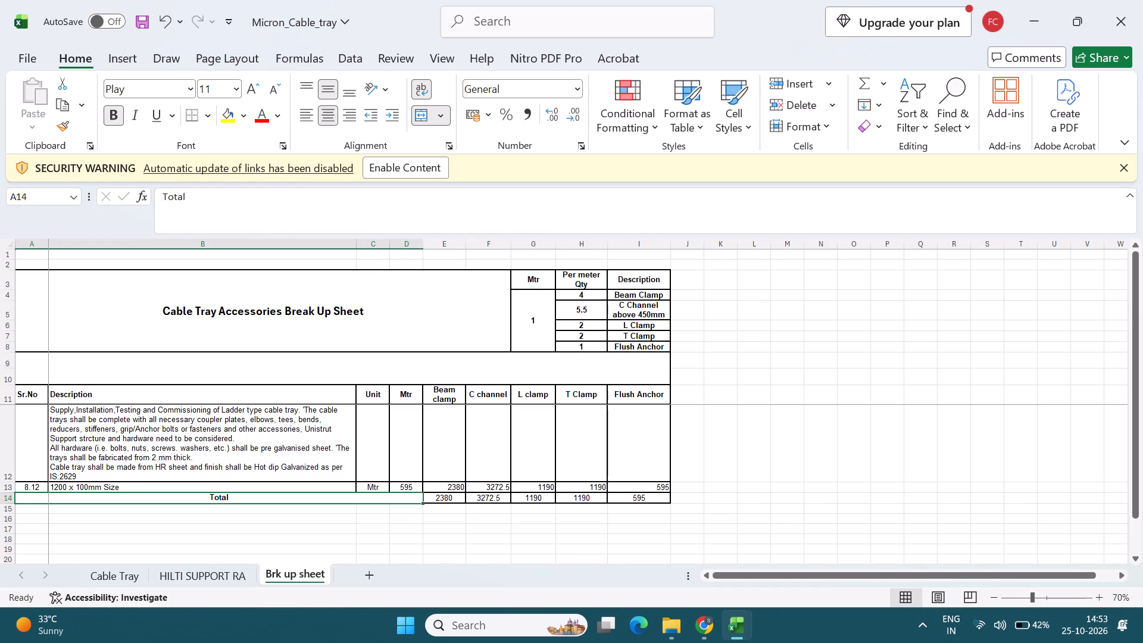
Review the amounts on the Cable Tray sheet and open the HILTI SUPPORT RA rate analyses.
{"action": "left_click", "coordinate": [126, 577]}
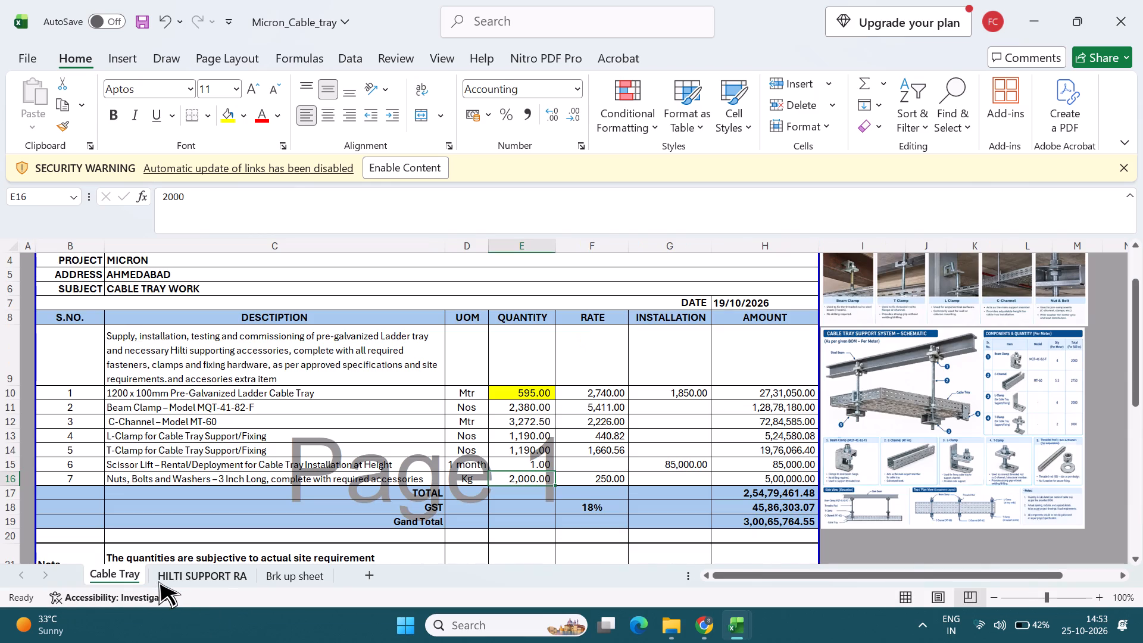
{"action": "left_click", "coordinate": [189, 575]}
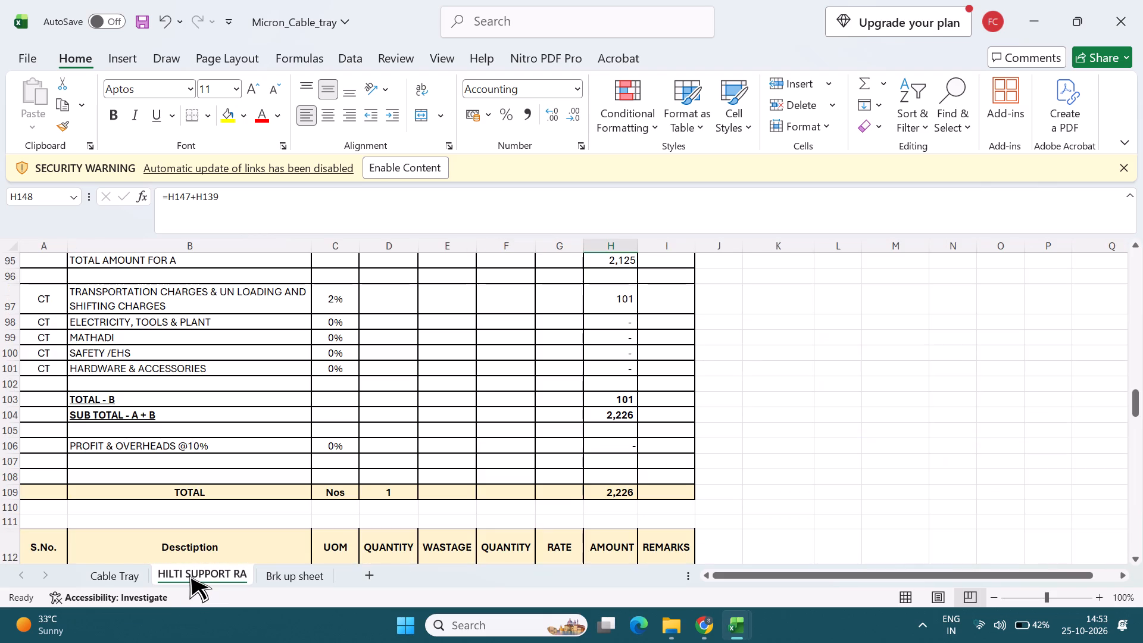
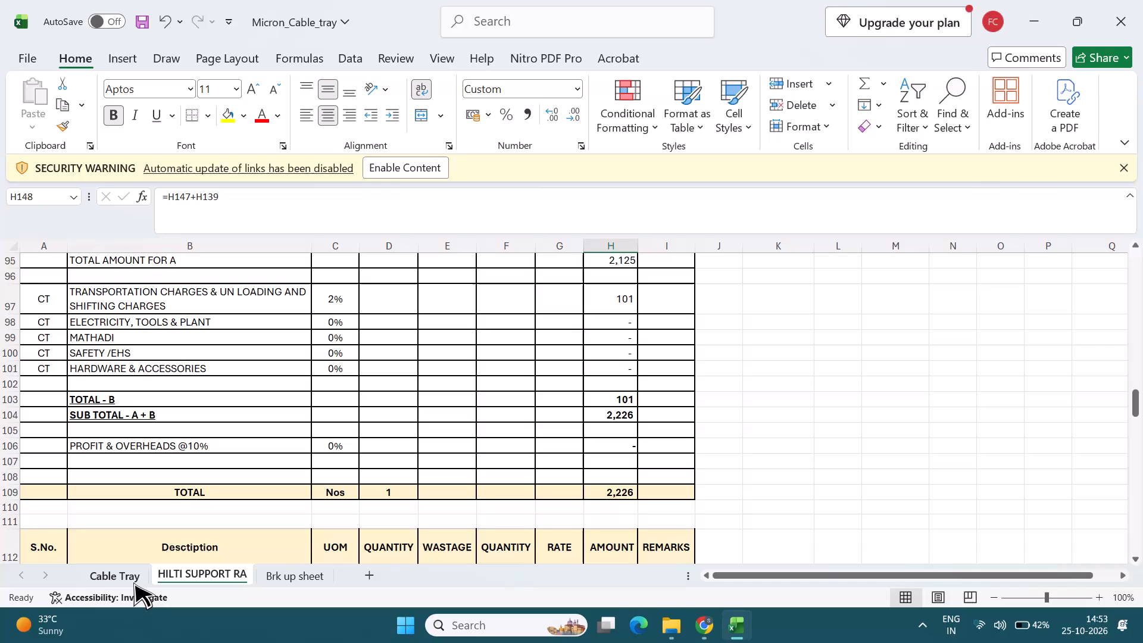
Compare the Cable Tray sheet's rates with the Beam Clamp and C-Channel rate analyses on the HILTI SUPPORT RA sheet.
{"action": "left_click", "coordinate": [133, 582]}
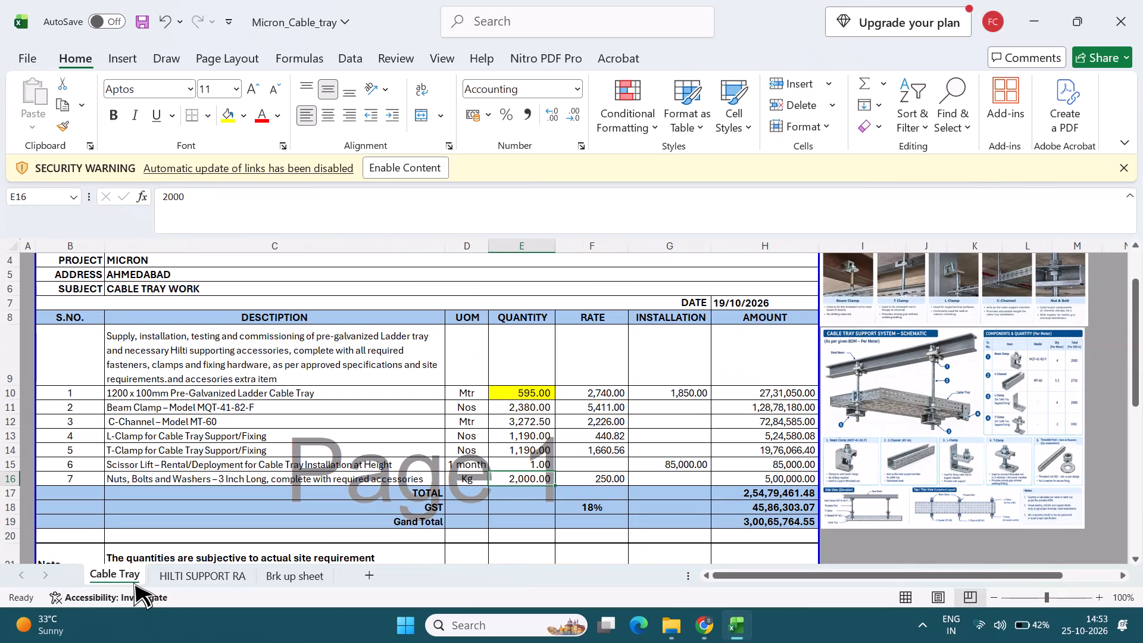
{"action": "left_click", "coordinate": [226, 579]}
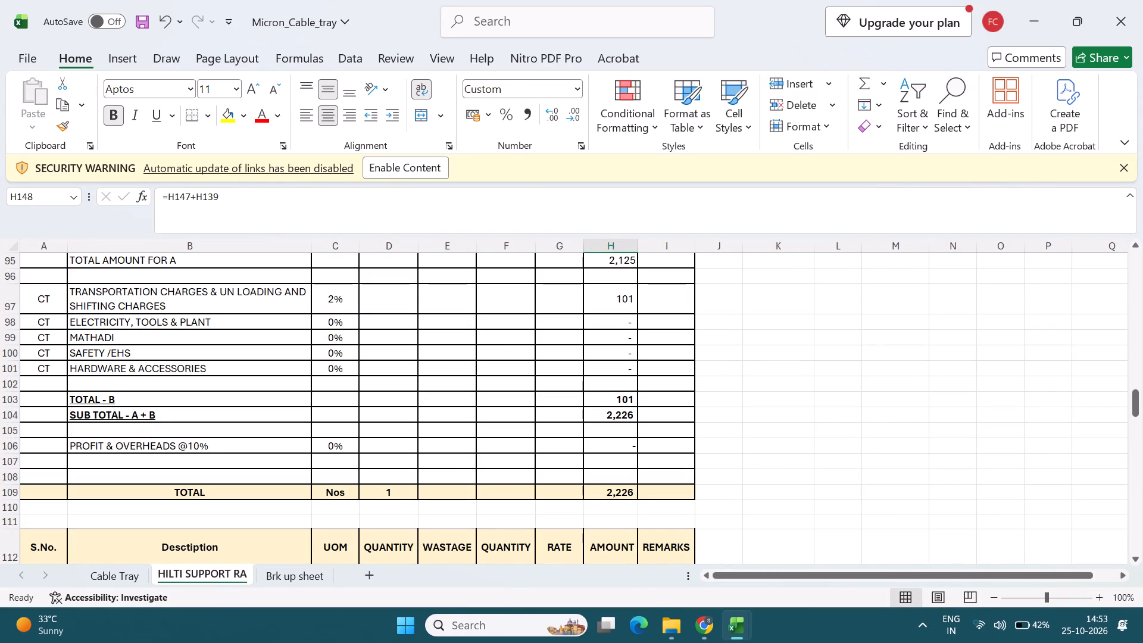
{"action": "scroll", "coordinate": [296, 450], "scroll_direction": "up", "scroll_amount": 2}
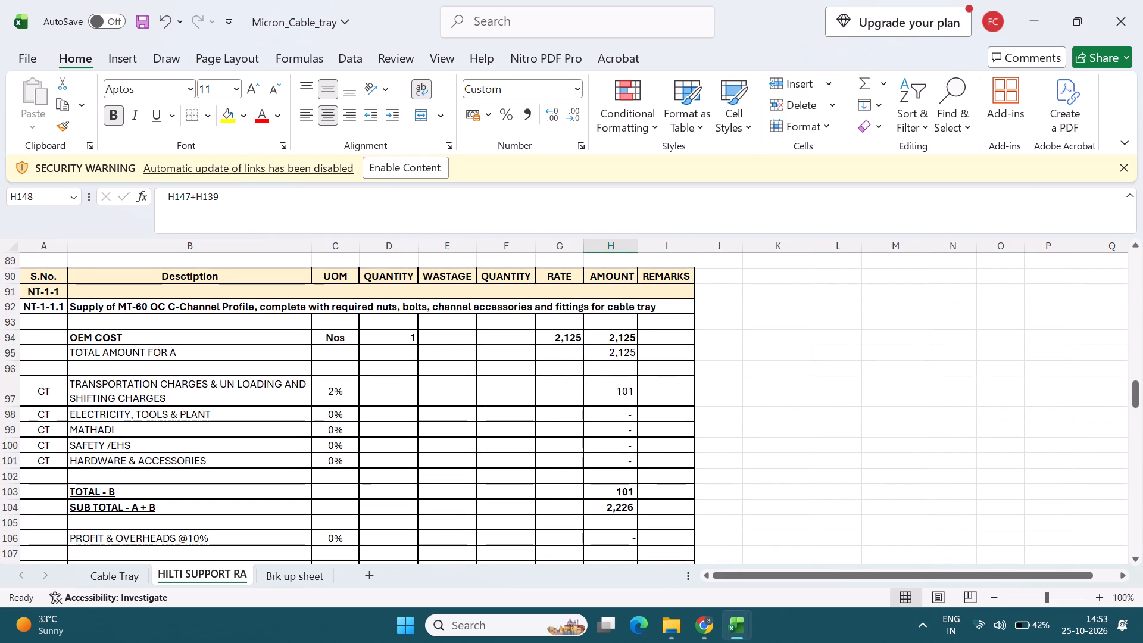
{"action": "left_click", "coordinate": [129, 577]}
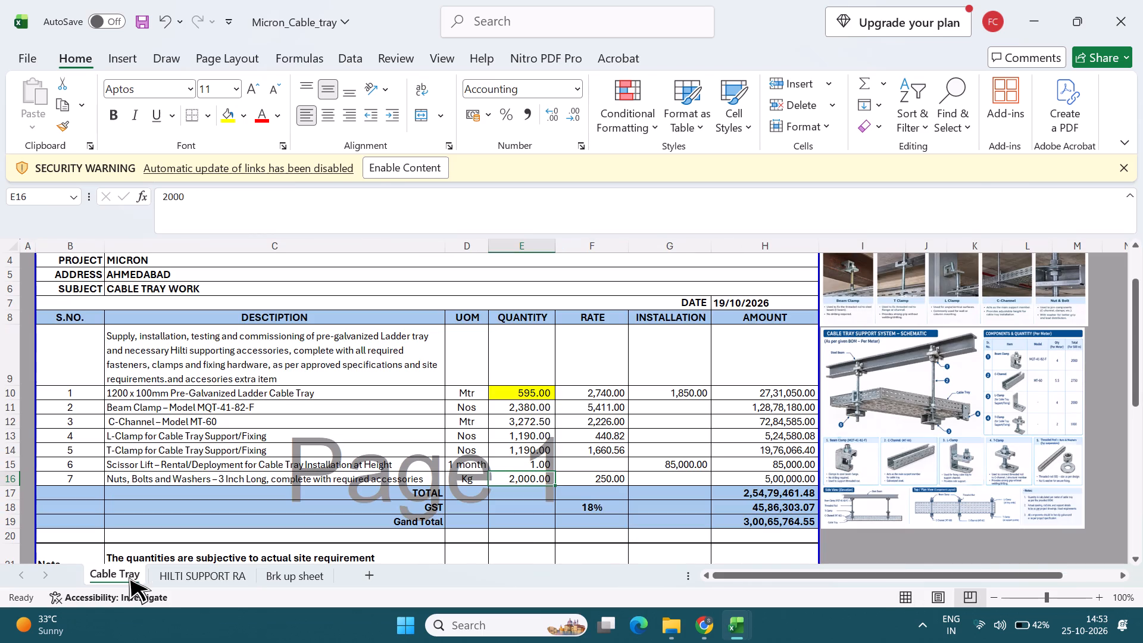
{"action": "left_click", "coordinate": [597, 396]}
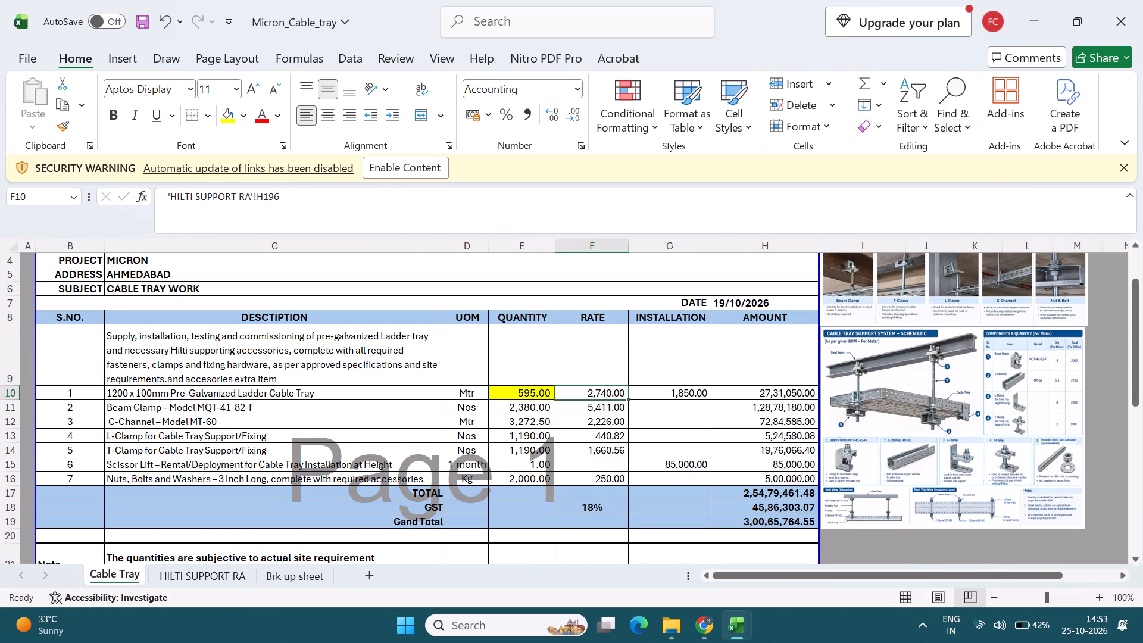
{"action": "left_click", "coordinate": [590, 406], "text": "ctrl"}
{"action": "key", "text": "ctrl+bracketleft"}
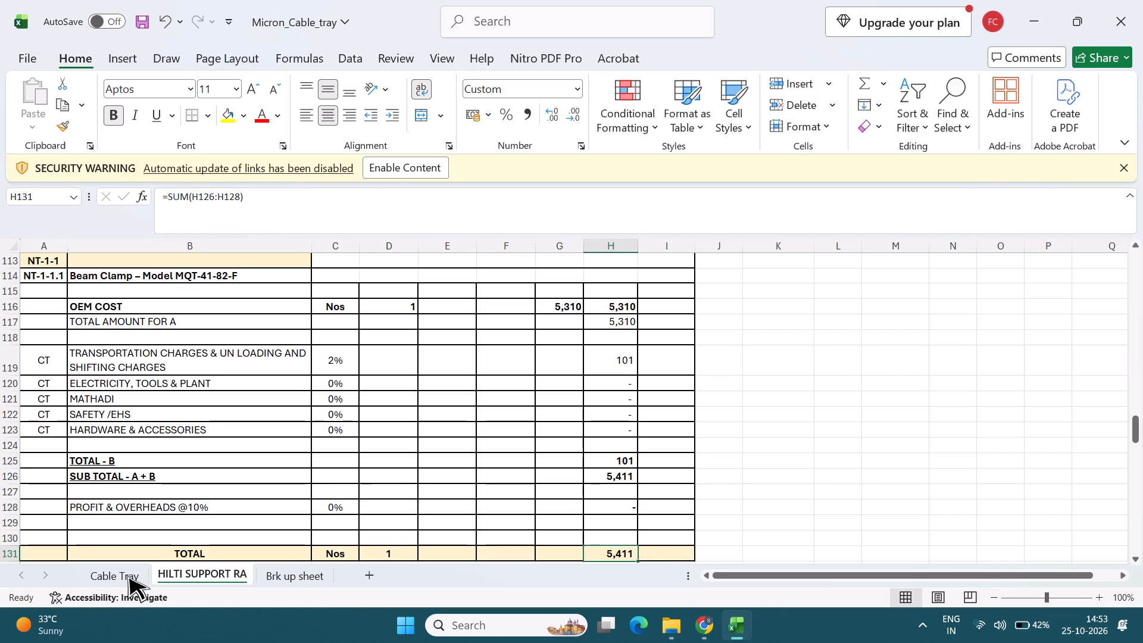
{"action": "scroll", "coordinate": [199, 491], "scroll_direction": "up", "scroll_amount": 2}
{"action": "left_click", "coordinate": [282, 467]}
{"action": "scroll", "coordinate": [279, 468], "scroll_direction": "up", "scroll_amount": 1}
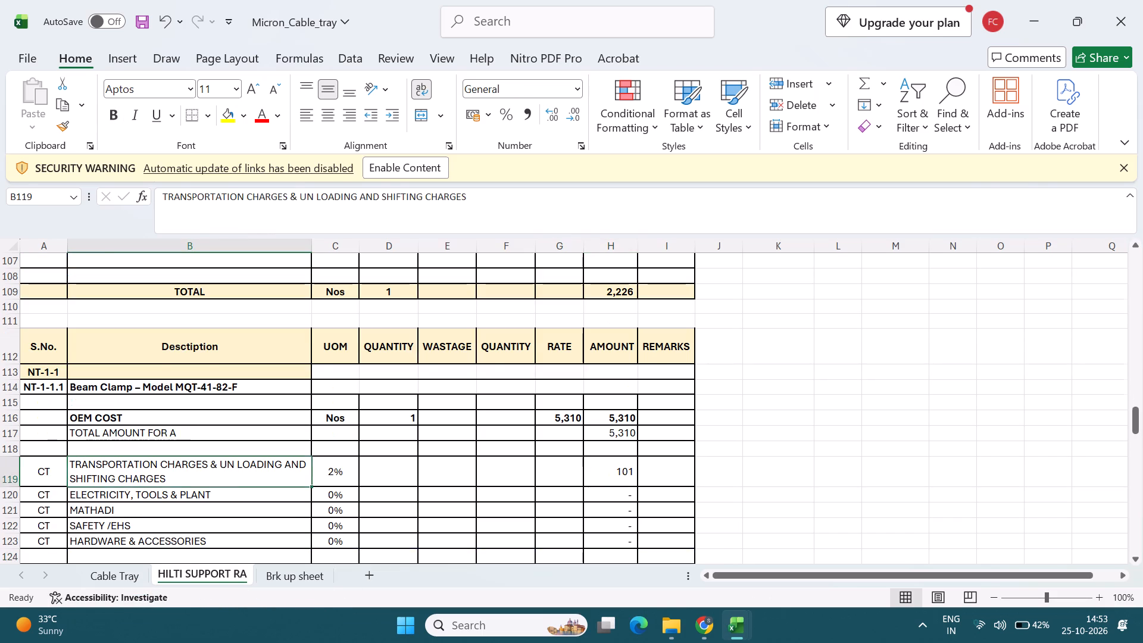
{"action": "scroll", "coordinate": [279, 468], "scroll_direction": "up", "scroll_amount": 9}
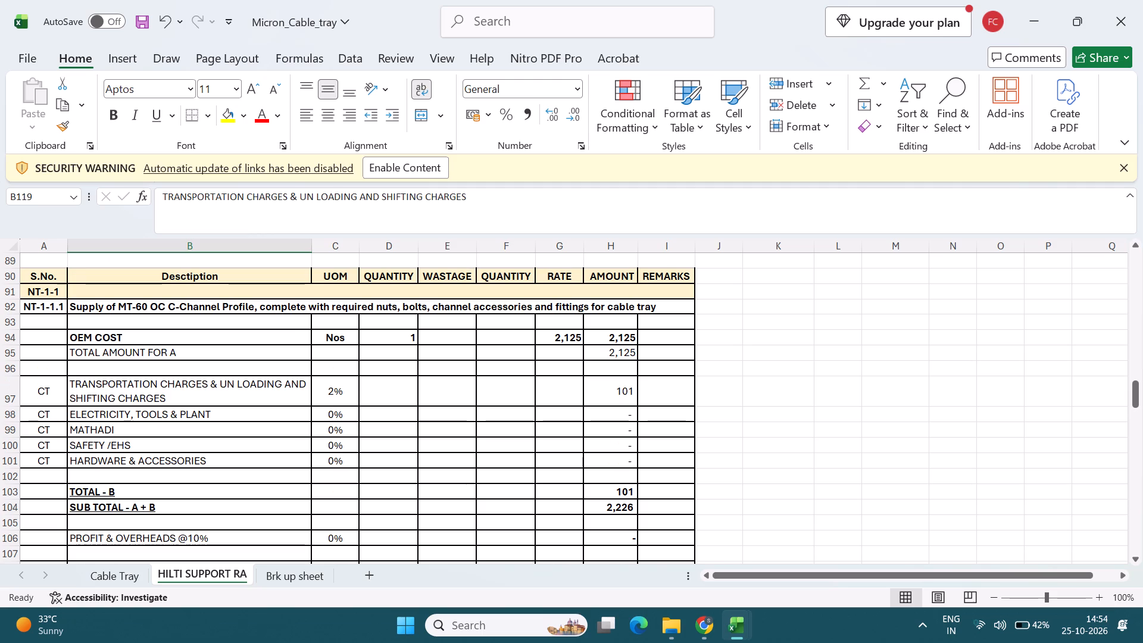
Switch to the BOQ_NT_RA workbook, check its WASHROOM WORK sheet and close the workbook.
{"action": "key", "text": "alt+Tab"}
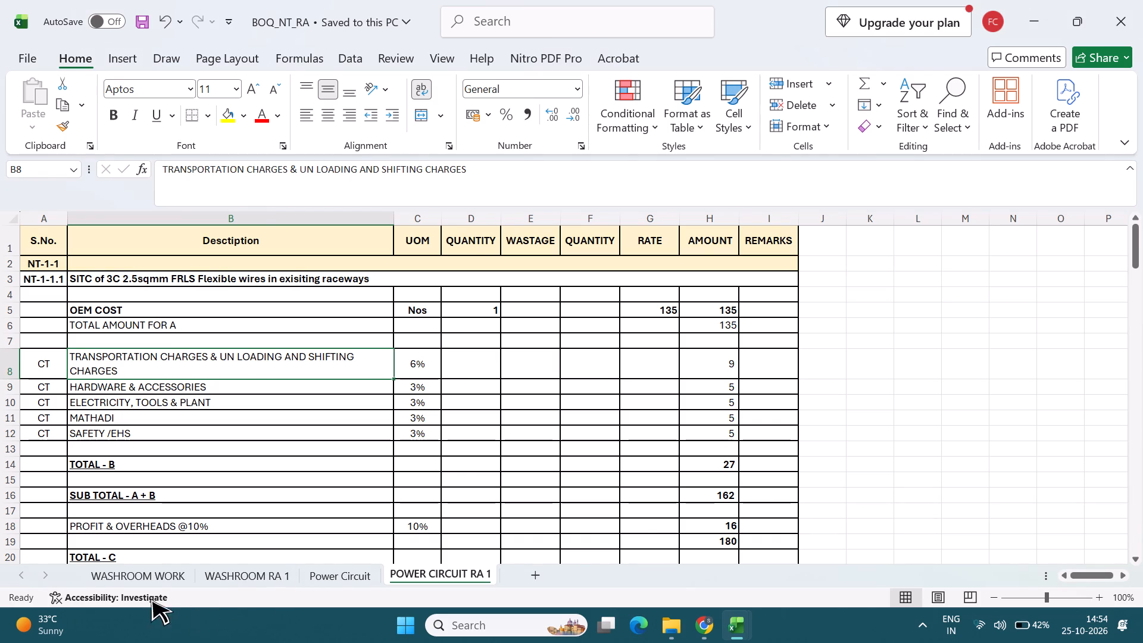
{"action": "left_click", "coordinate": [139, 579]}
{"action": "left_click", "coordinate": [610, 352]}
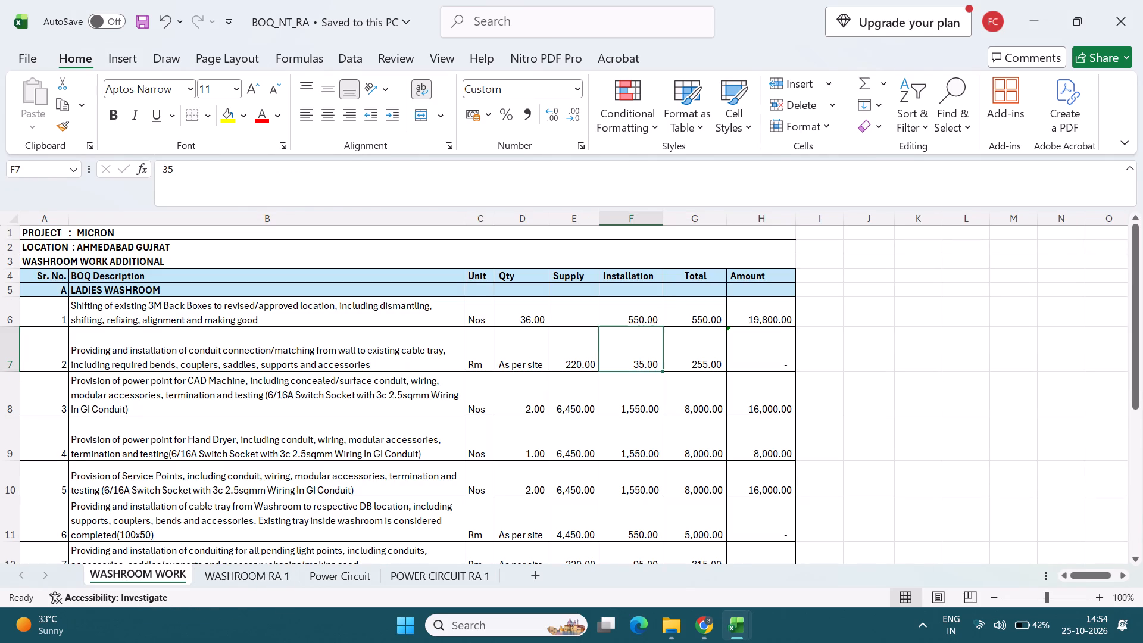
{"action": "left_click", "coordinate": [1142, 0]}
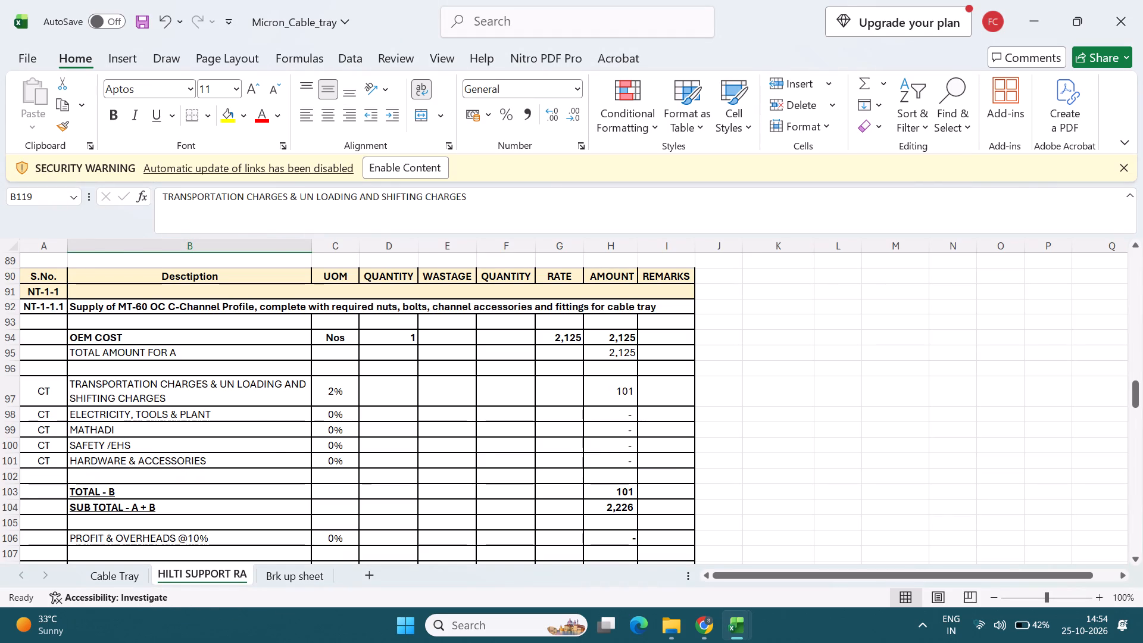
Review the Cable Tray, Brk up sheet and HILTI SUPPORT RA sheets of the Micron_Cable_tray workbook.
{"action": "left_click", "coordinate": [128, 580]}
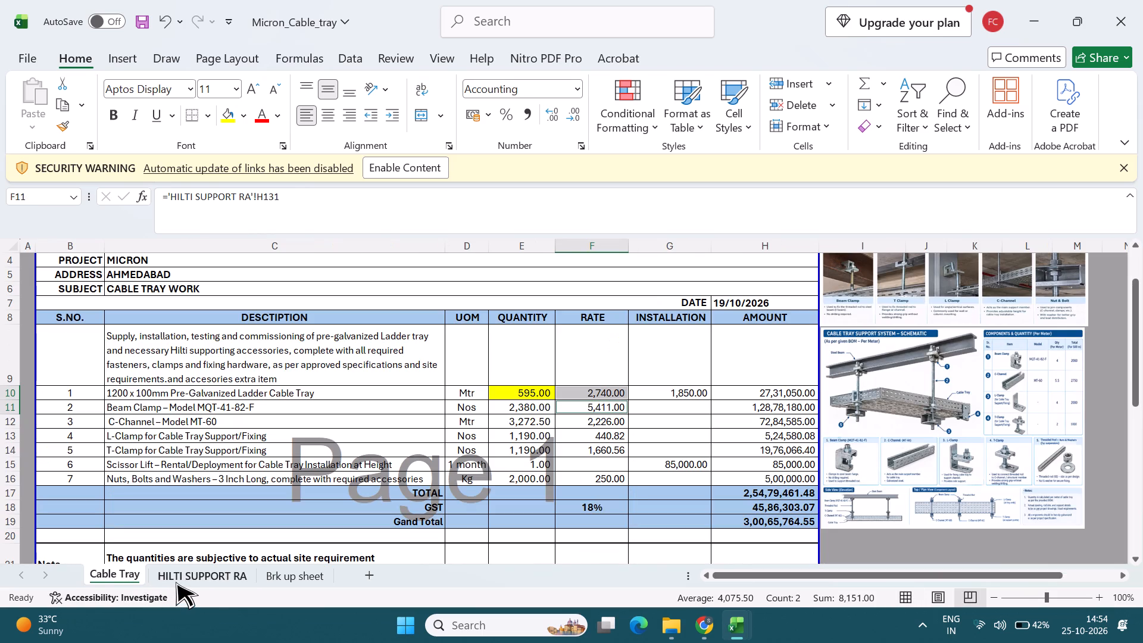
{"action": "key", "text": "alt+Tab"}
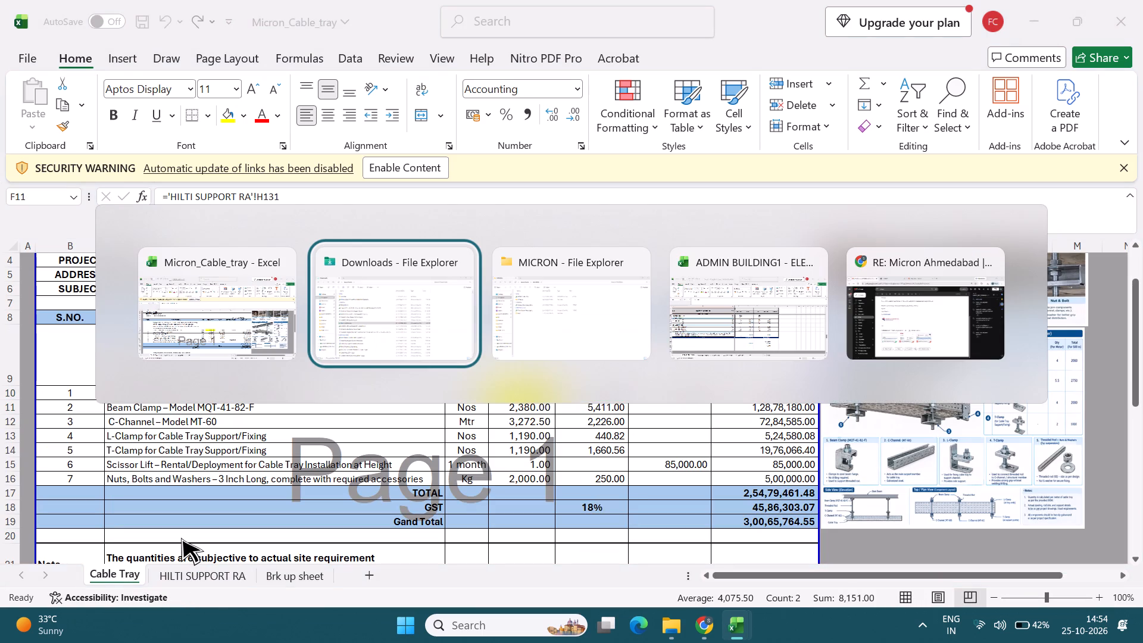
{"action": "key", "text": "alt+Tab"}
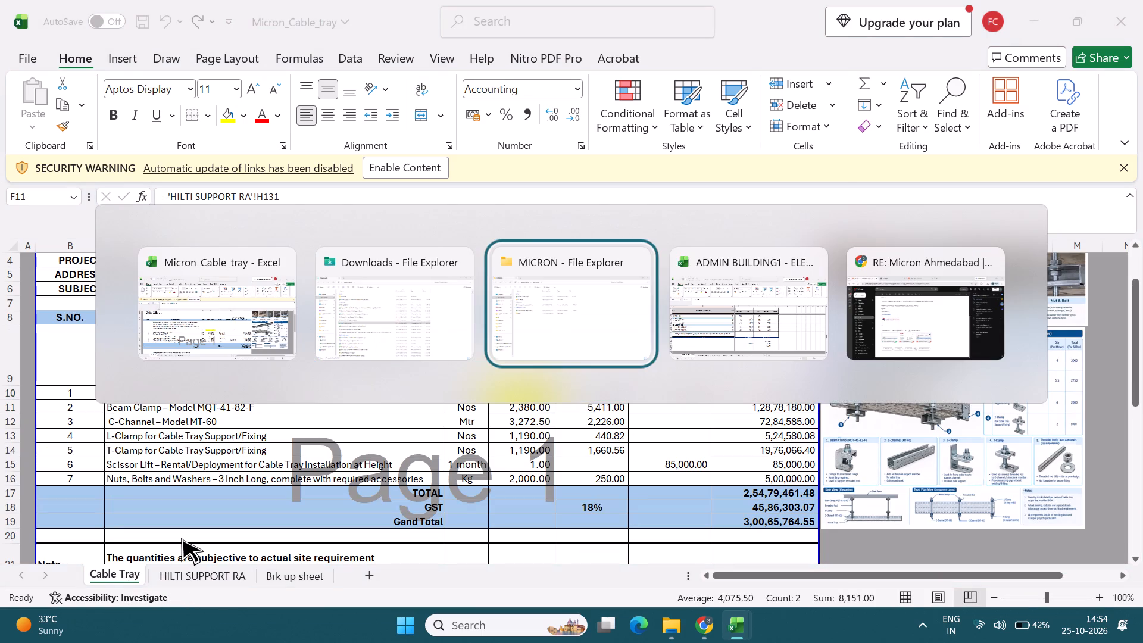
{"action": "key", "text": "alt+Tab"}
{"action": "key", "text": "alt+Tab"}
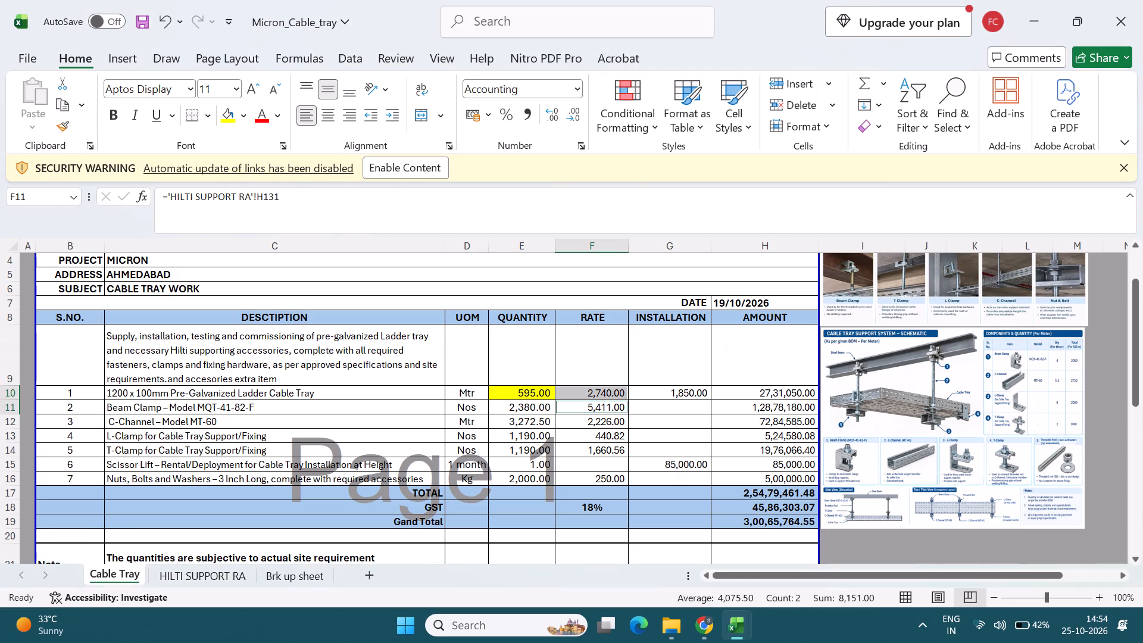
{"action": "left_click", "coordinate": [271, 575]}
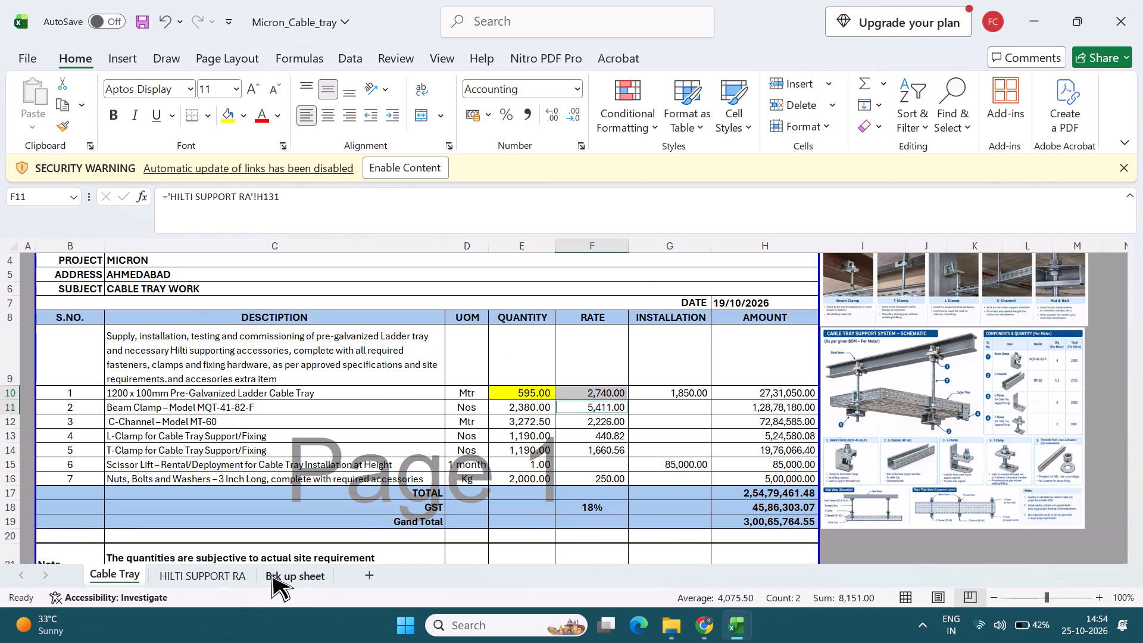
{"action": "scroll", "coordinate": [157, 480], "scroll_direction": "up", "scroll_amount": 3}
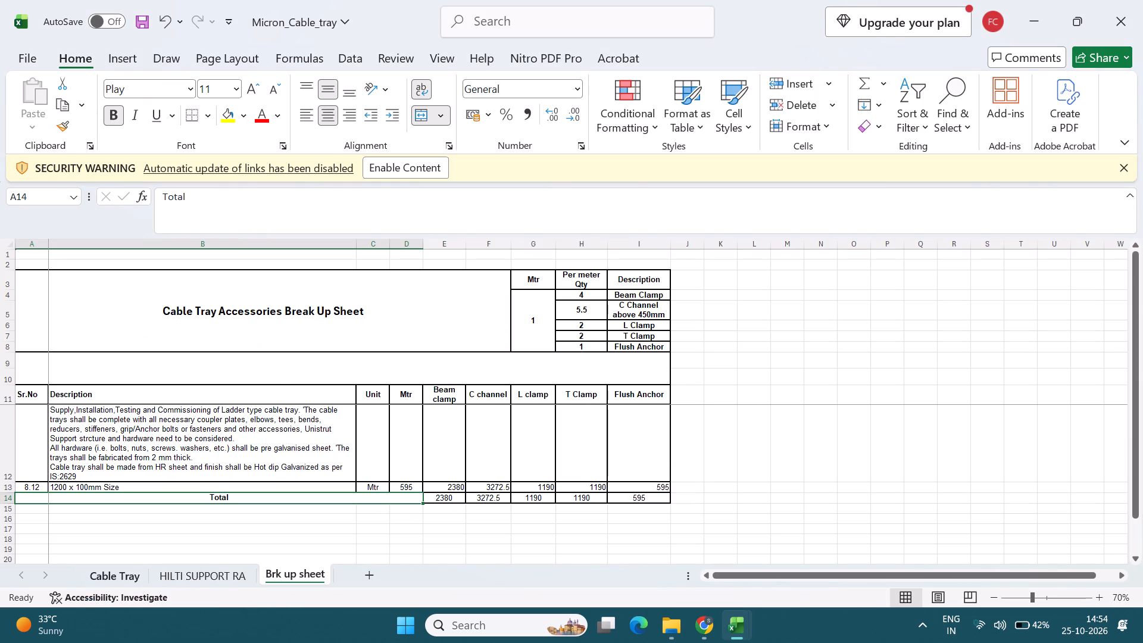
{"action": "left_click", "coordinate": [105, 577]}
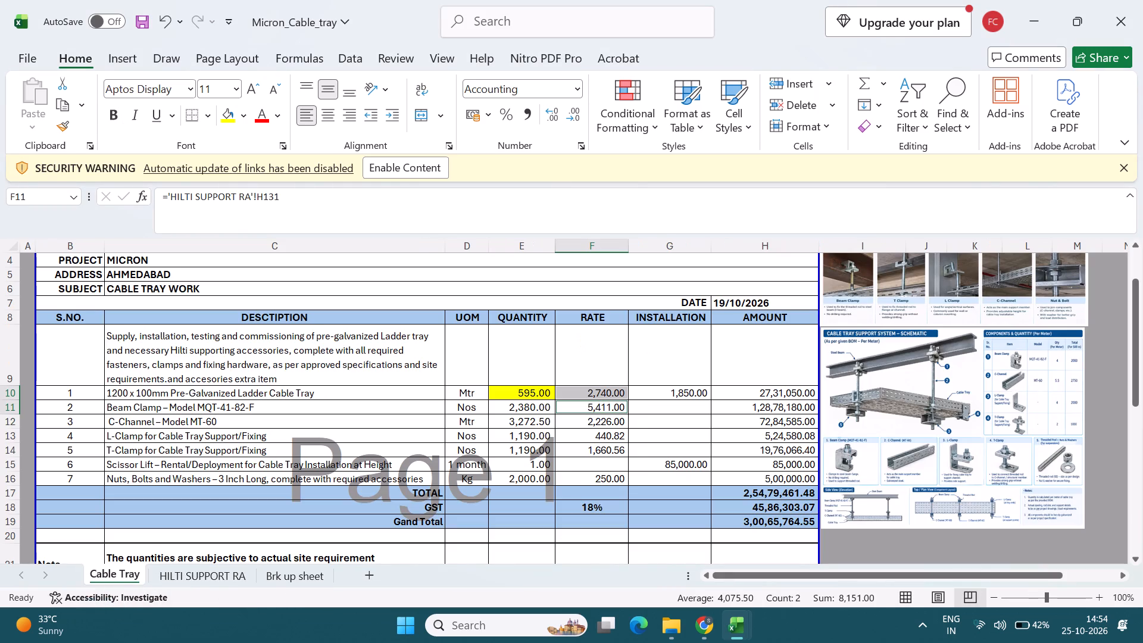
{"action": "left_click", "coordinate": [299, 399]}
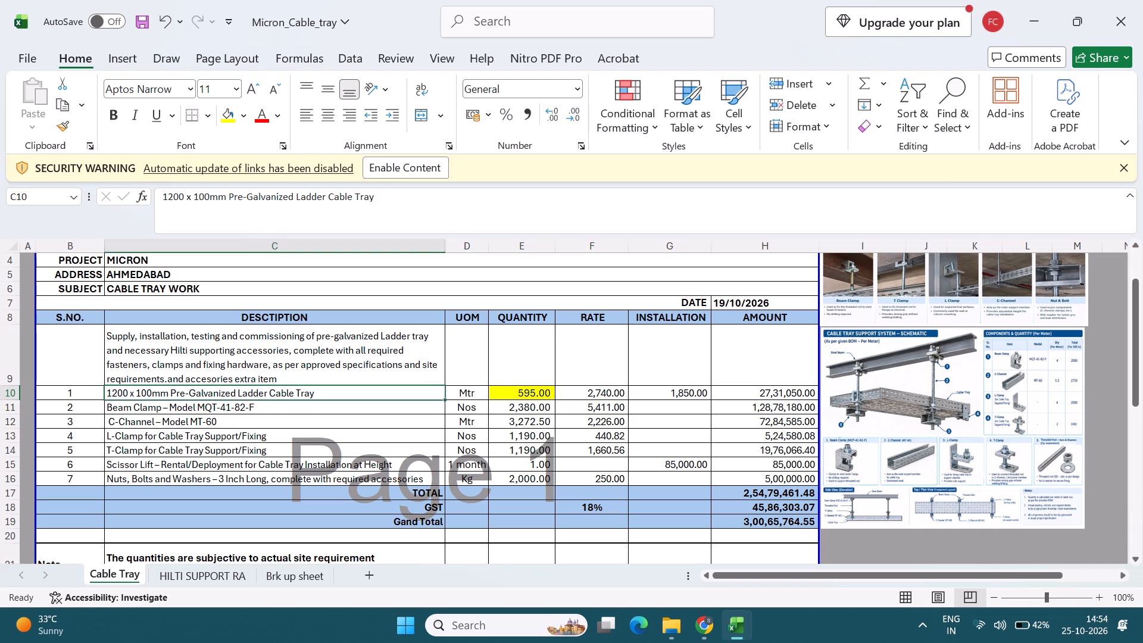
{"action": "left_click", "coordinate": [213, 577]}
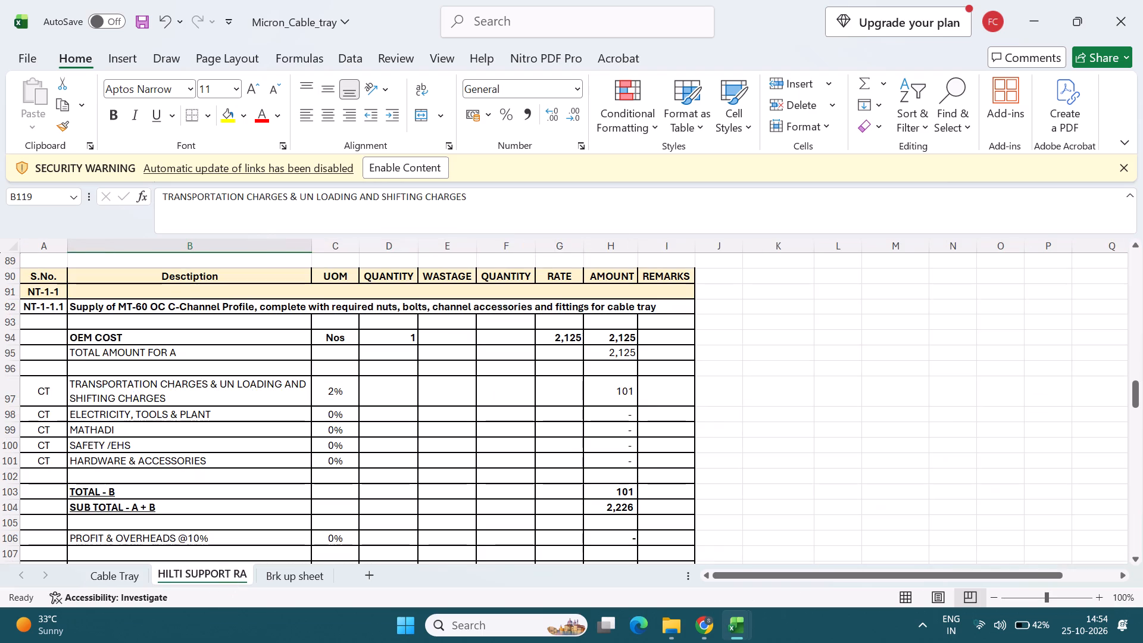
{"action": "scroll", "coordinate": [264, 453], "scroll_direction": "up", "scroll_amount": 1}
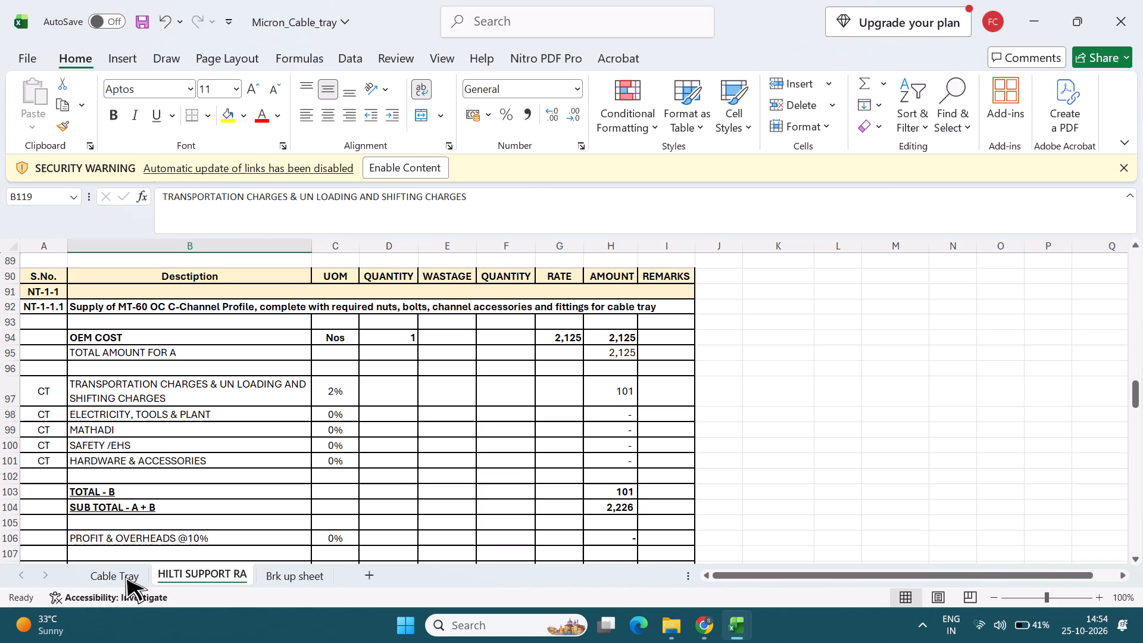
Open the FINAL CABLE TRAY WITH OMISSION COST BOQ workbook from the Downloads folder.
{"action": "key", "text": "alt+Tab"}
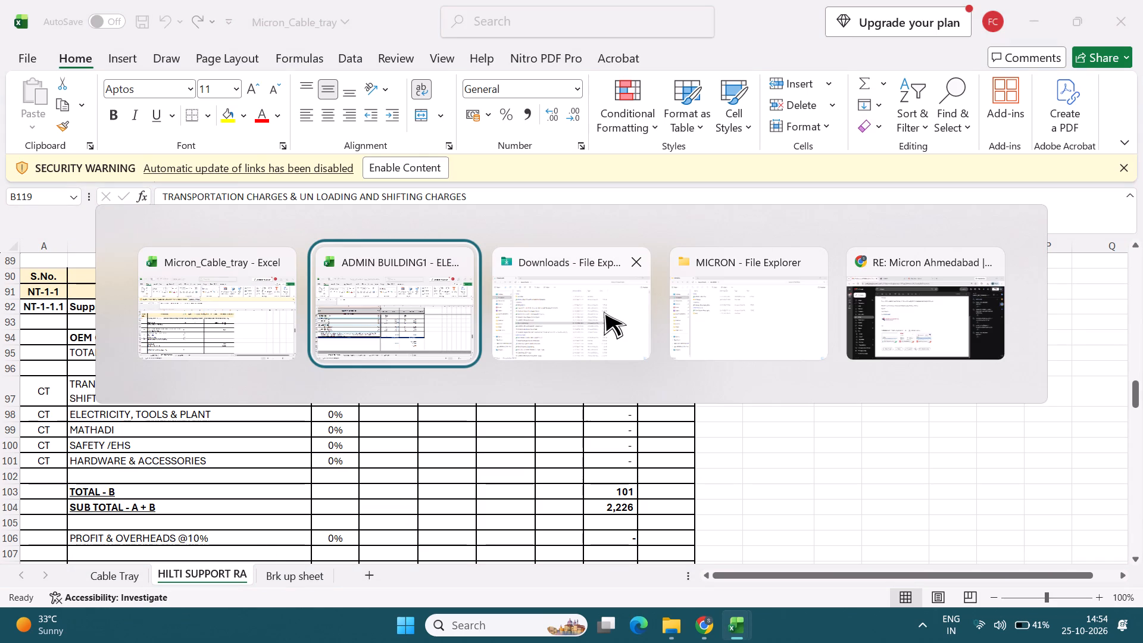
{"action": "left_click", "coordinate": [604, 311], "text": "alt"}
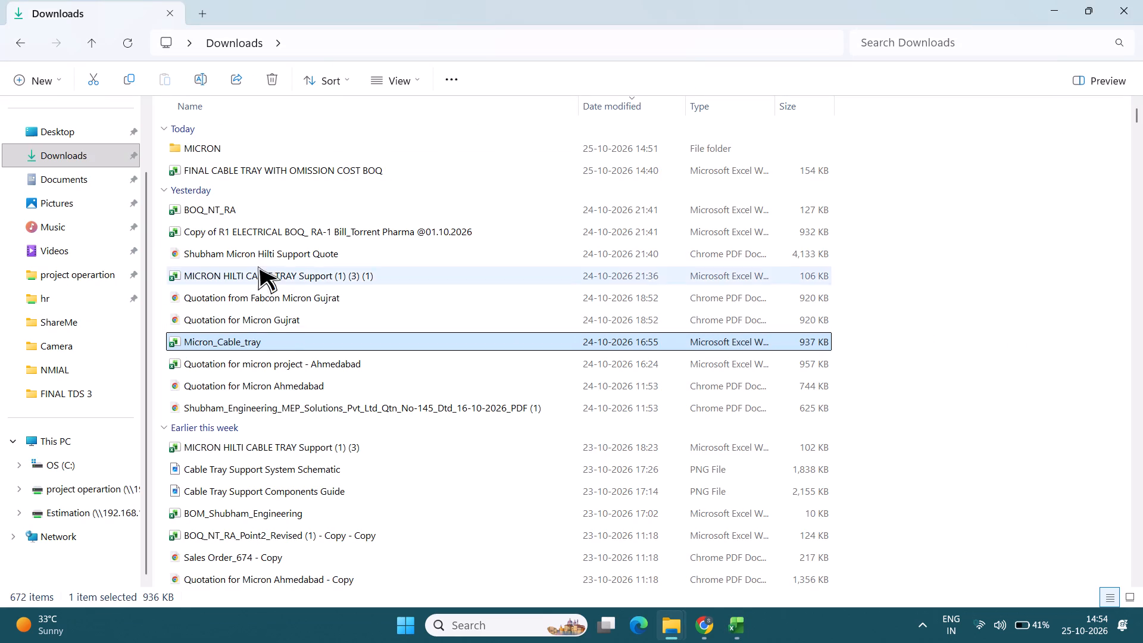
{"action": "double_click", "coordinate": [269, 168]}
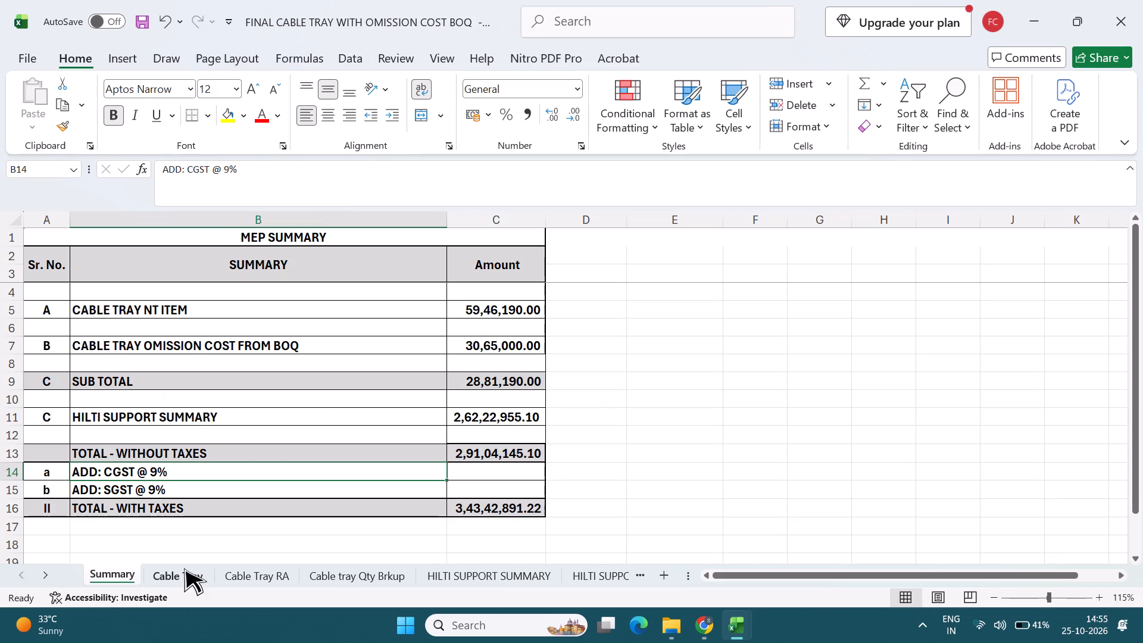
Review the Cable Tray, Cable Tray RA, Cable tray Qty Brkup, HILTI SUPPORT SUMMARY and HILTI SUPPORT RA sheets of the workbook.
{"action": "left_click", "coordinate": [184, 568]}
{"action": "left_click", "coordinate": [263, 578]}
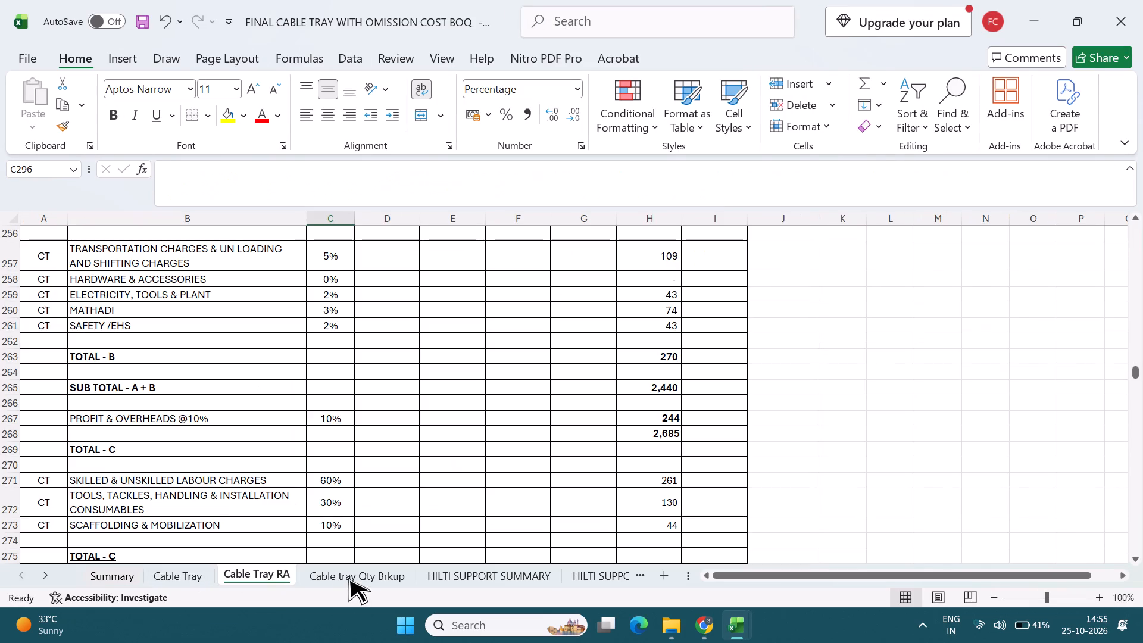
{"action": "scroll", "coordinate": [338, 534], "scroll_direction": "up", "scroll_amount": 3}
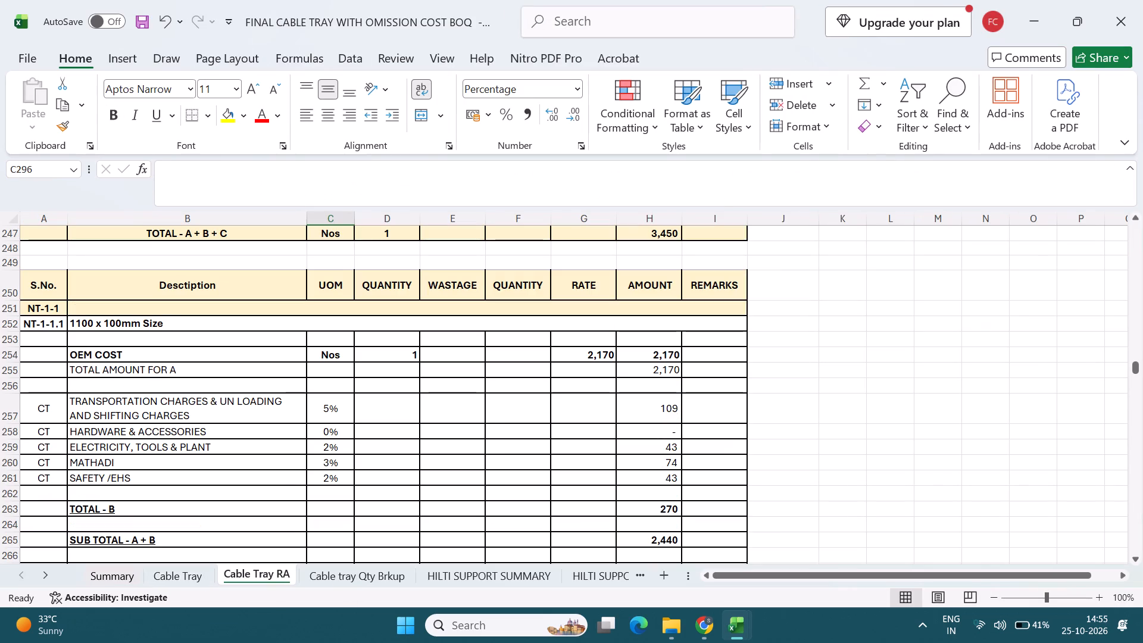
{"action": "left_click", "coordinate": [183, 575]}
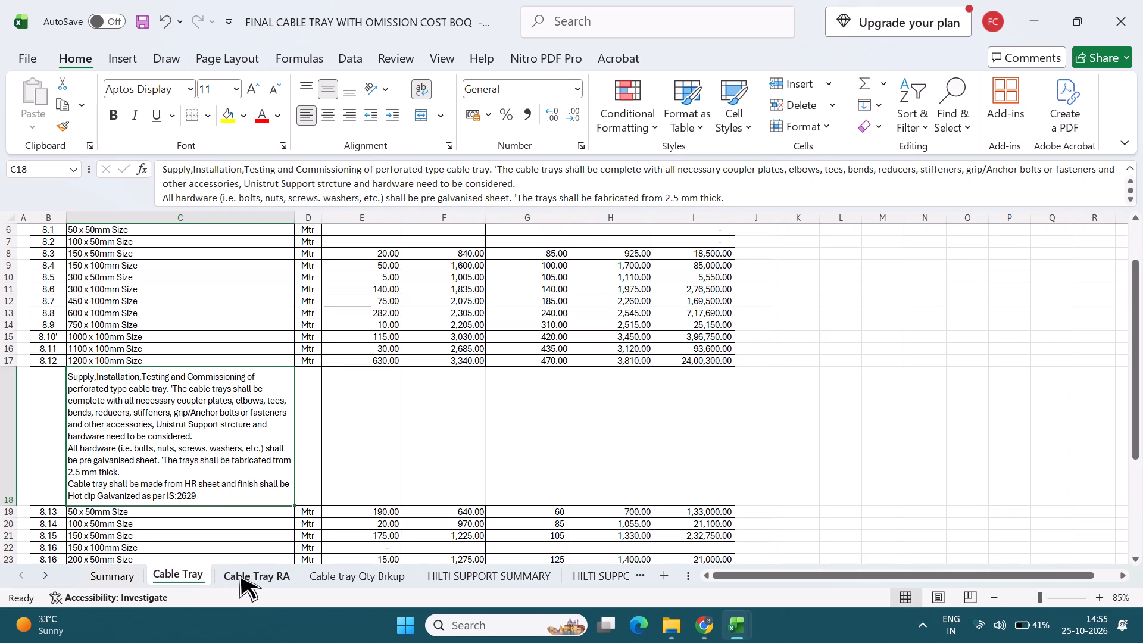
{"action": "left_click", "coordinate": [239, 575]}
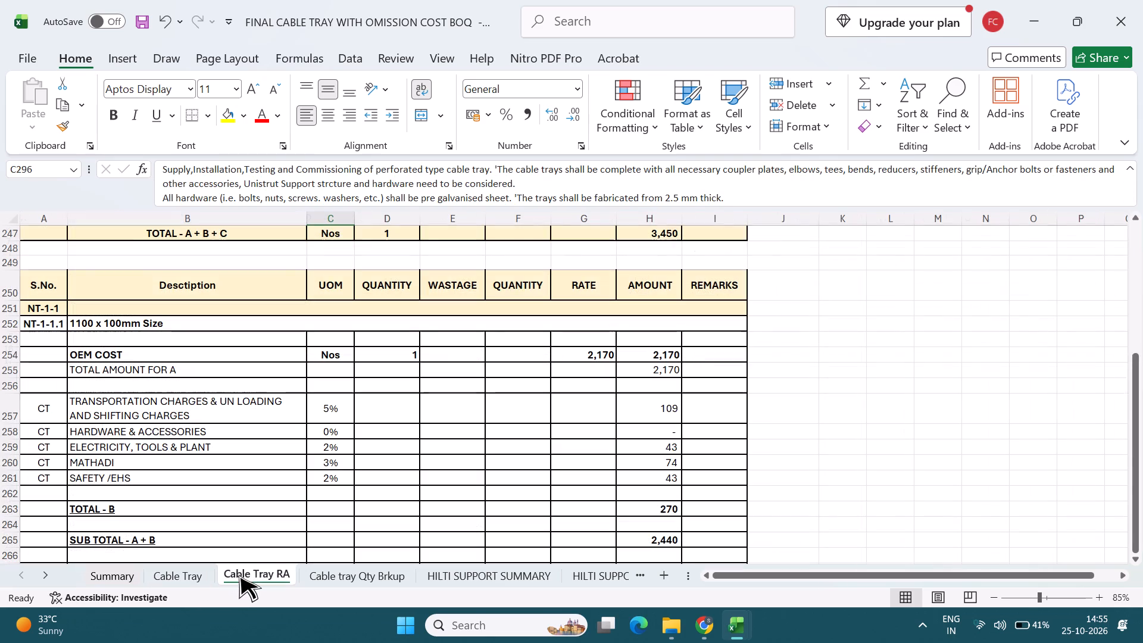
{"action": "left_click", "coordinate": [385, 580]}
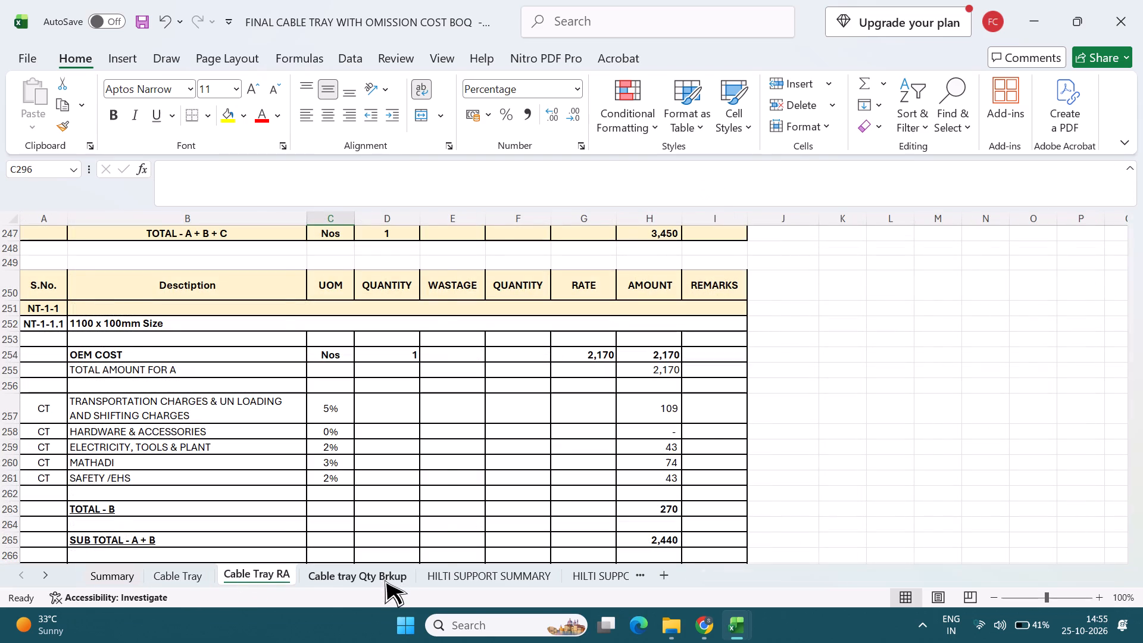
{"action": "left_click", "coordinate": [442, 580]}
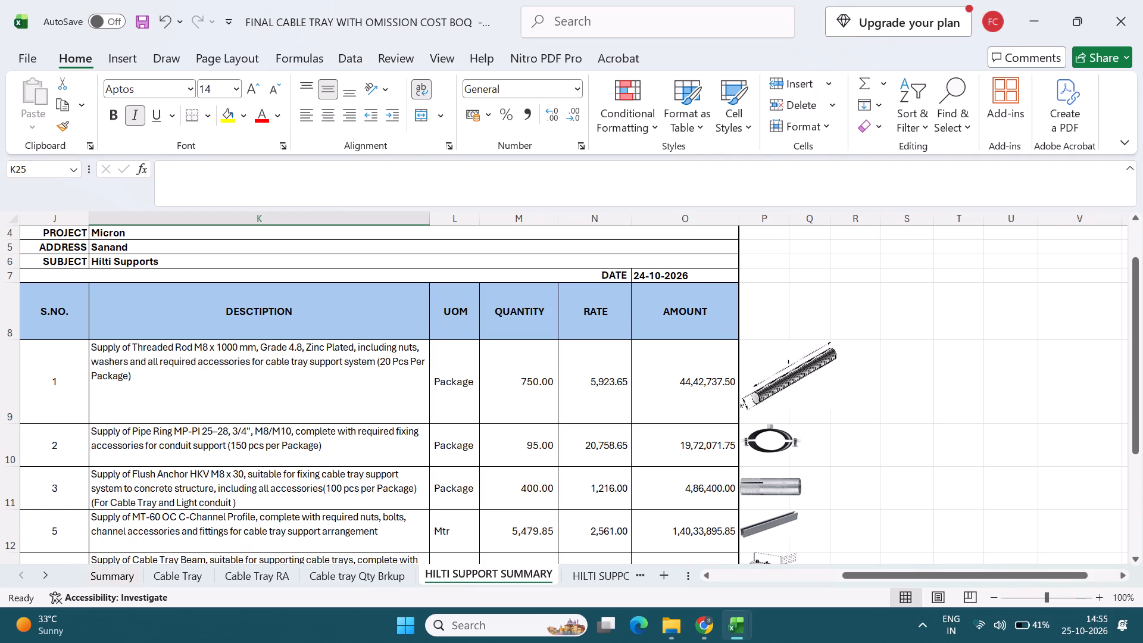
{"action": "left_click", "coordinate": [270, 578]}
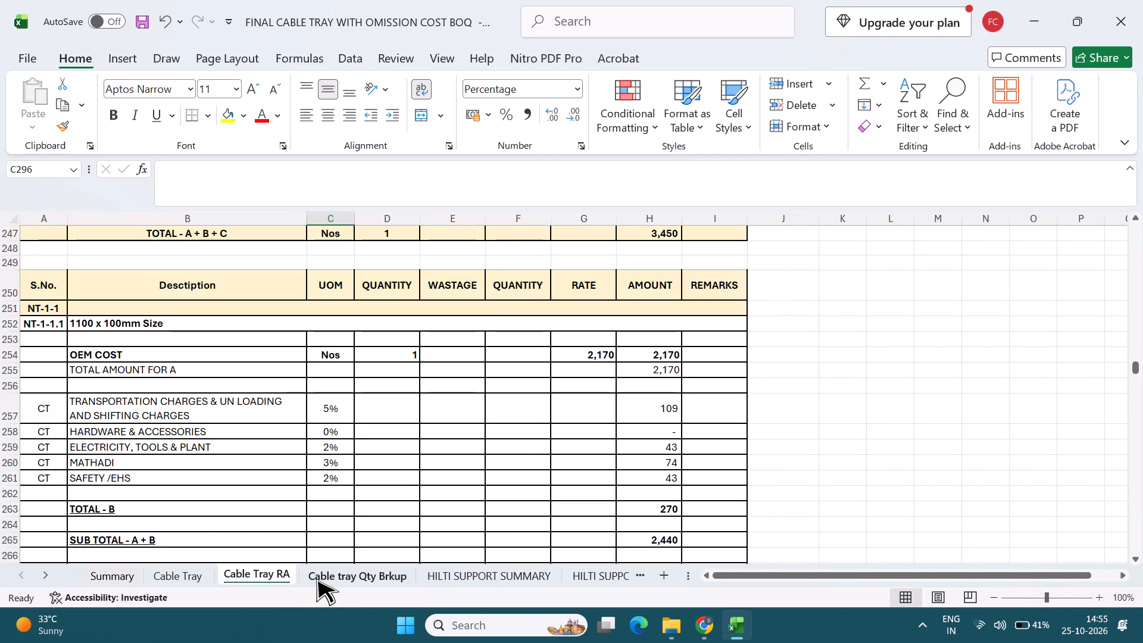
{"action": "left_click", "coordinate": [370, 576]}
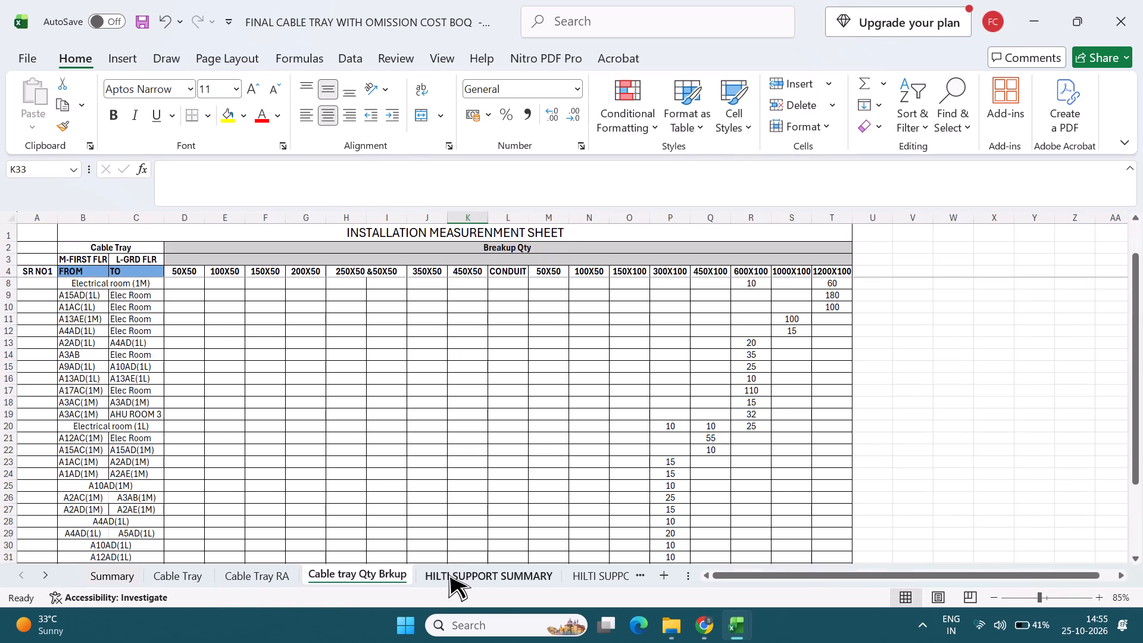
{"action": "left_click", "coordinate": [448, 574]}
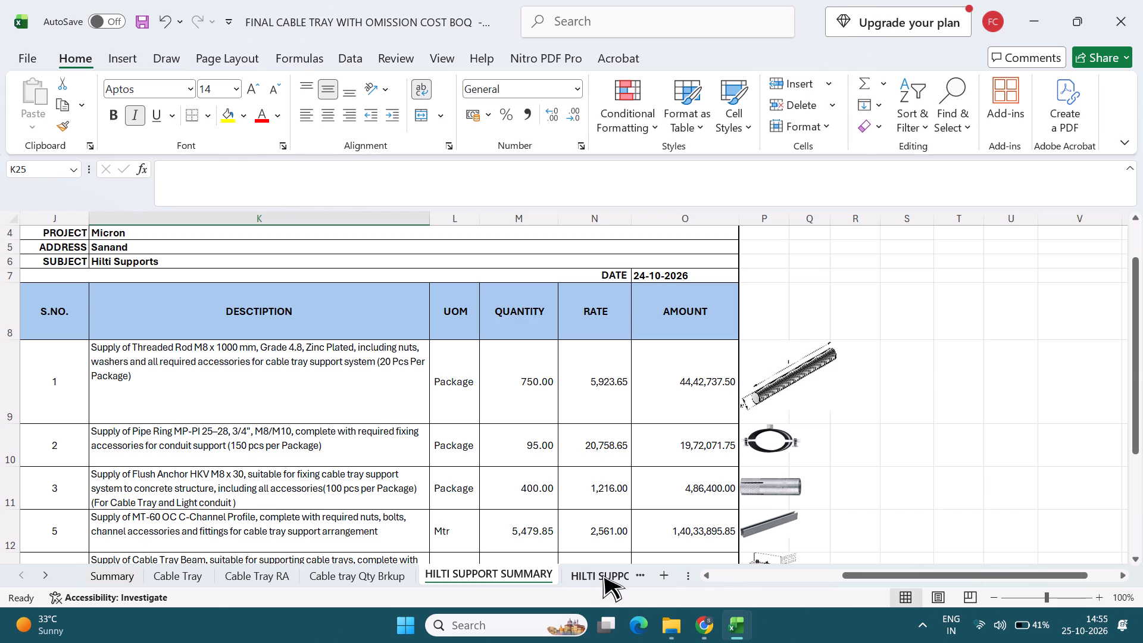
{"action": "left_click", "coordinate": [386, 579]}
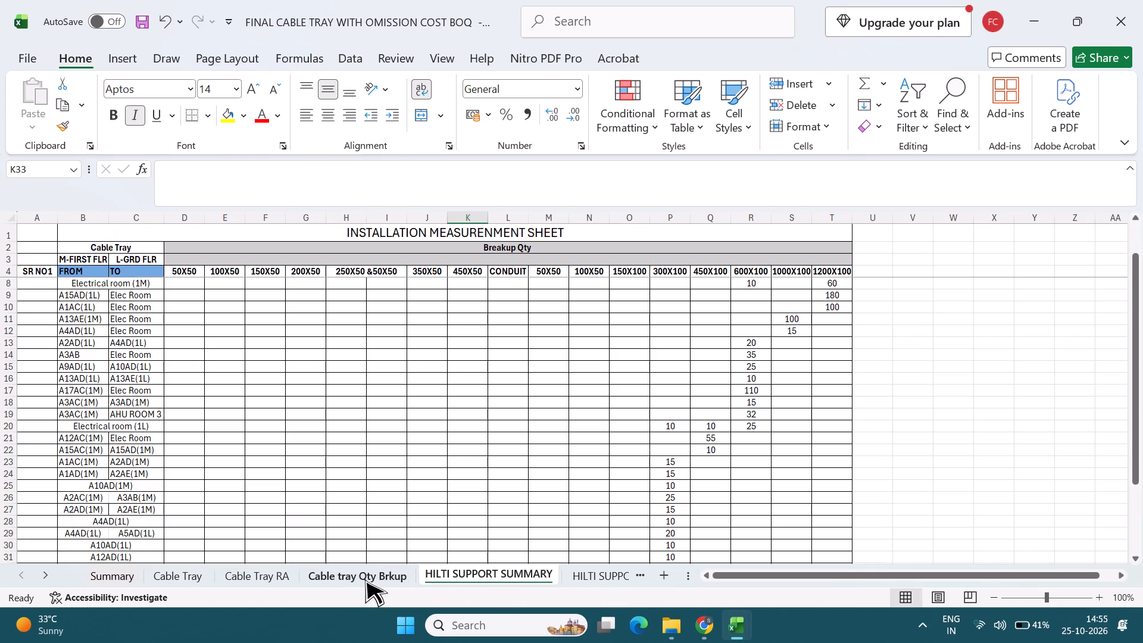
{"action": "left_click", "coordinate": [281, 575]}
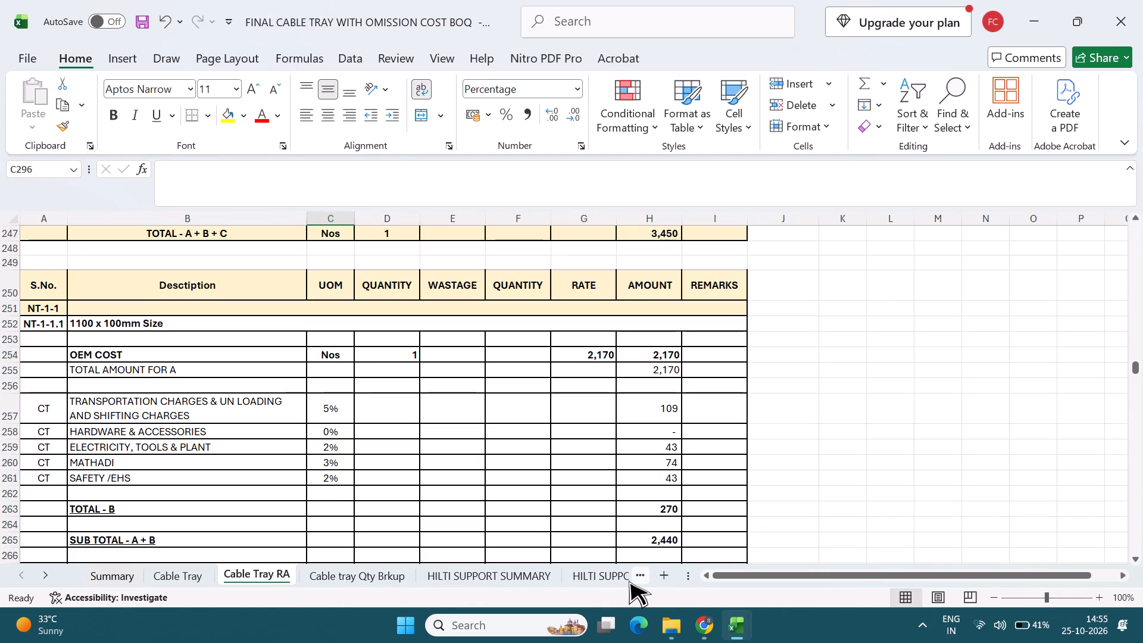
{"action": "left_click", "coordinate": [616, 581]}
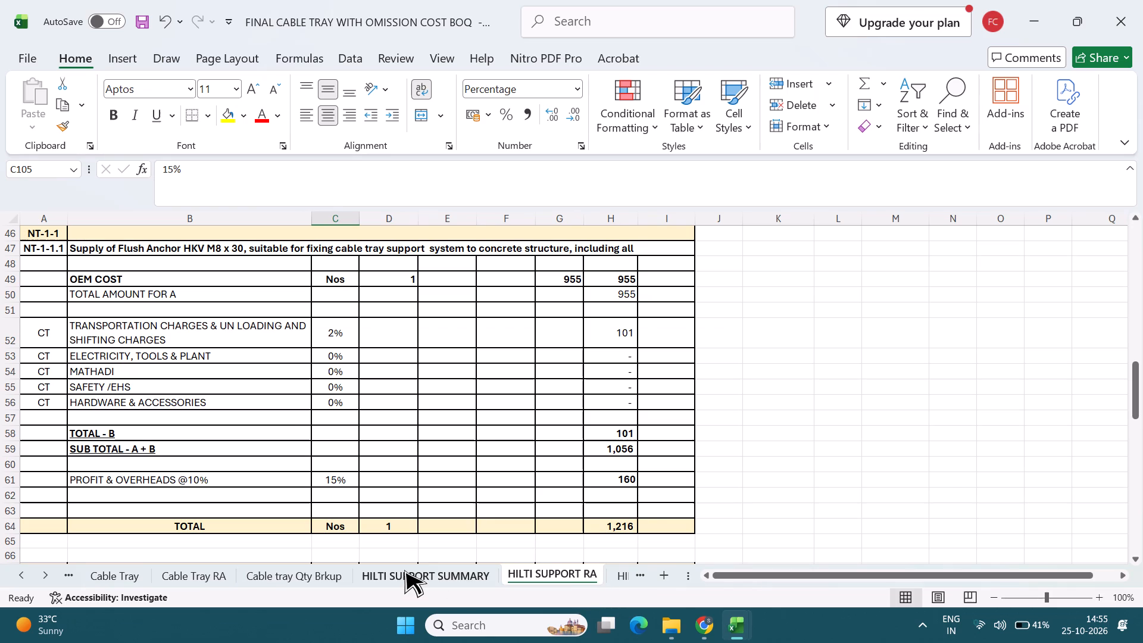
Compare the MT-60 OC C-Channel rate analysis on the HILTI SUPPORT RA sheets of the Micron_Cable_tray and FINAL CABLE TRAY workbooks.
{"action": "key", "text": "alt+Tab"}
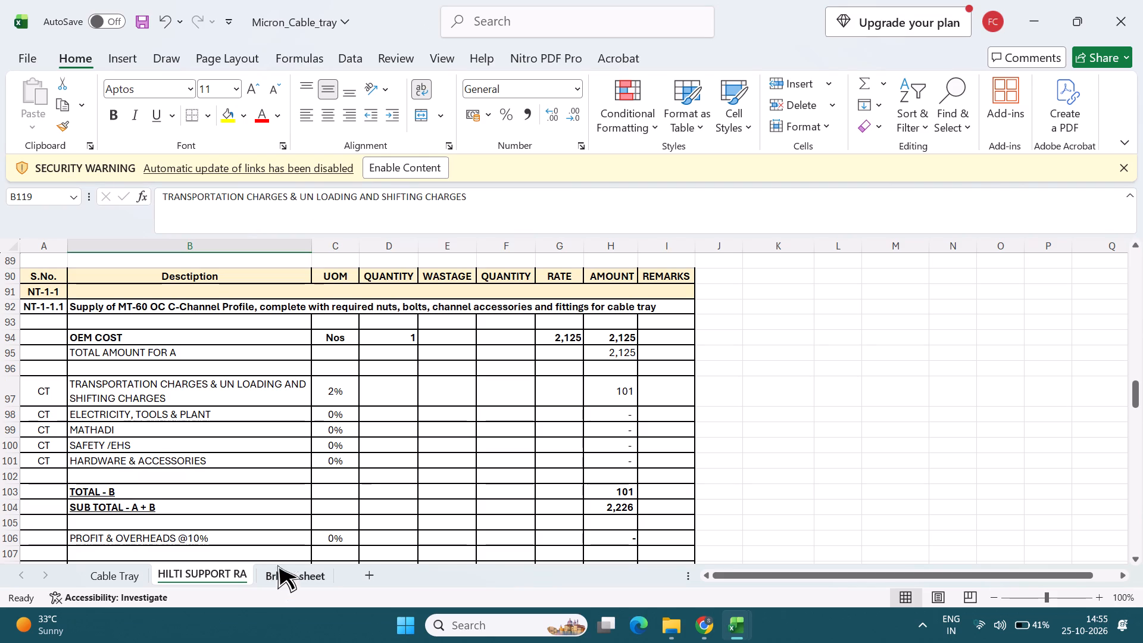
{"action": "scroll", "coordinate": [278, 512], "scroll_direction": "up", "scroll_amount": 1}
{"action": "scroll", "coordinate": [302, 470], "scroll_direction": "up", "scroll_amount": 1}
{"action": "key", "text": "alt+Tab"}
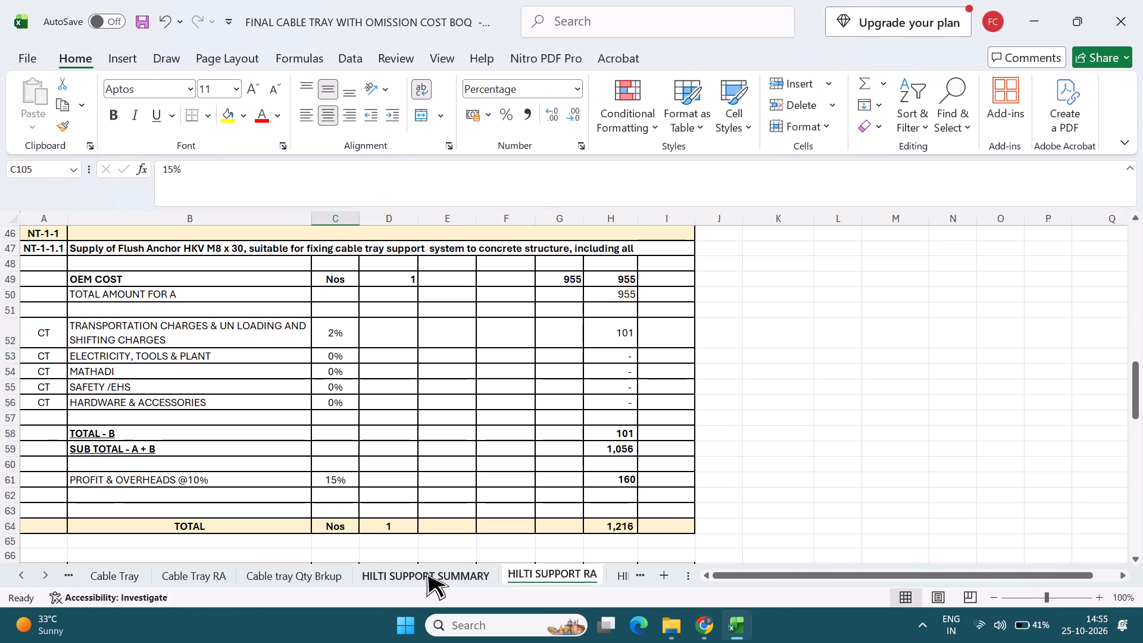
{"action": "scroll", "coordinate": [449, 464], "scroll_direction": "down", "scroll_amount": 3}
{"action": "scroll", "coordinate": [394, 487], "scroll_direction": "down", "scroll_amount": 2}
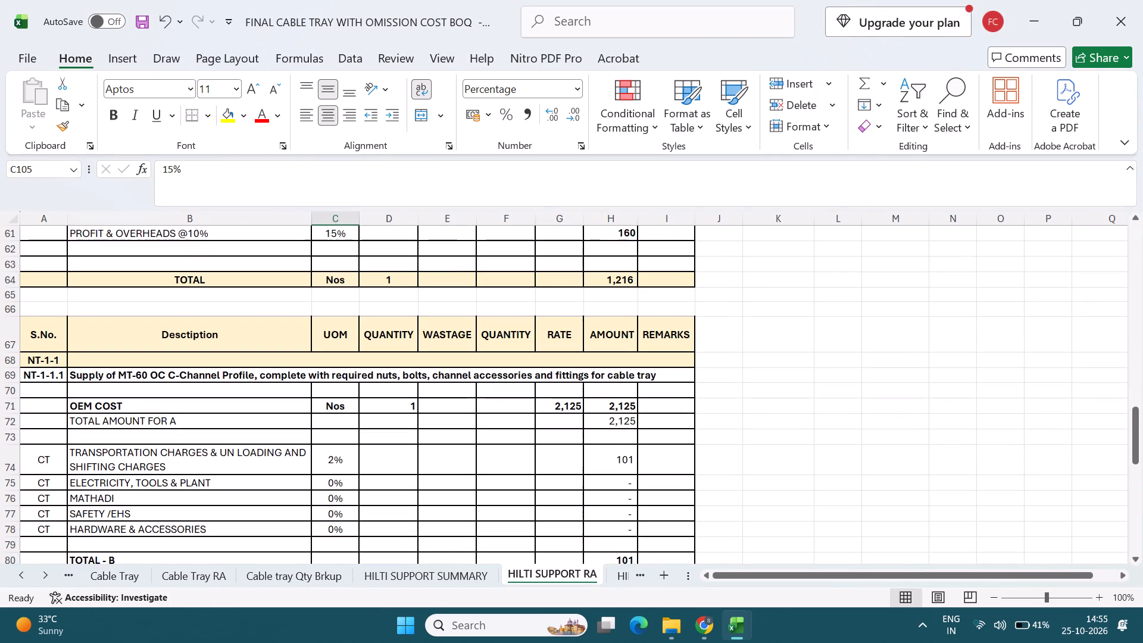
In the Micron_Cable_tray workbook's C-Channel rate analysis, set Electricity, Tools & Plant and Safety/EHS to 2% each.
{"action": "key", "text": "alt+Tab"}
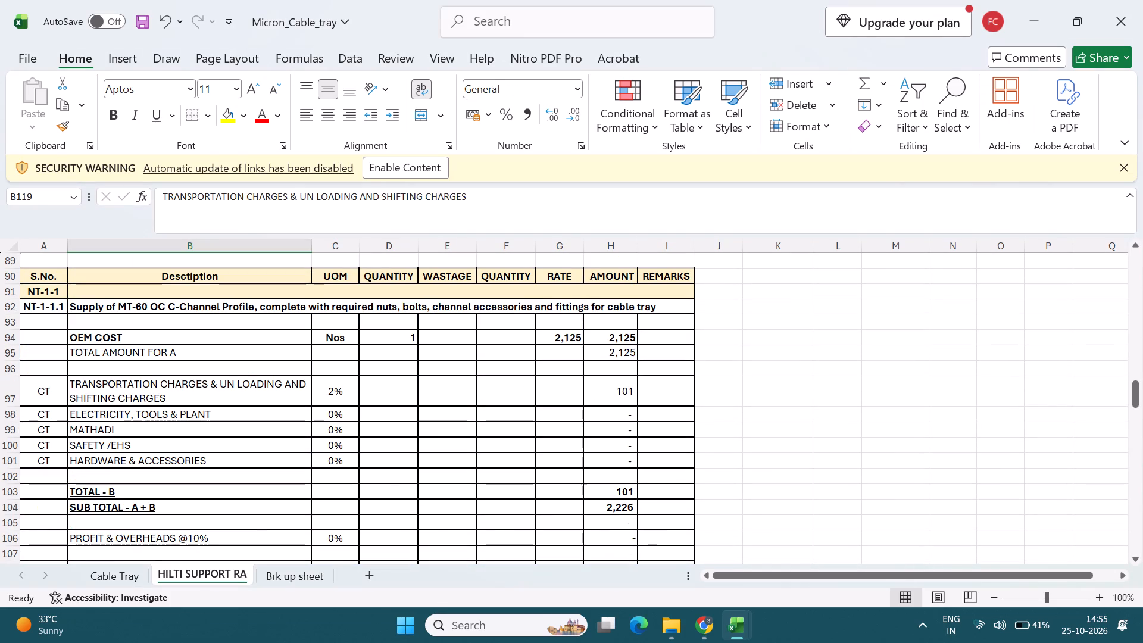
{"action": "left_click", "coordinate": [339, 416]}
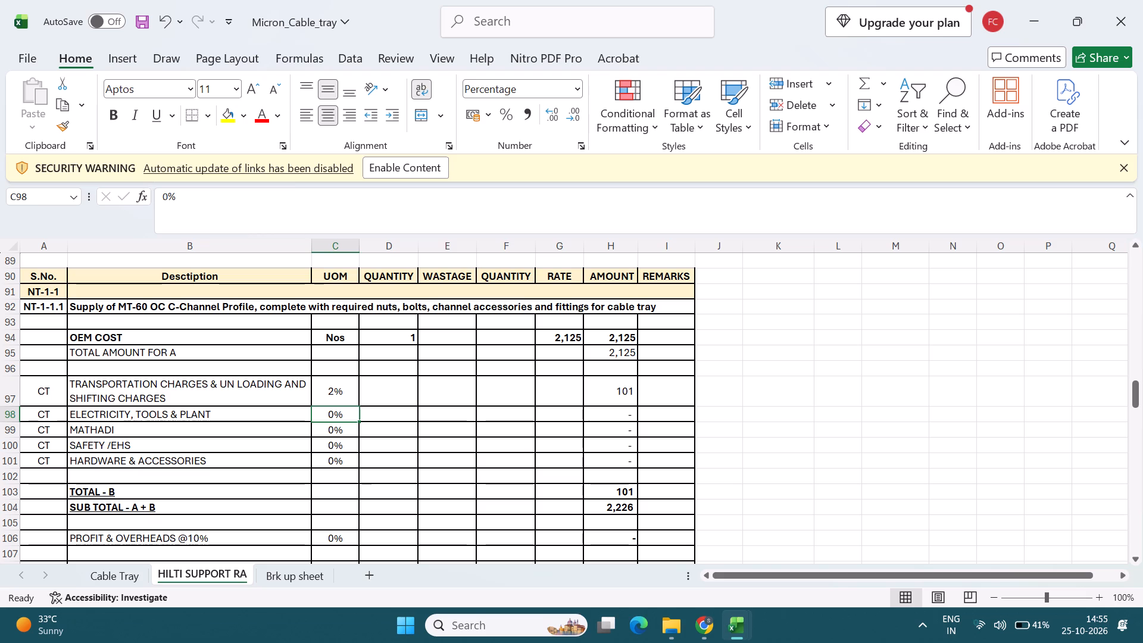
{"action": "key", "text": "2"}
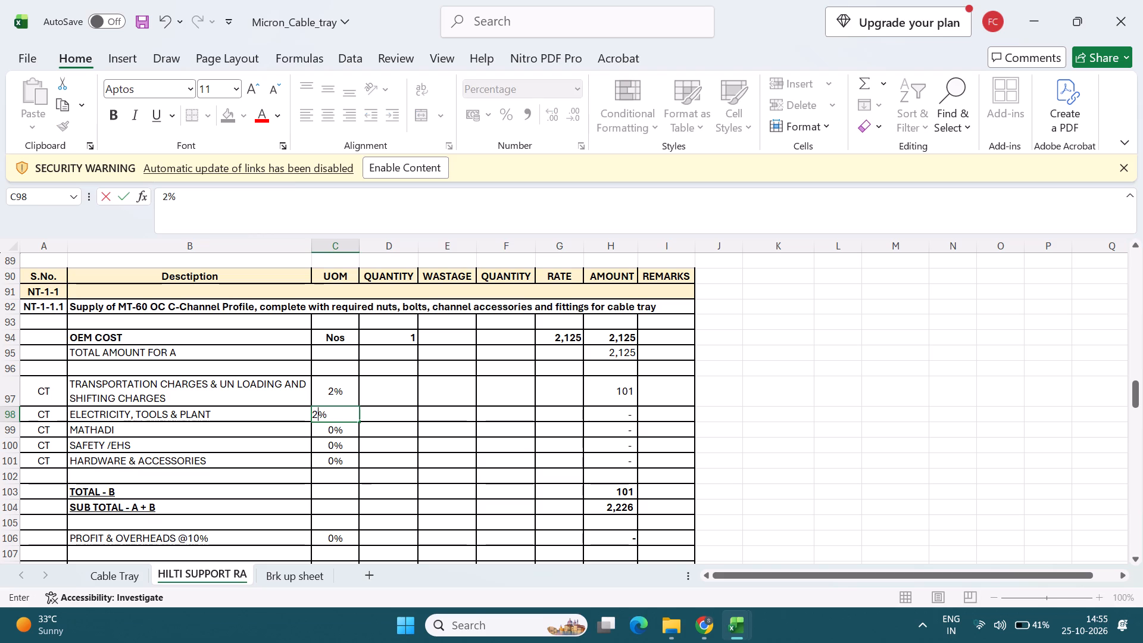
{"action": "key", "text": "Return"}
{"action": "key", "text": "Up"}
{"action": "key", "text": "Up"}
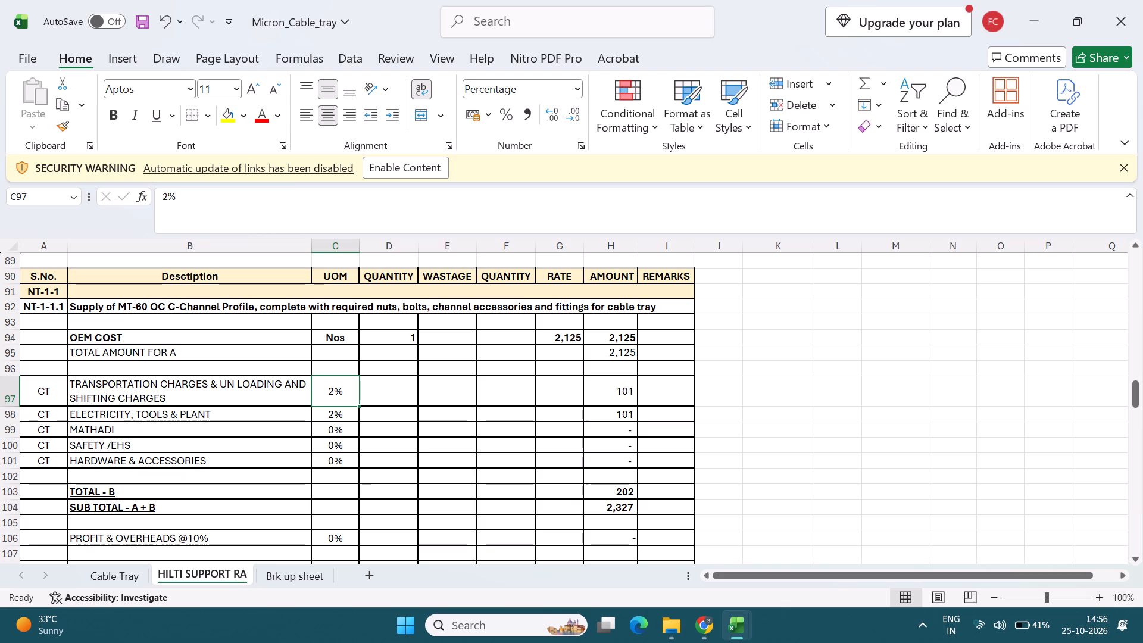
{"action": "key", "text": "Down"}
{"action": "key", "text": "Down"}
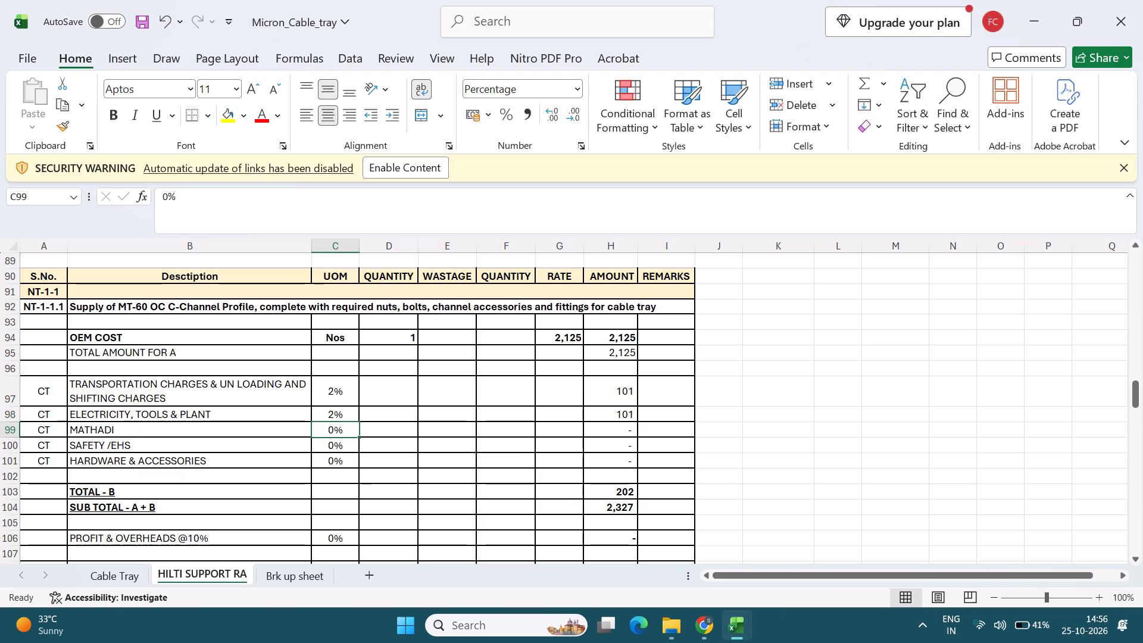
{"action": "key", "text": "Down"}
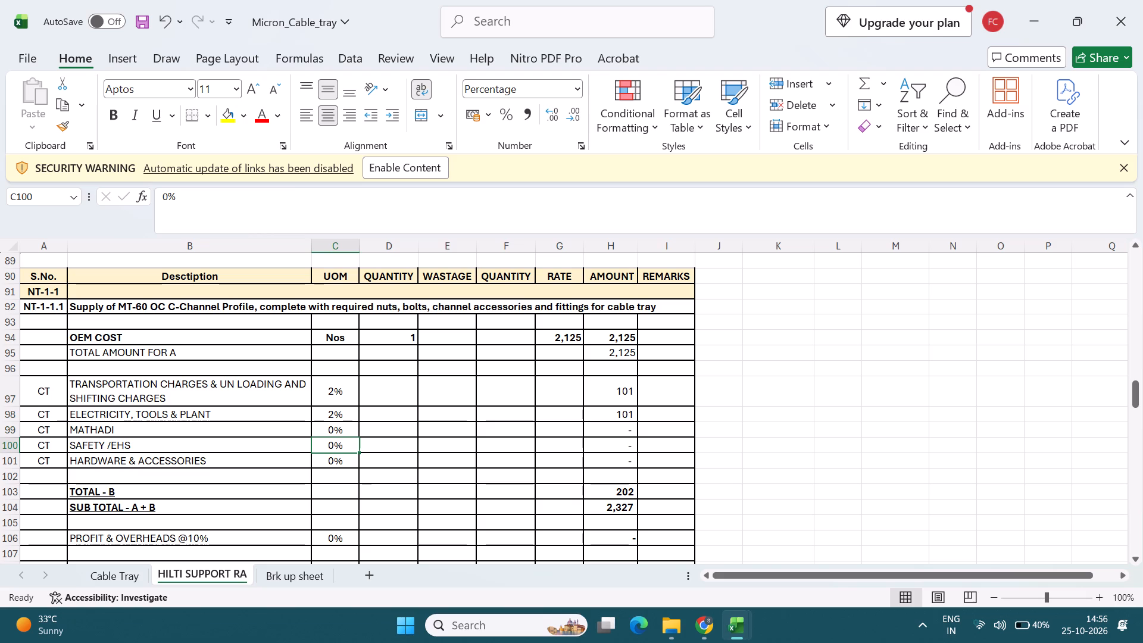
{"action": "key", "text": "2"}
{"action": "key", "text": "Return"}
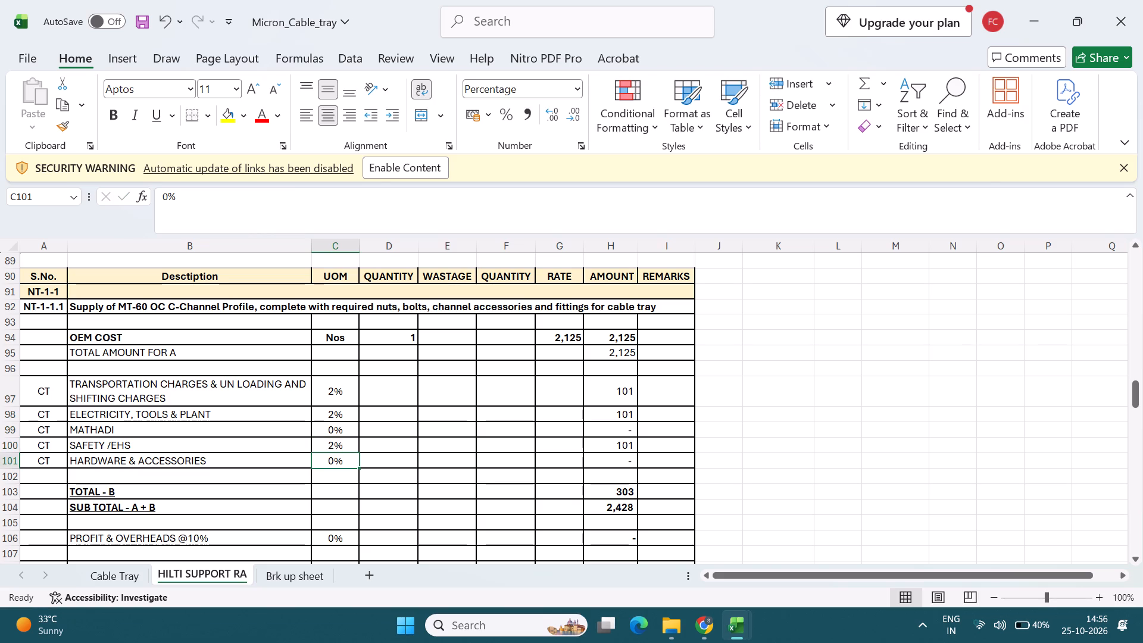
Save the Micron_Cable_tray workbook and close it.
{"action": "scroll", "coordinate": [370, 487], "scroll_direction": "down", "scroll_amount": 3}
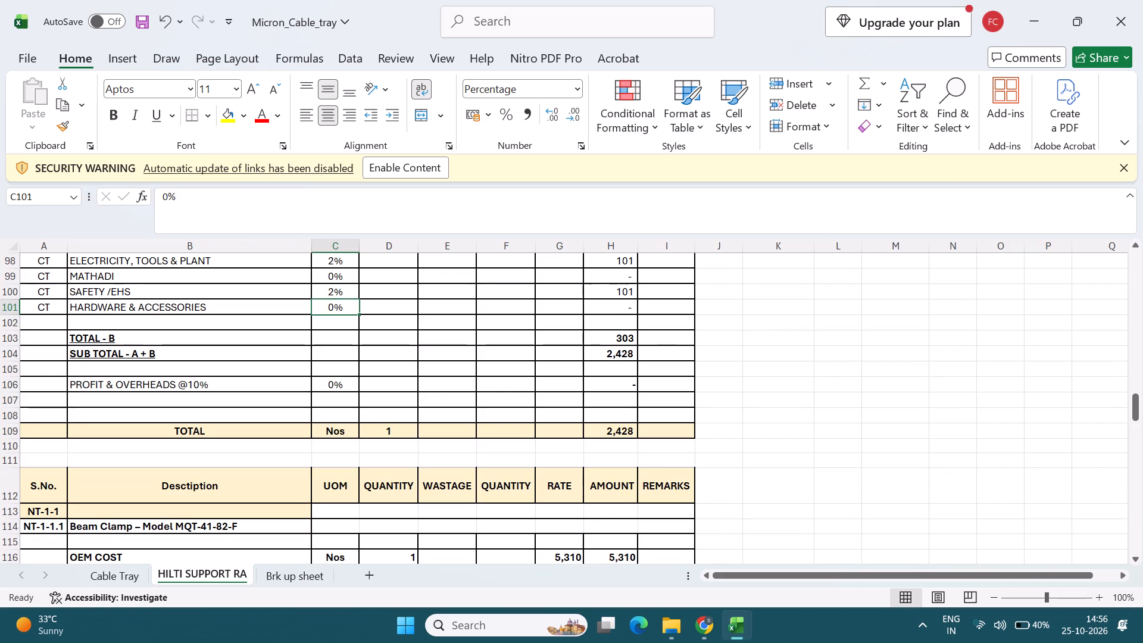
{"action": "scroll", "coordinate": [361, 483], "scroll_direction": "down", "scroll_amount": 4}
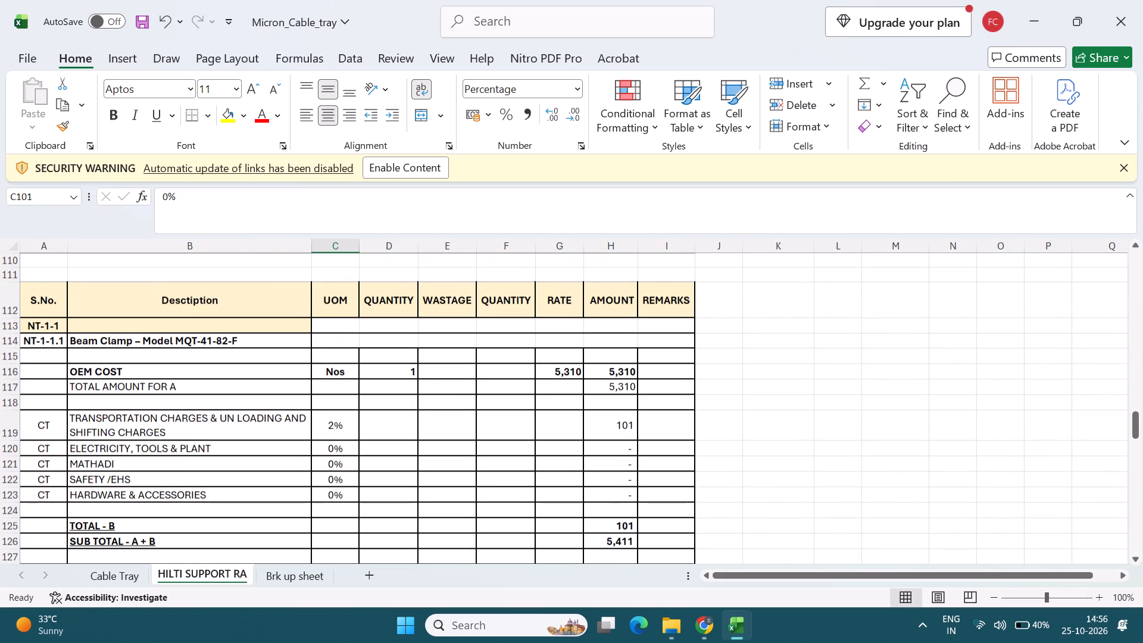
{"action": "scroll", "coordinate": [331, 477], "scroll_direction": "down", "scroll_amount": 3}
{"action": "scroll", "coordinate": [344, 469], "scroll_direction": "up", "scroll_amount": 10}
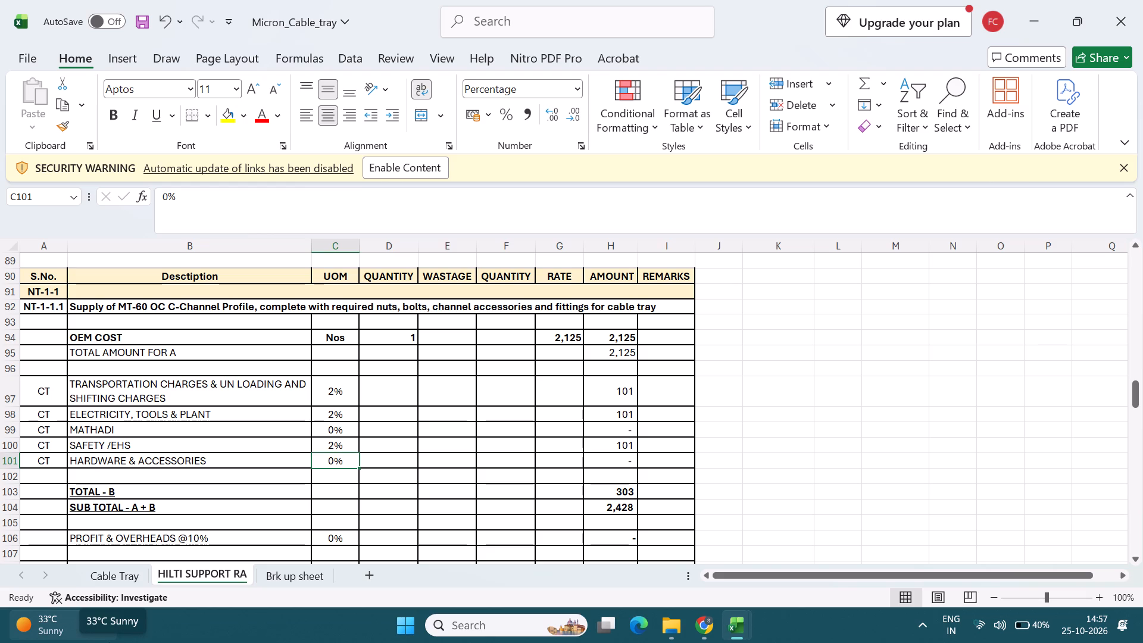
{"action": "key", "text": "ctrl+s"}
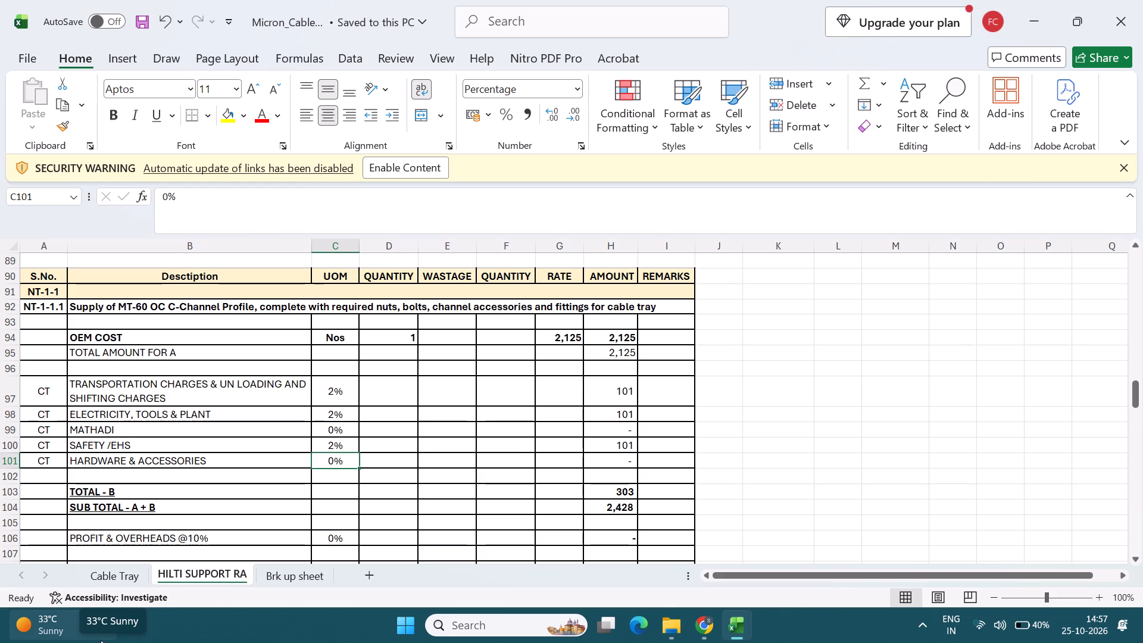
{"action": "key", "text": "ctrl+s"}
{"action": "left_click", "coordinate": [1142, 0]}
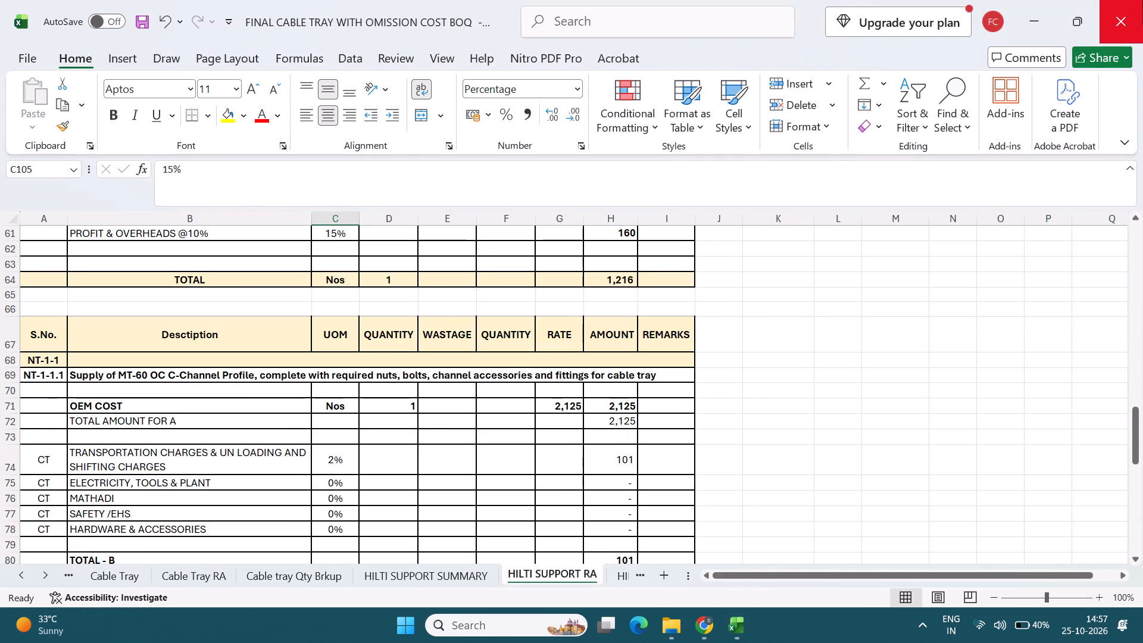
Close the FINAL CABLE TRAY WITH OMISSION COST BOQ workbook, saving its changes in the Downloads folder.
{"action": "left_click", "coordinate": [606, 426]}
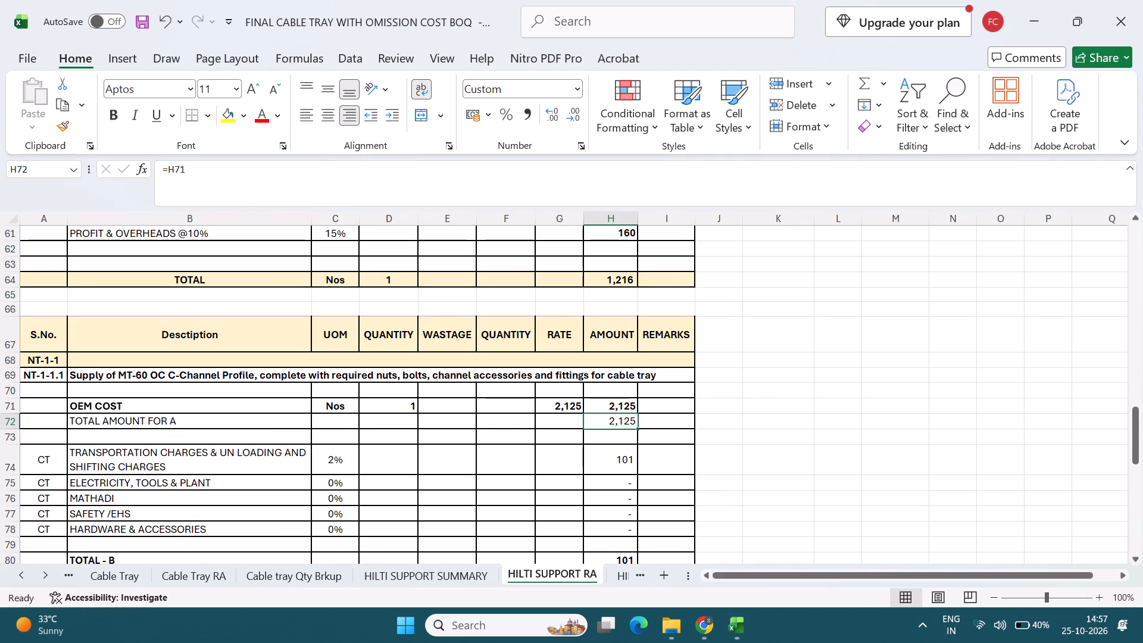
{"action": "left_click", "coordinate": [1142, 0]}
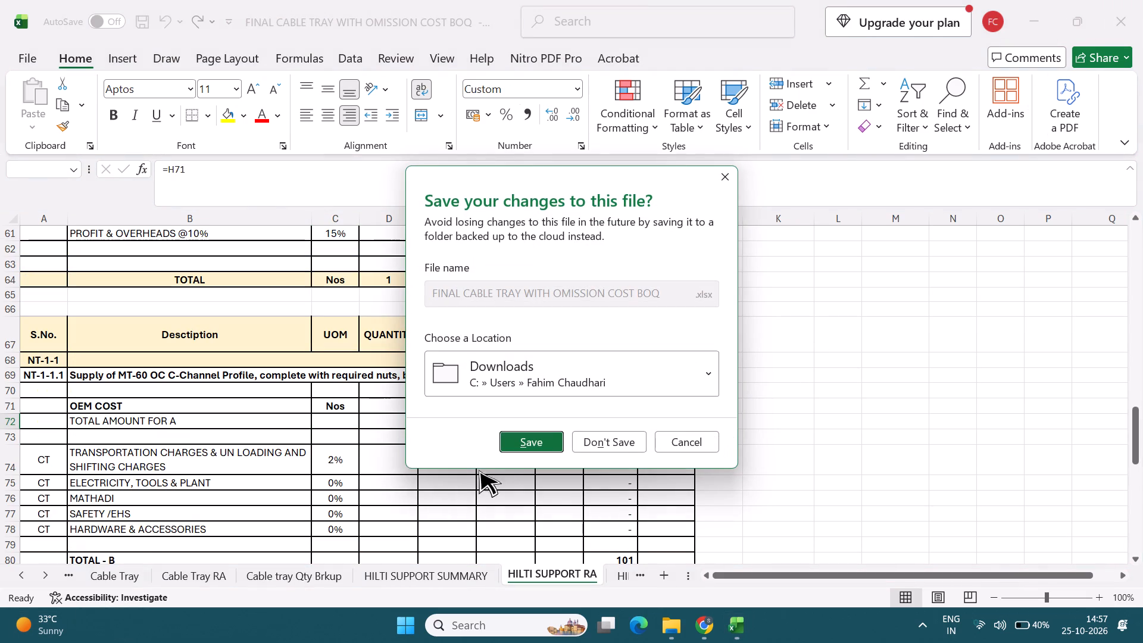
{"action": "left_click", "coordinate": [519, 433]}
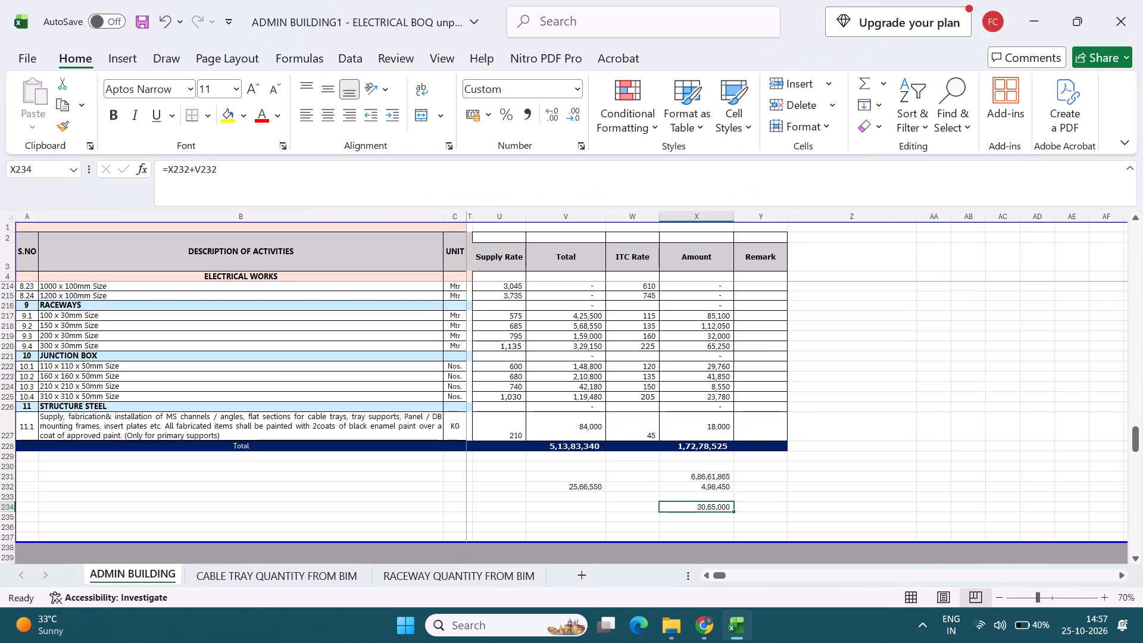
Close the ADMIN BUILDING1 - ELECTRICAL BOQ unpriced workbook, saving its changes.
{"action": "left_click", "coordinate": [1142, 0]}
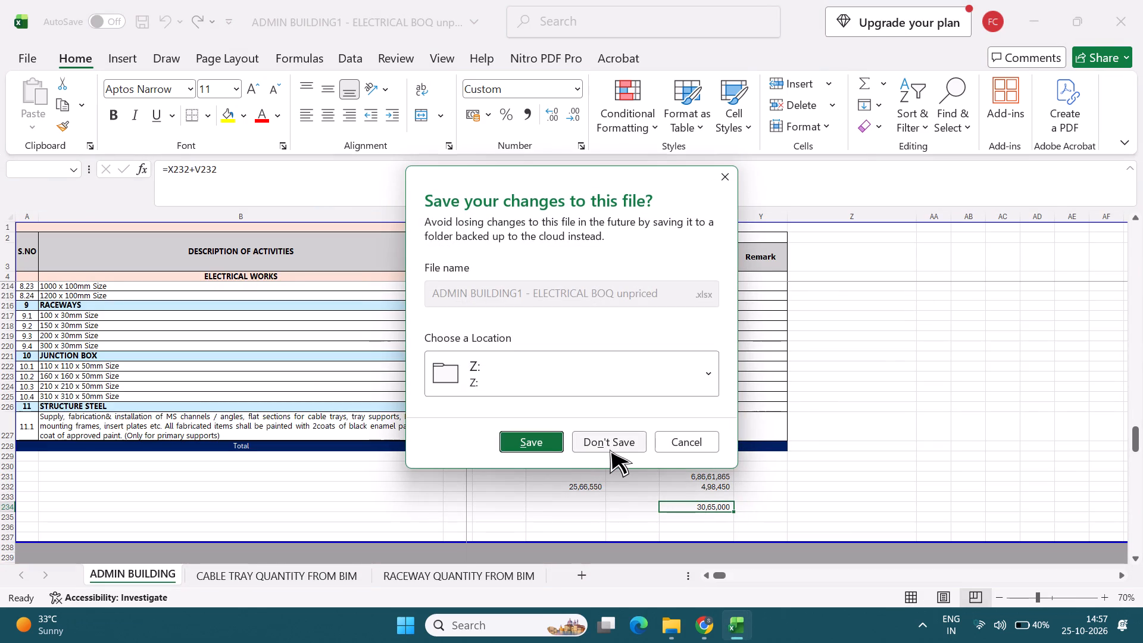
{"action": "left_click", "coordinate": [550, 439]}
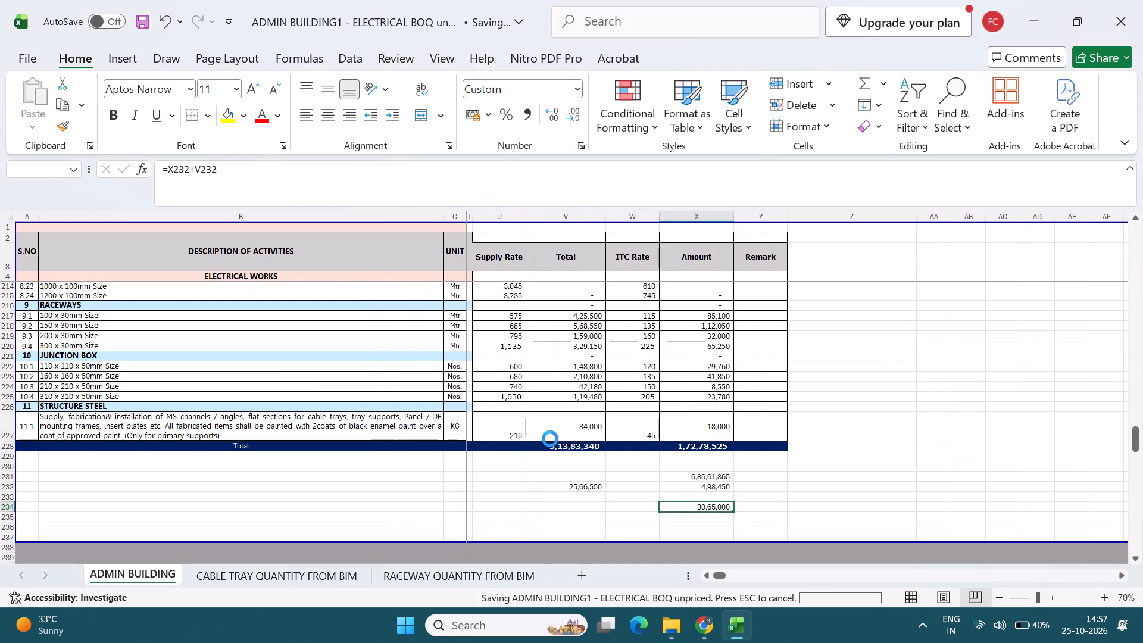